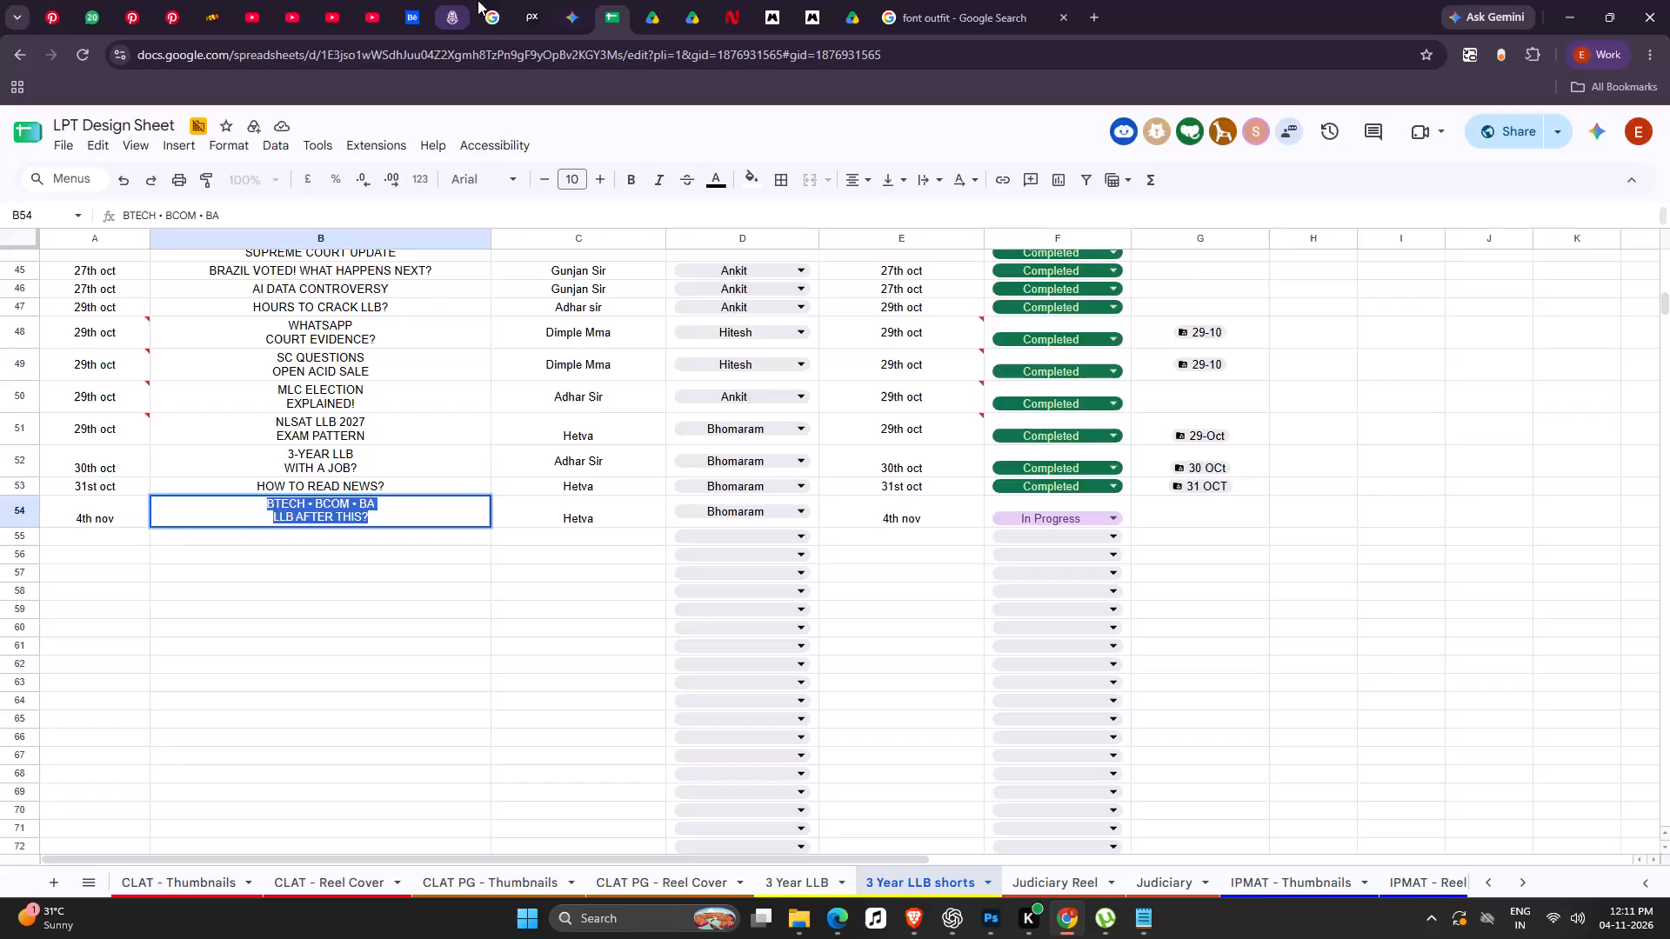
Translate the title "BTECH • BCOM • BA LLB AFTER THIS?" into Hindi with Google's translator.
{"action": "left_click", "coordinate": [488, 0]}
{"action": "left_click", "coordinate": [604, 313]}
{"action": "key", "text": "ctrl+v"}
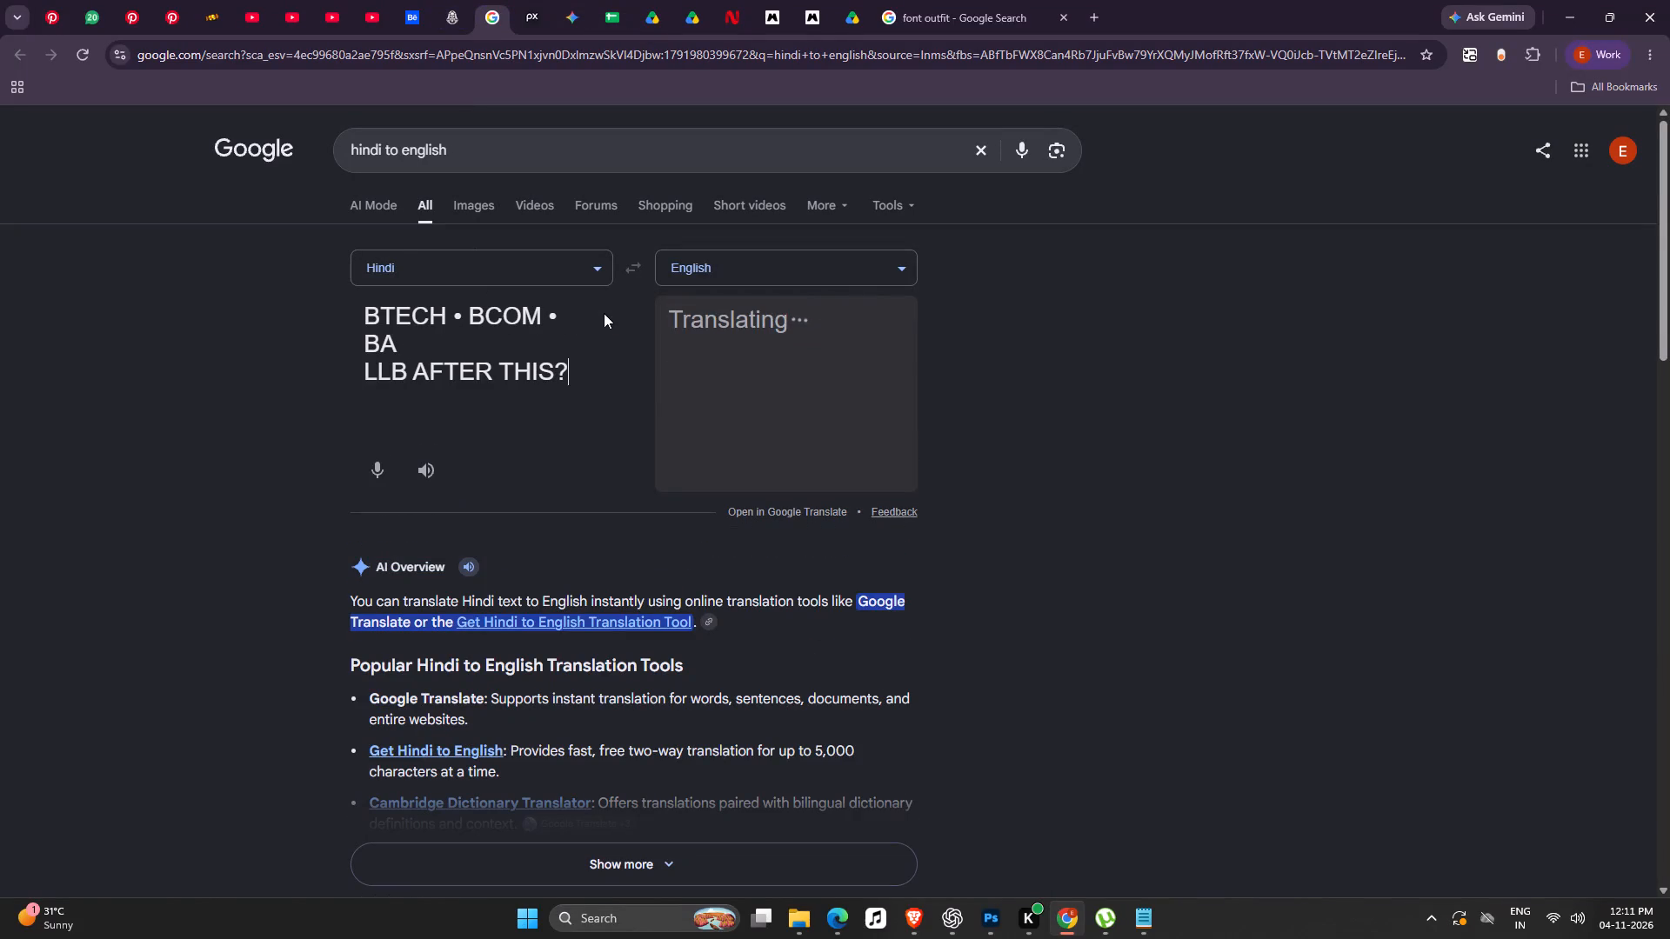
{"action": "left_click", "coordinate": [832, 264]}
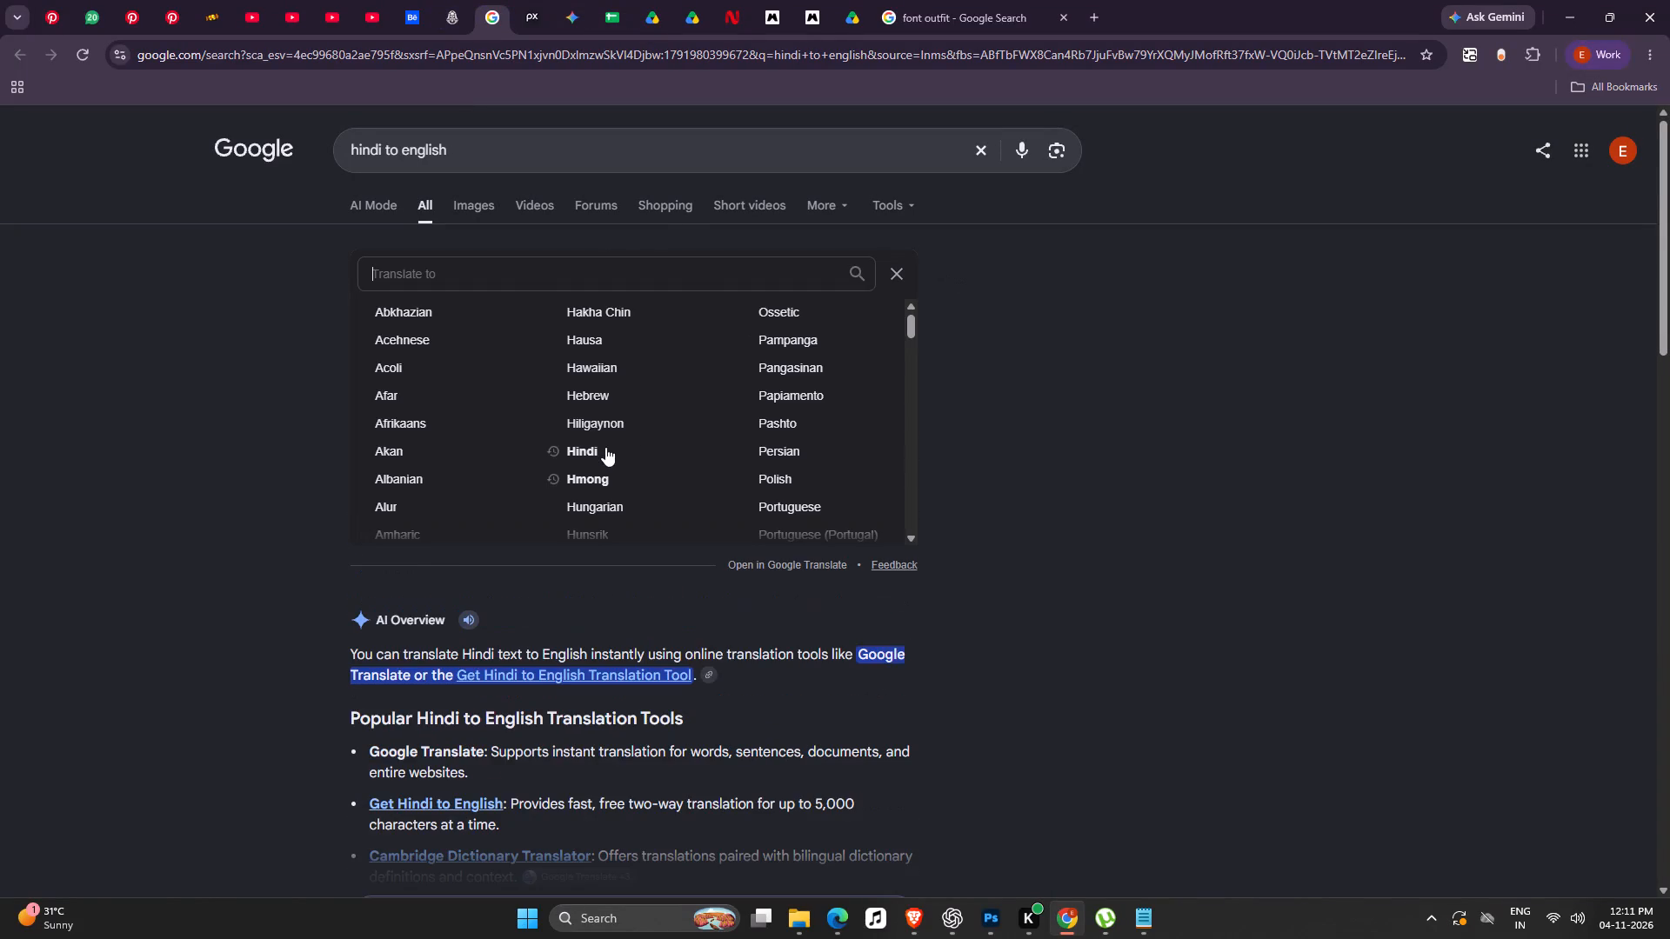
{"action": "left_click", "coordinate": [605, 447]}
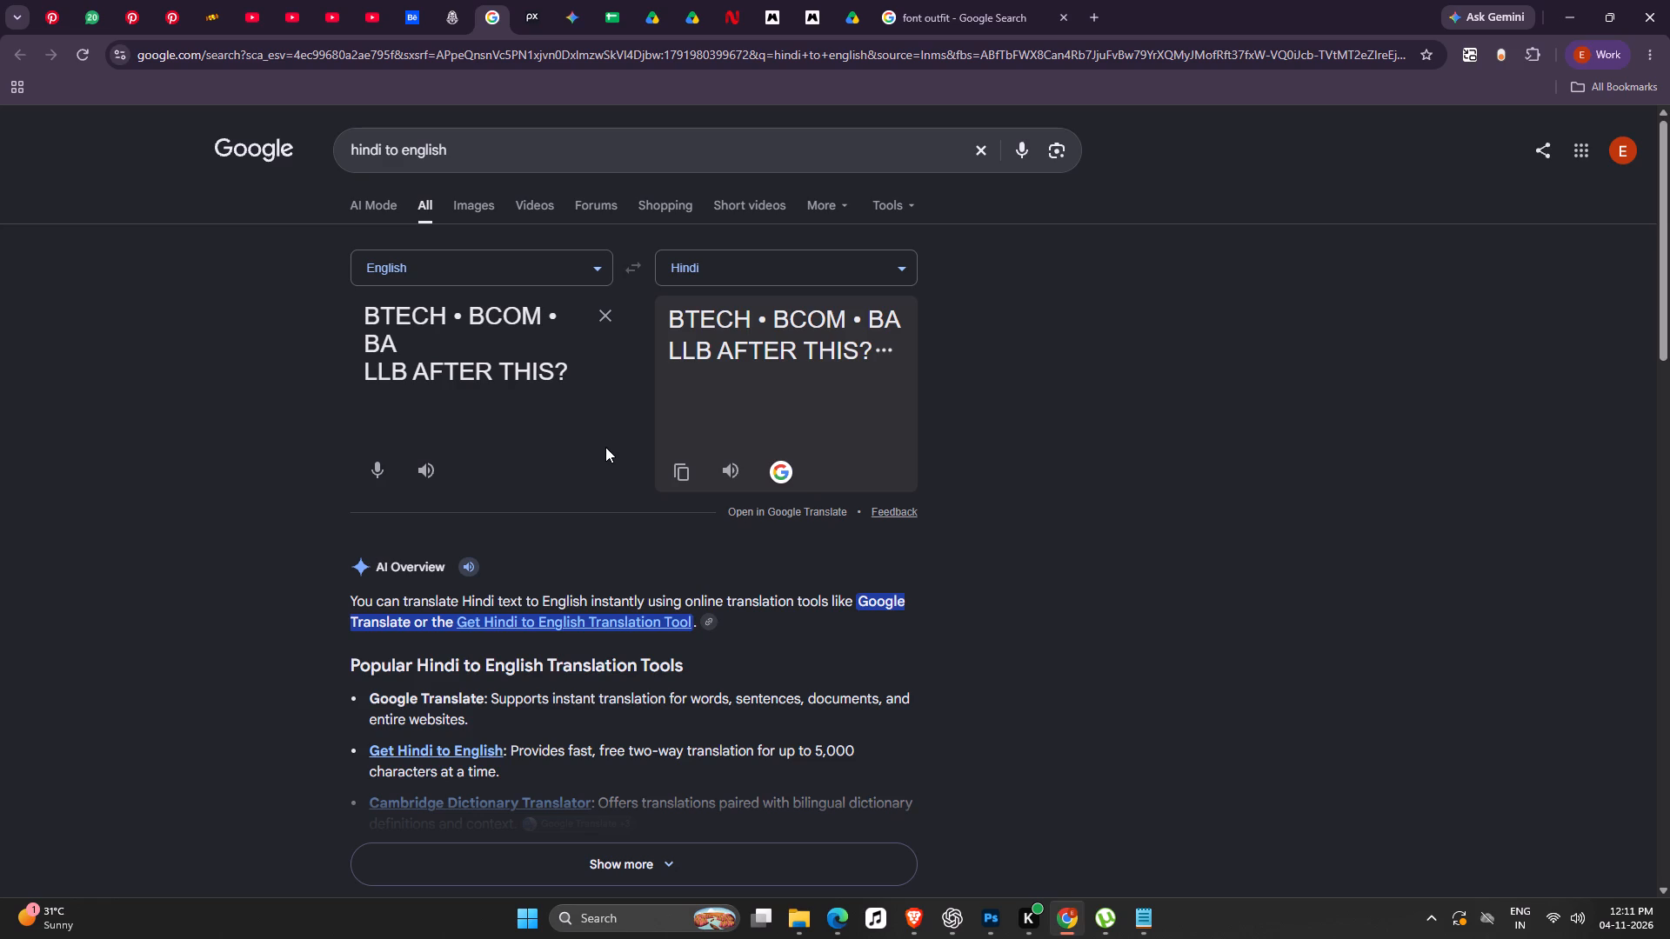
Search YouTube for "BTECH • BCOM • BA LLB AFTER THIS?".
{"action": "left_click", "coordinate": [373, 4]}
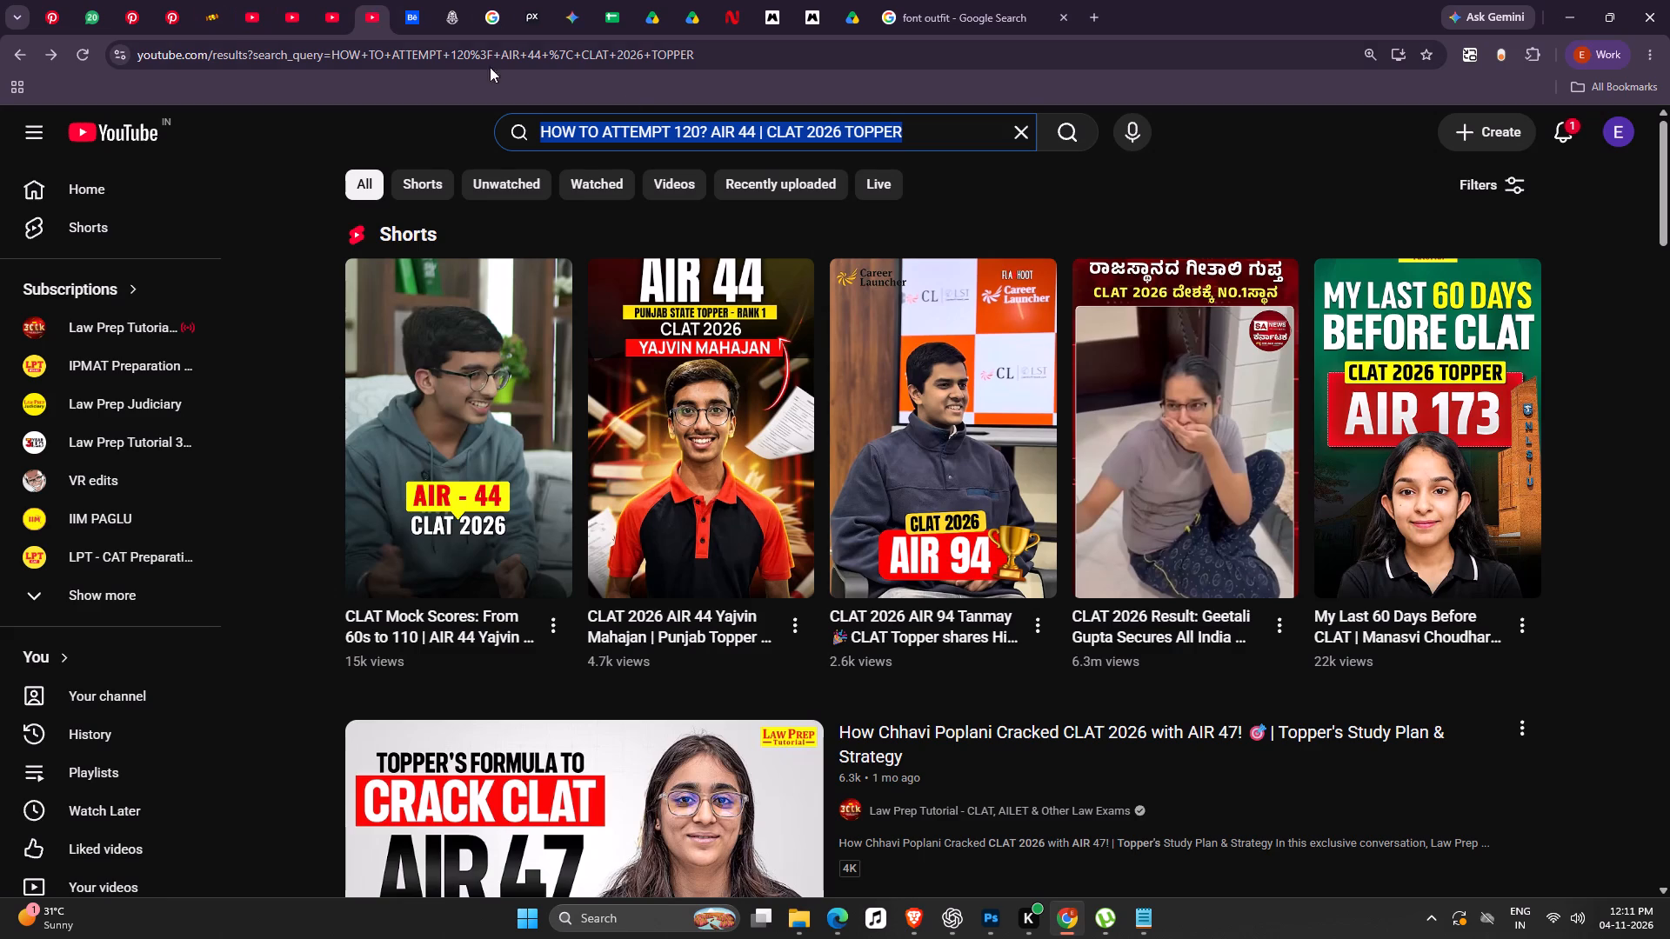
{"action": "left_click", "coordinate": [1019, 131]}
{"action": "key", "text": "ctrl+v"}
{"action": "key", "text": "Return"}
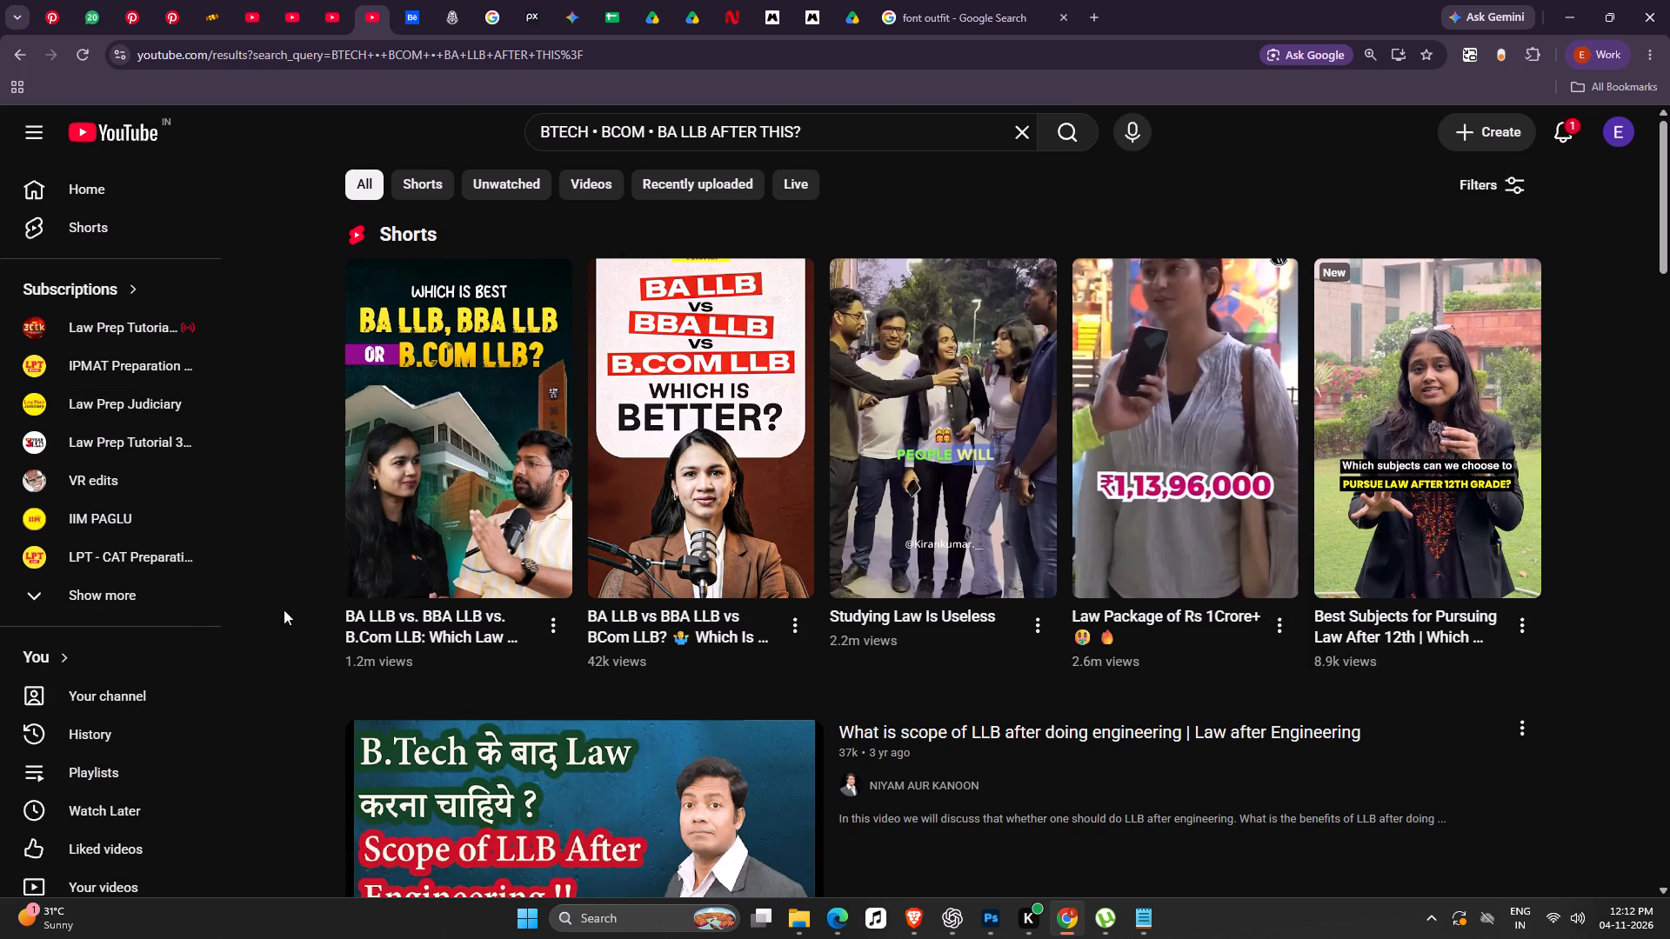
Open 1.psd, the "3-YEAR LLB WITH A JOB?" cover, from bhomaram's OCT-2026 > 30-10 folder in Photoshop.
{"action": "left_click", "coordinate": [805, 905]}
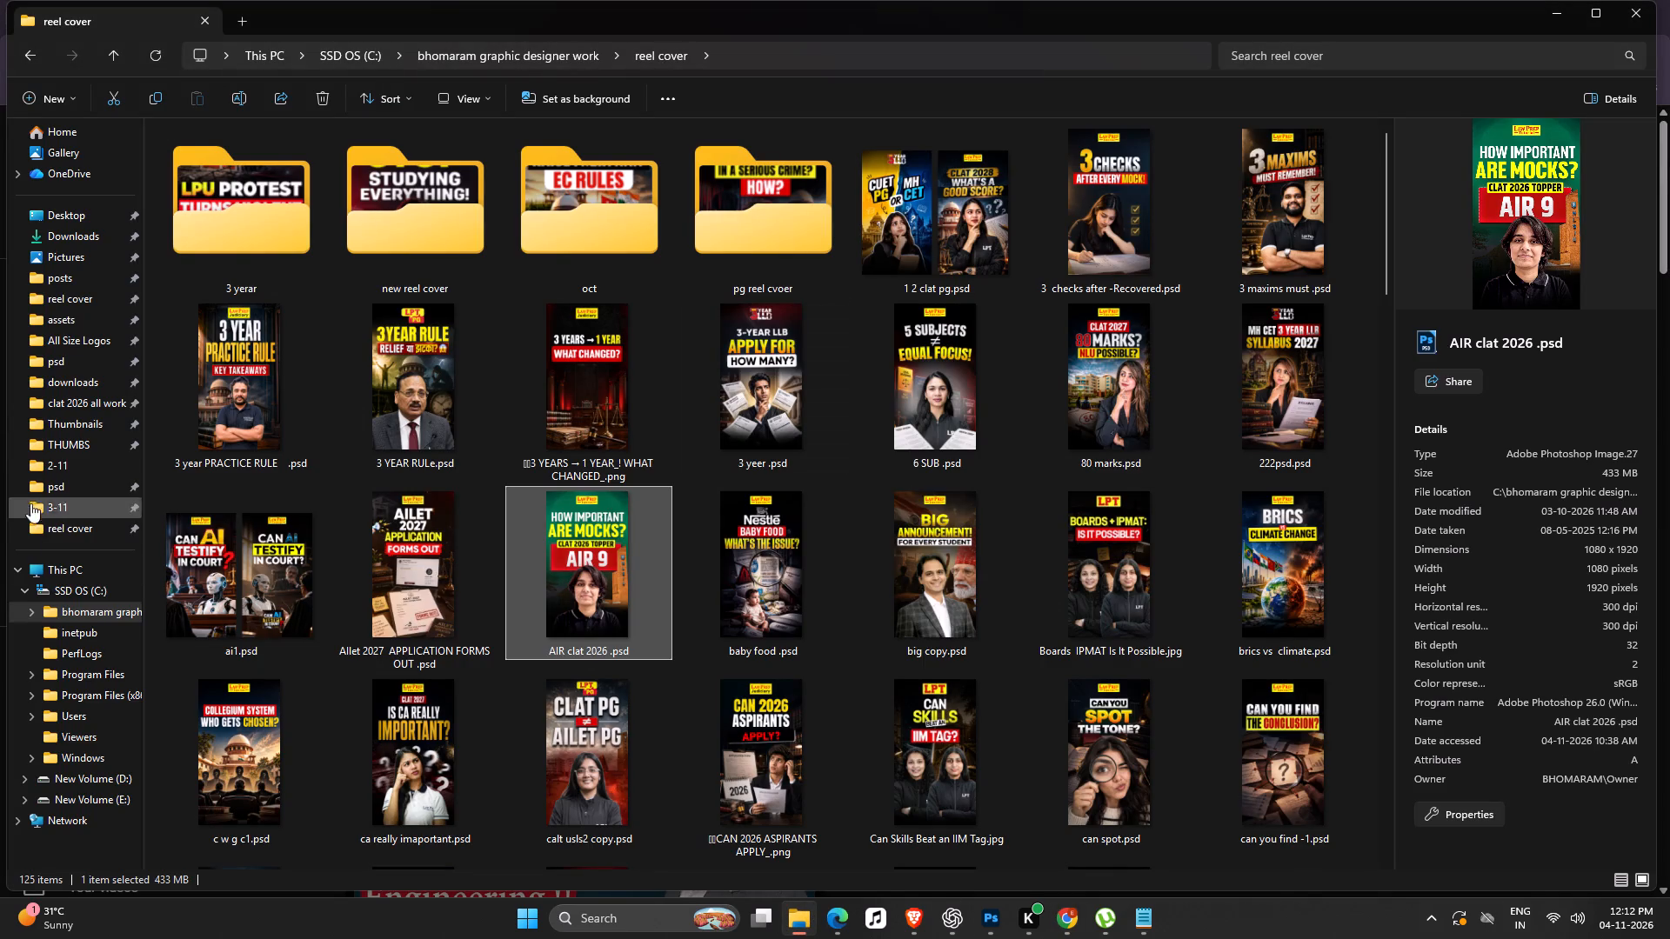
{"action": "left_click", "coordinate": [48, 510]}
{"action": "left_click", "coordinate": [109, 55]}
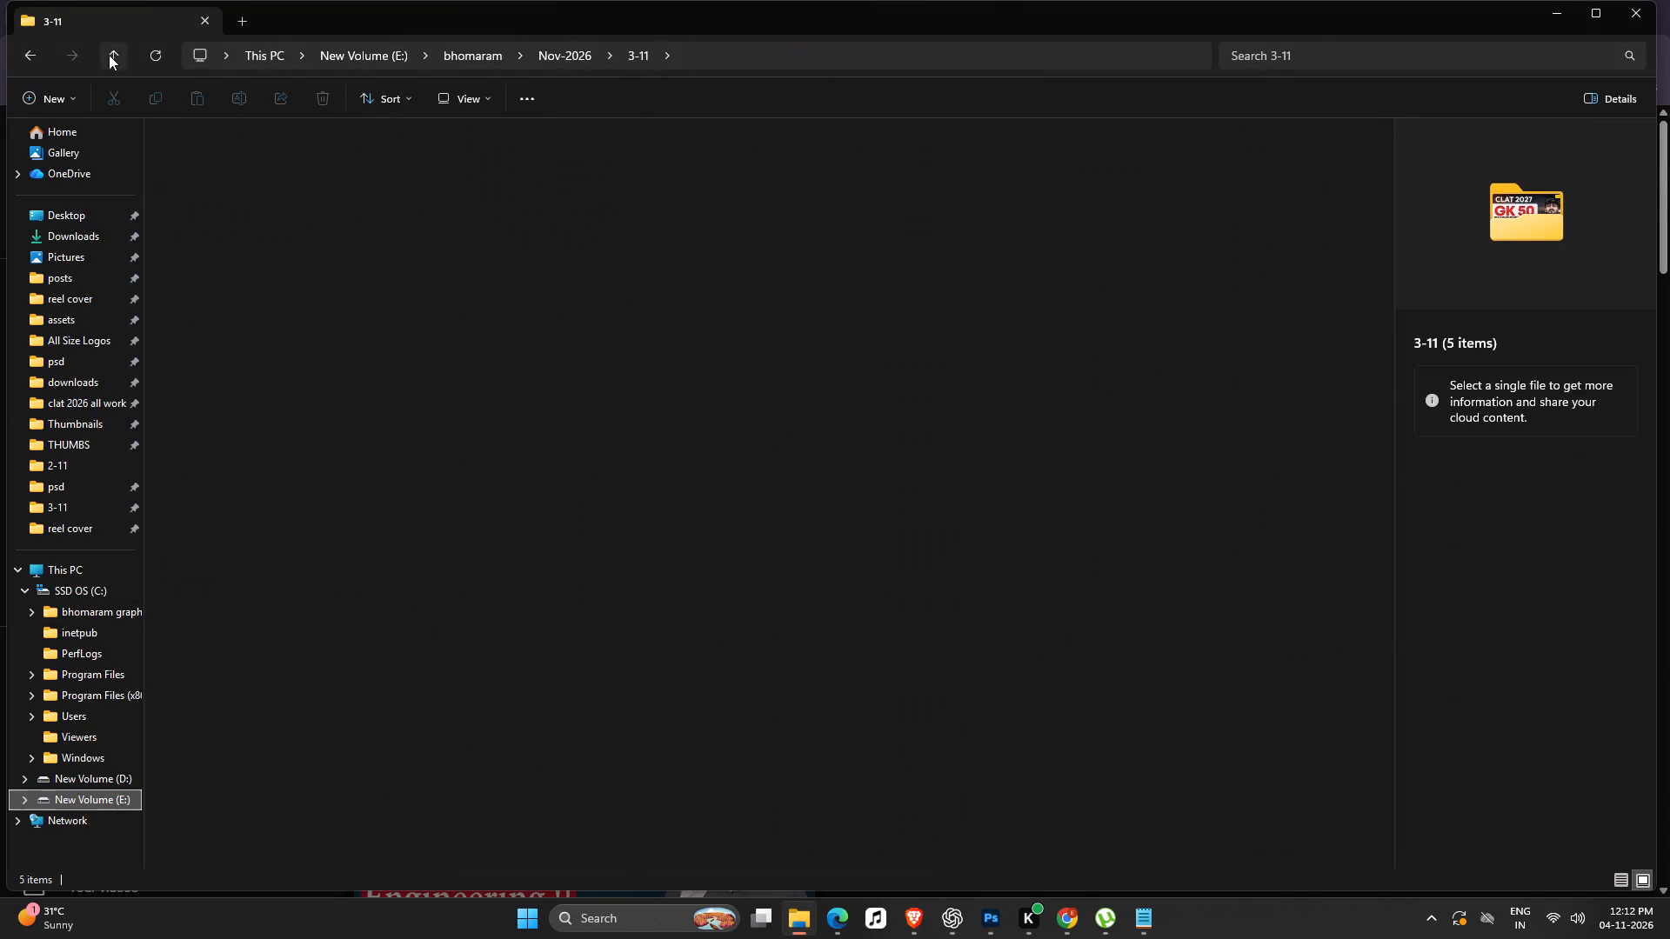
{"action": "left_click", "coordinate": [109, 55]}
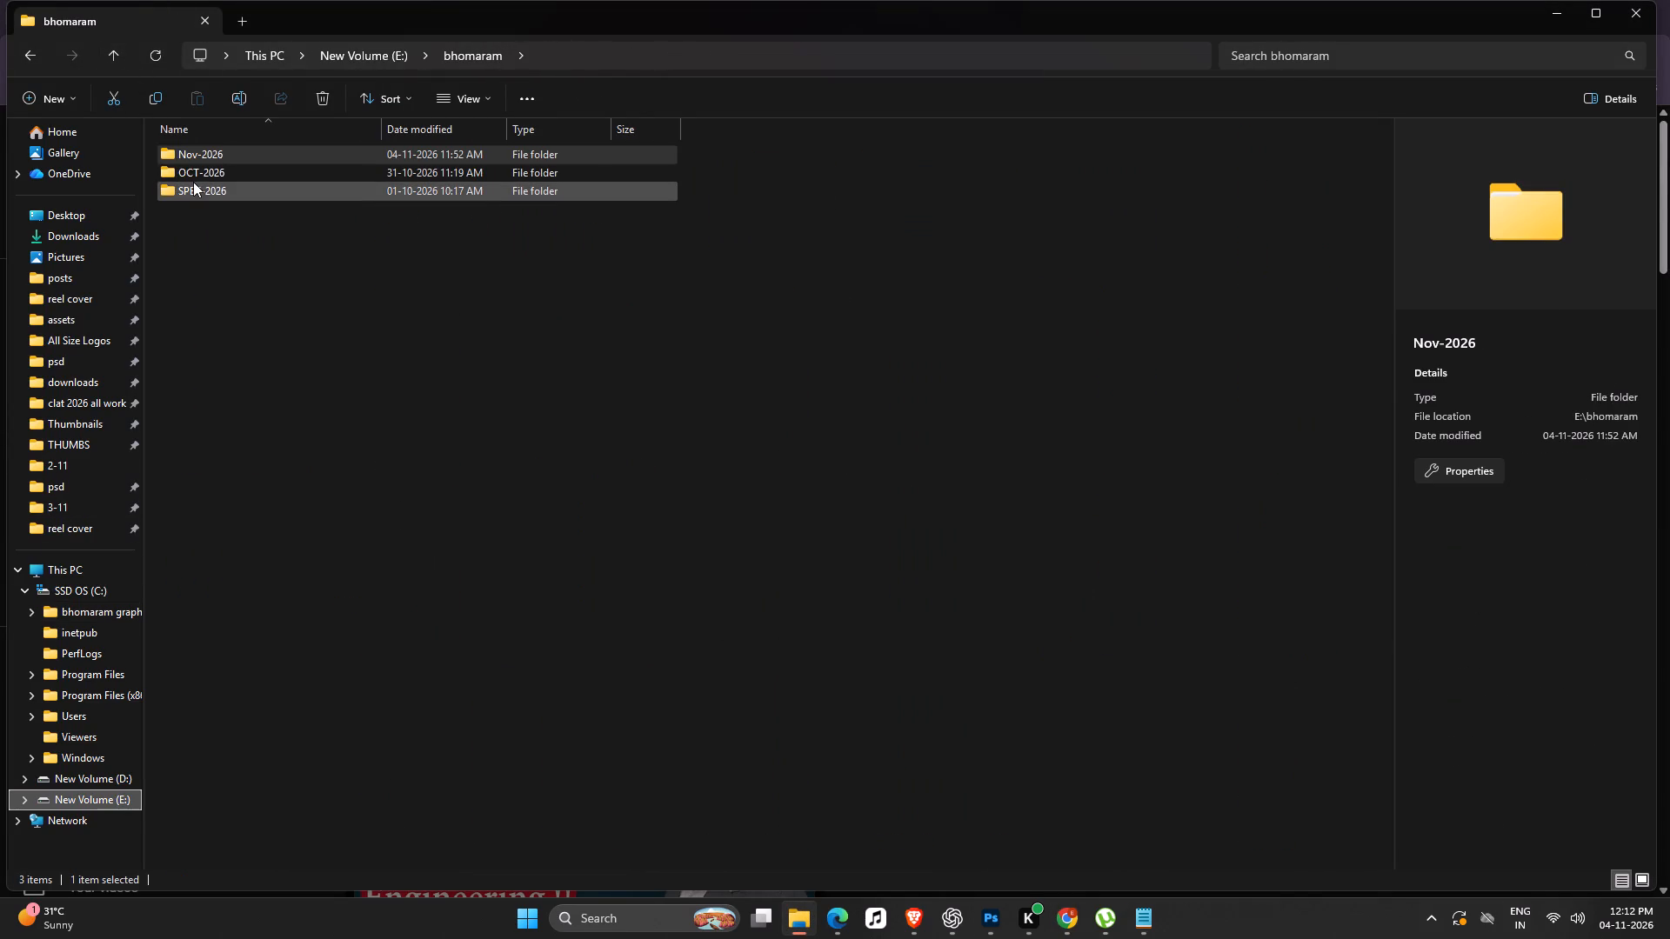
{"action": "left_click", "coordinate": [193, 182]}
{"action": "double_click", "coordinate": [197, 172]}
{"action": "double_click", "coordinate": [191, 546]}
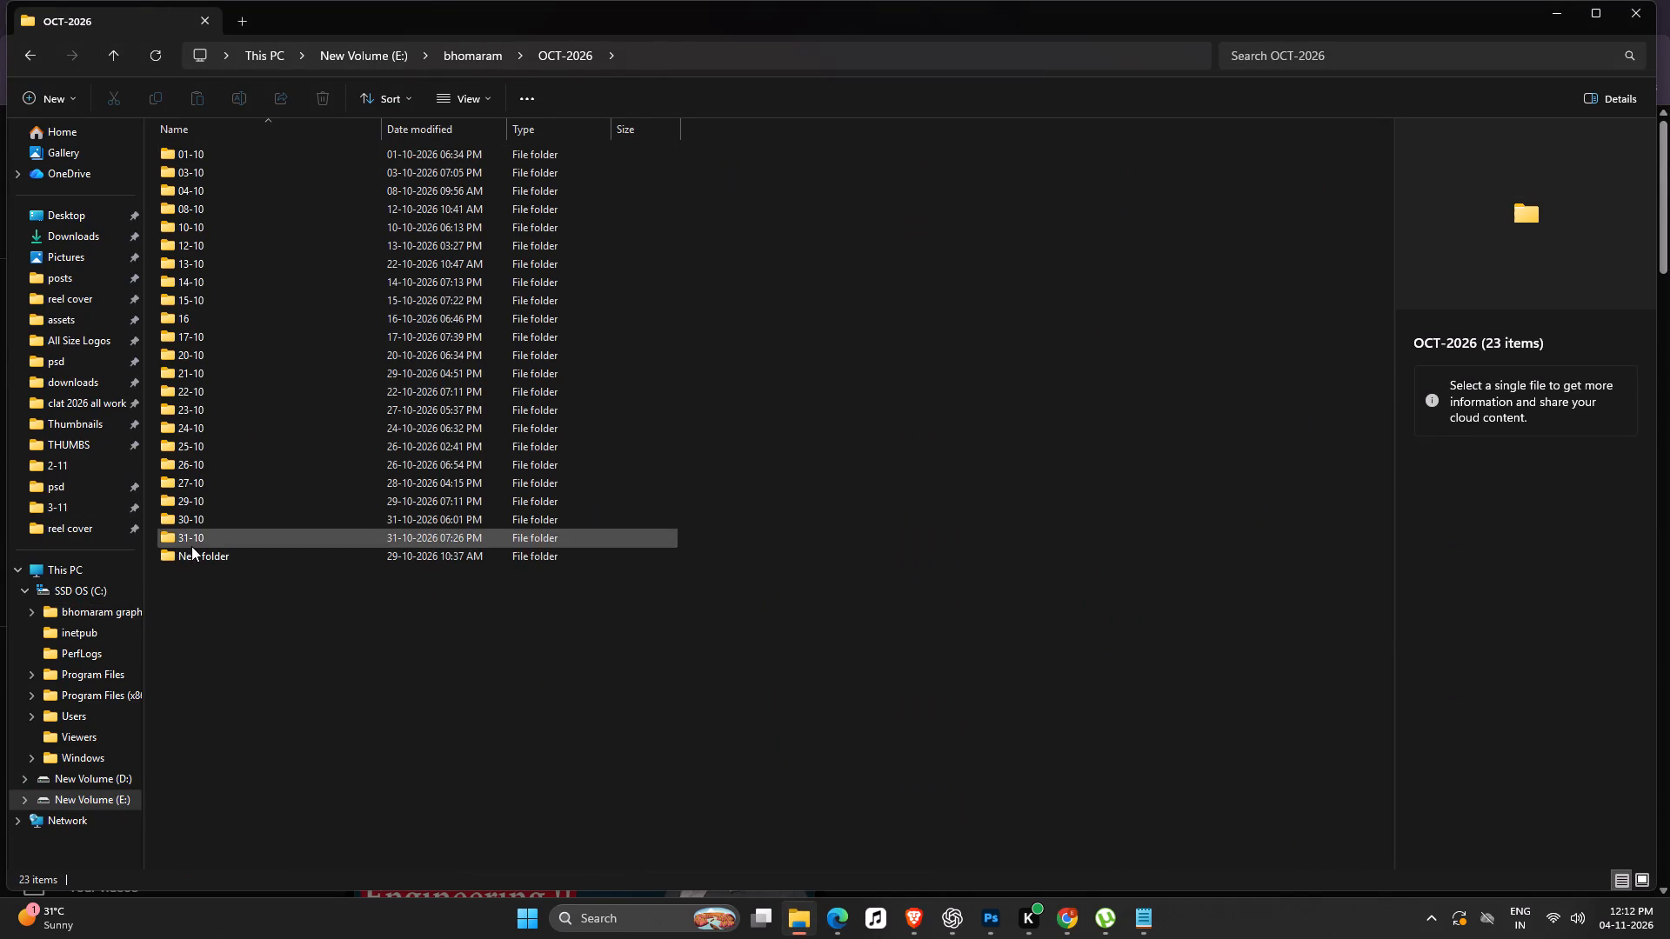
{"action": "left_click", "coordinate": [106, 50]}
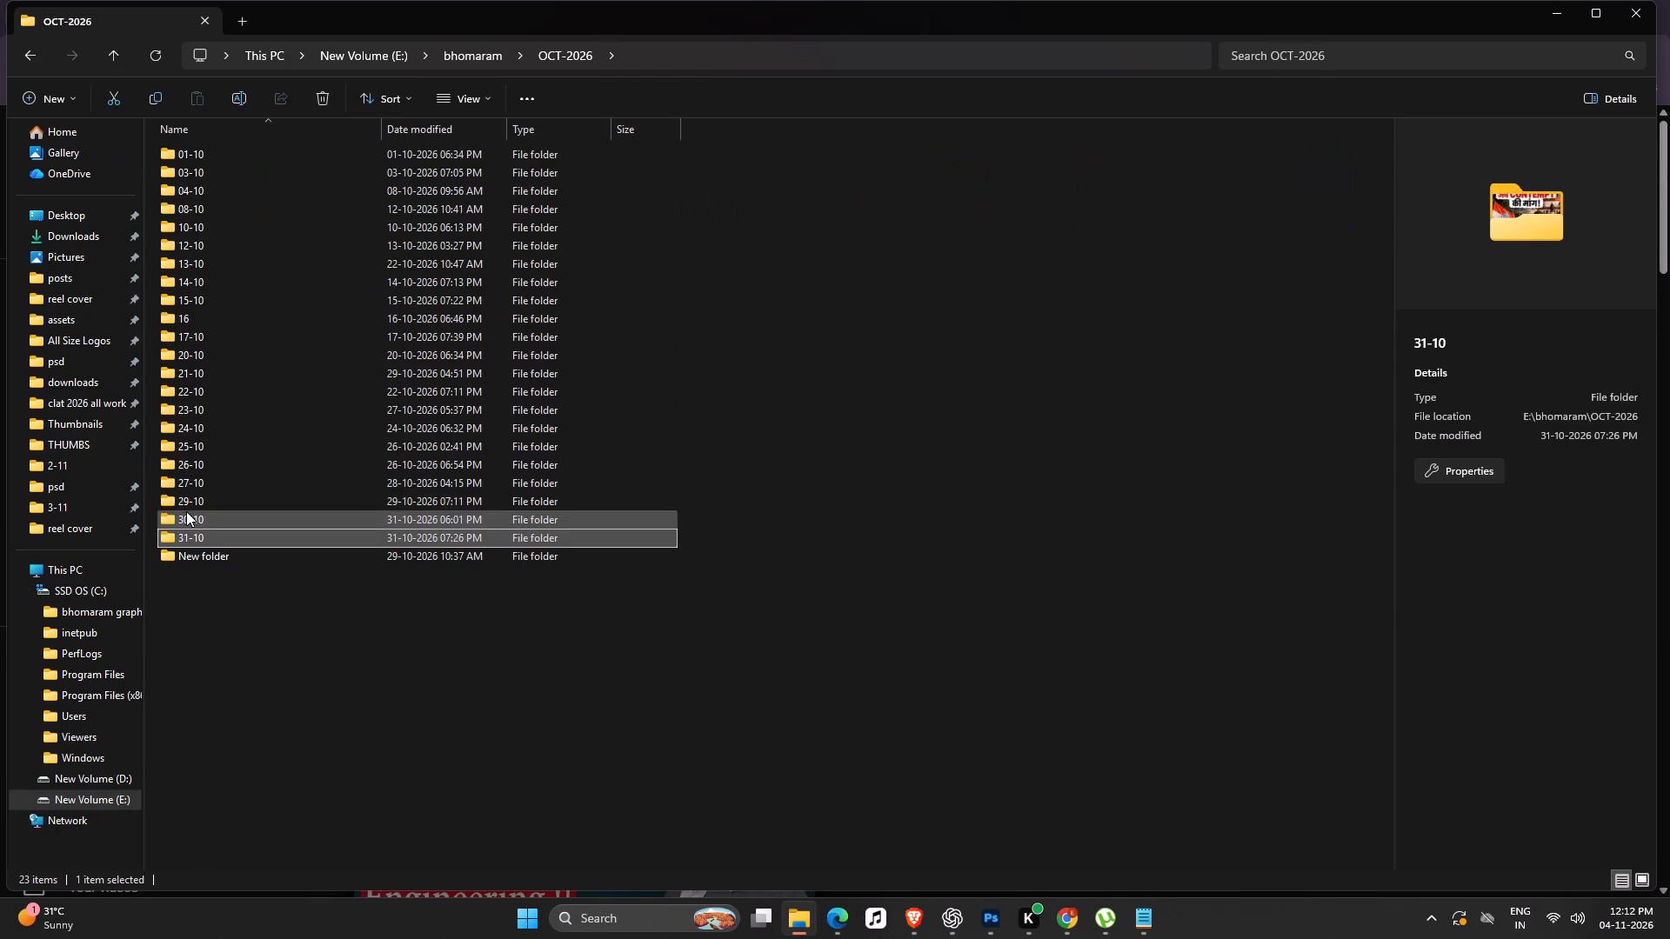
{"action": "double_click", "coordinate": [186, 511]}
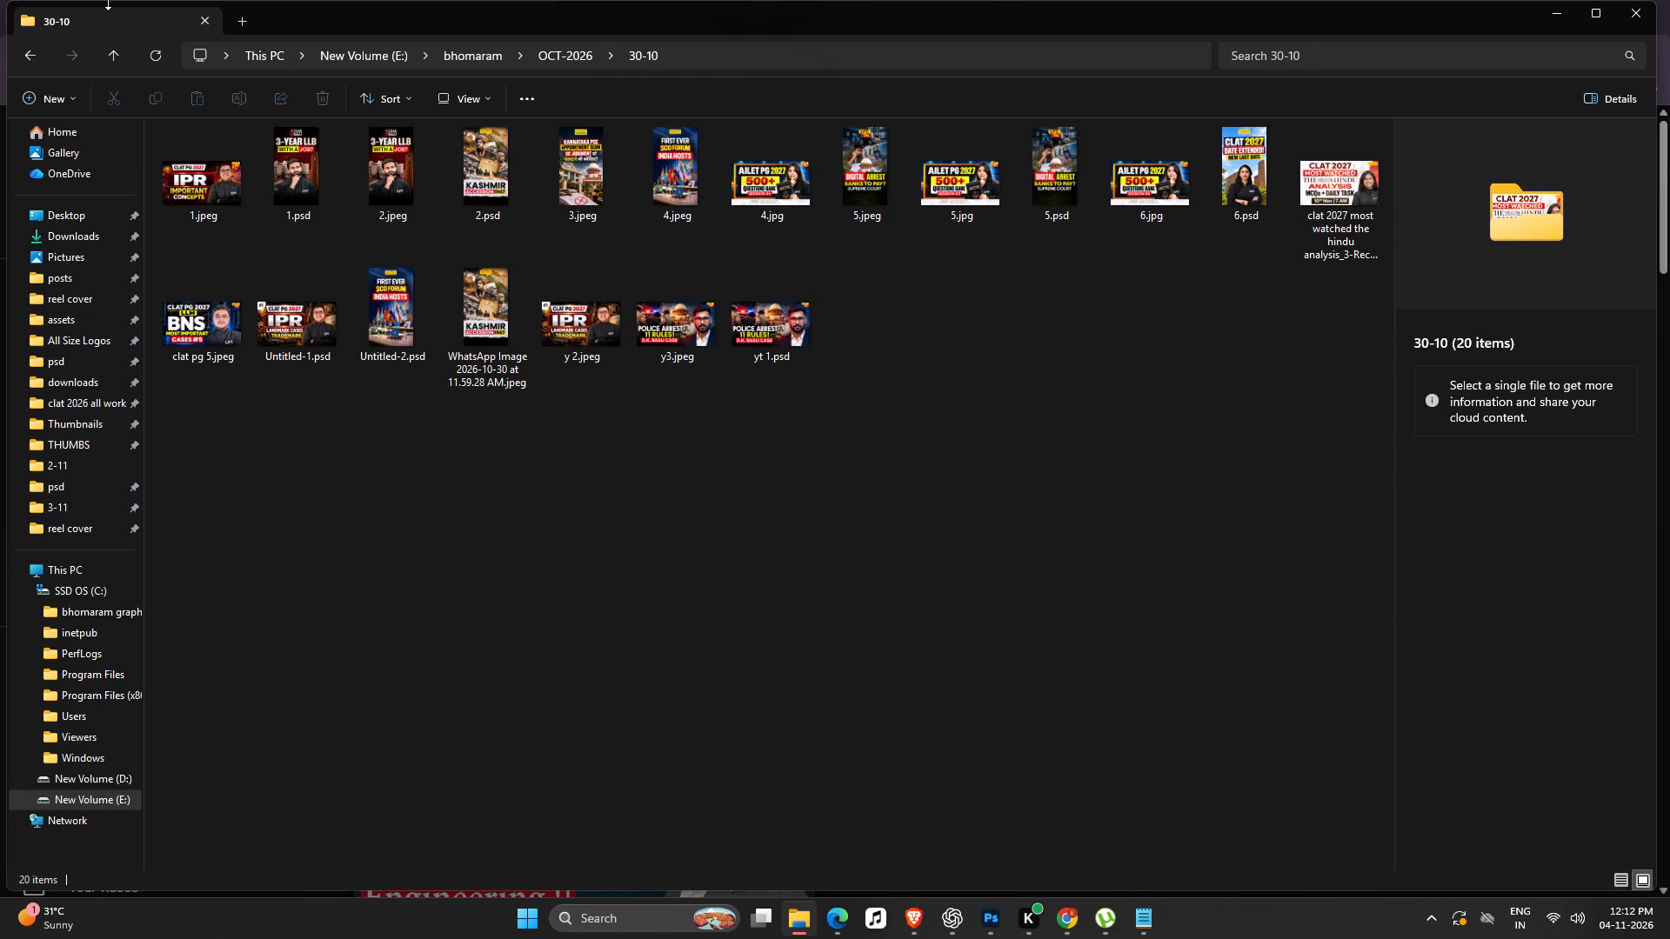
{"action": "double_click", "coordinate": [302, 180]}
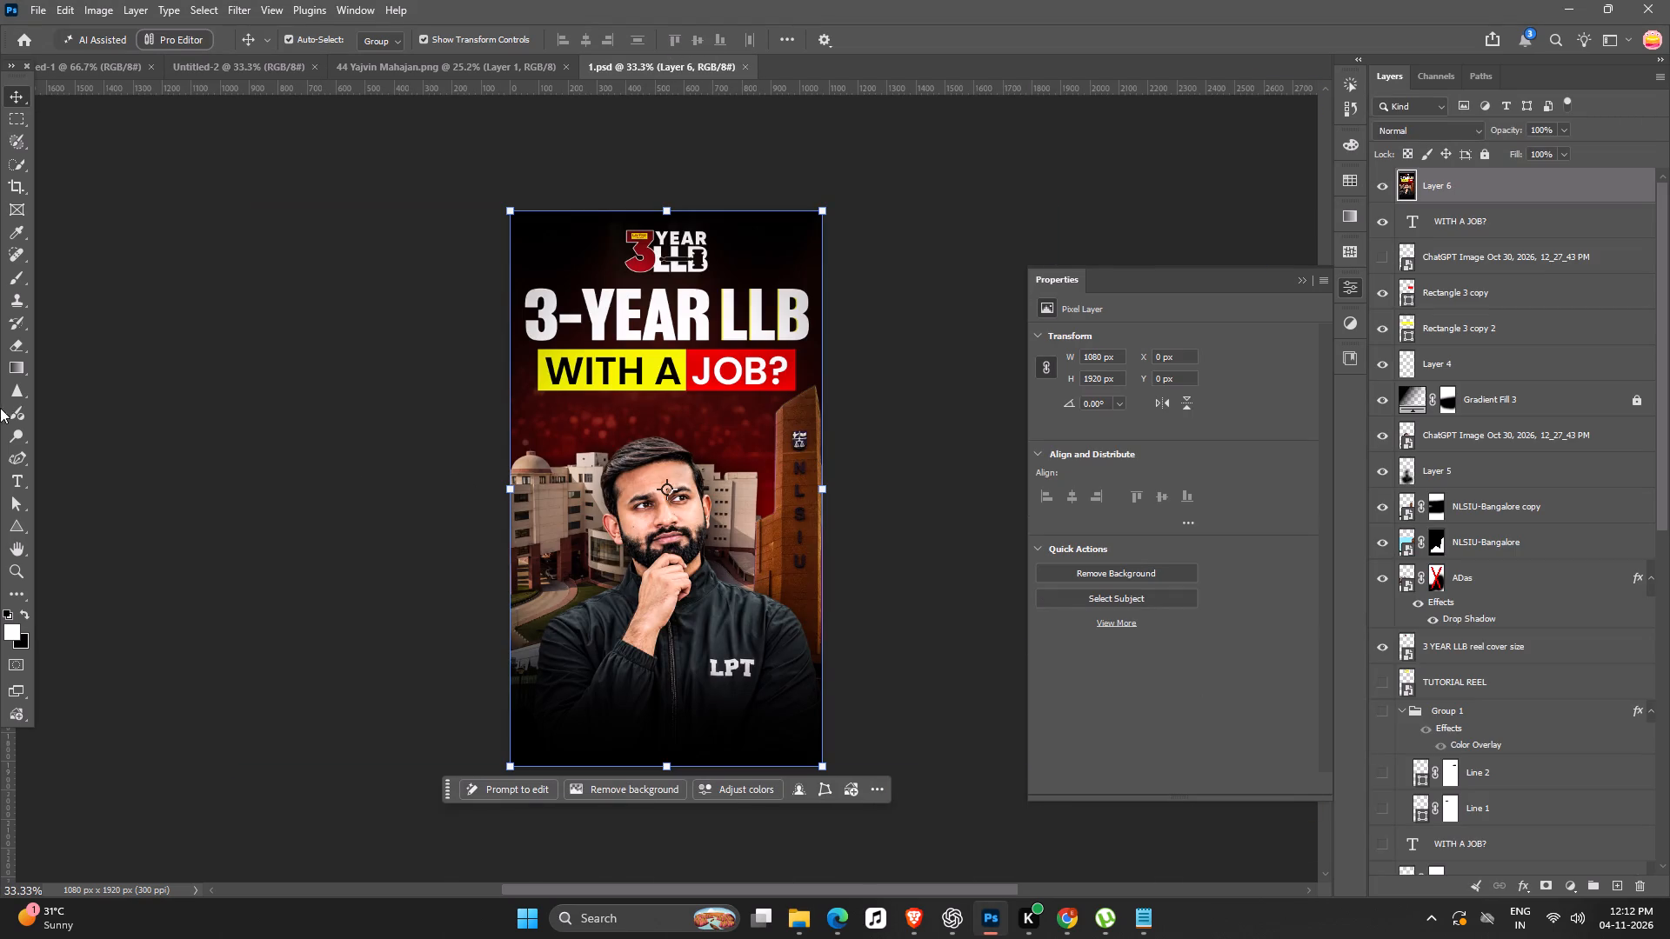
{"action": "left_click", "coordinate": [304, 425]}
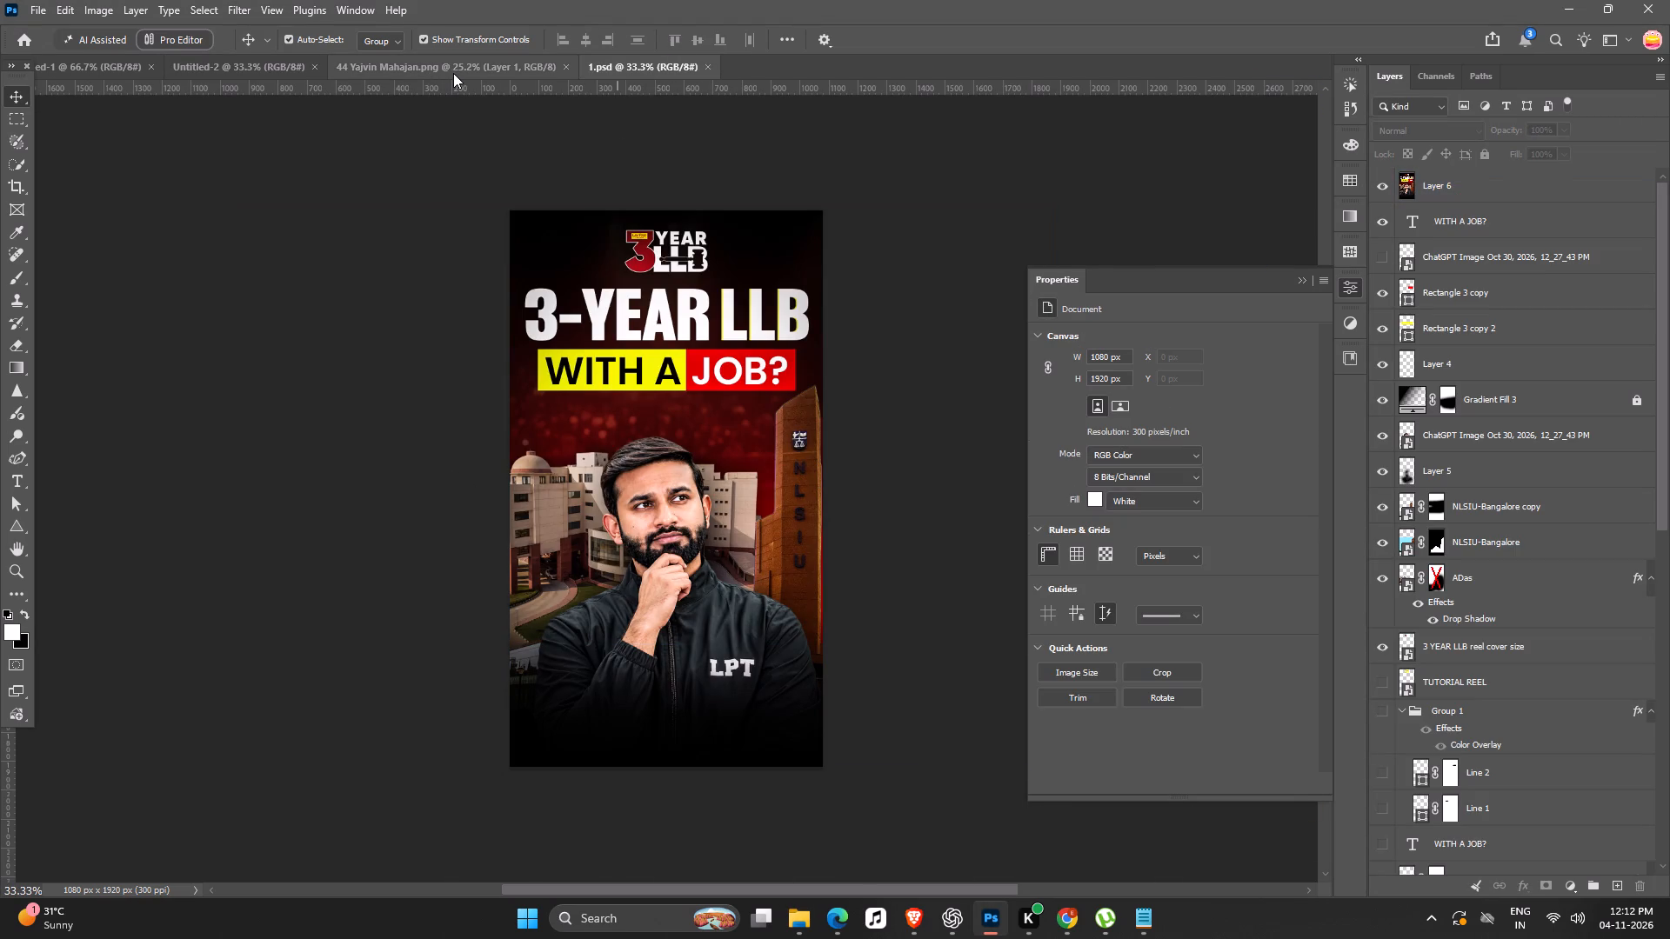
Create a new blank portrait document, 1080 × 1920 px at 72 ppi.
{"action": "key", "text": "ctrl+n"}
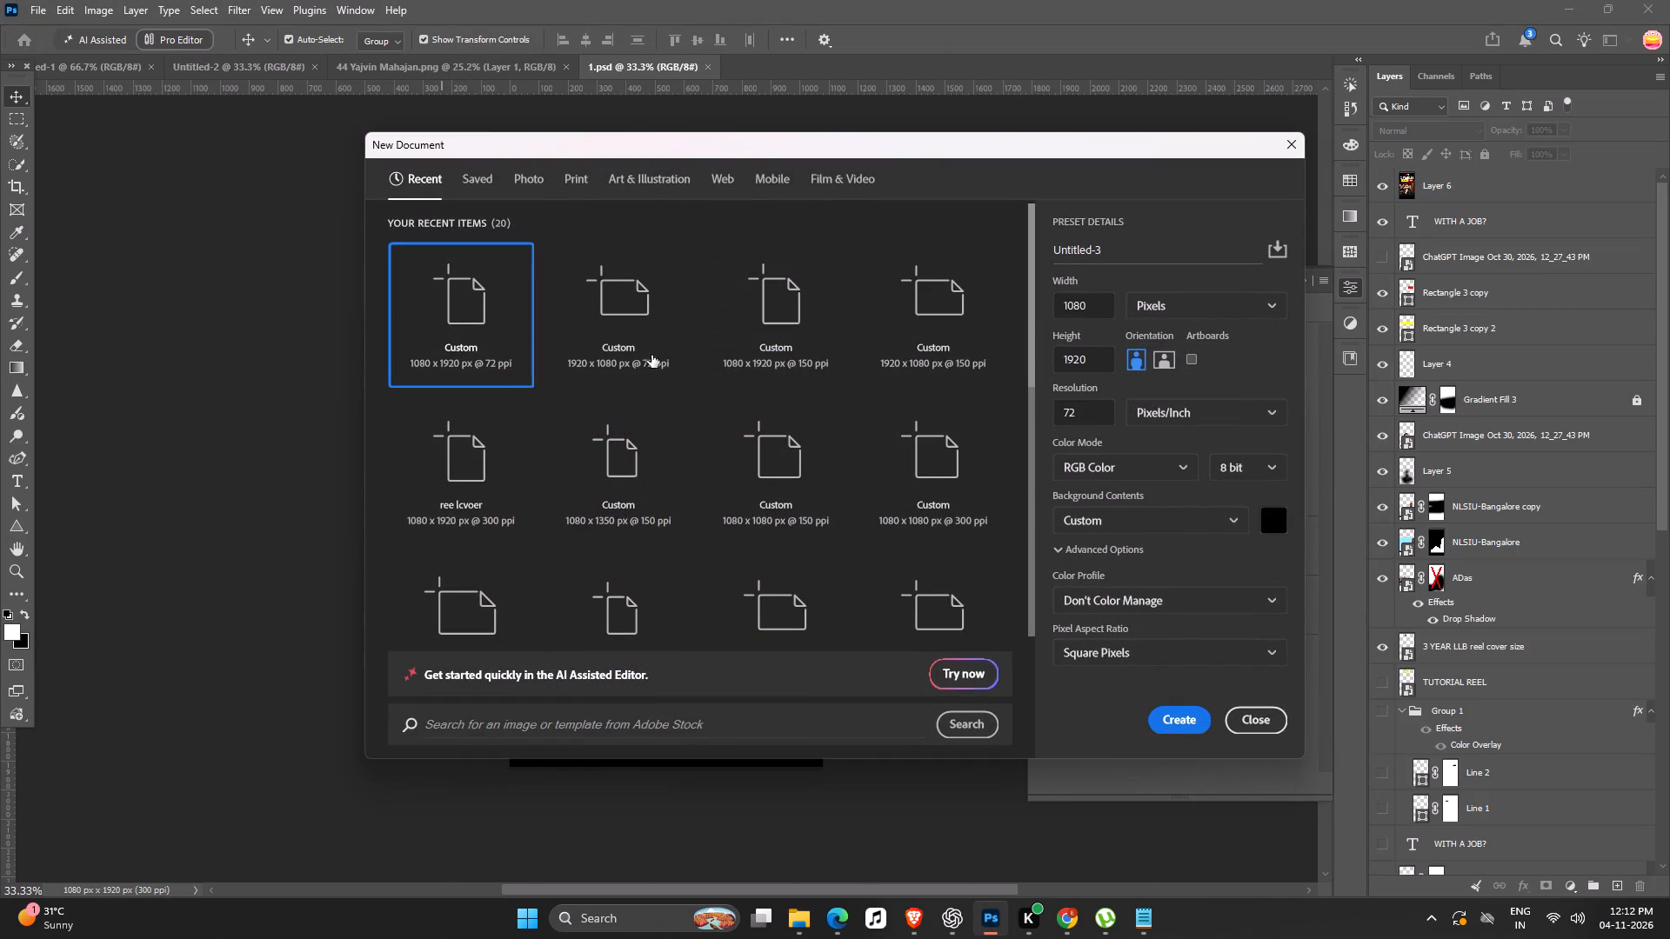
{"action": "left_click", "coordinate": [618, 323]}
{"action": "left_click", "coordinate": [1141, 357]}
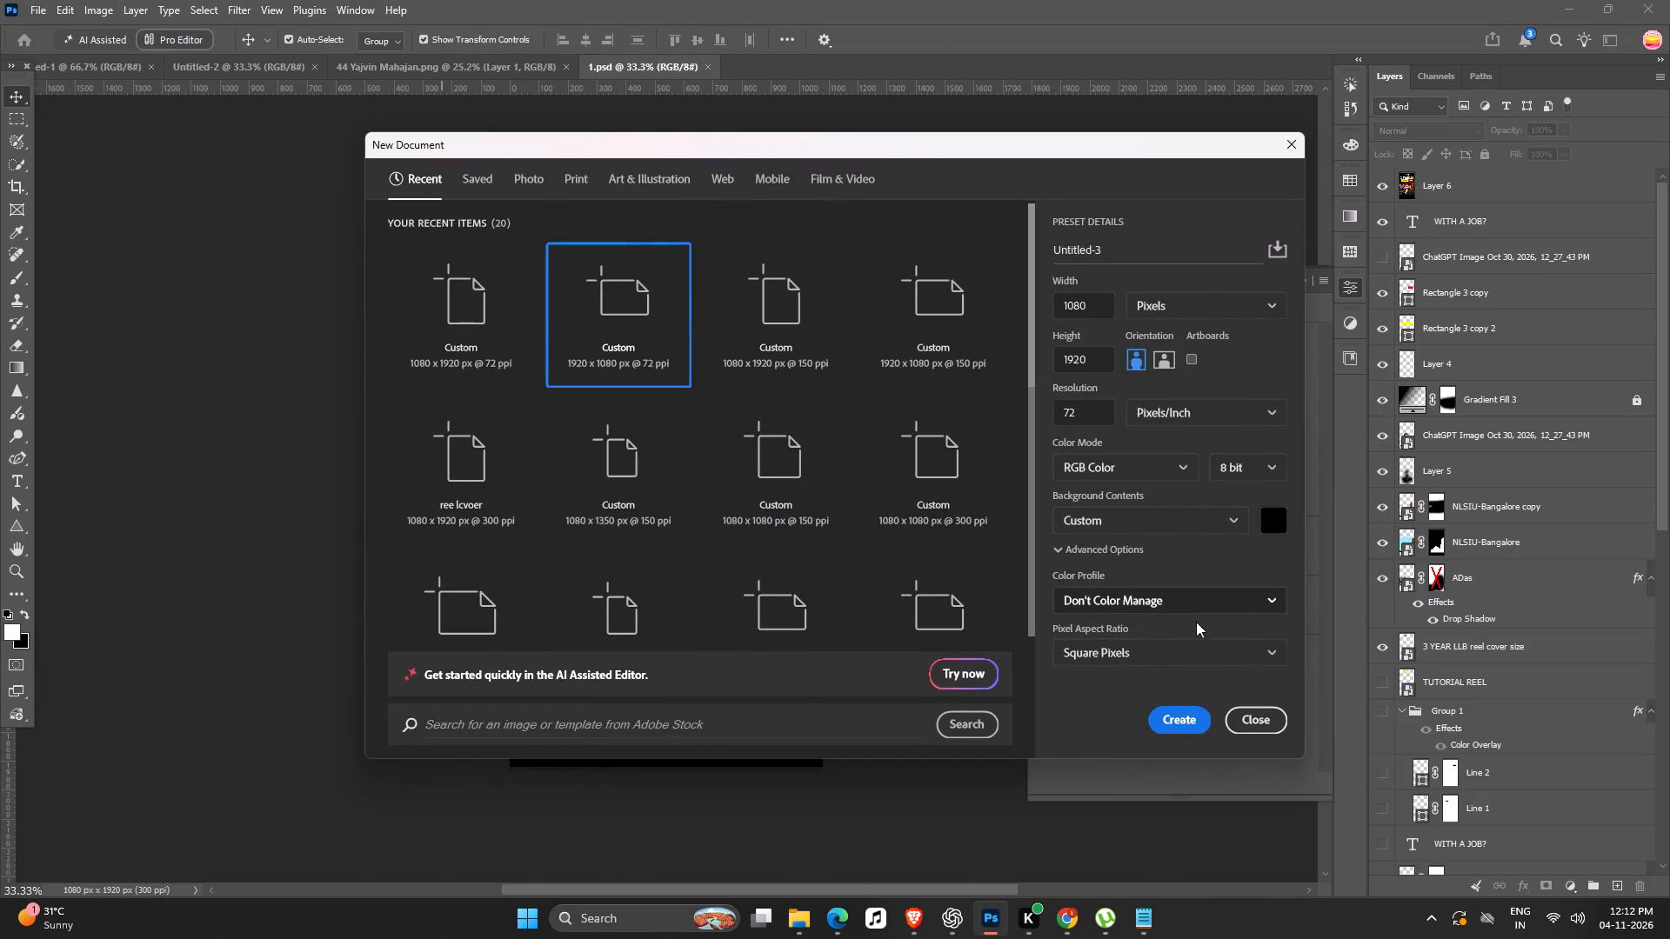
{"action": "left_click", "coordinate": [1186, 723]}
Hide Layer 6 in 1.psd.
{"action": "left_click", "coordinate": [624, 70]}
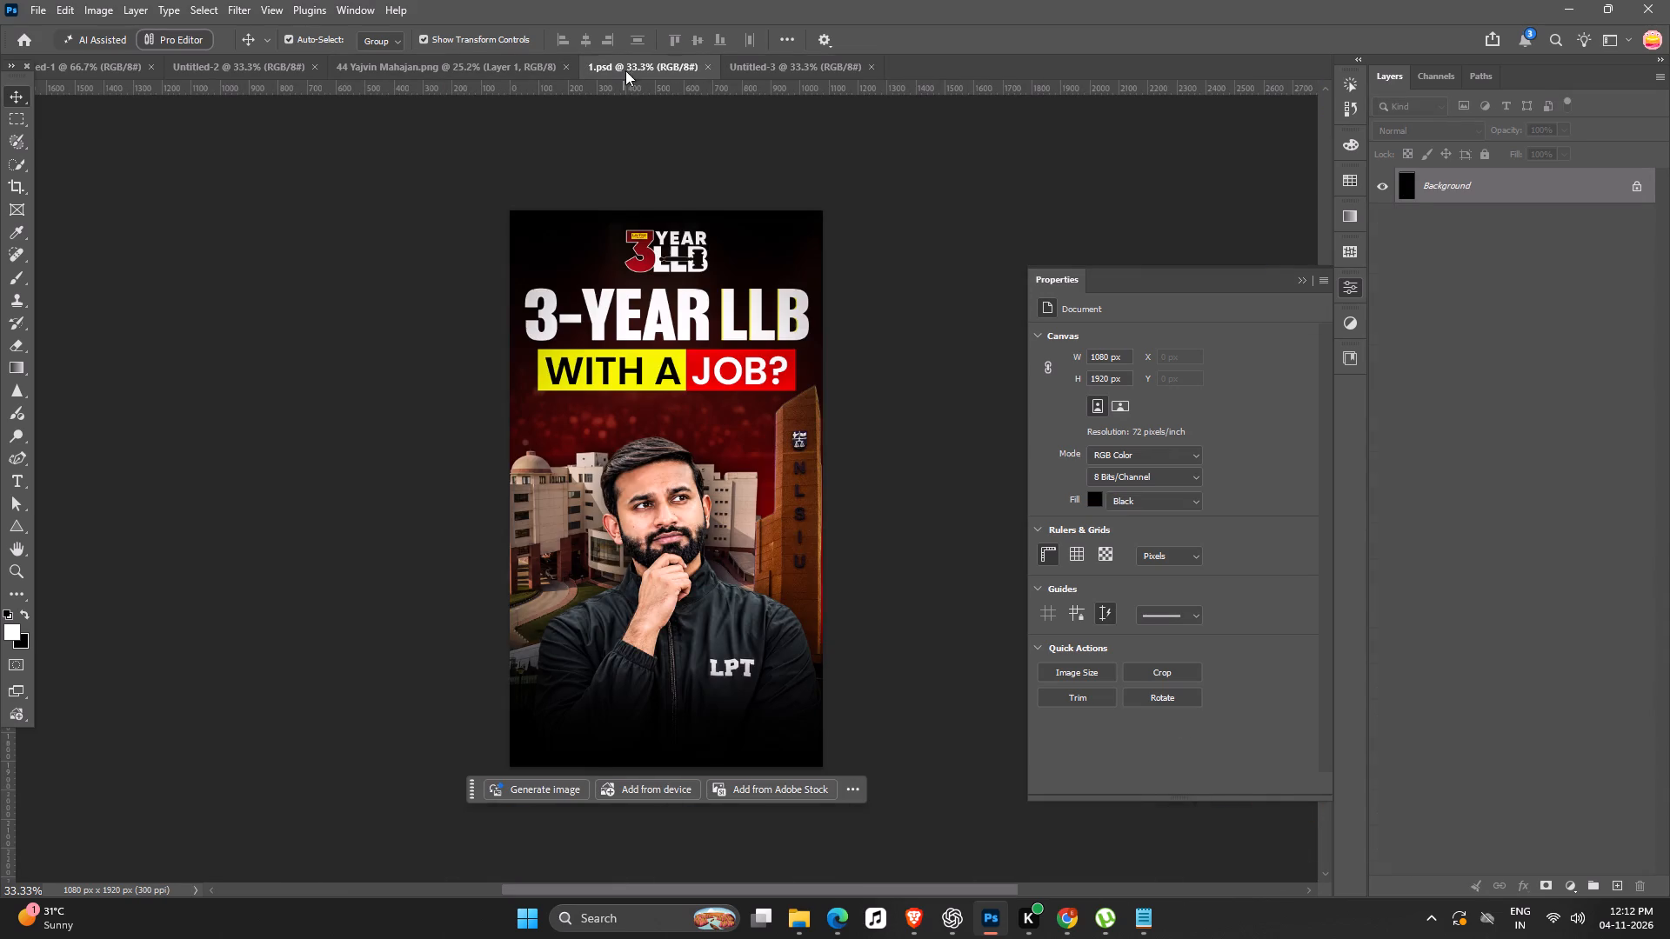
{"action": "left_click", "coordinate": [783, 504]}
{"action": "left_click", "coordinate": [1378, 176]}
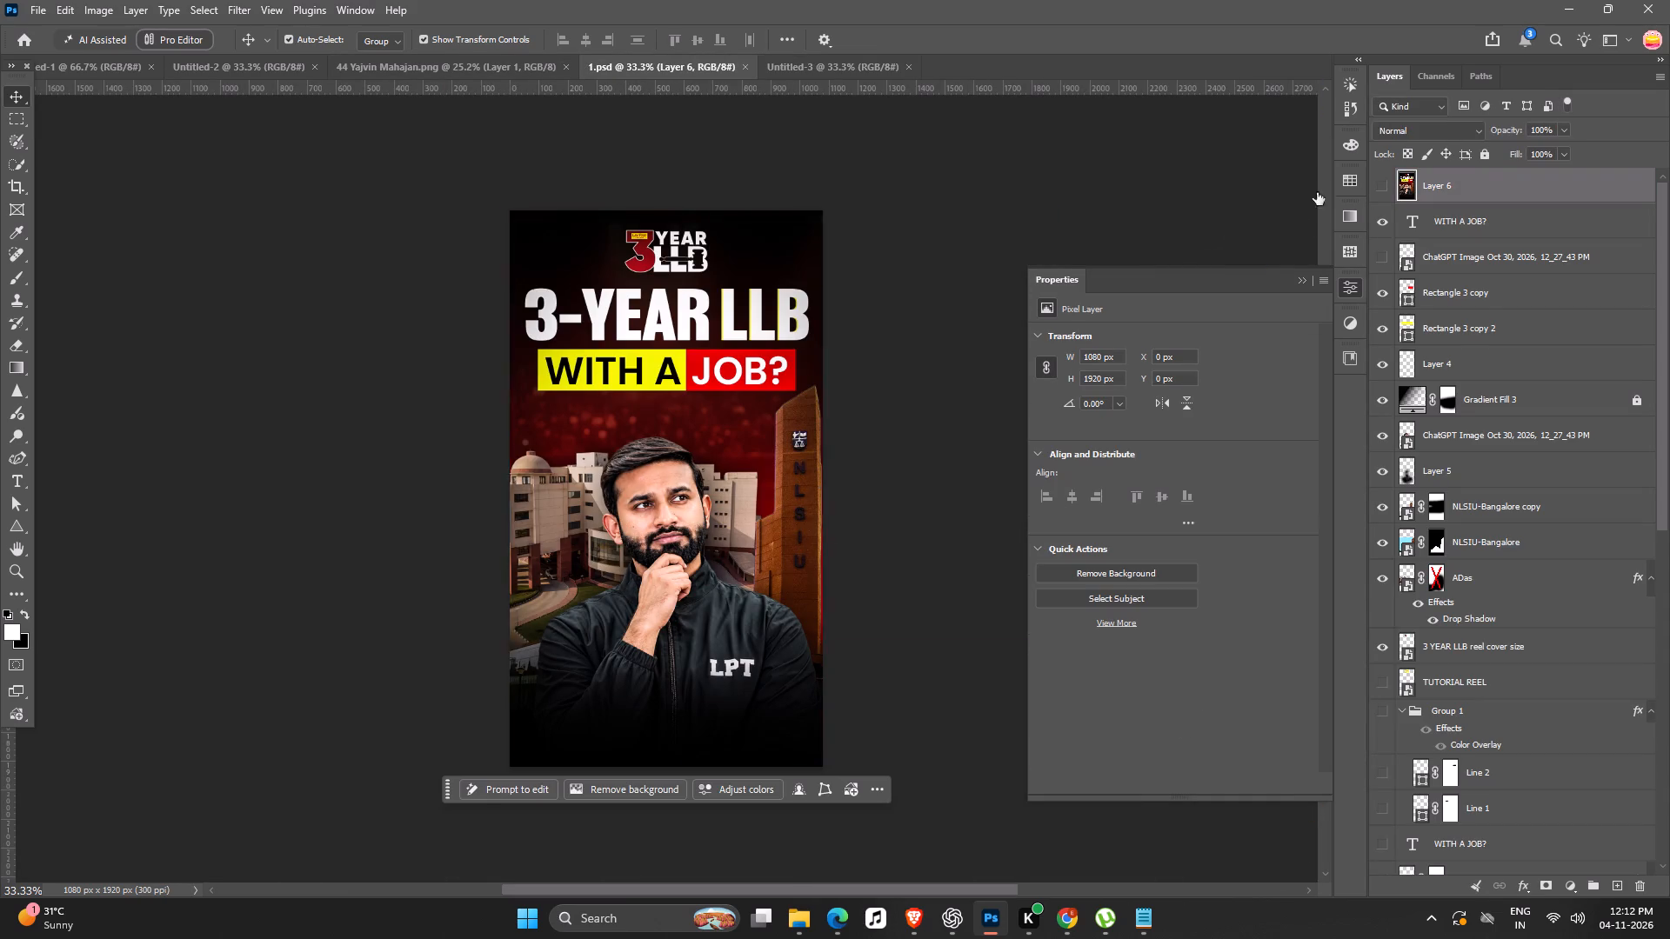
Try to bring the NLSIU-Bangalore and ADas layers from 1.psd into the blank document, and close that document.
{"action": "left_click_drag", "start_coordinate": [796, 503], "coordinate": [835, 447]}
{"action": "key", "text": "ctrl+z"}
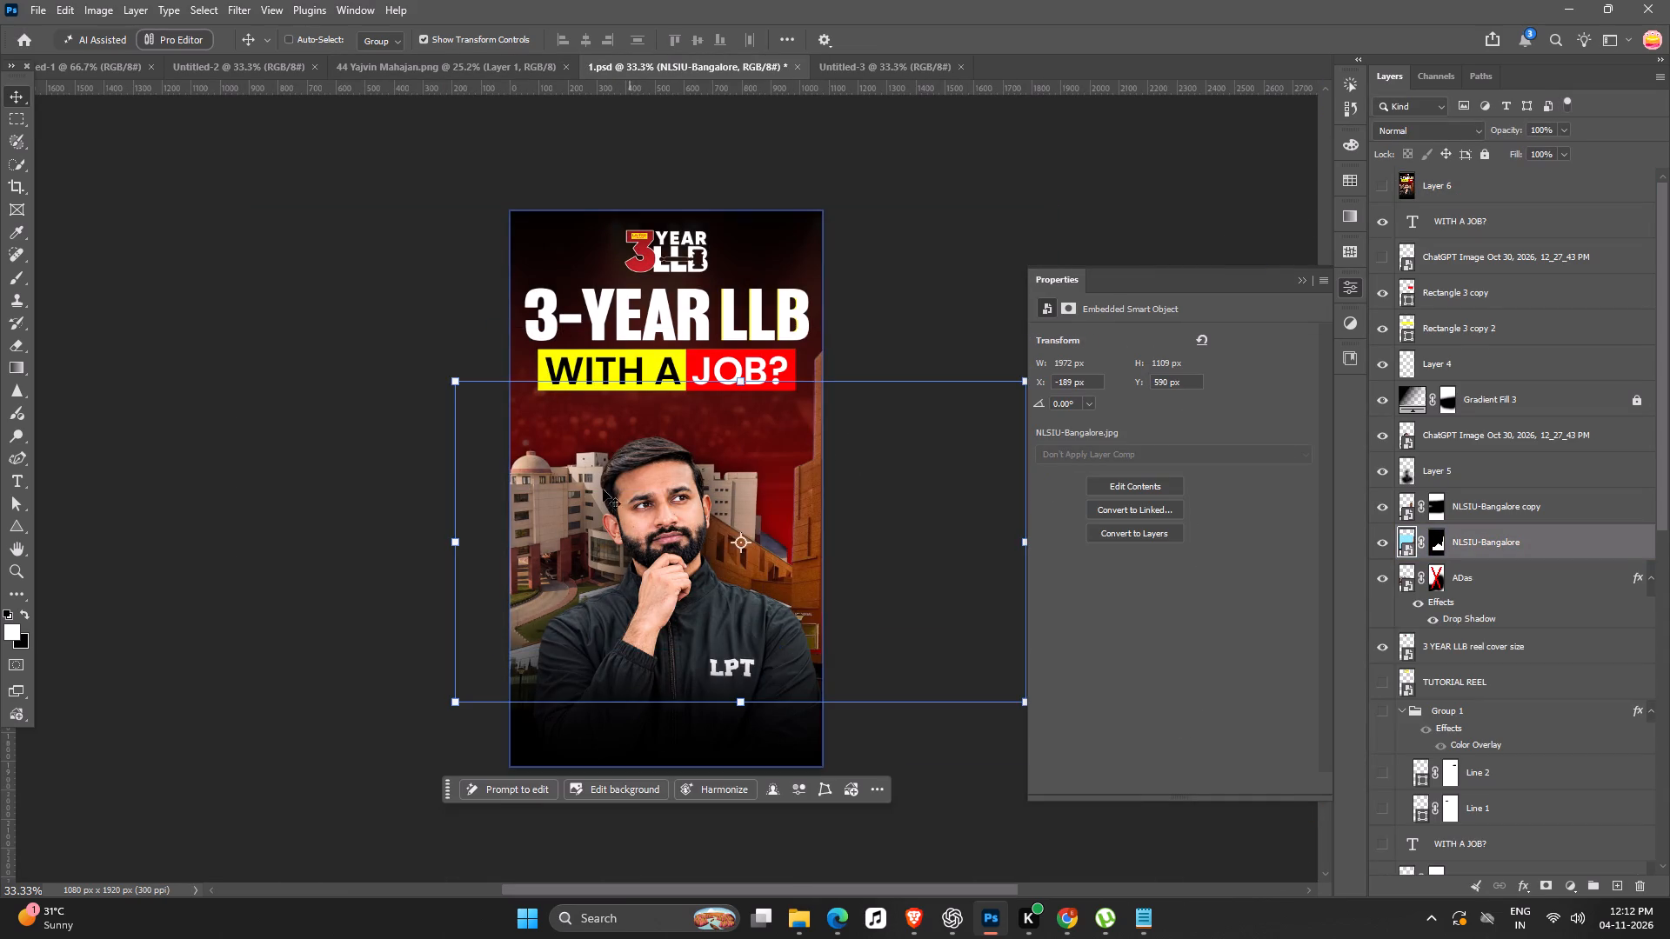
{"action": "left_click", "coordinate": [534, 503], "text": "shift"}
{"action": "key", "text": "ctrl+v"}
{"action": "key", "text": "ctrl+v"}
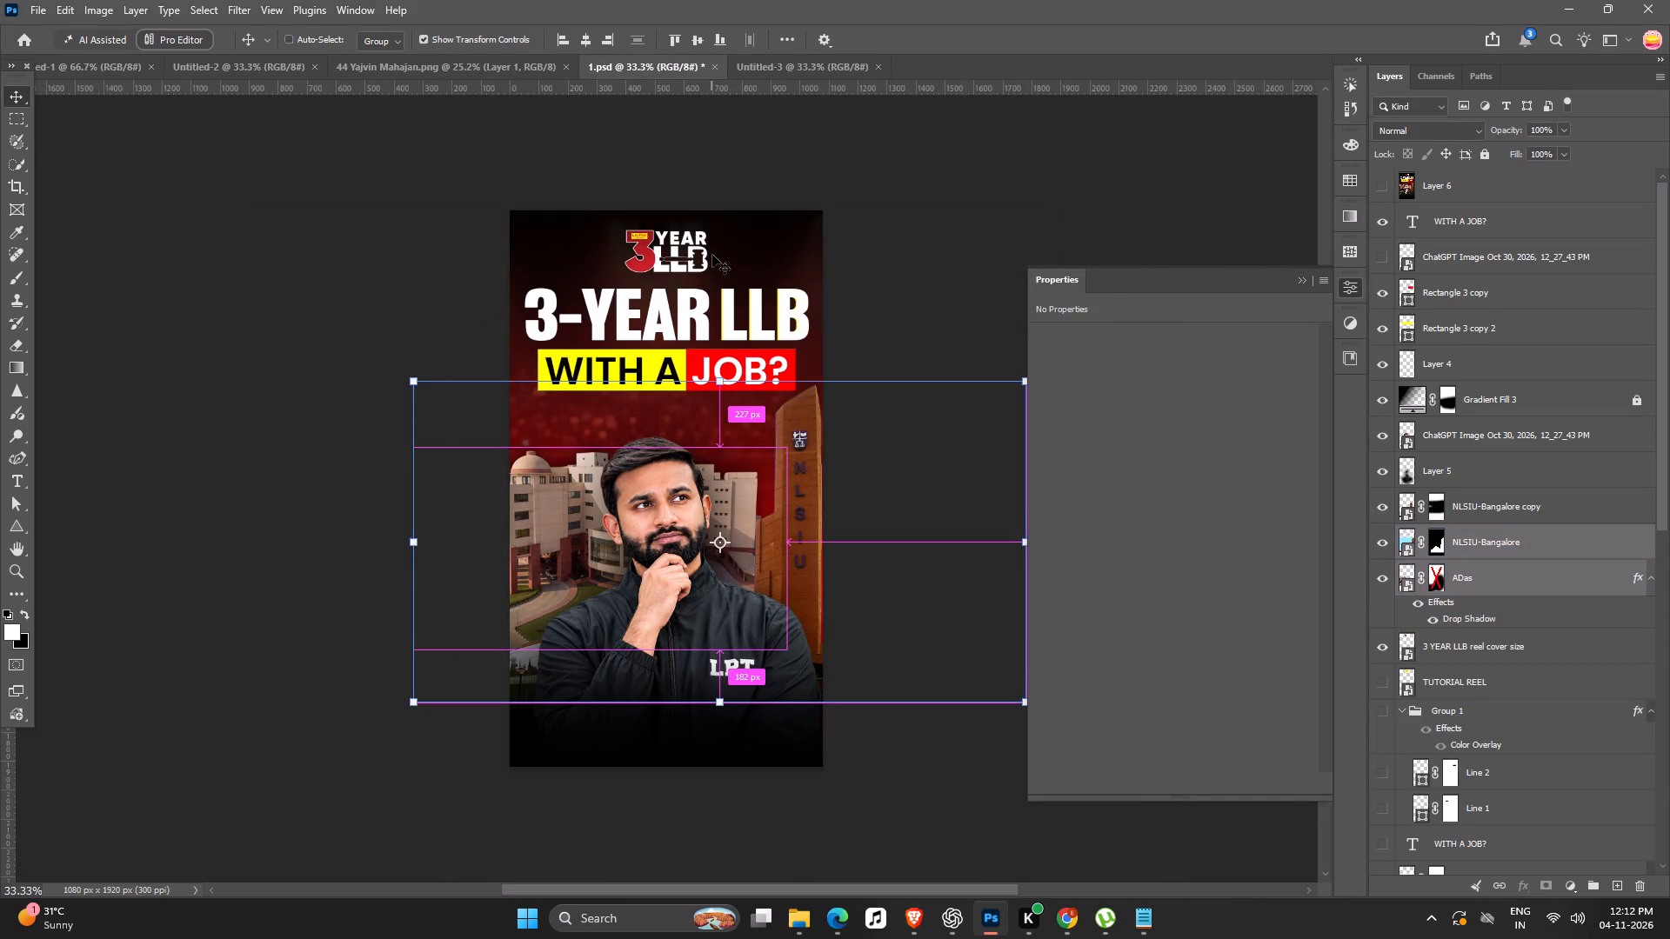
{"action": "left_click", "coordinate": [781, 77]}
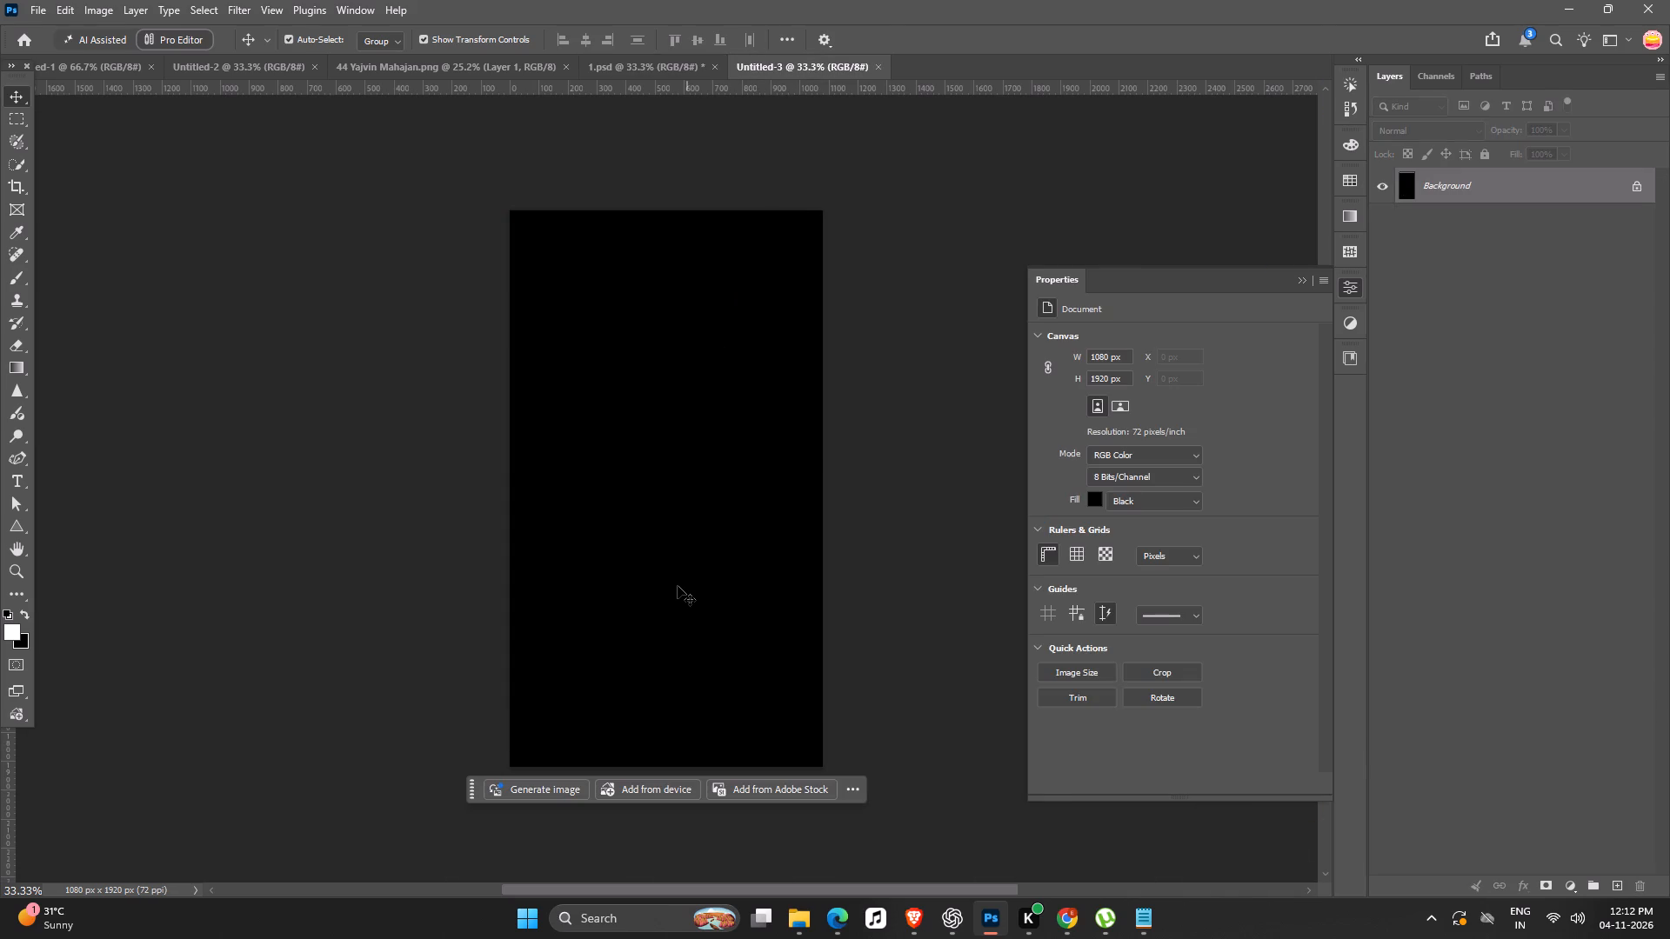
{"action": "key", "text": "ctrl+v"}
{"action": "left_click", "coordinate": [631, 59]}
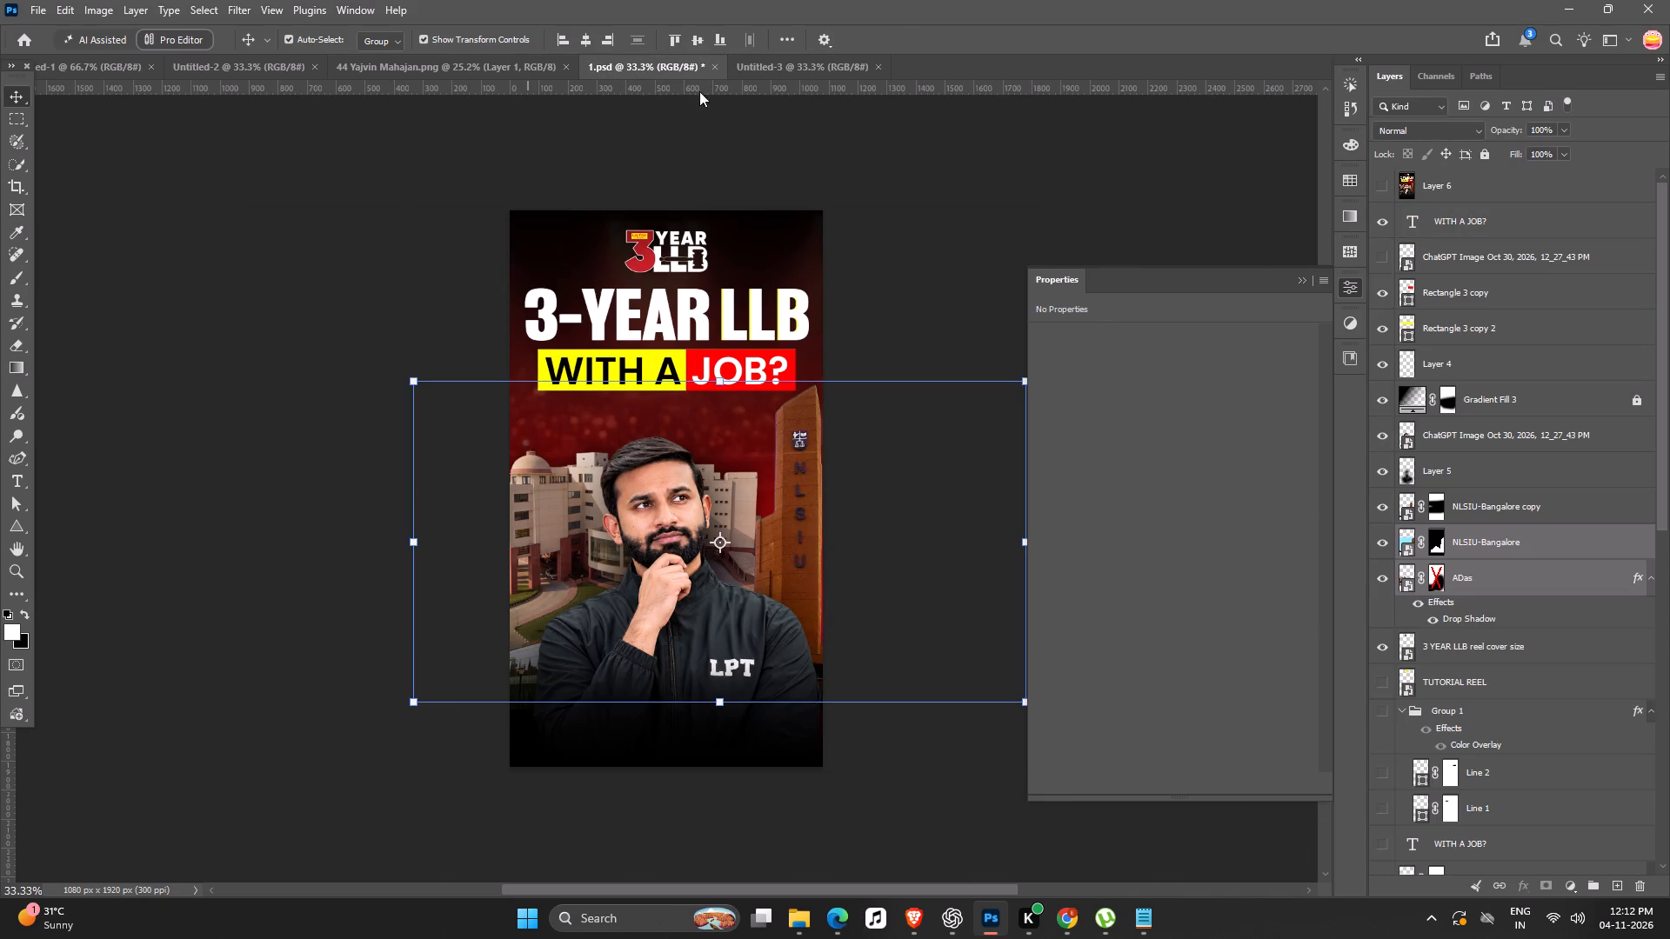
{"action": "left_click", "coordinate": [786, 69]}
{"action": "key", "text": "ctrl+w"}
Duplicate the 1.psd document as "1 copy" and close the original without saving changes.
{"action": "key", "text": "alt+i"}
{"action": "key", "text": "alt+d"}
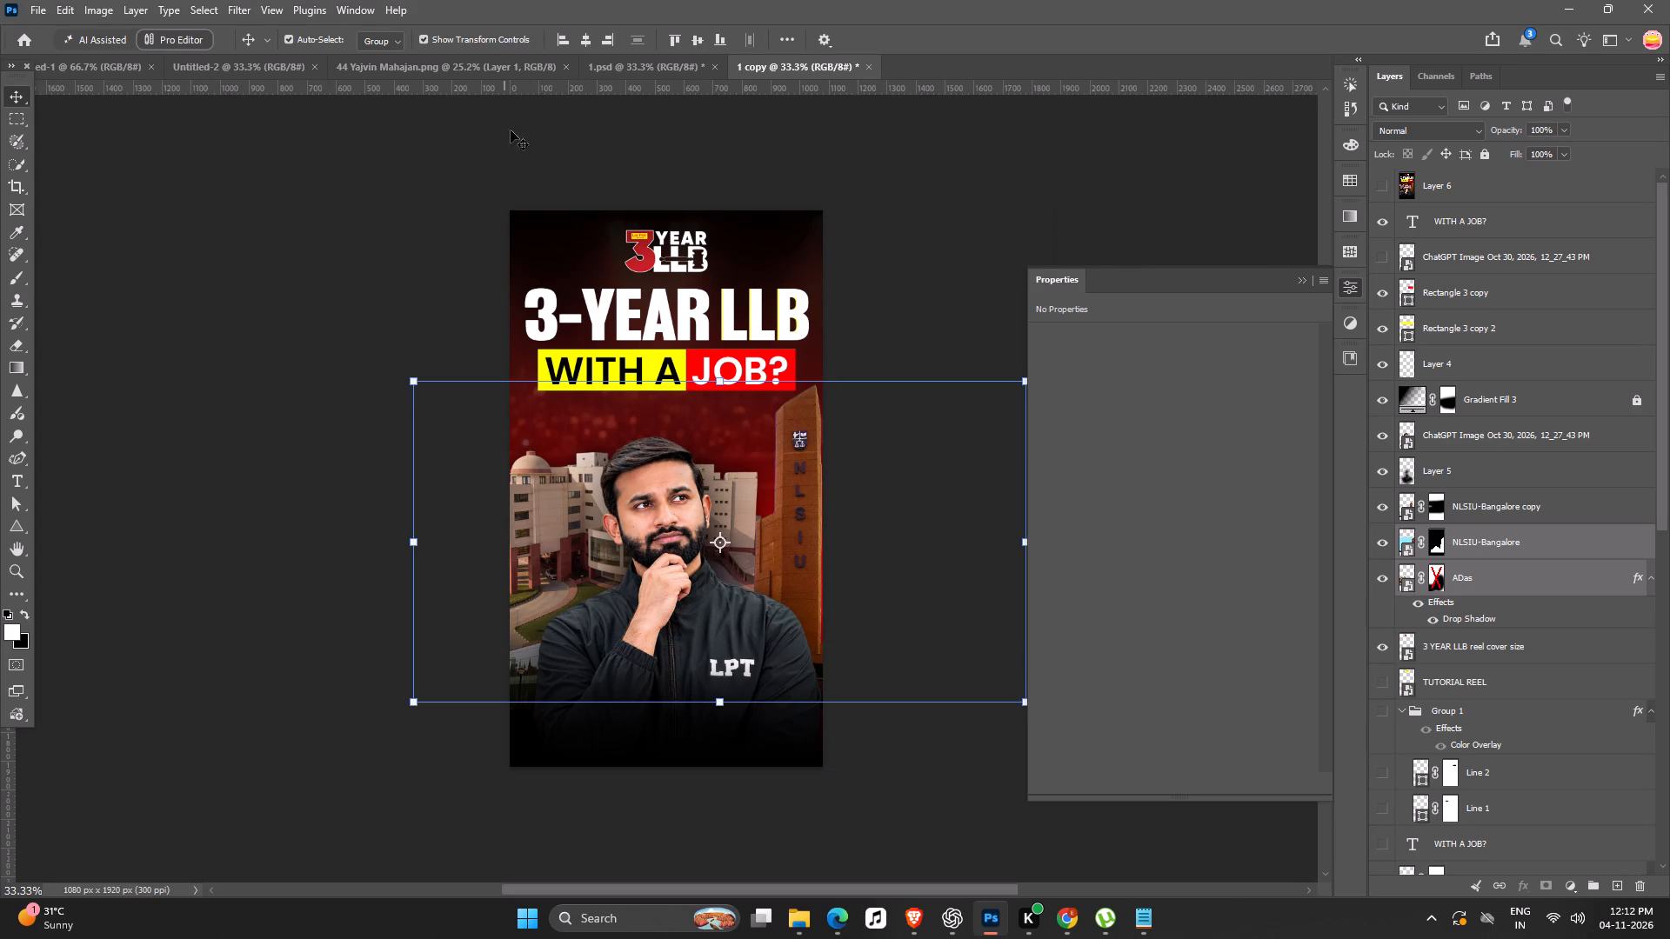
{"action": "left_click", "coordinate": [644, 66]}
{"action": "key", "text": "ctrl+w"}
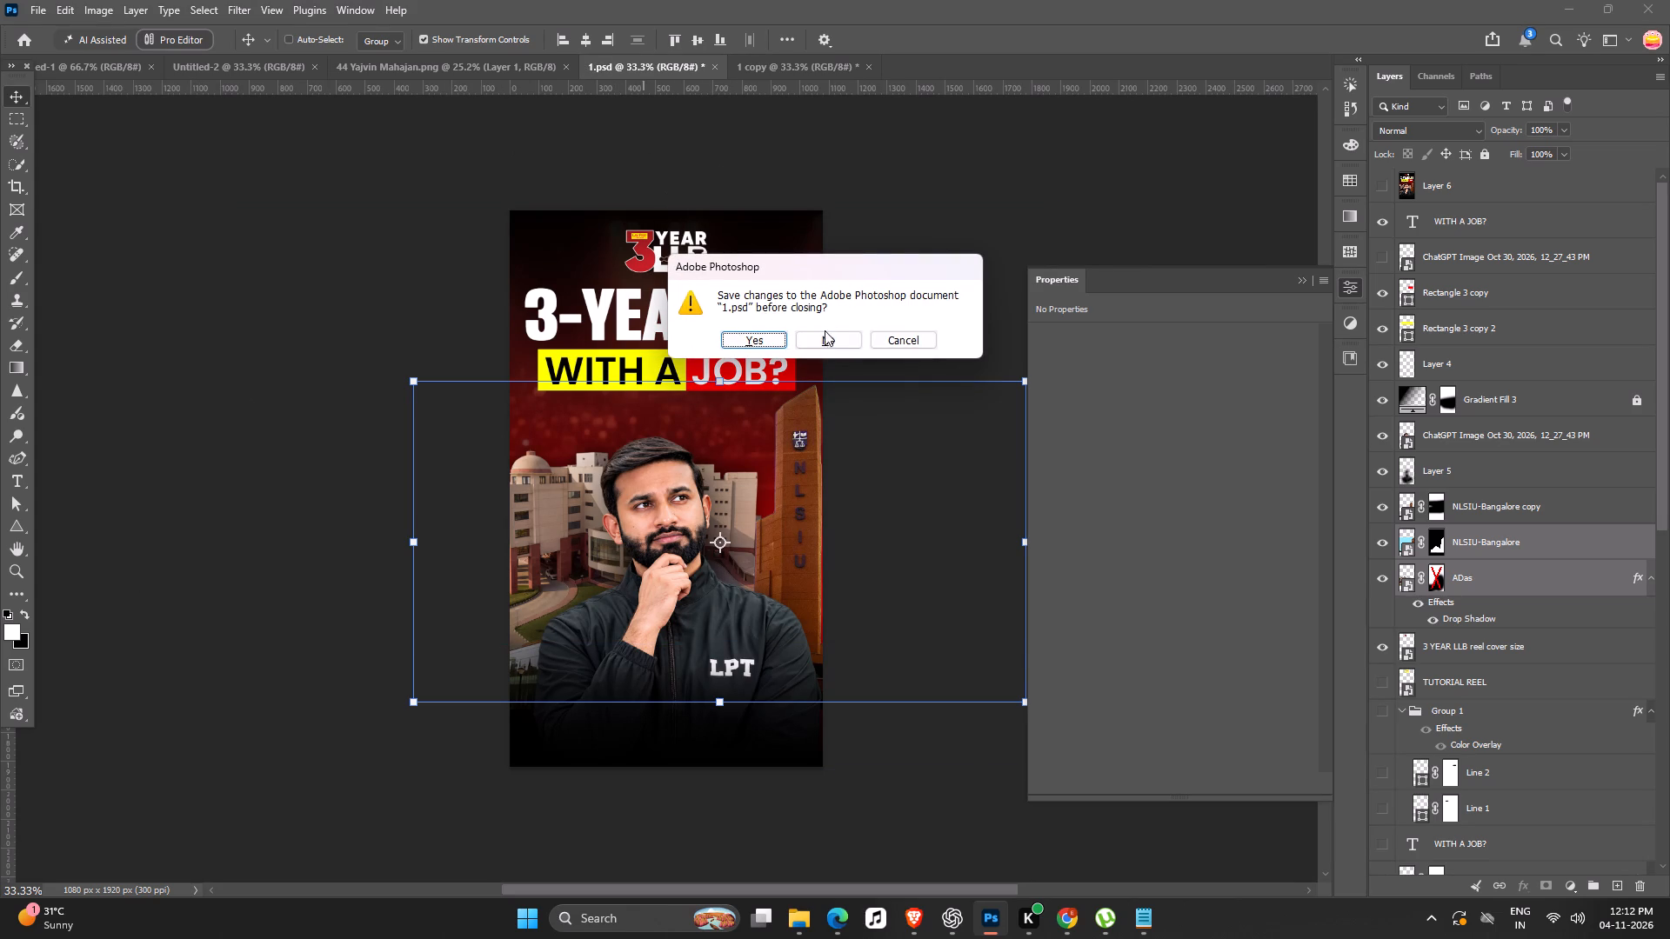
{"action": "left_click", "coordinate": [825, 333]}
{"action": "left_click", "coordinate": [377, 340]}
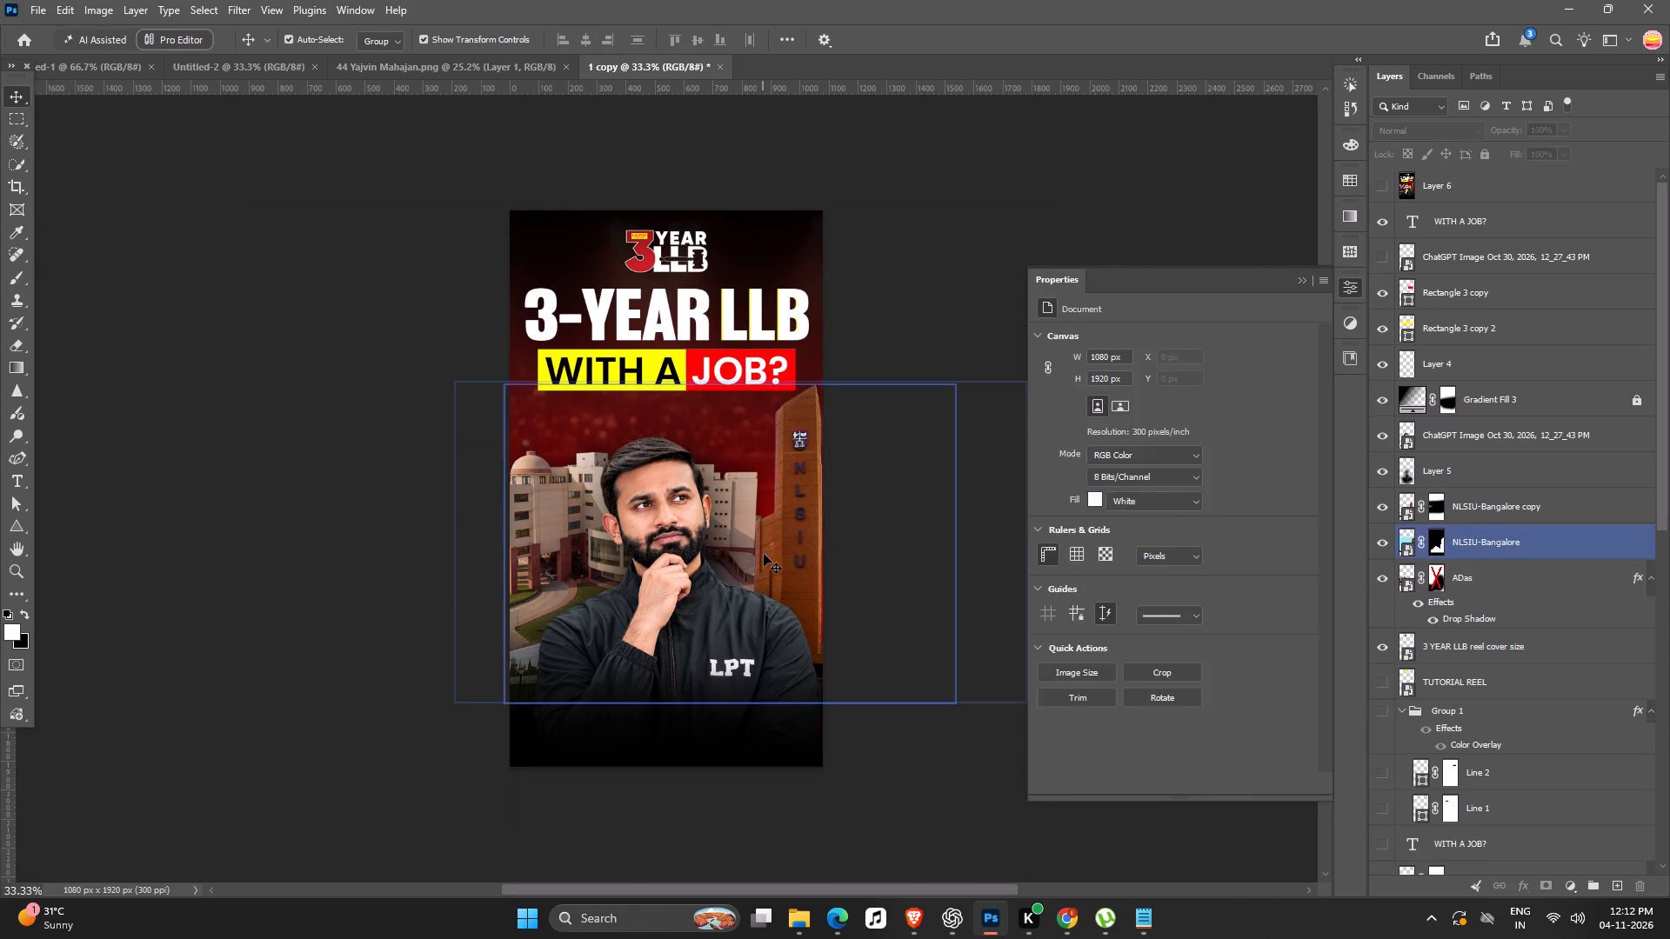
Delete the layer of the thinking man in the black LPT jacket from the duplicated cover.
{"action": "left_click", "coordinate": [764, 554]}
{"action": "left_click", "coordinate": [675, 552]}
{"action": "key", "text": "Delete"}
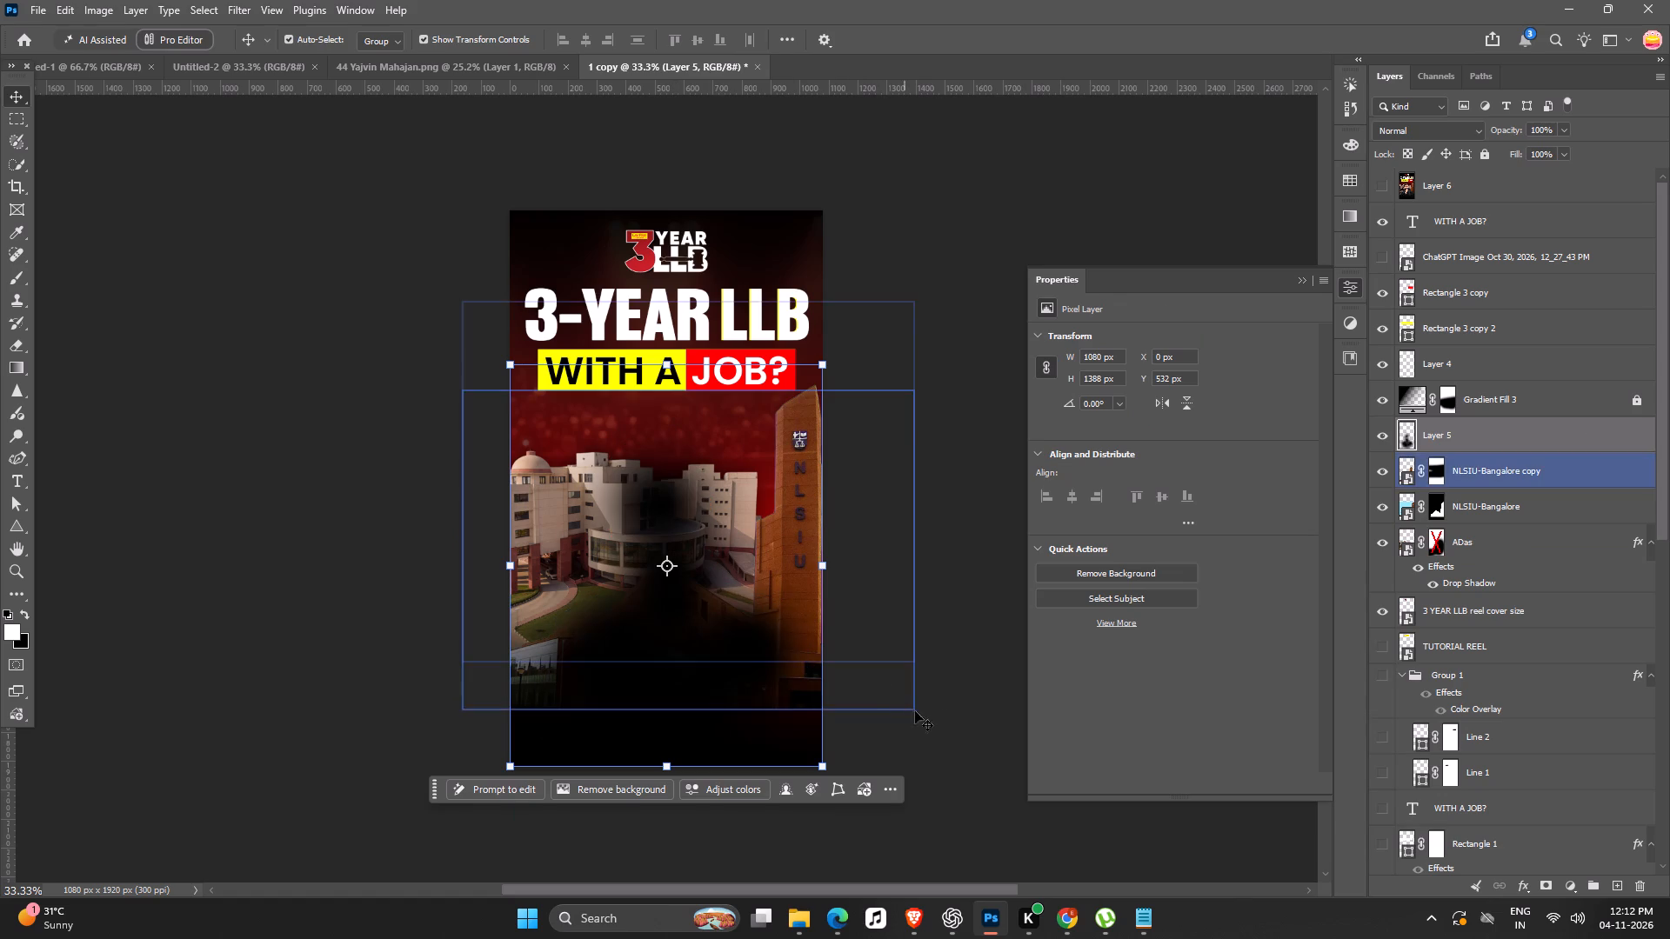
{"action": "left_click", "coordinate": [941, 711]}
Hide the 3 YEAR LLB logo layer above the headline.
{"action": "left_click", "coordinate": [734, 236]}
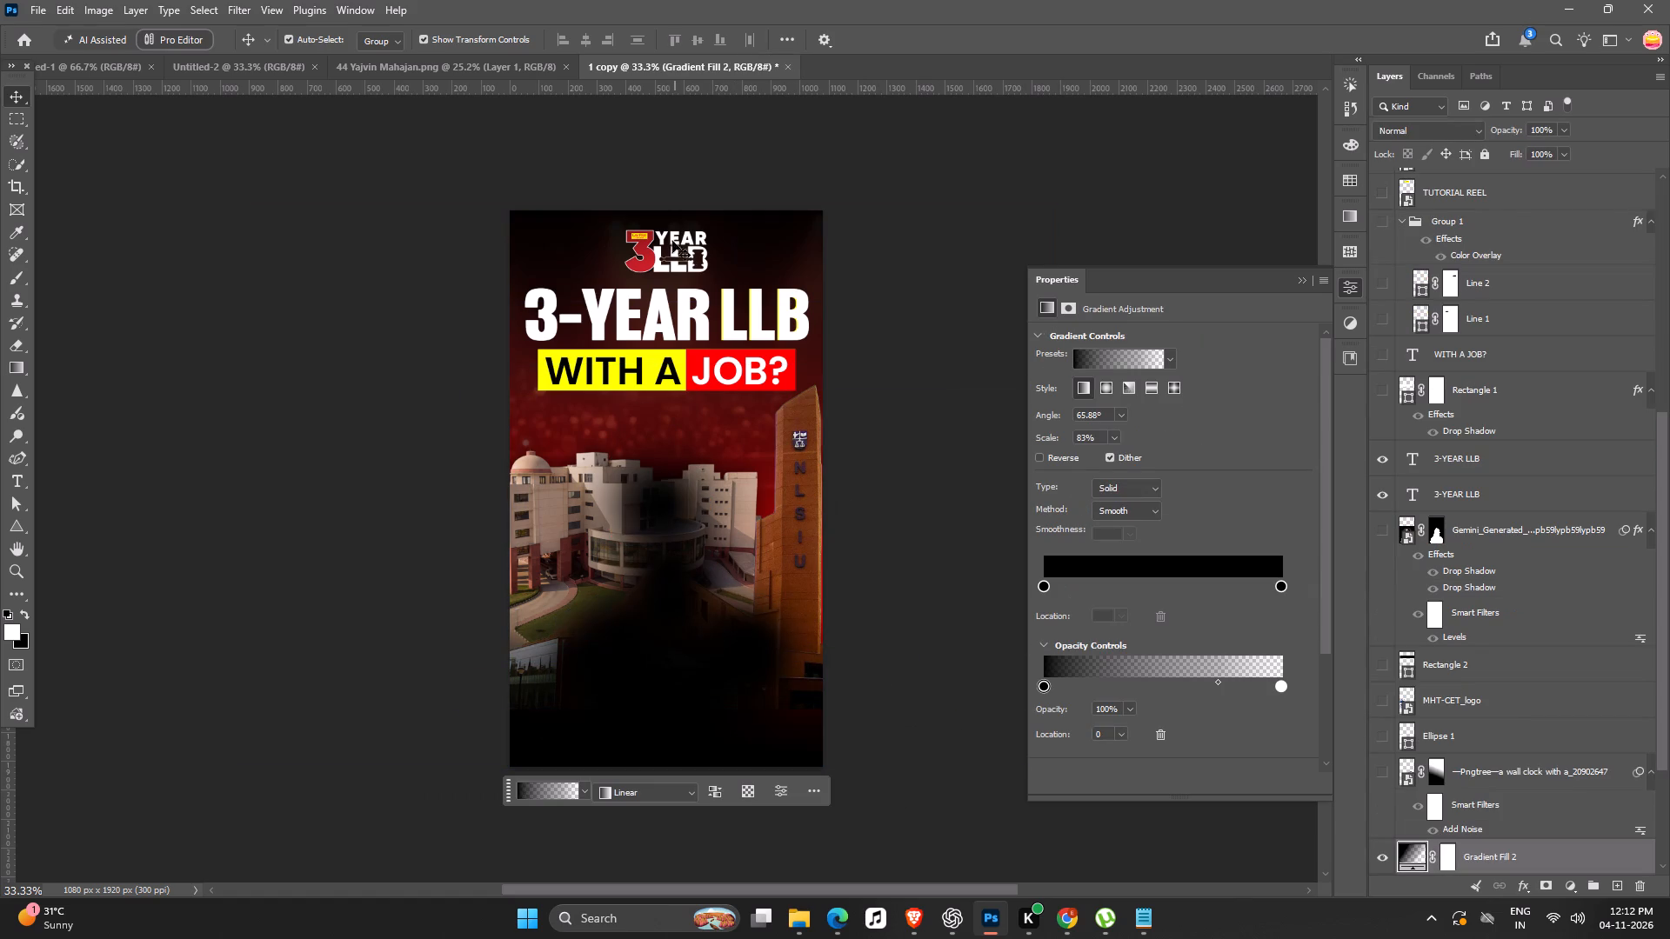
{"action": "left_click", "coordinate": [636, 246]}
{"action": "left_click", "coordinate": [1387, 193]}
{"action": "left_click", "coordinate": [1072, 188]}
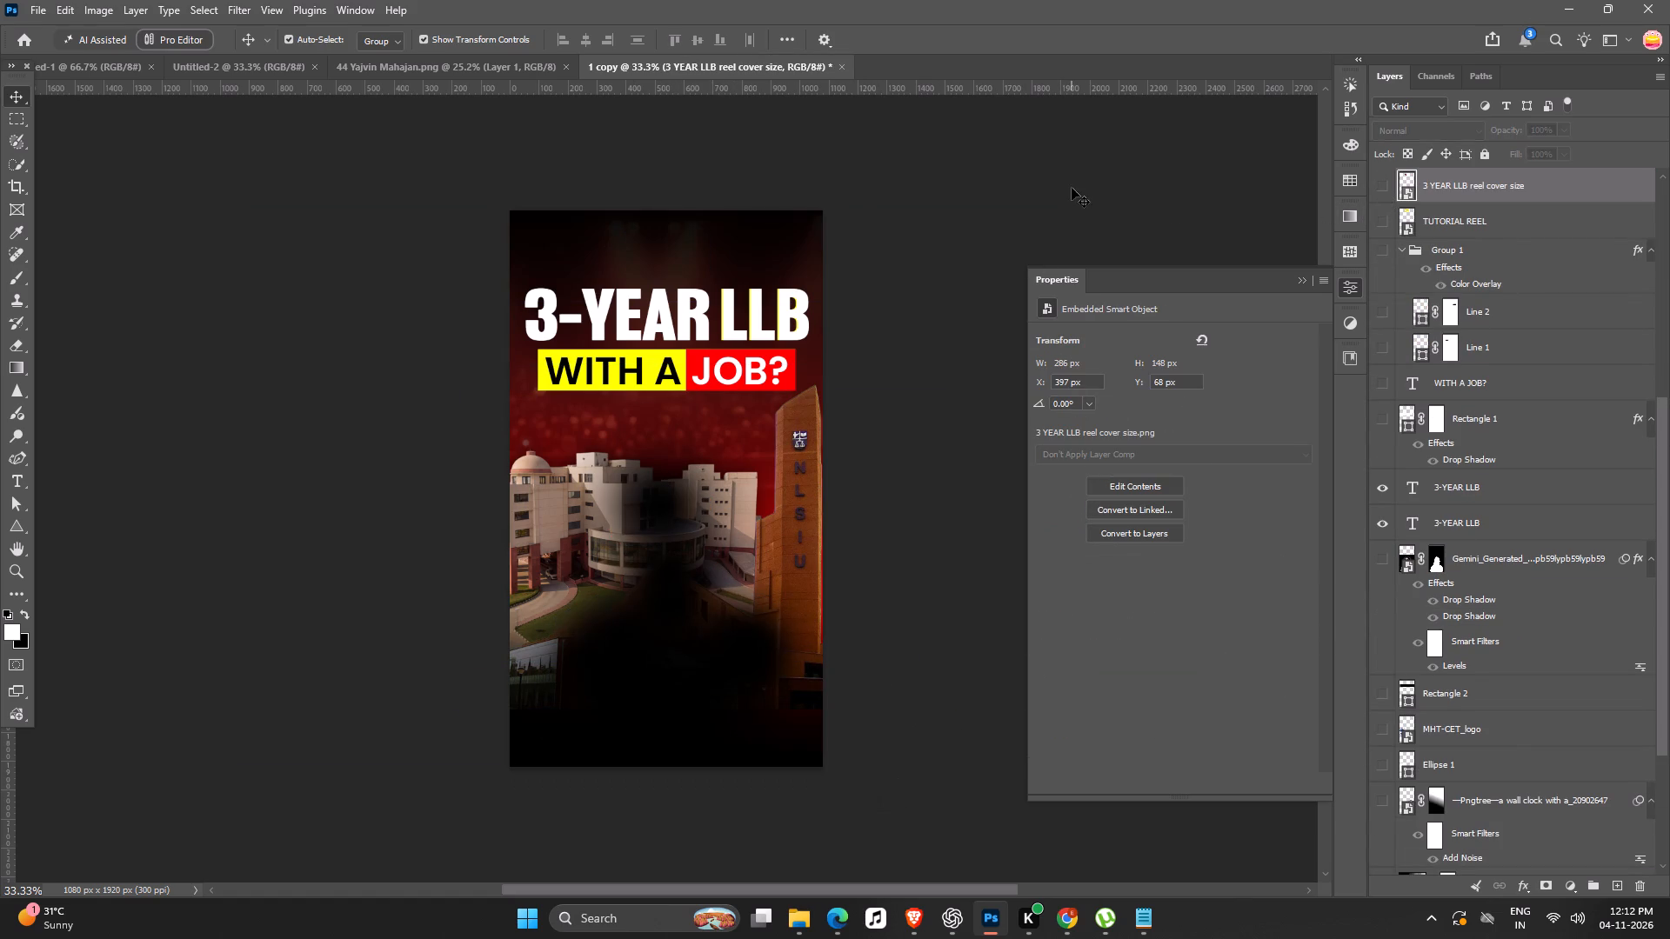
Delete the red speaker stage background layer located above Color Fill 1.
{"action": "left_click", "coordinate": [721, 255]}
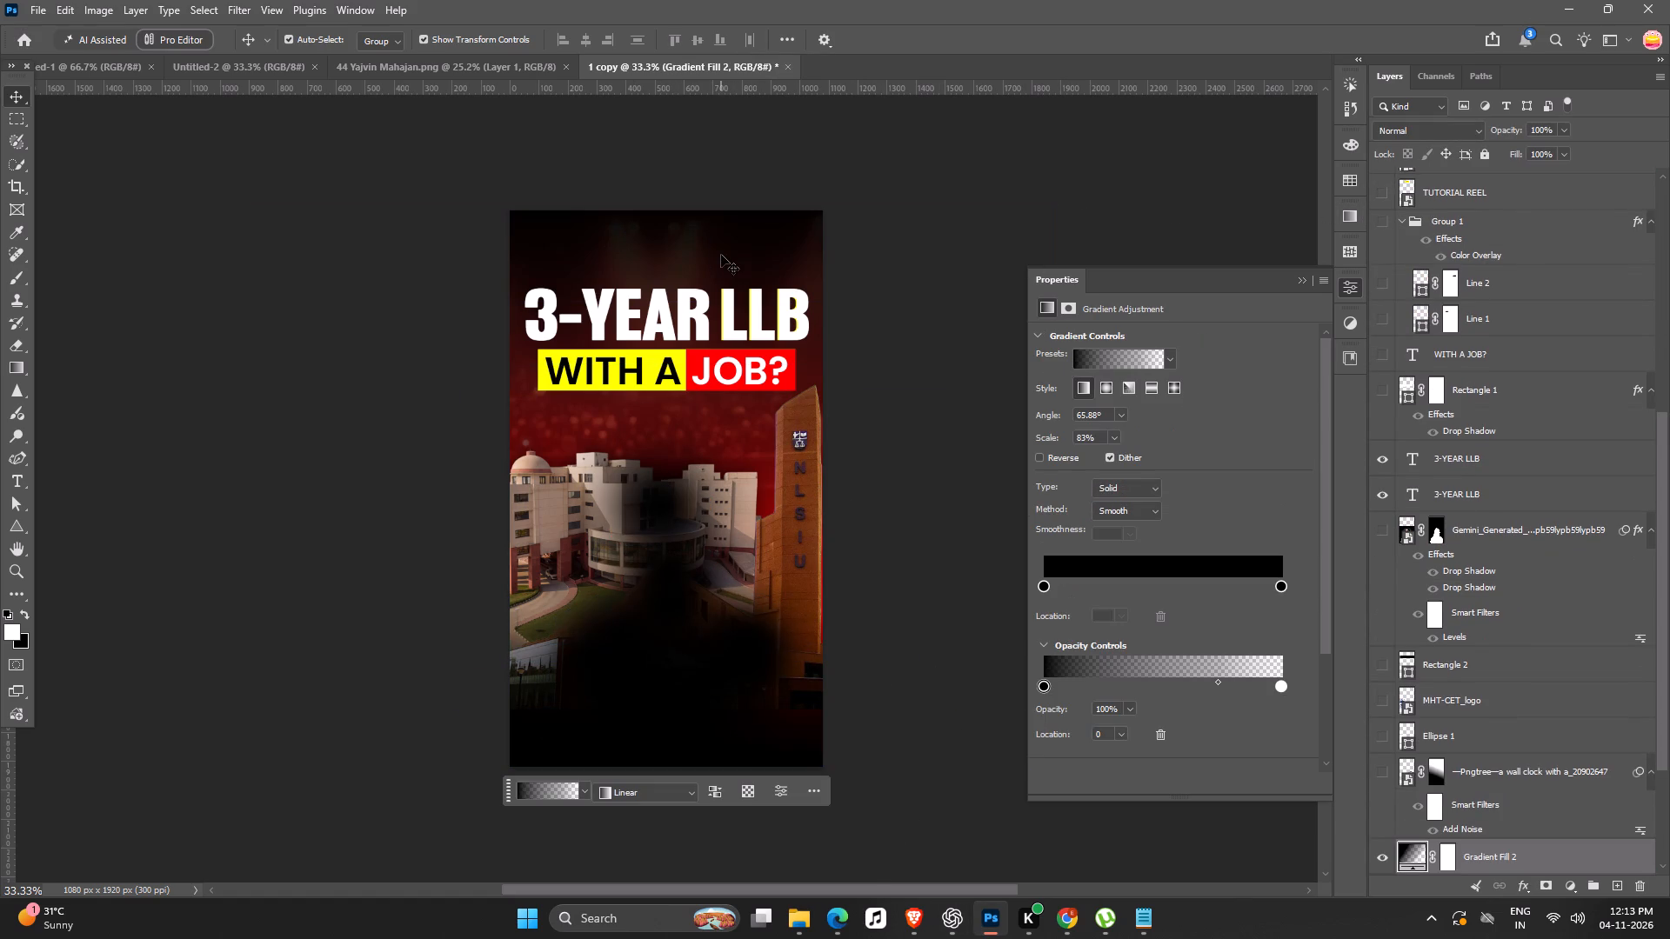
{"action": "scroll", "coordinate": [1640, 704], "scroll_direction": "down", "scroll_amount": 7}
{"action": "left_click", "coordinate": [1491, 743]}
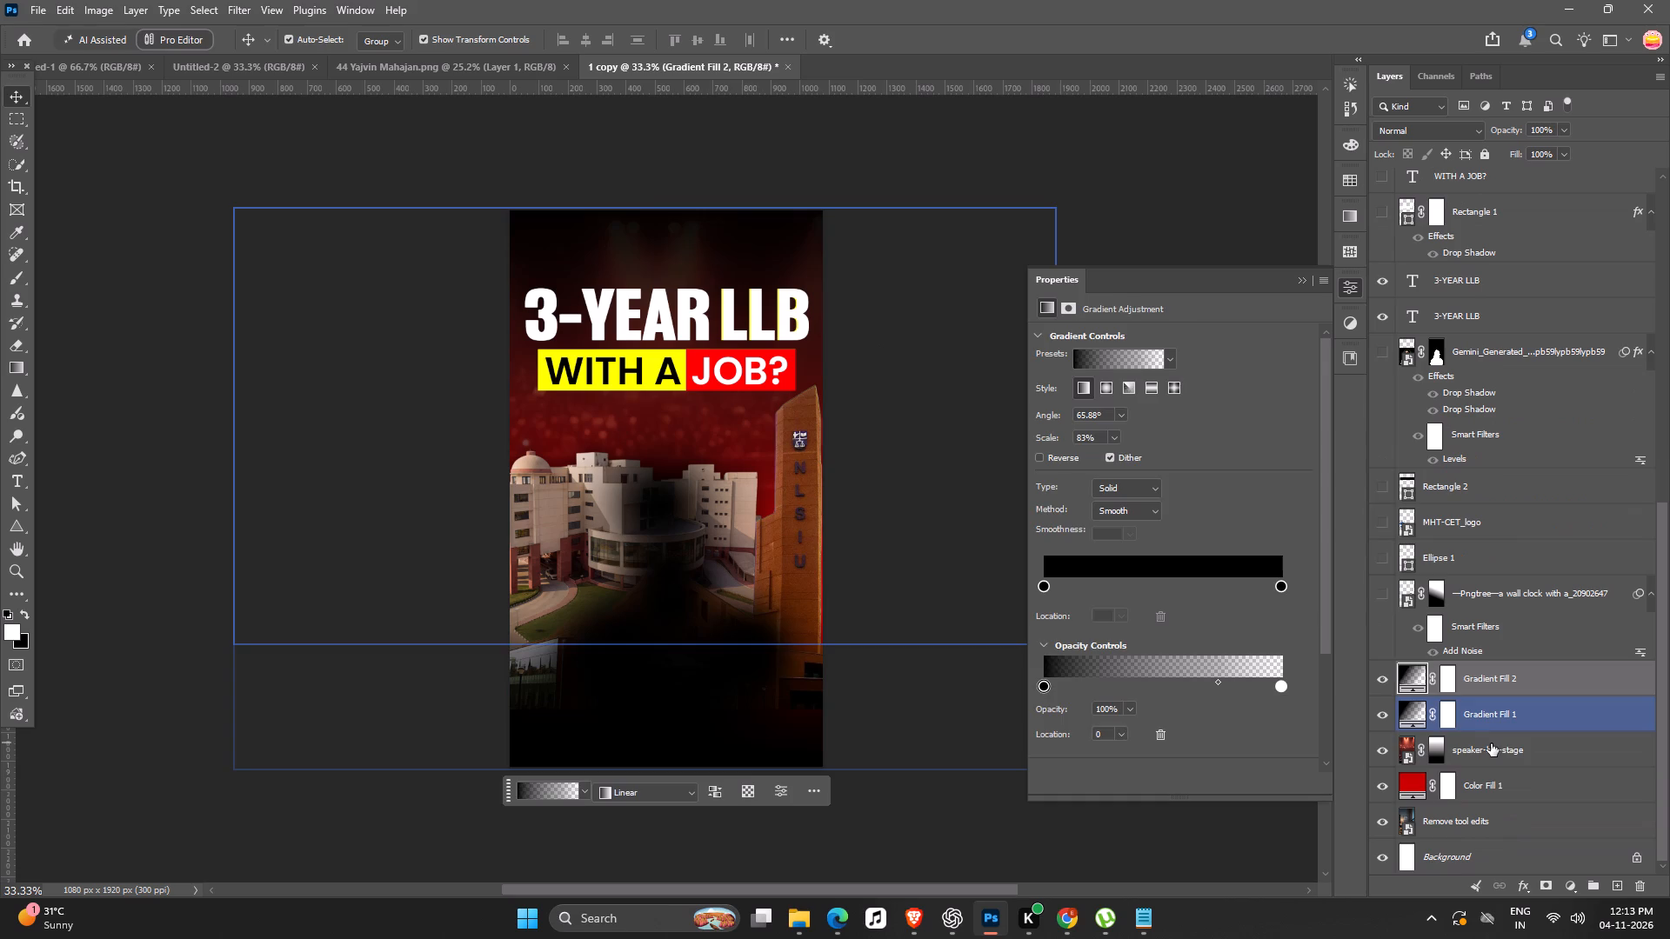
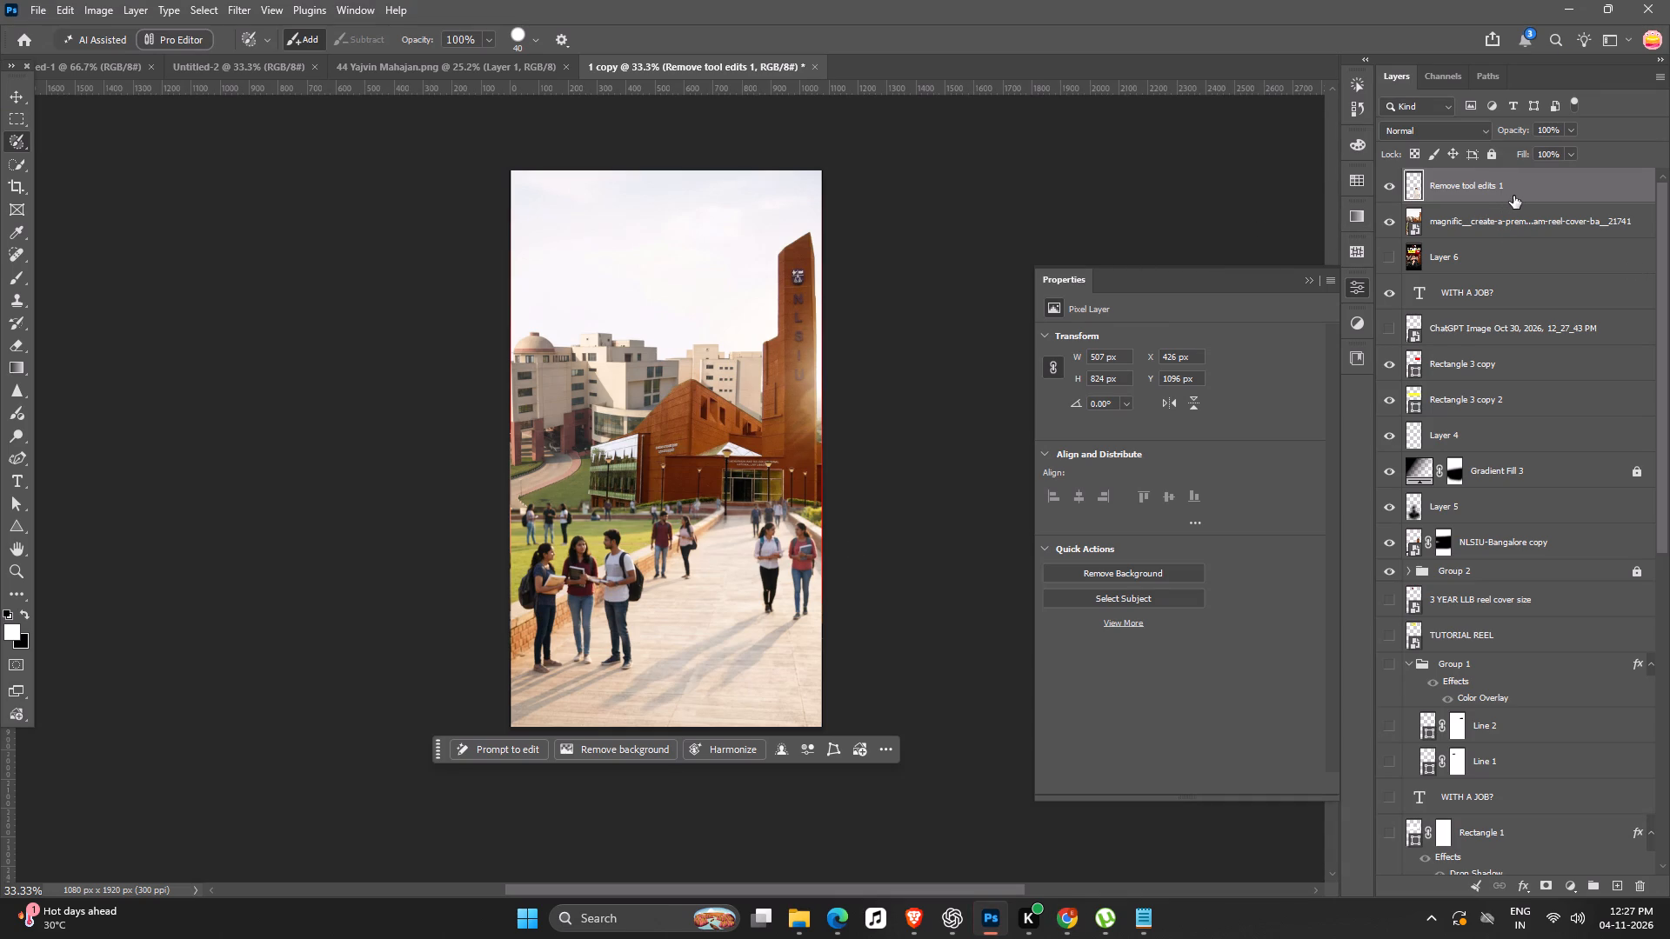
{"action": "left_click", "coordinate": [1513, 224], "text": "shift"}
{"action": "right_click", "coordinate": [1512, 225], "text": "shift"}
{"action": "left_click", "coordinate": [1562, 636]}
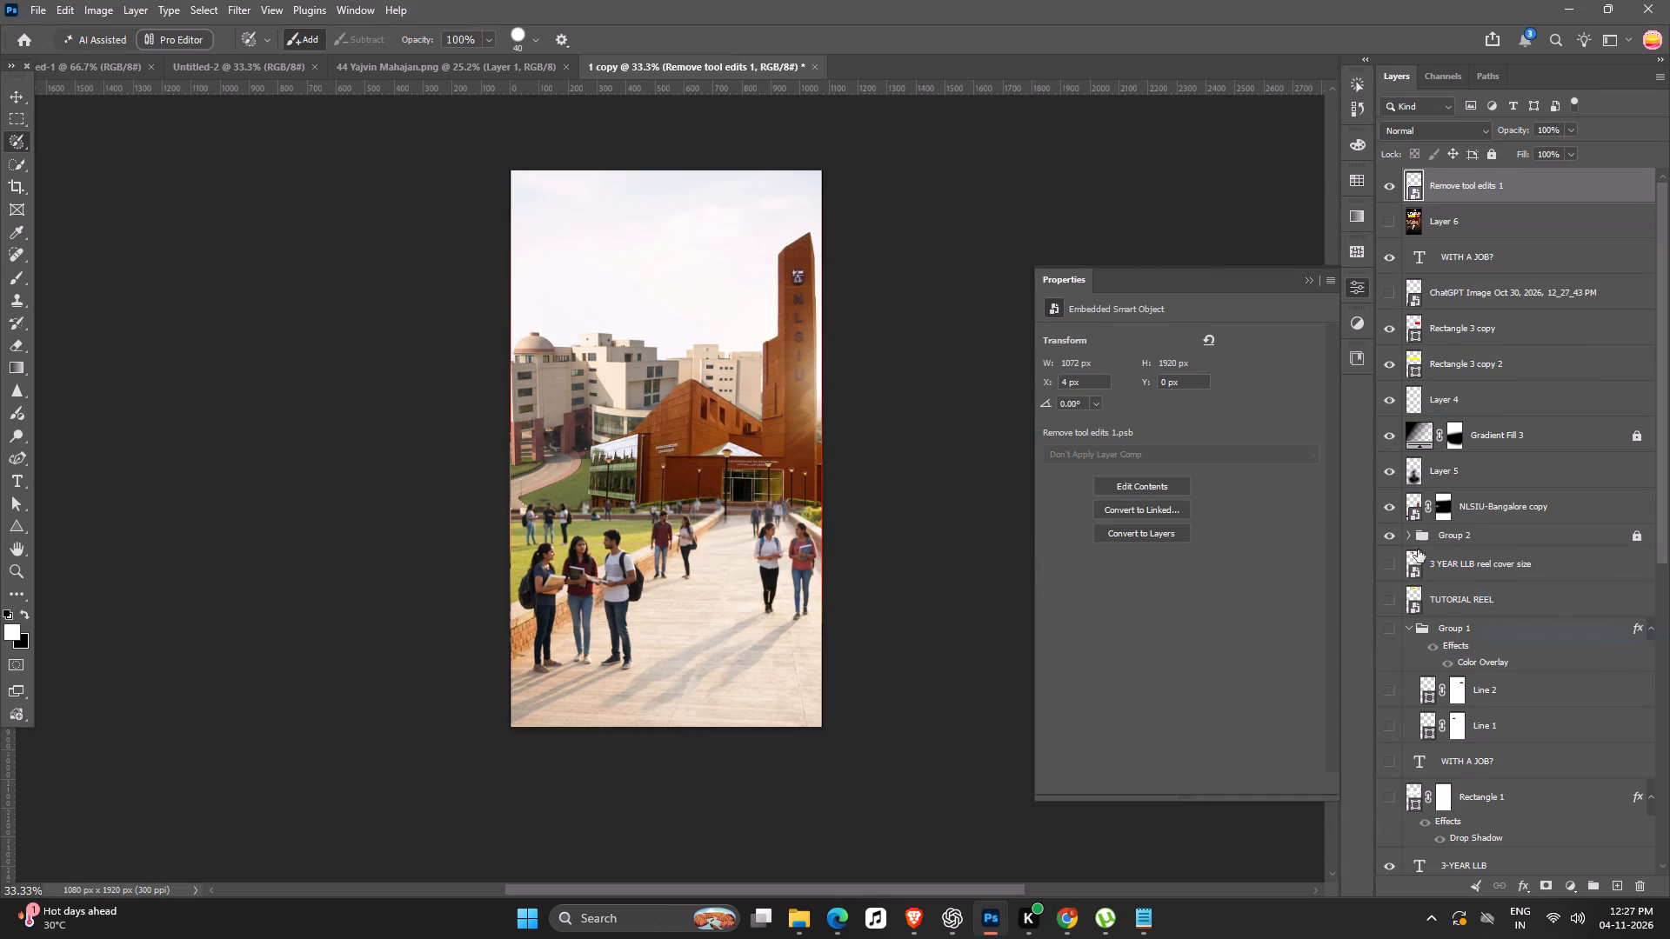
Remove the background of the combined campus image.
{"action": "left_click", "coordinate": [627, 754]}
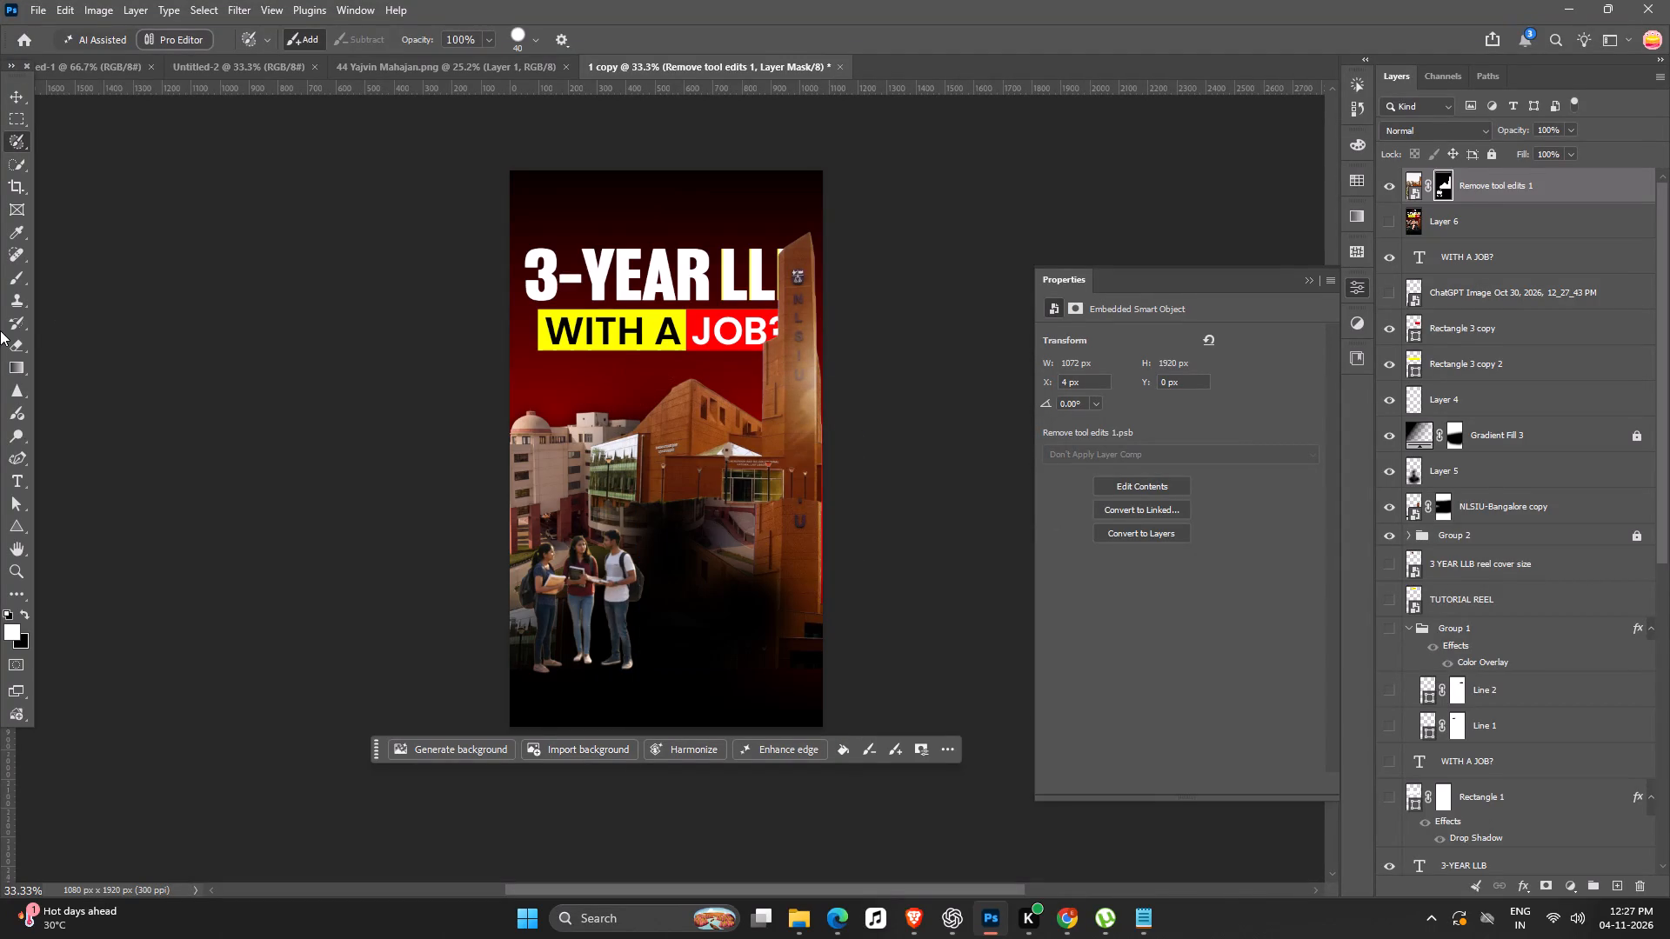
Undo the background removal on the combined campus image.
{"action": "key", "text": "ctrl+z"}
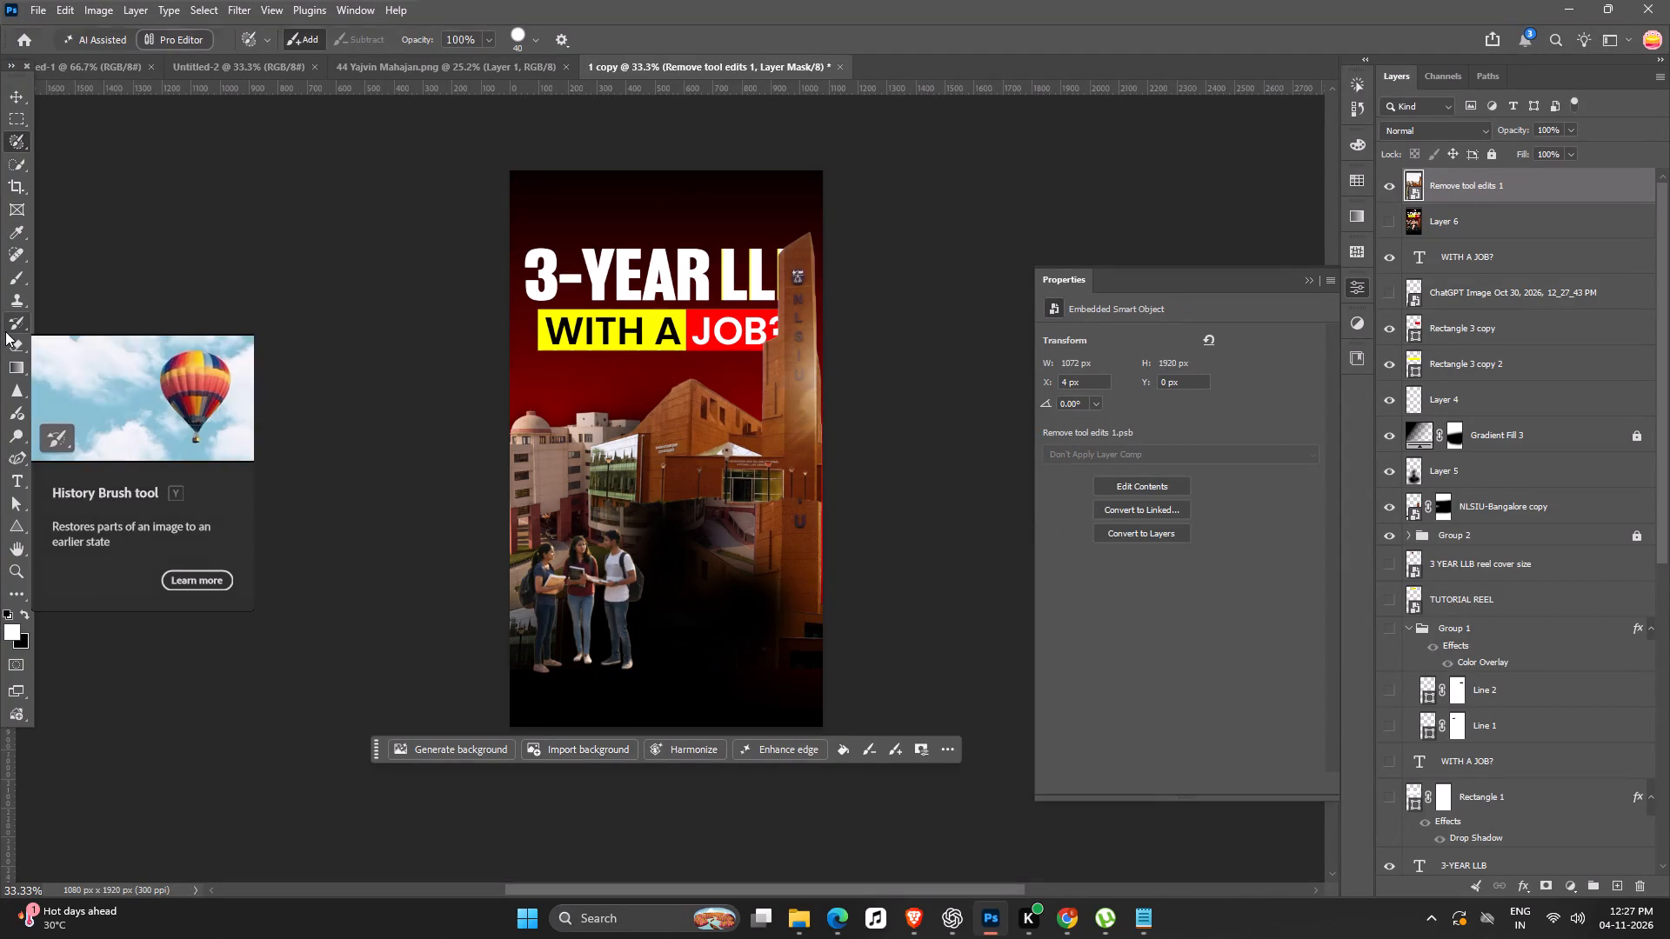
Move the combined campus image layer down the stack to directly above Color Fill 1, beneath the gradient fills.
{"action": "left_click", "coordinate": [23, 99]}
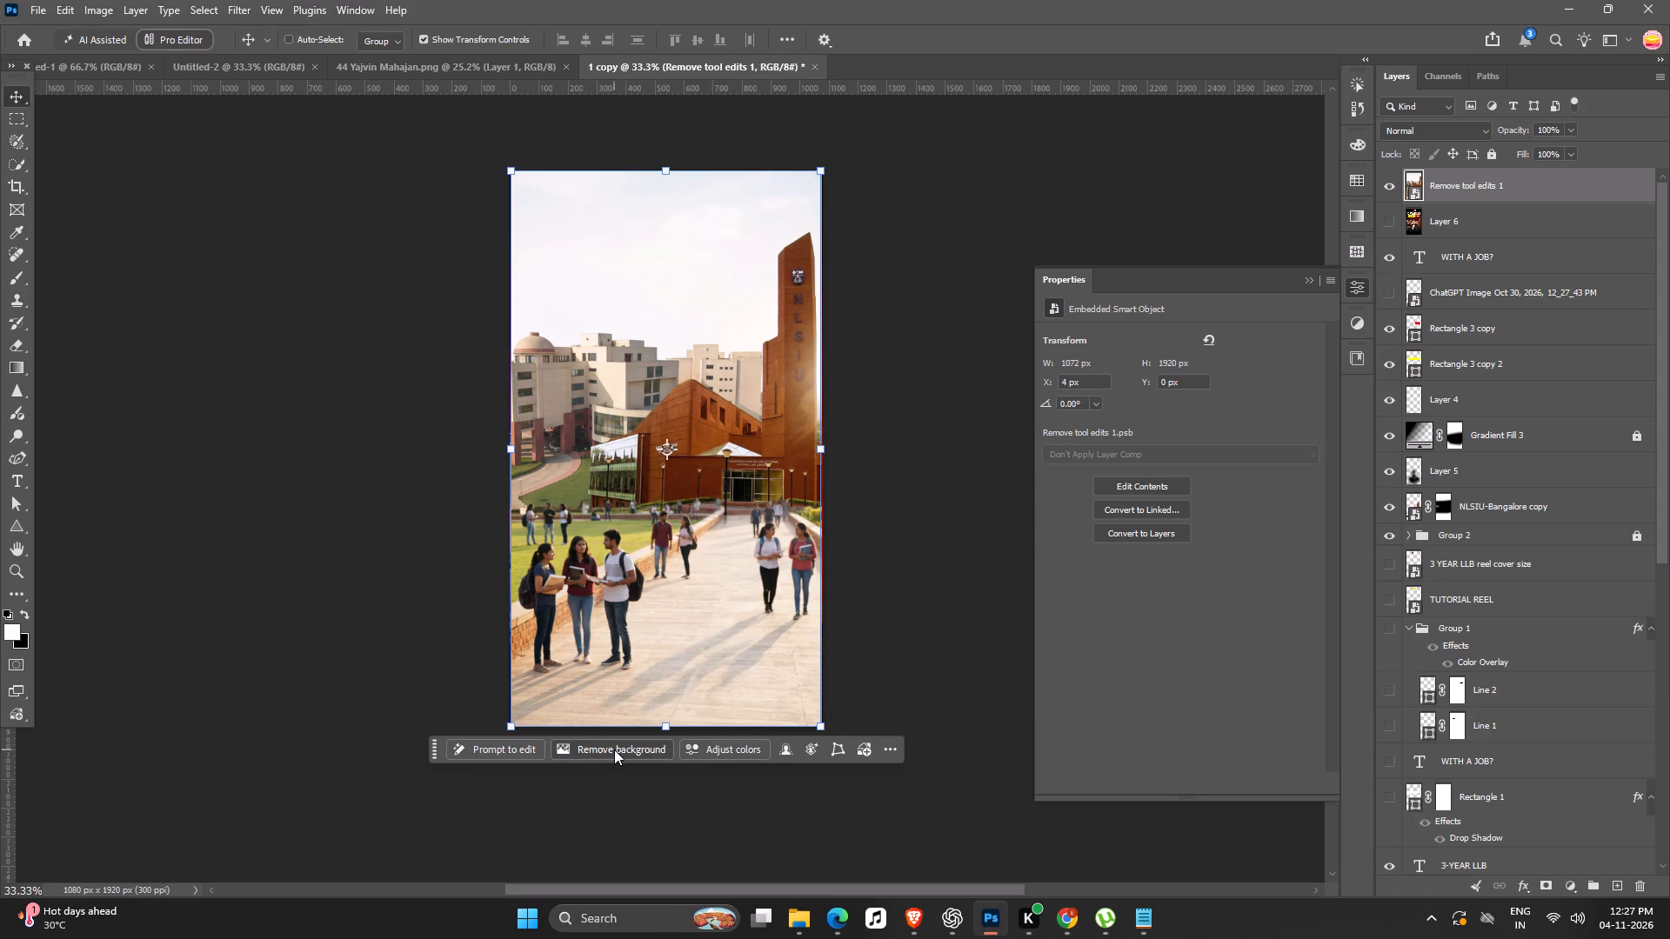
{"action": "key", "text": "ctrl+shift+bracketleft"}
{"action": "key", "text": "ctrl+bracketright"}
{"action": "key", "text": "ctrl+bracketright"}
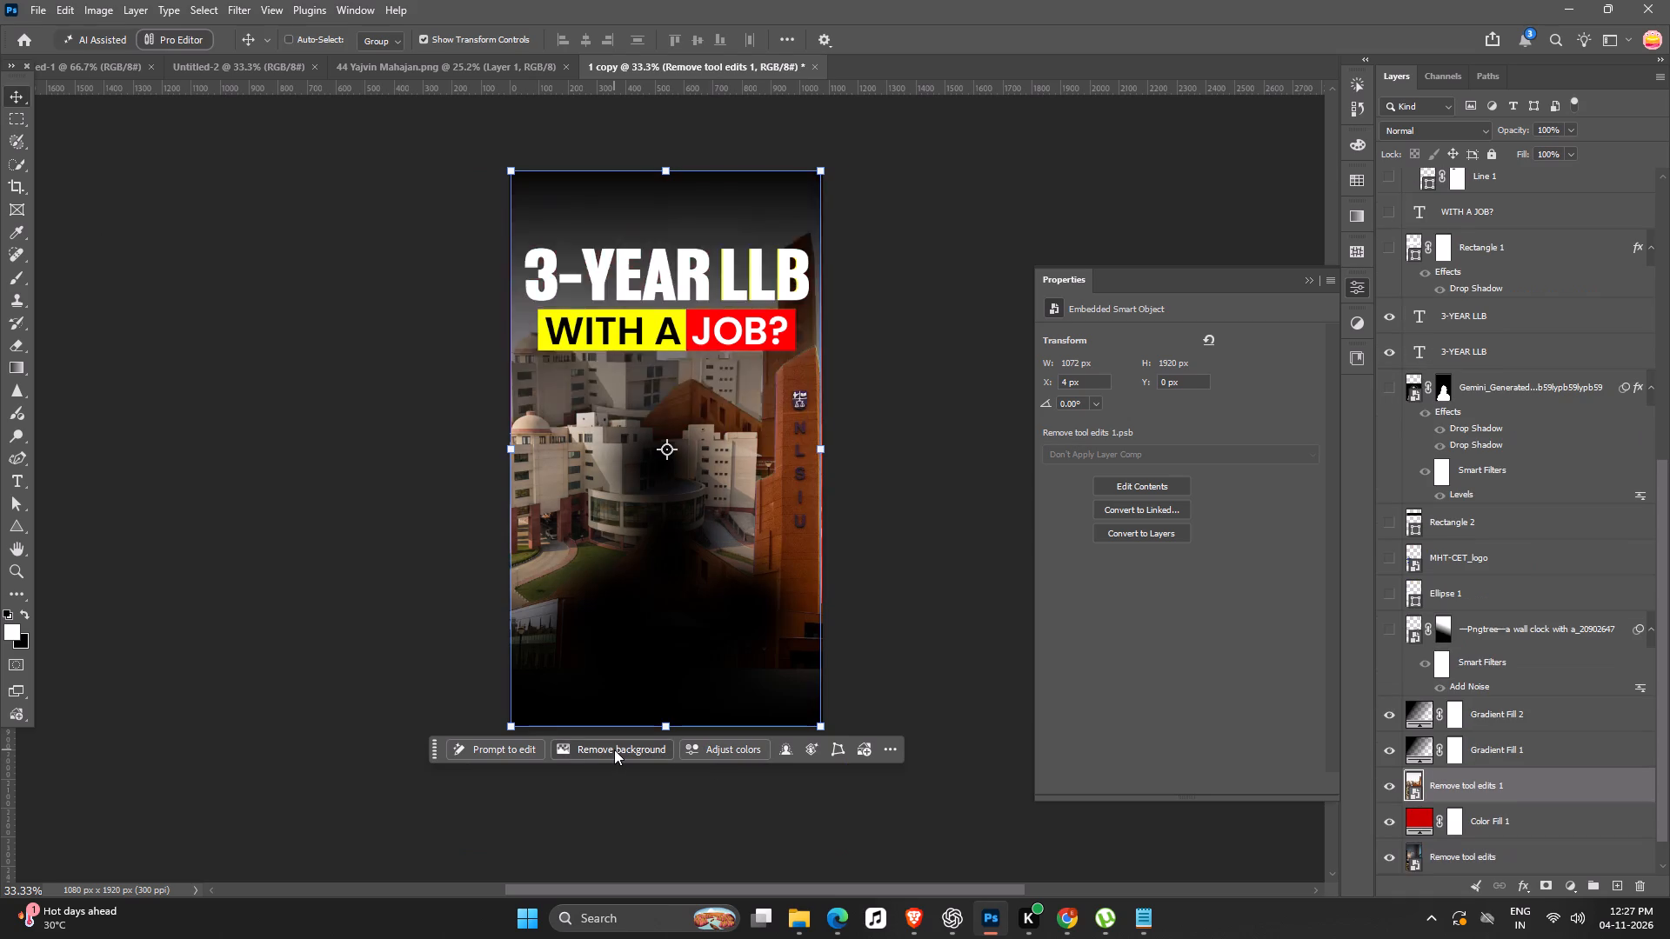
{"action": "key", "text": "ctrl+bracketright"}
{"action": "key", "text": "ctrl+bracketleft"}
{"action": "key", "text": "ctrl+bracketleft"}
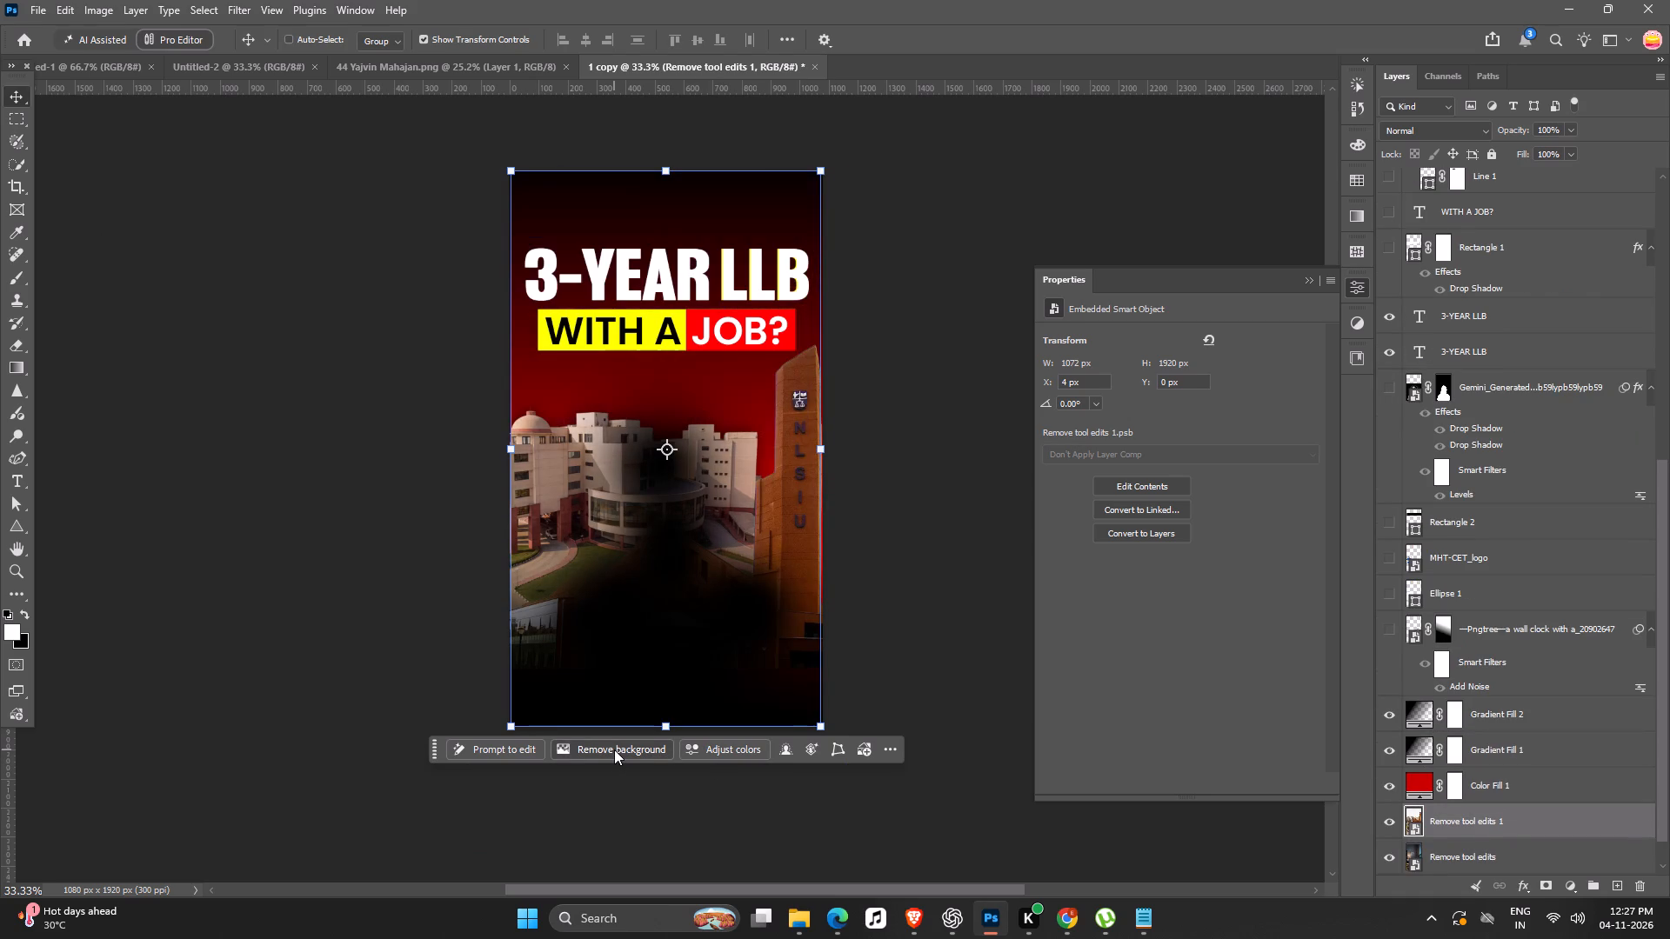
{"action": "key", "text": "ctrl+bracketright"}
{"action": "key", "text": "v"}
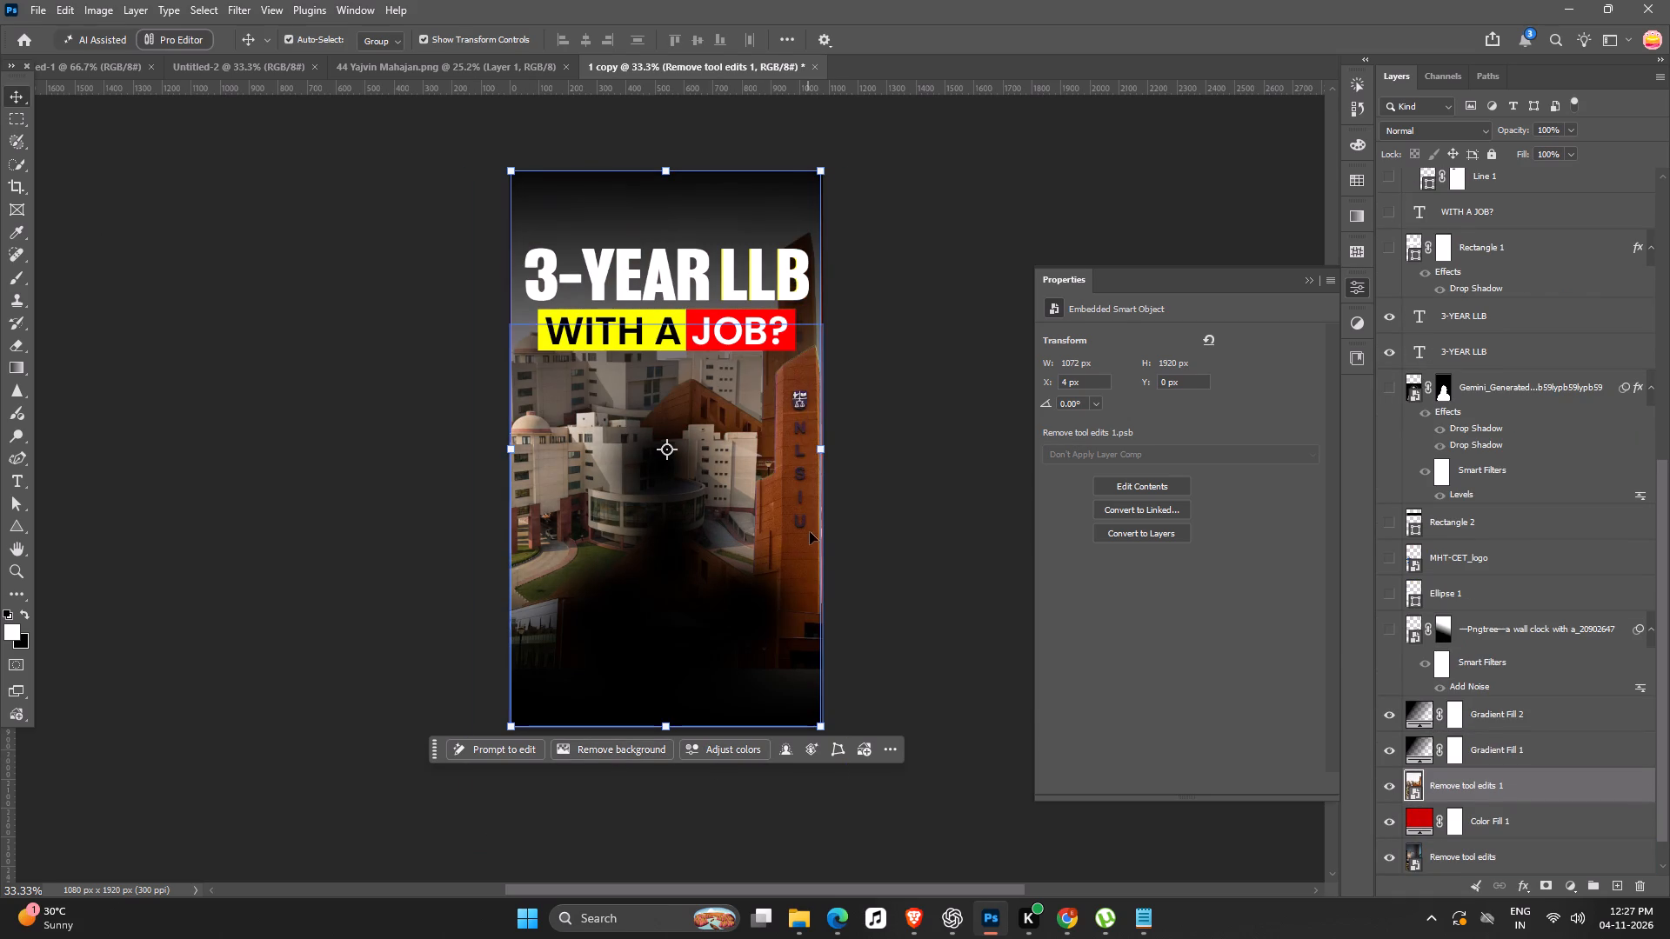
Hide the Gradient Fill 2 layer, keeping Gradient Fill 1 visible.
{"action": "left_click", "coordinate": [812, 530]}
{"action": "left_click", "coordinate": [1391, 721]}
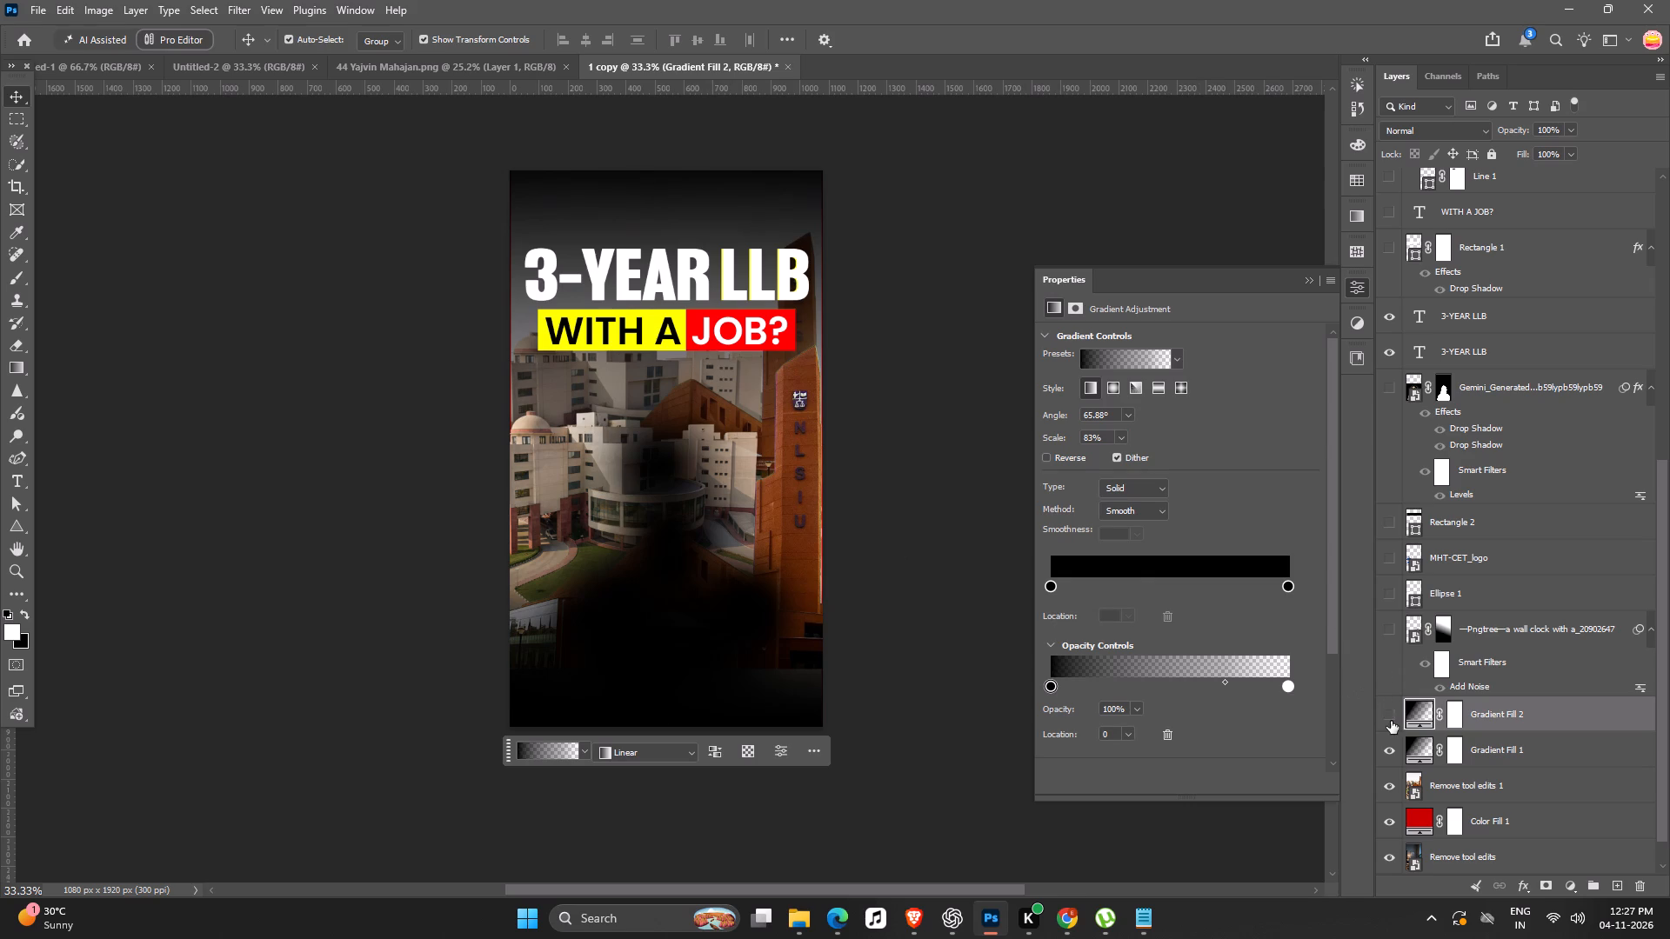
{"action": "left_click", "coordinate": [1388, 744]}
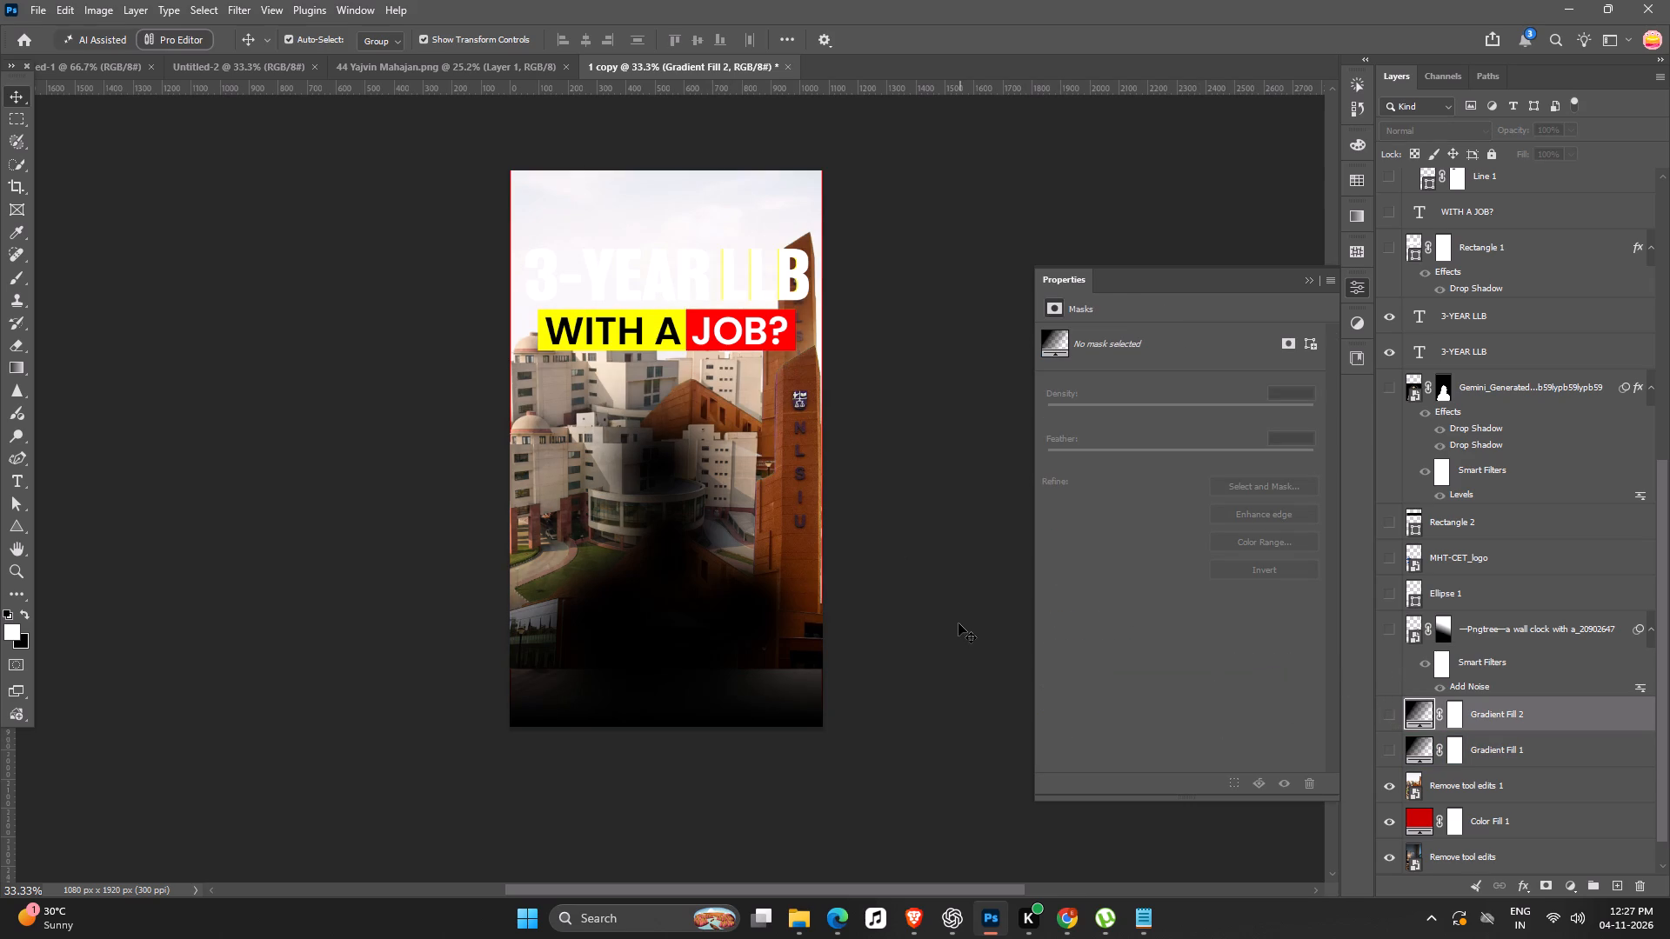
{"action": "key", "text": "ctrl+z"}
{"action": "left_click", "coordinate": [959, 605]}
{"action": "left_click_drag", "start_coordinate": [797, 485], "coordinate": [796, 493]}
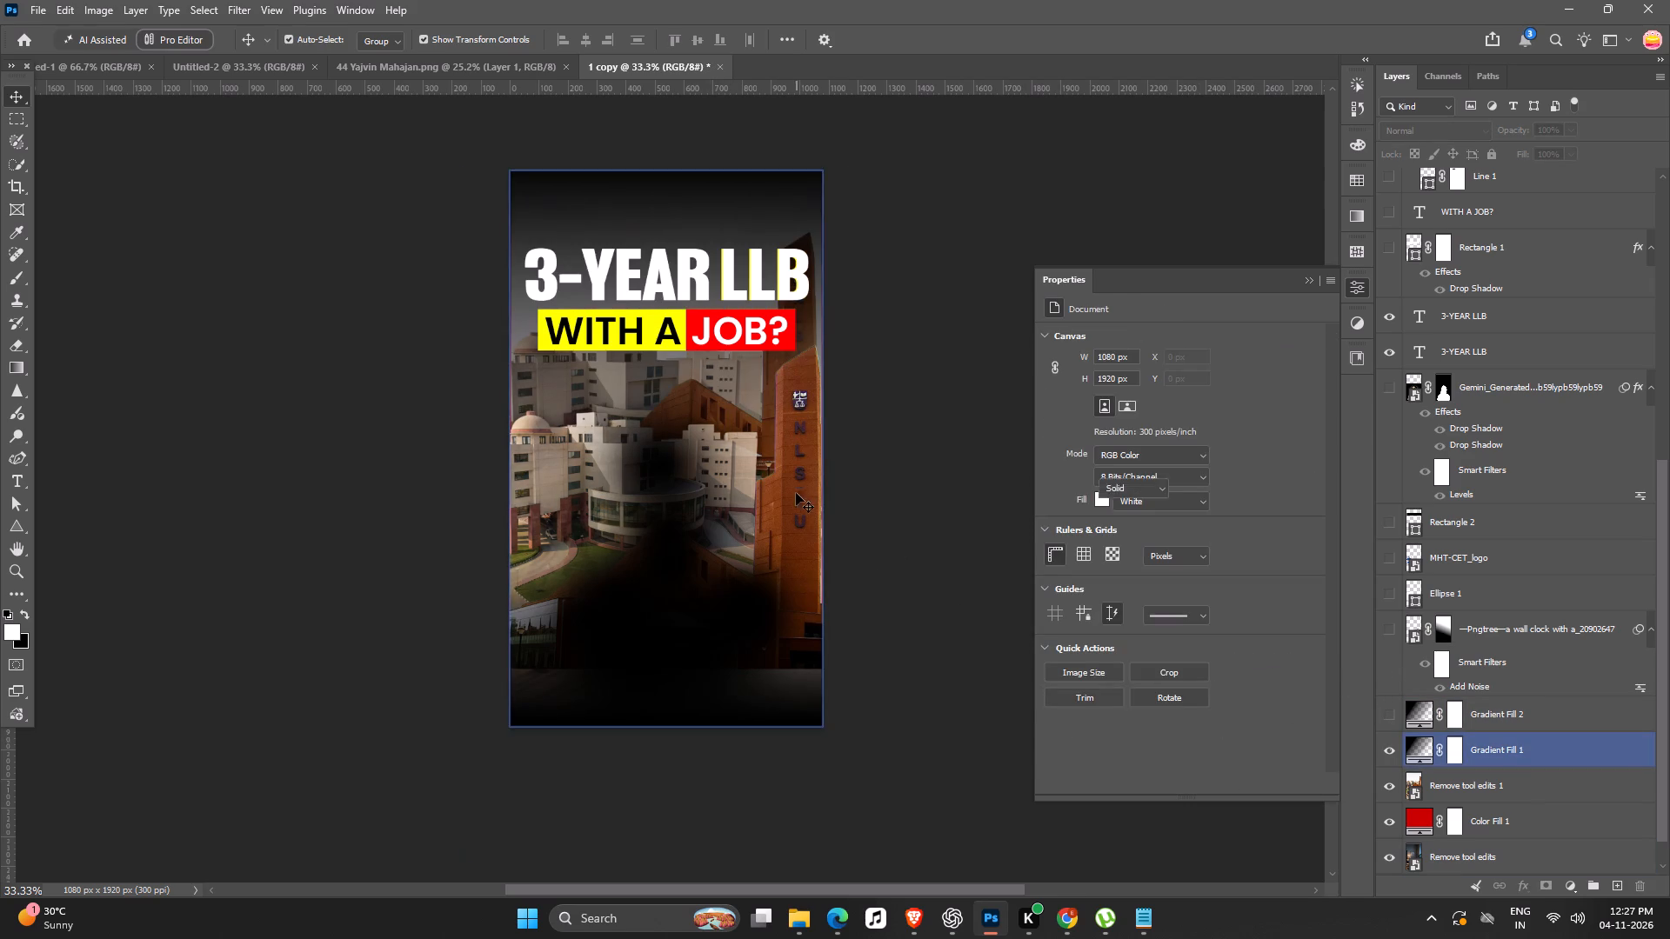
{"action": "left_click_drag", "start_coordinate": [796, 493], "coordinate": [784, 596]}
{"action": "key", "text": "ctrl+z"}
Hide the locked Group 2 layer group.
{"action": "scroll", "coordinate": [1506, 524], "scroll_direction": "up", "scroll_amount": 7}
{"action": "scroll", "coordinate": [1506, 526], "scroll_direction": "down", "scroll_amount": 7}
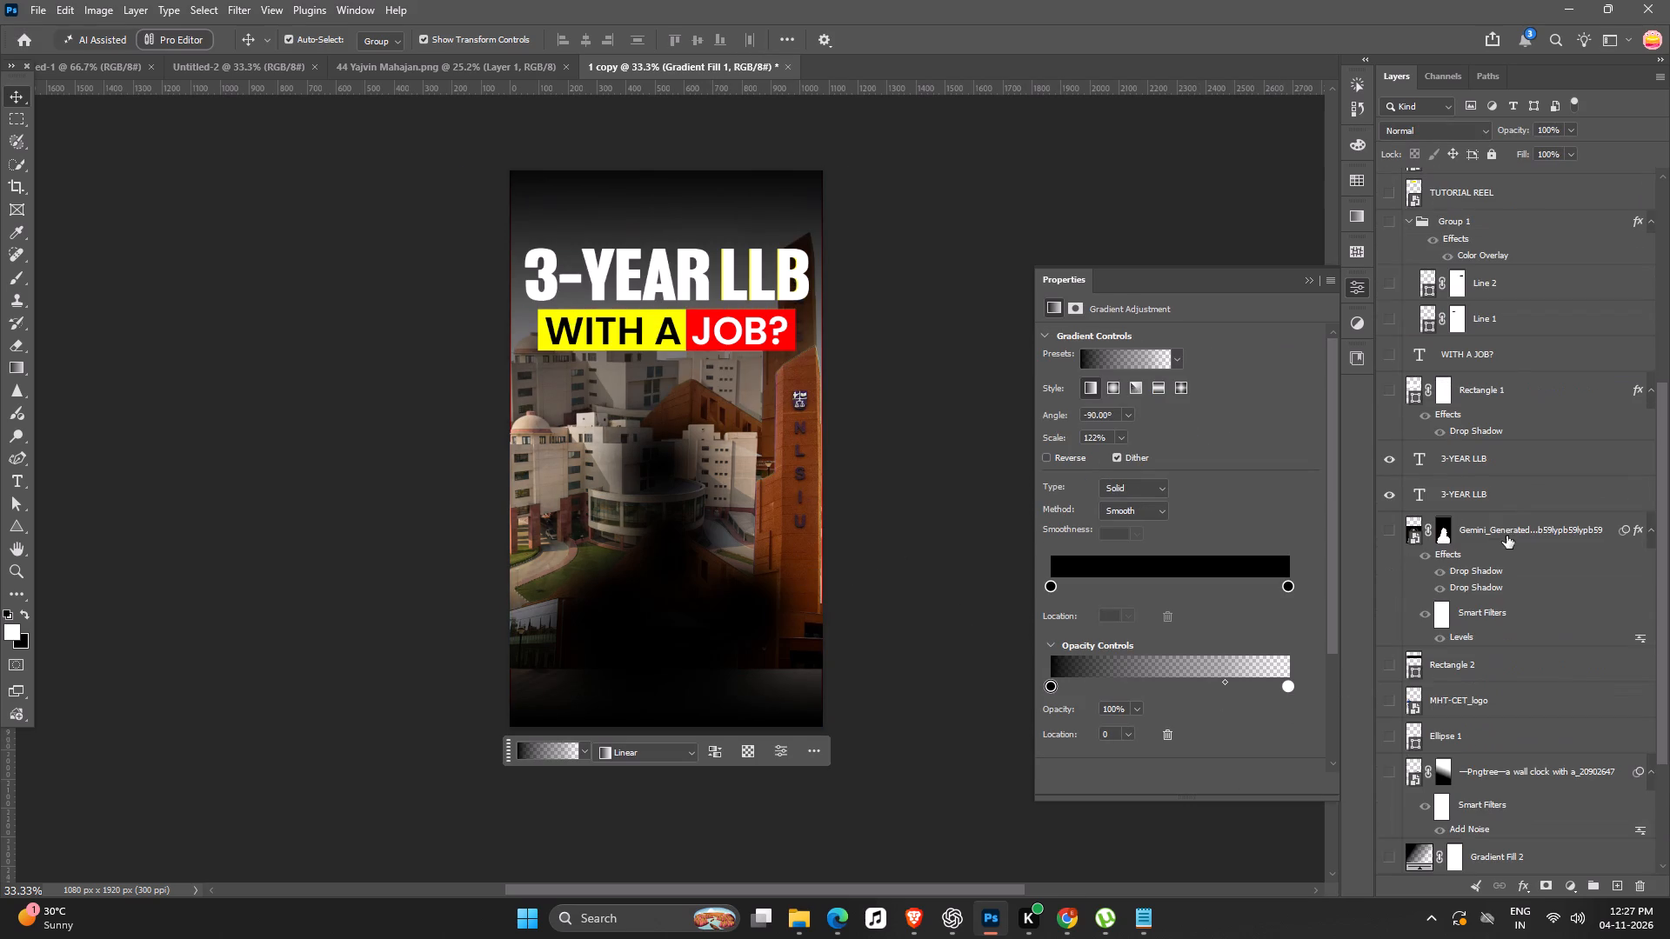
{"action": "left_click_drag", "start_coordinate": [1665, 726], "coordinate": [1669, 231]}
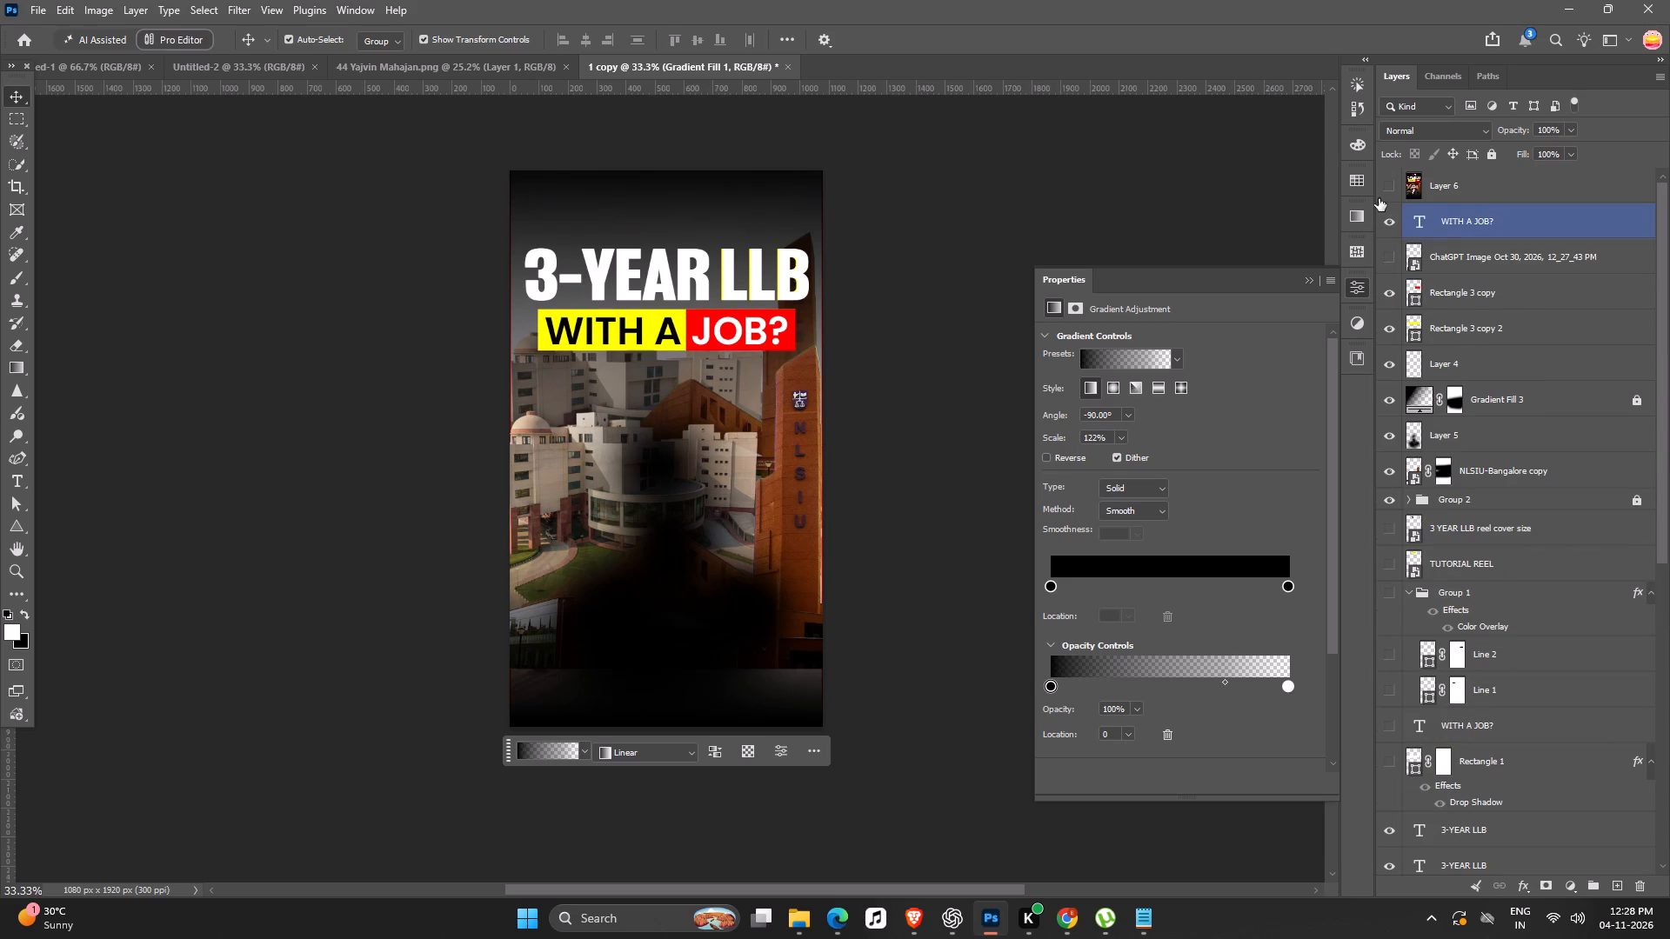
{"action": "left_click", "coordinate": [1386, 497]}
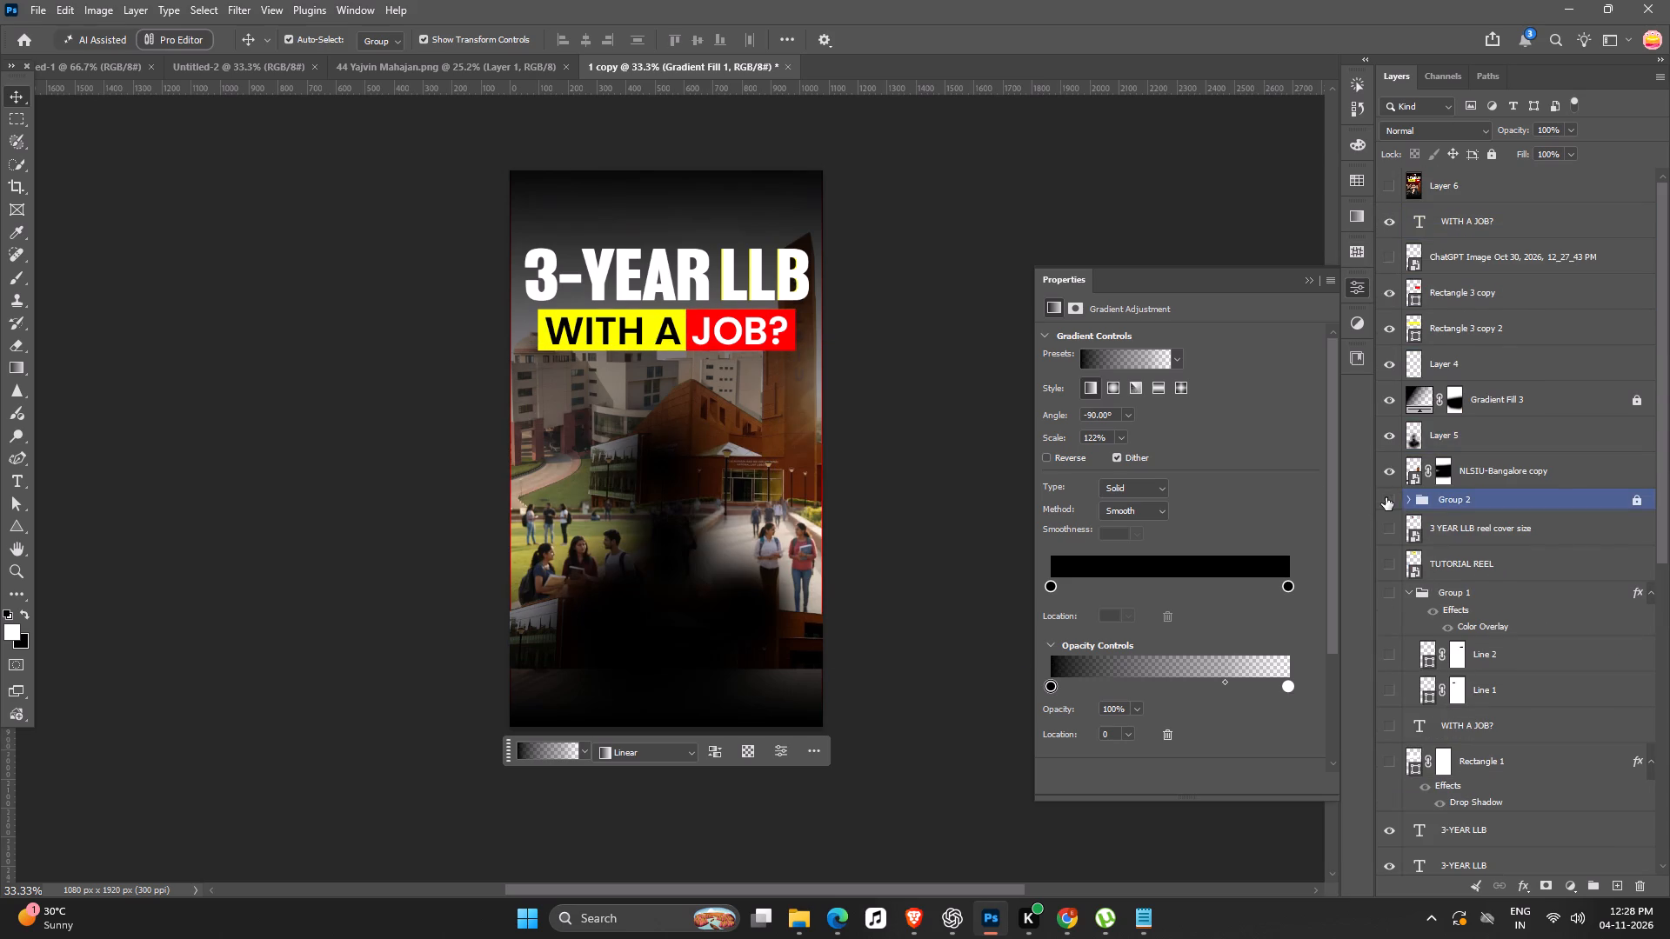
{"action": "left_click_drag", "start_coordinate": [785, 478], "coordinate": [785, 514]}
{"action": "key", "text": "ctrl+z"}
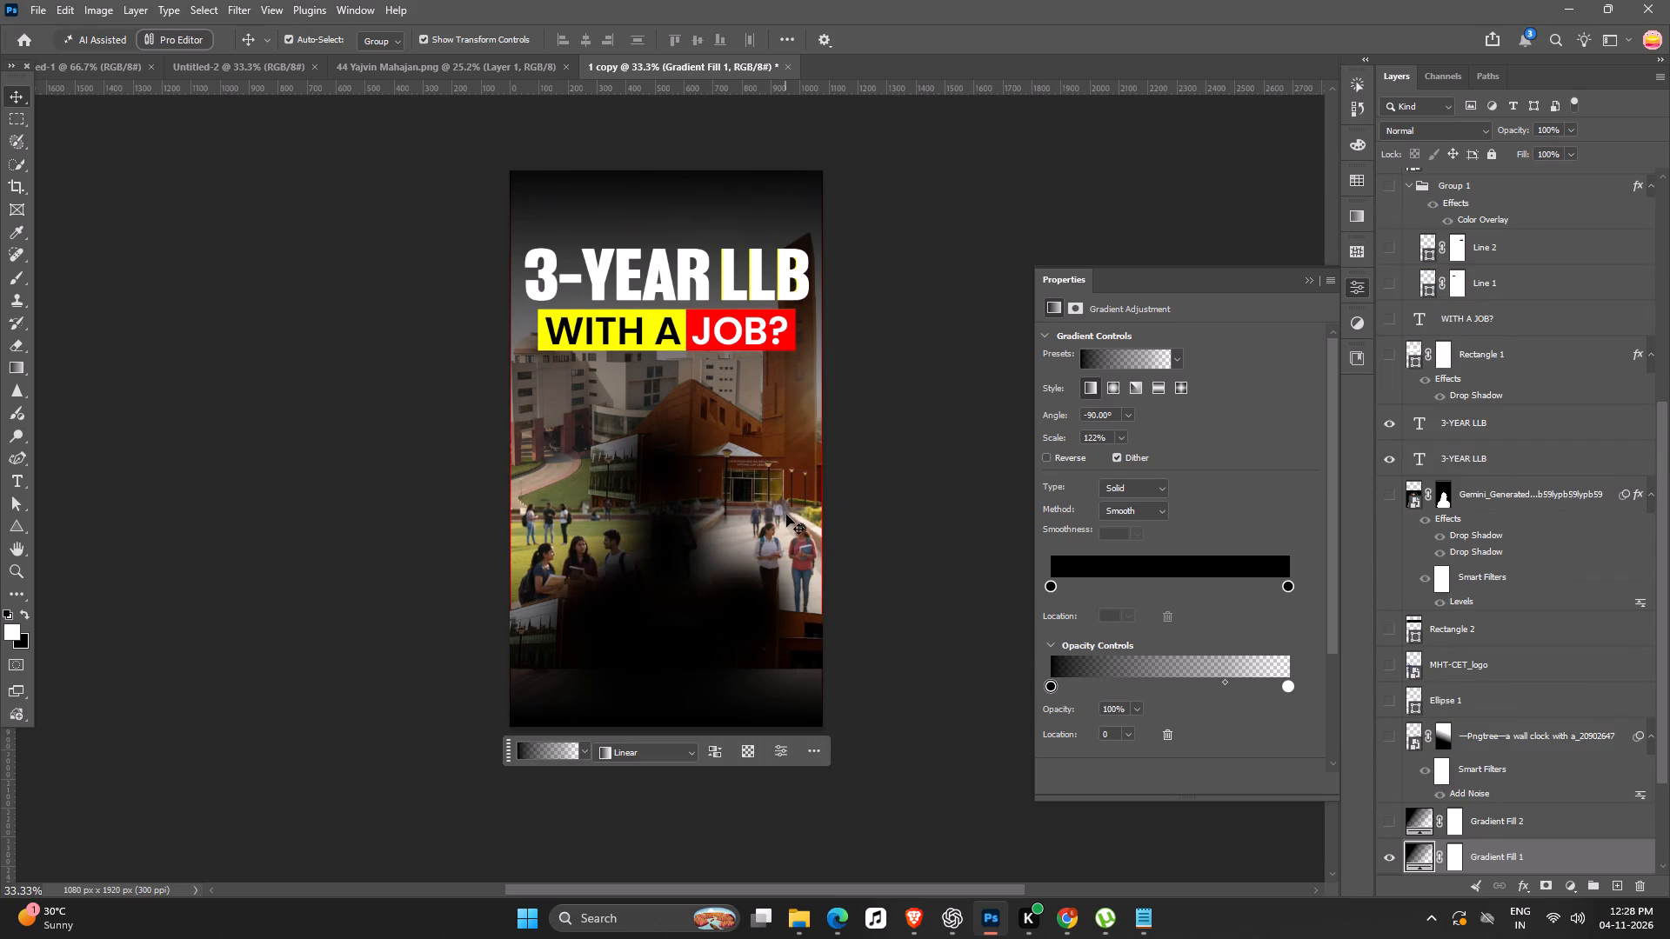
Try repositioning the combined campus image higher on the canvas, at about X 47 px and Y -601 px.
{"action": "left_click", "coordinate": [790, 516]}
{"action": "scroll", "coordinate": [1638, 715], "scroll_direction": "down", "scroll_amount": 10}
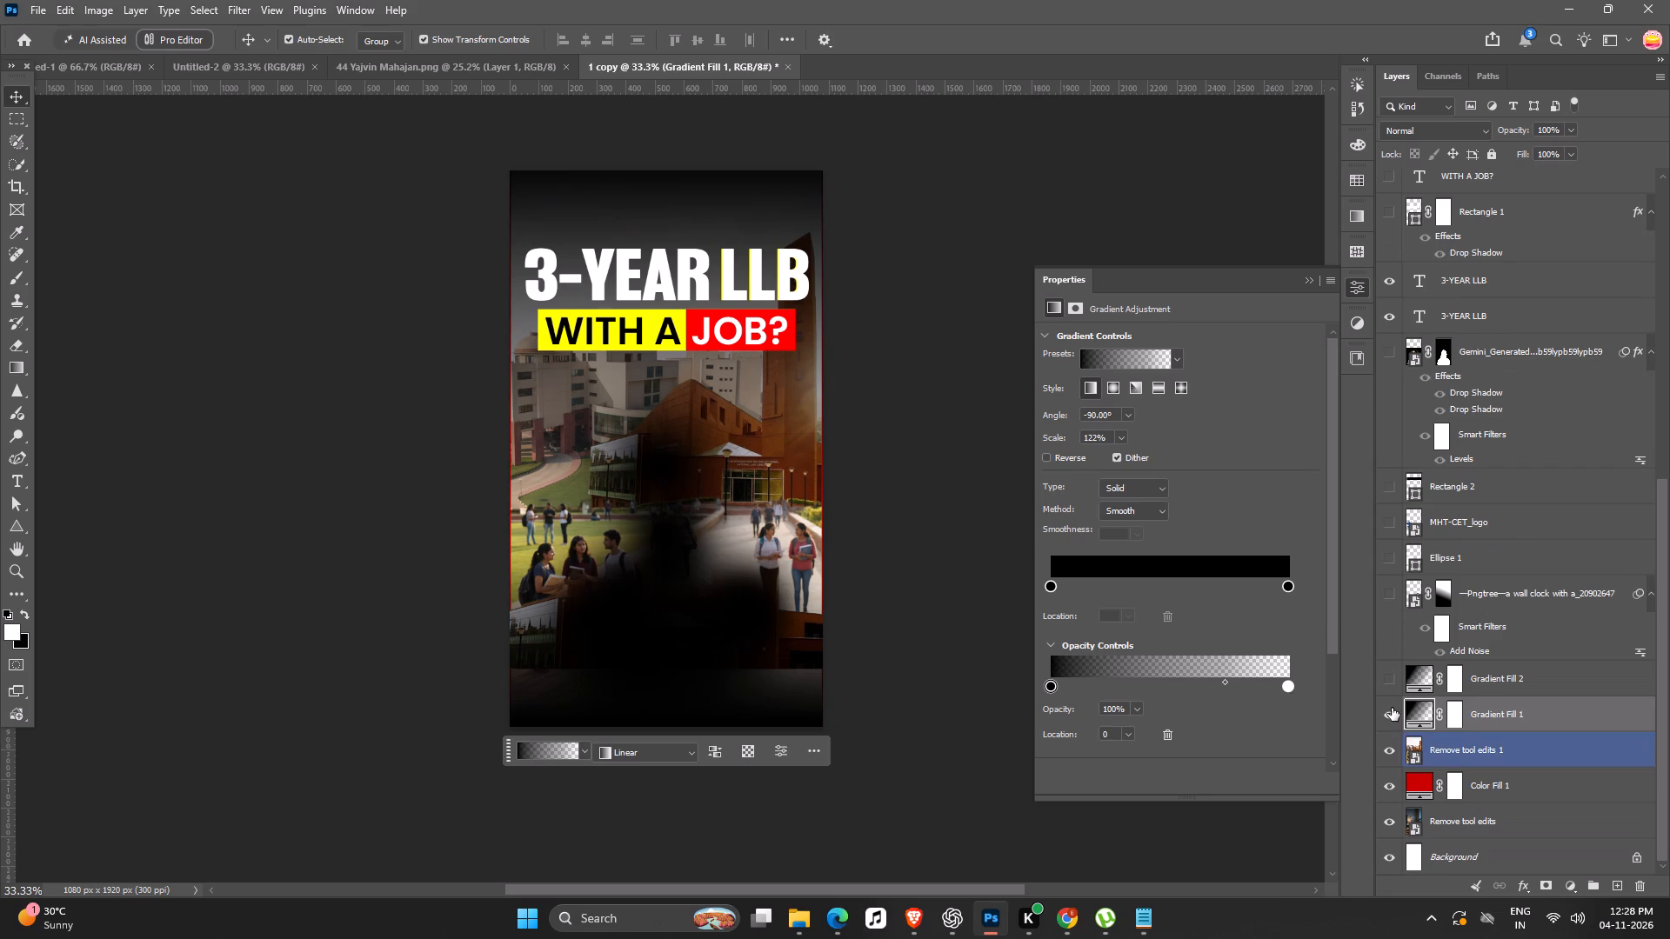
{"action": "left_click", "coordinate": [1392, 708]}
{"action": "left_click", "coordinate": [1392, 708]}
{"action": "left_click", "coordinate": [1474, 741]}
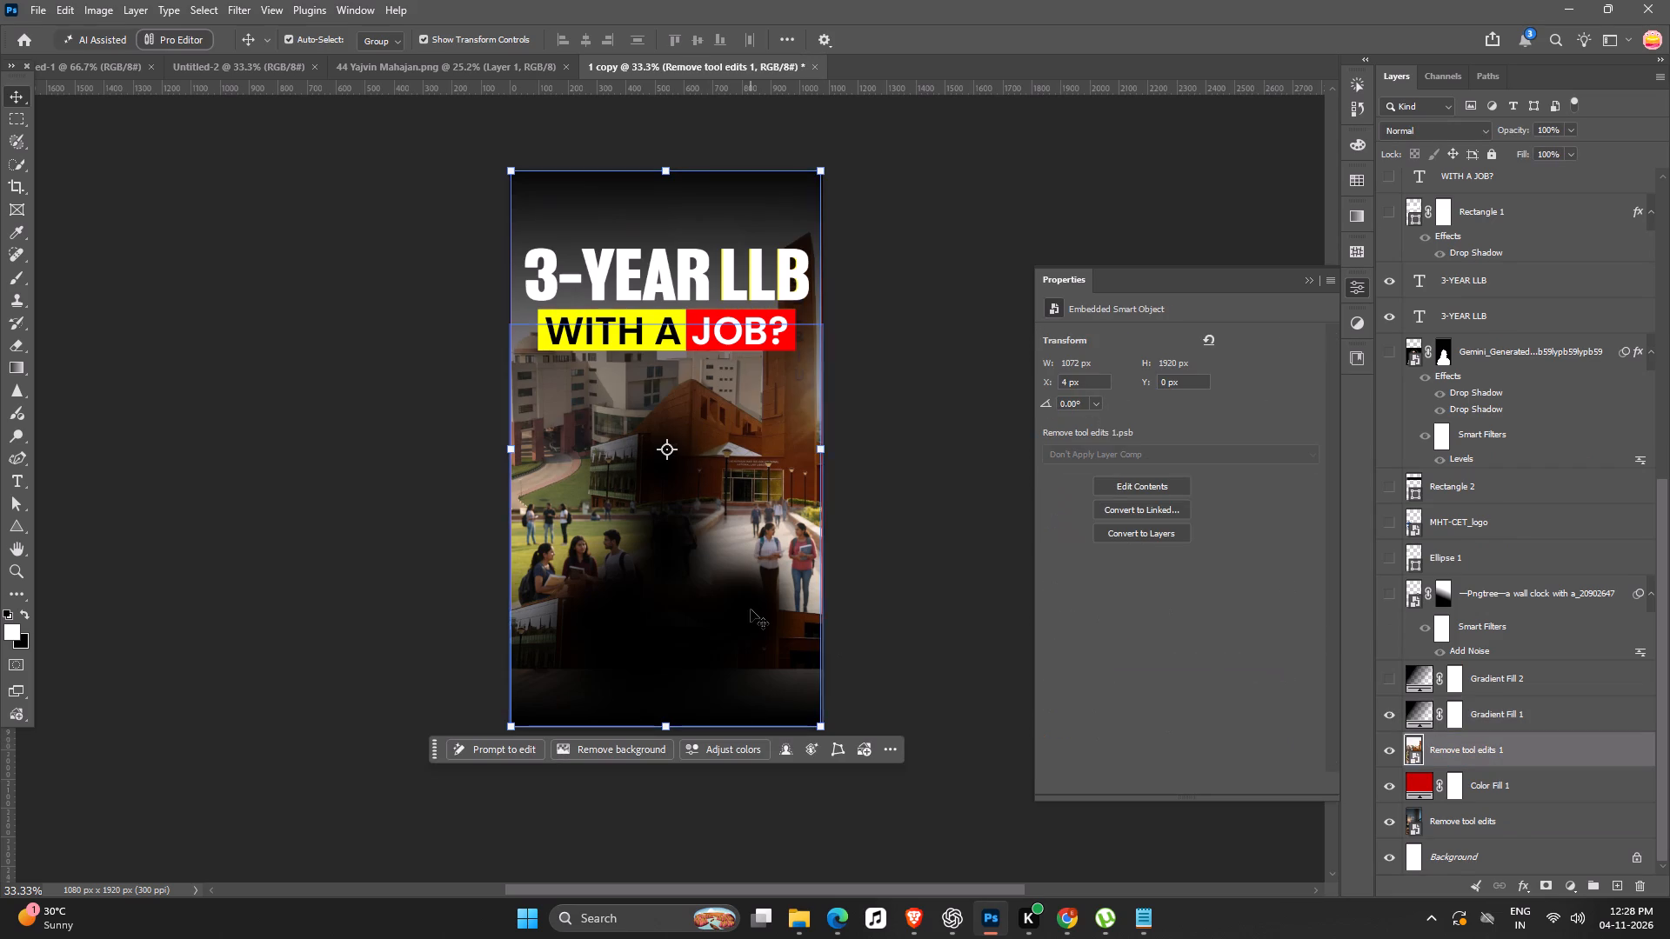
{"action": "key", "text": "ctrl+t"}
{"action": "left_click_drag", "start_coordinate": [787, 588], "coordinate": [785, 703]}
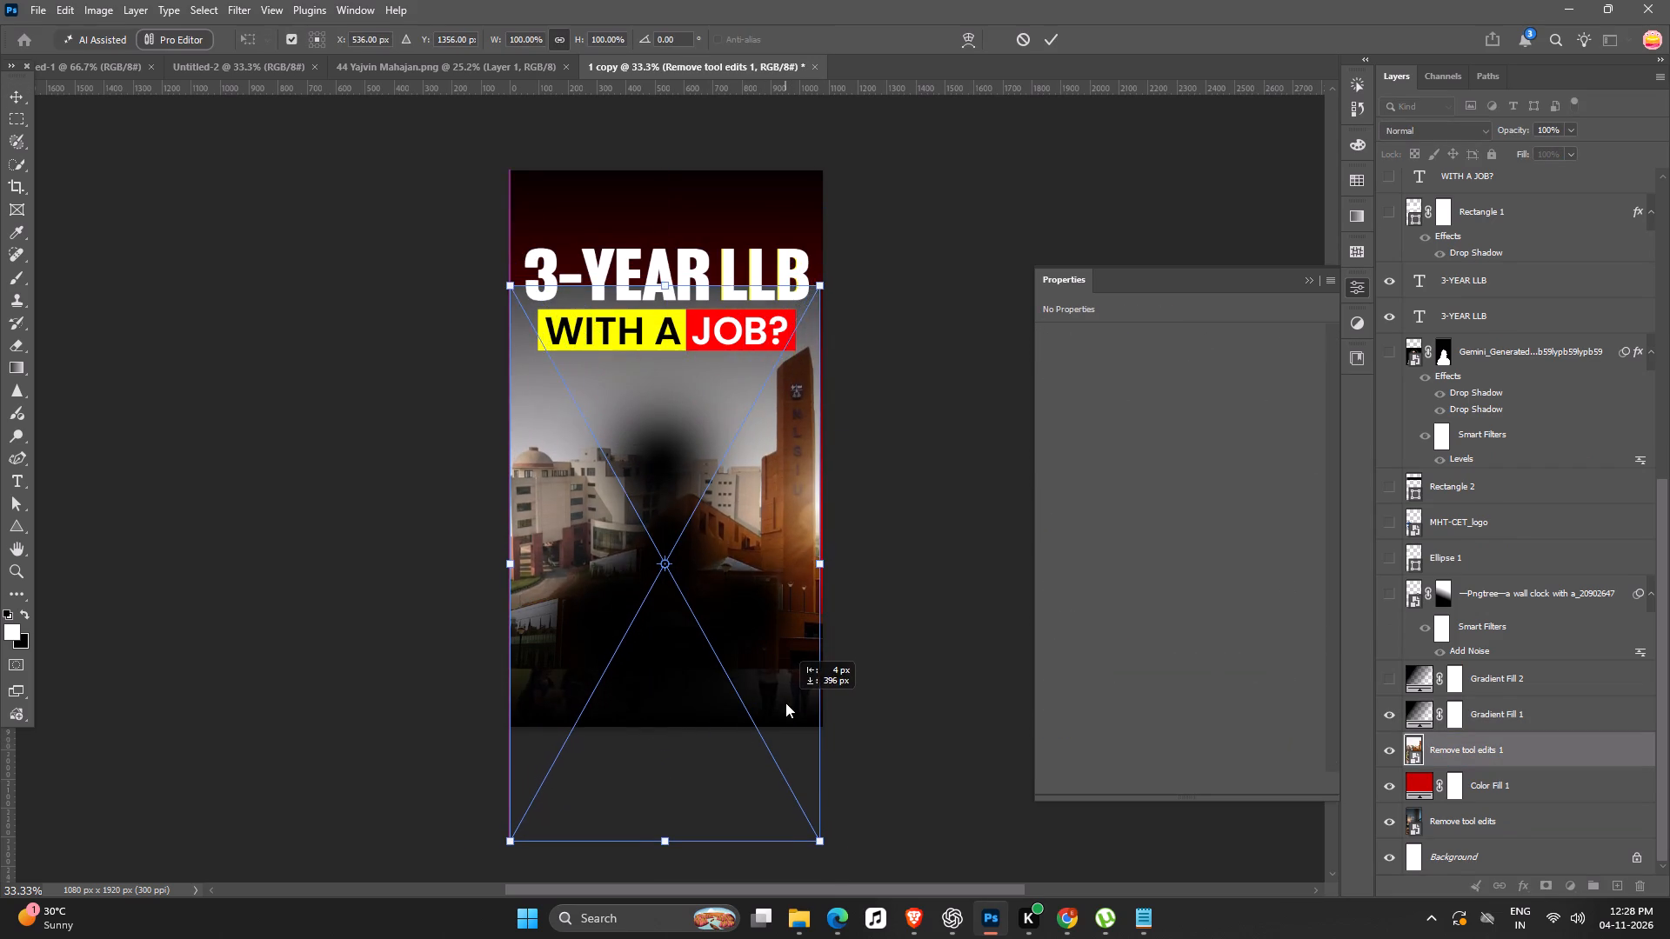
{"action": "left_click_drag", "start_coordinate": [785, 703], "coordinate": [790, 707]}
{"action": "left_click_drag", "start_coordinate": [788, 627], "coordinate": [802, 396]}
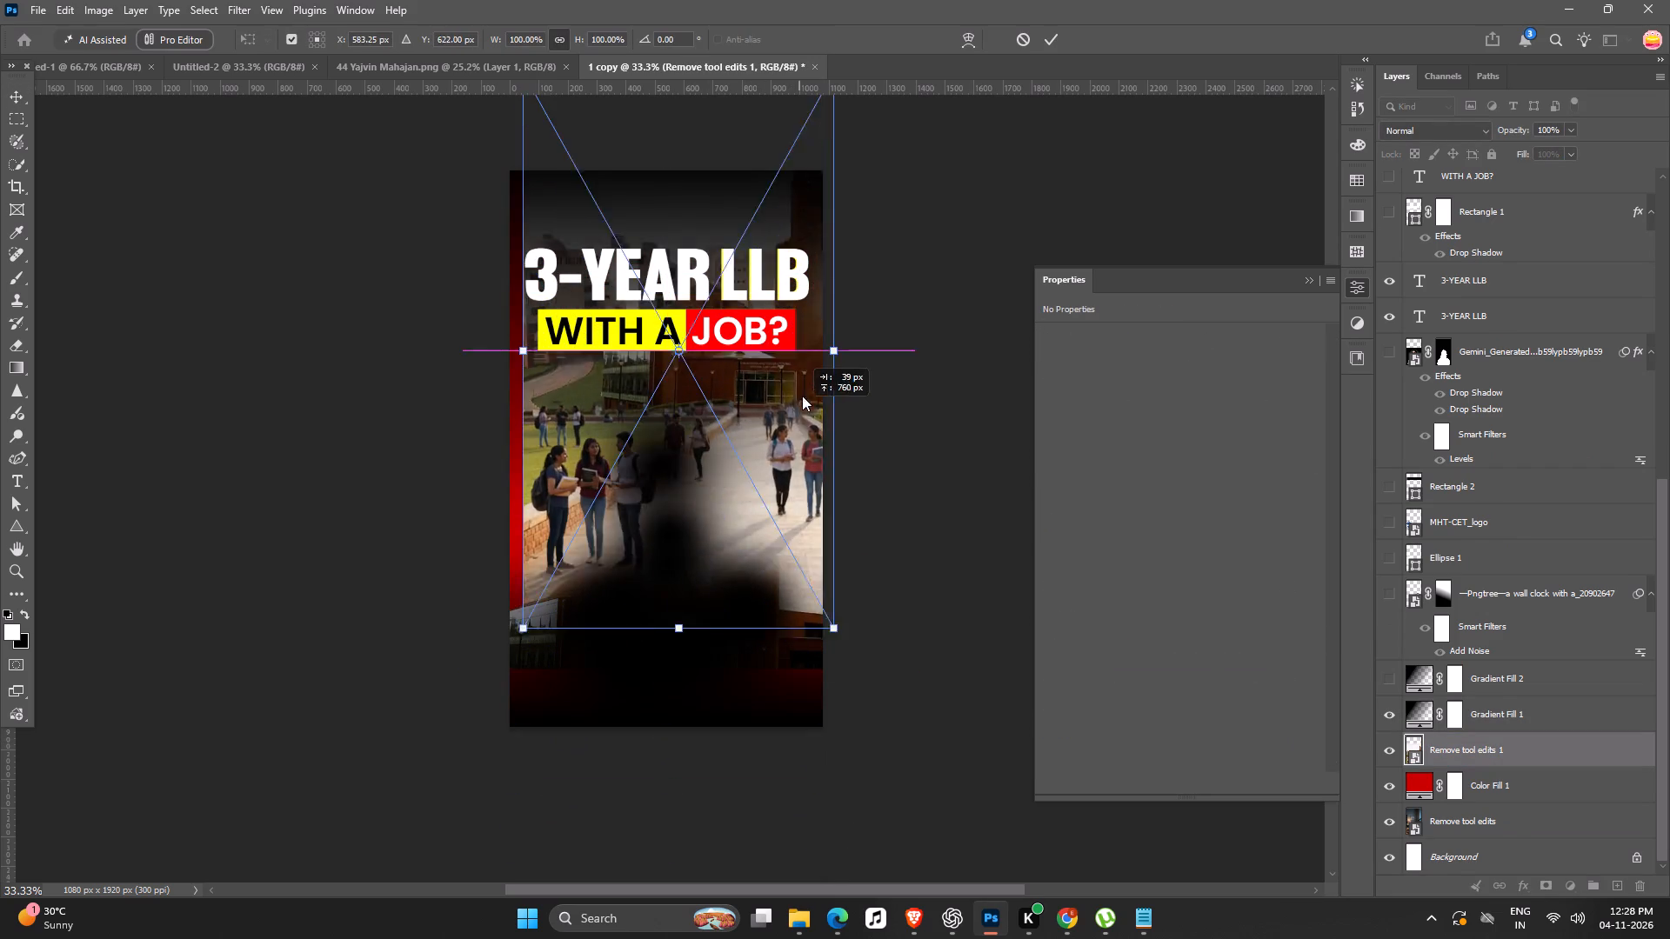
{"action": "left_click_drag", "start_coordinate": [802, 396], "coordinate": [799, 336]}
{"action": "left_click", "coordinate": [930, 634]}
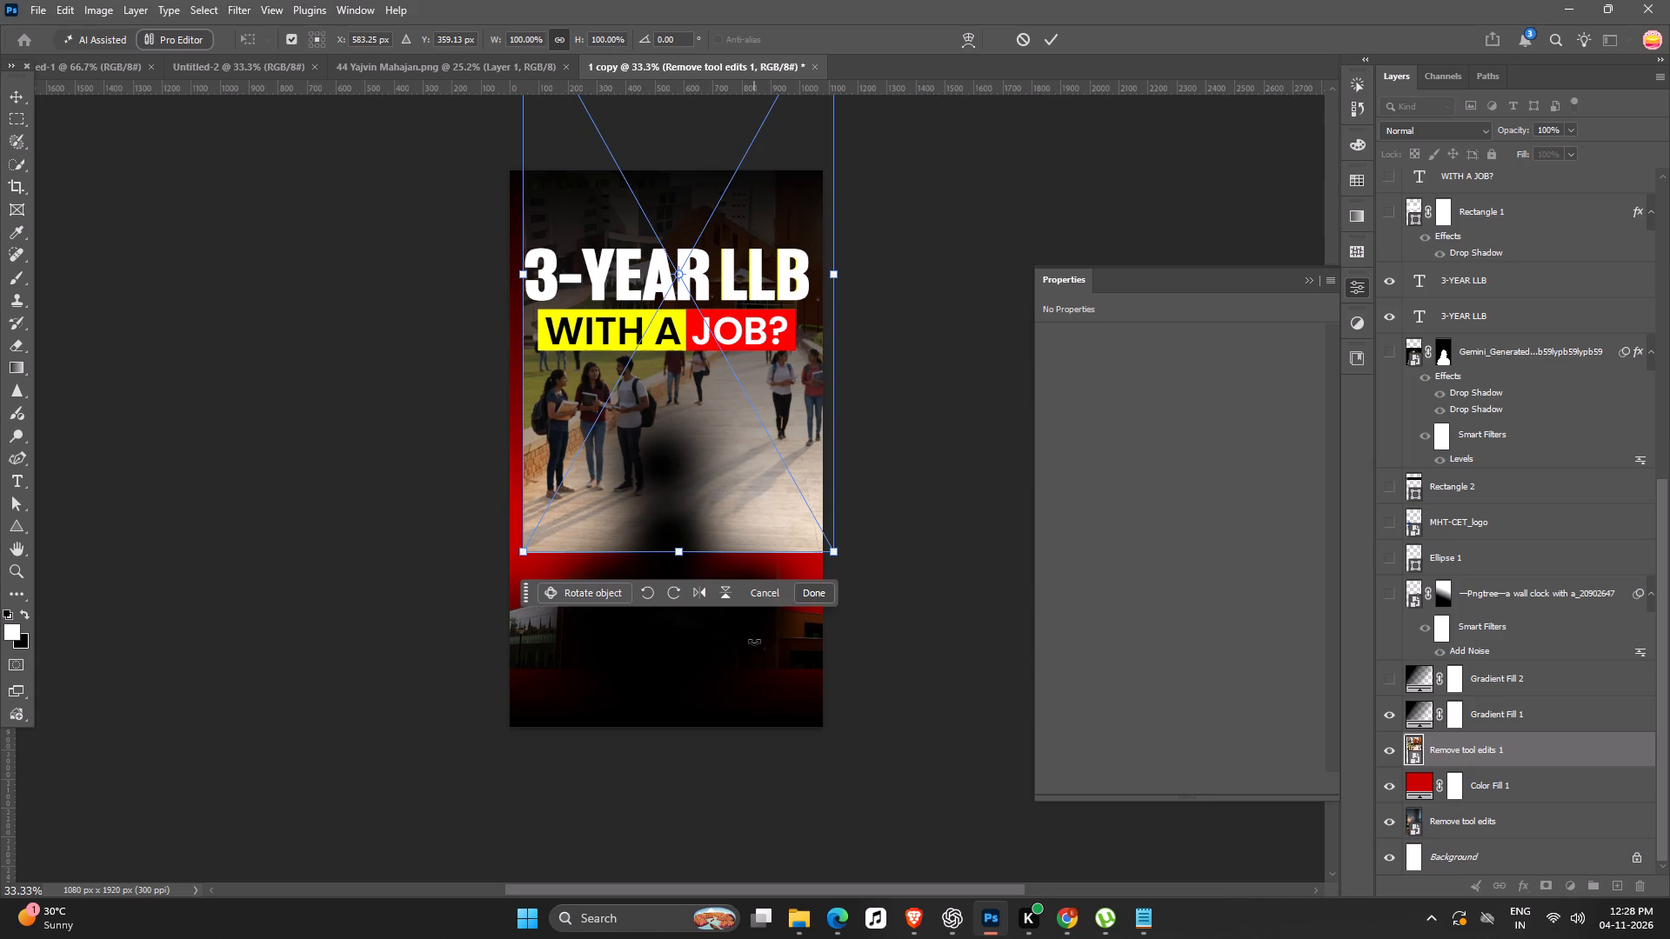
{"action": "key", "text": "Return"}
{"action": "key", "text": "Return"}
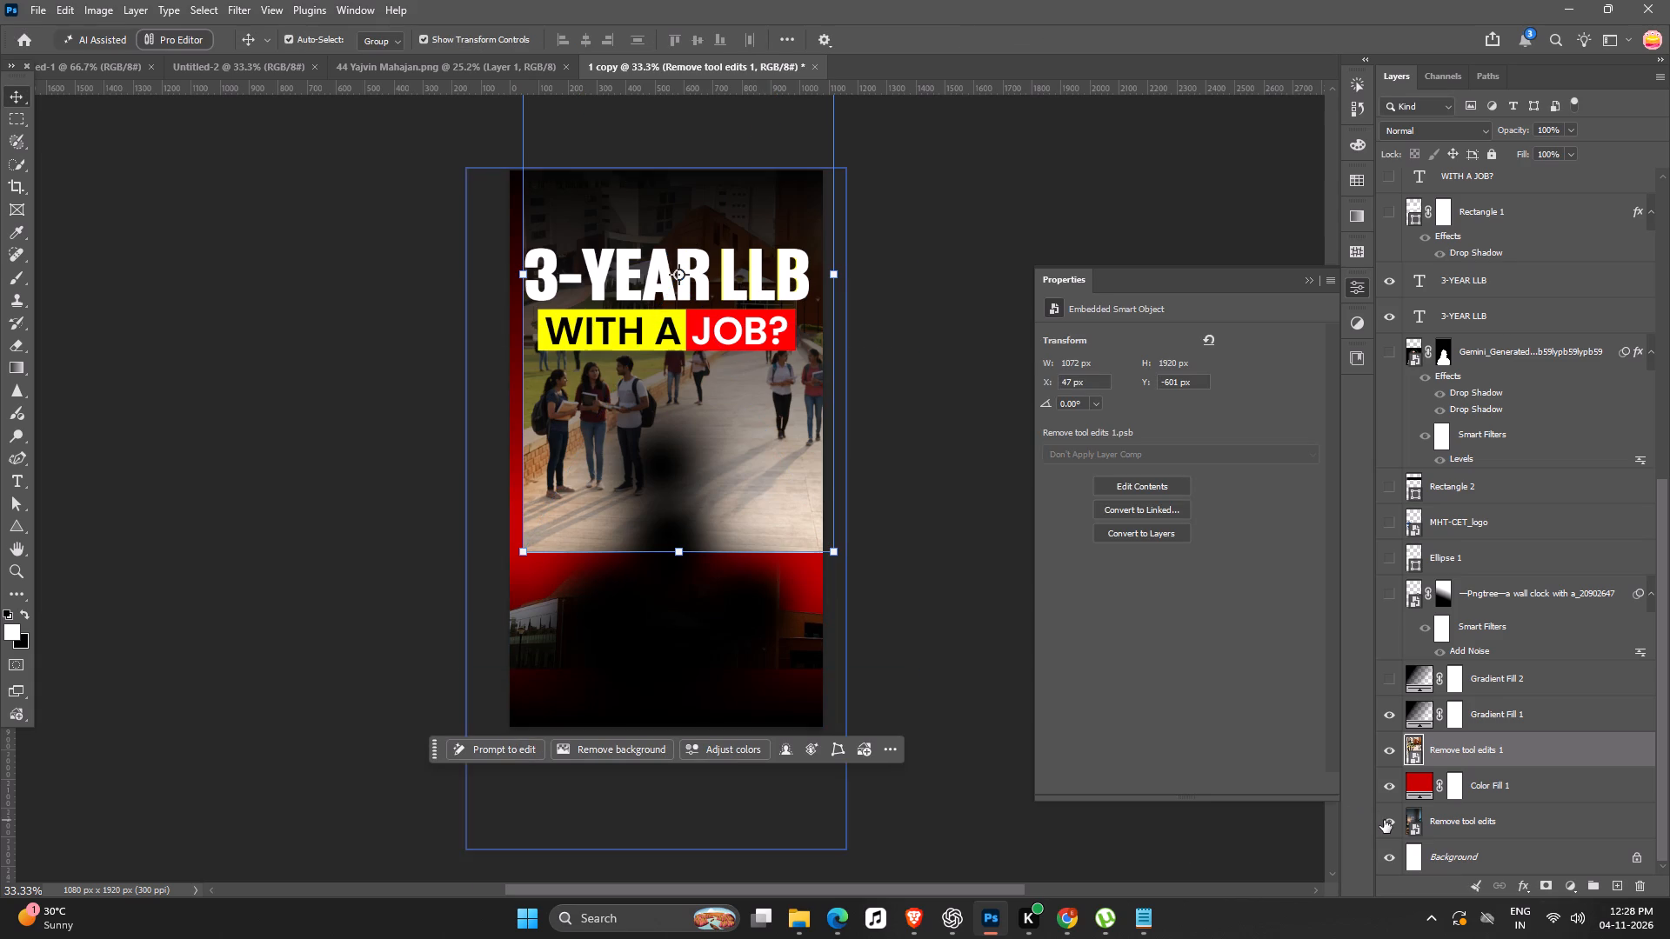
Hide the older Remove tool edits layer beneath the red color fill.
{"action": "left_click", "coordinate": [1384, 820]}
{"action": "left_click_drag", "start_coordinate": [792, 489], "coordinate": [766, 677]}
{"action": "key", "text": "ctrl+z"}
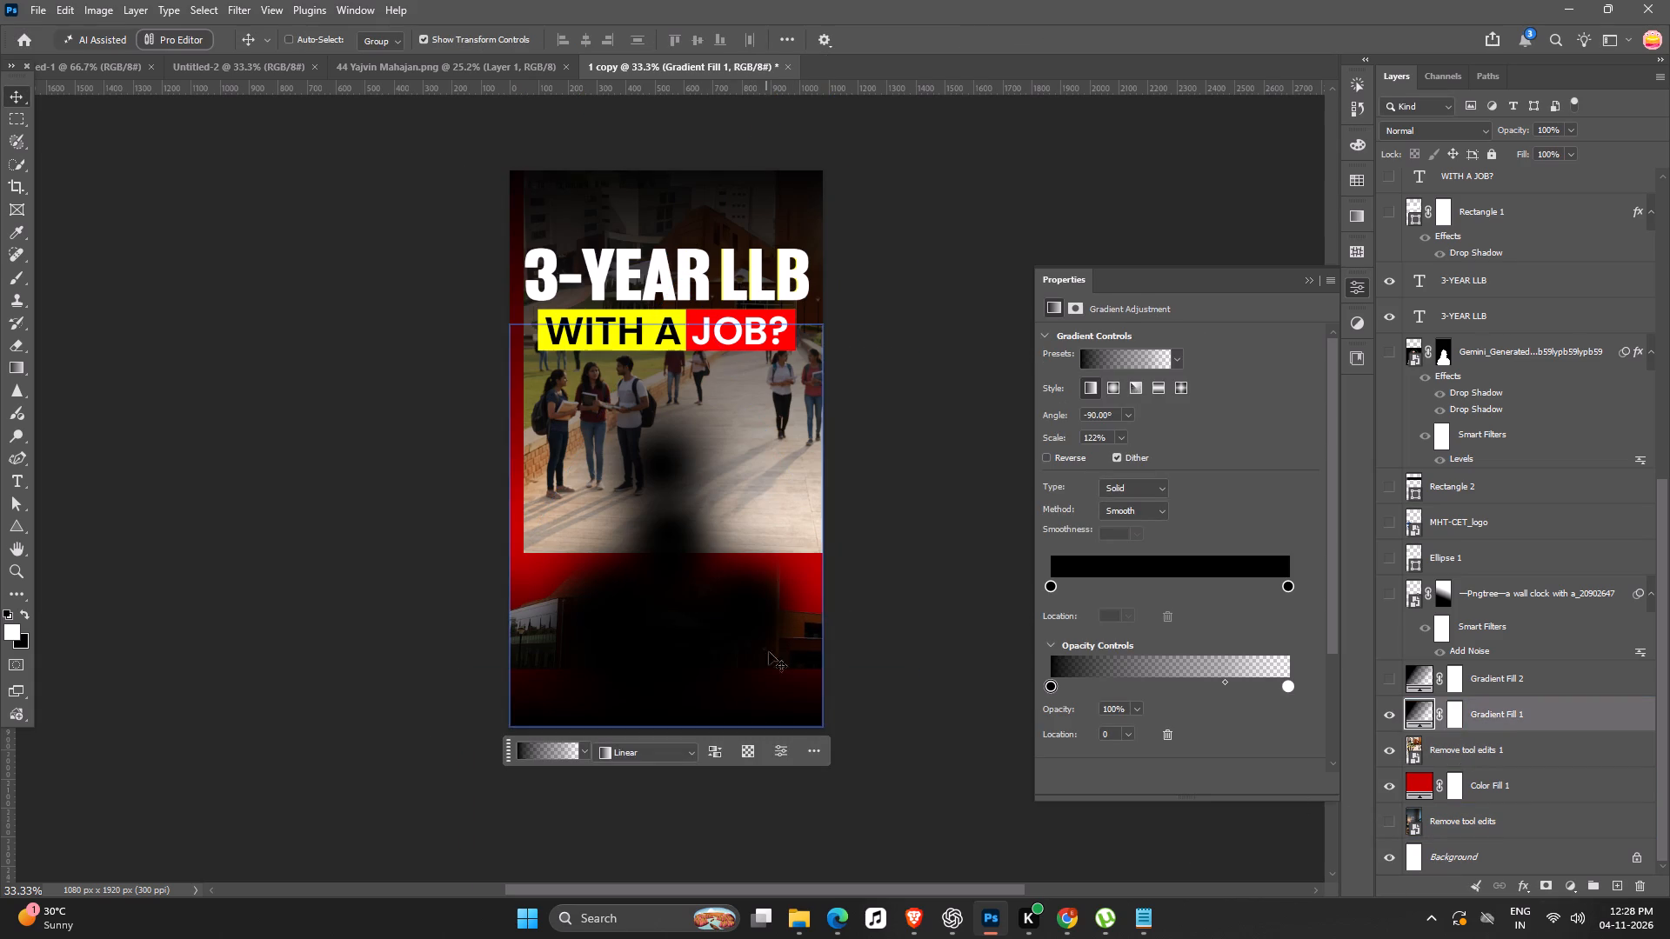
Delete the Layer 5 and NLSIU-Bangalore copy layers from the cover.
{"action": "left_click_drag", "start_coordinate": [716, 454], "coordinate": [714, 468]}
{"action": "left_click_drag", "start_coordinate": [714, 469], "coordinate": [716, 554]}
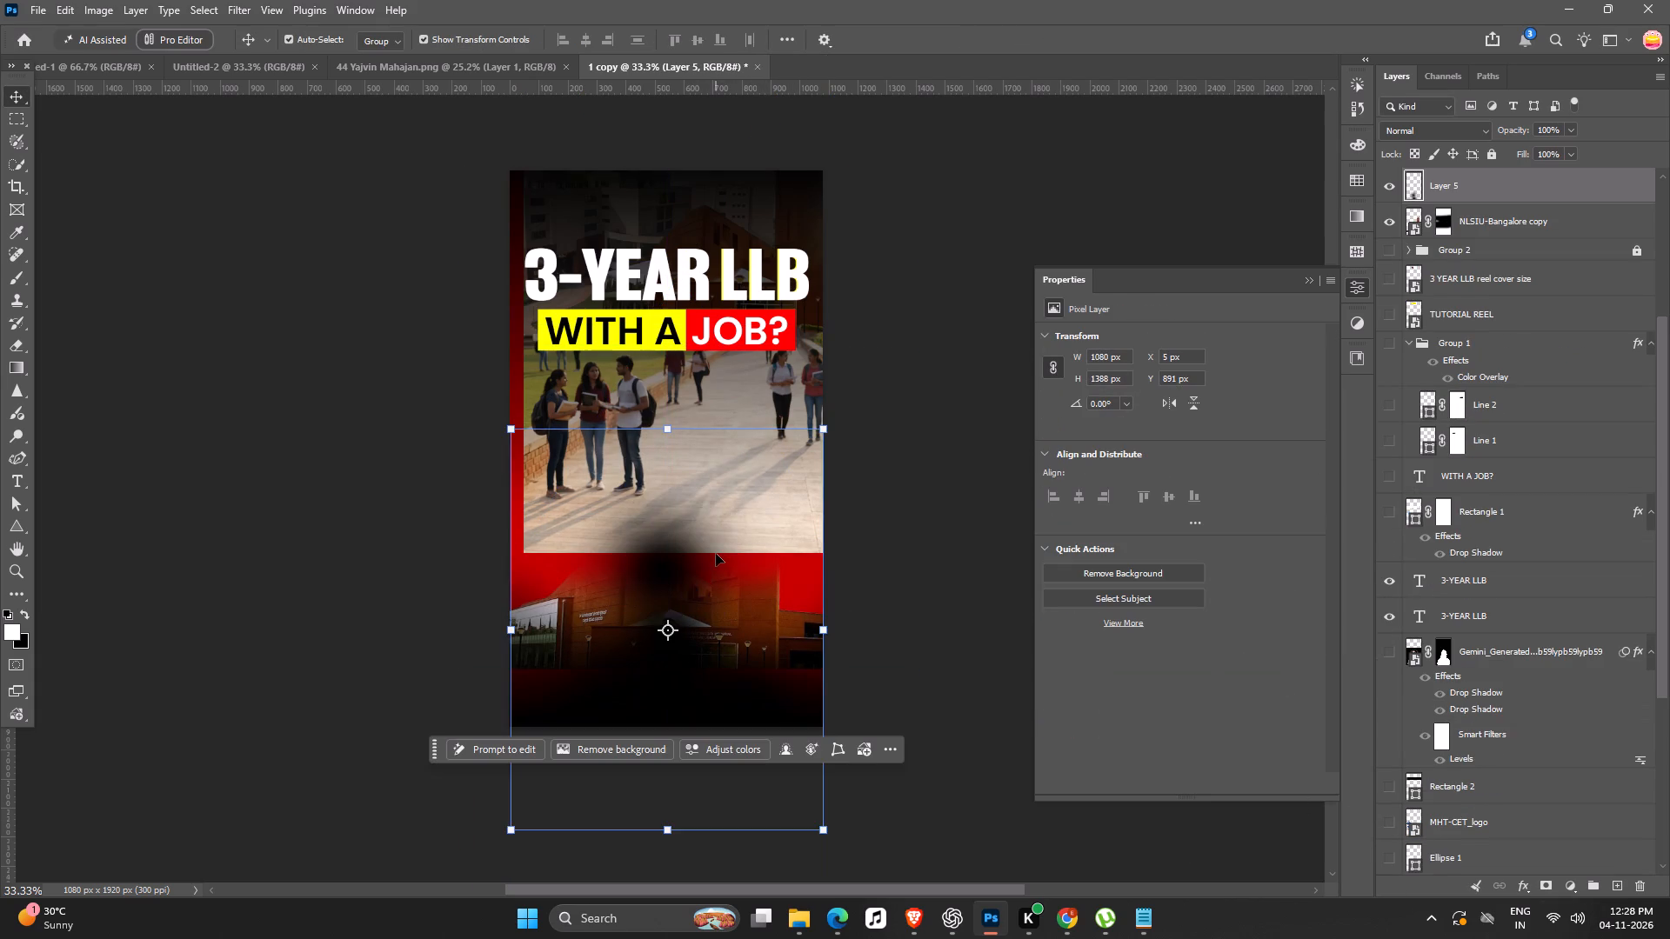
{"action": "key", "text": "Delete"}
{"action": "left_click_drag", "start_coordinate": [782, 611], "coordinate": [769, 702]}
{"action": "key", "text": "Delete"}
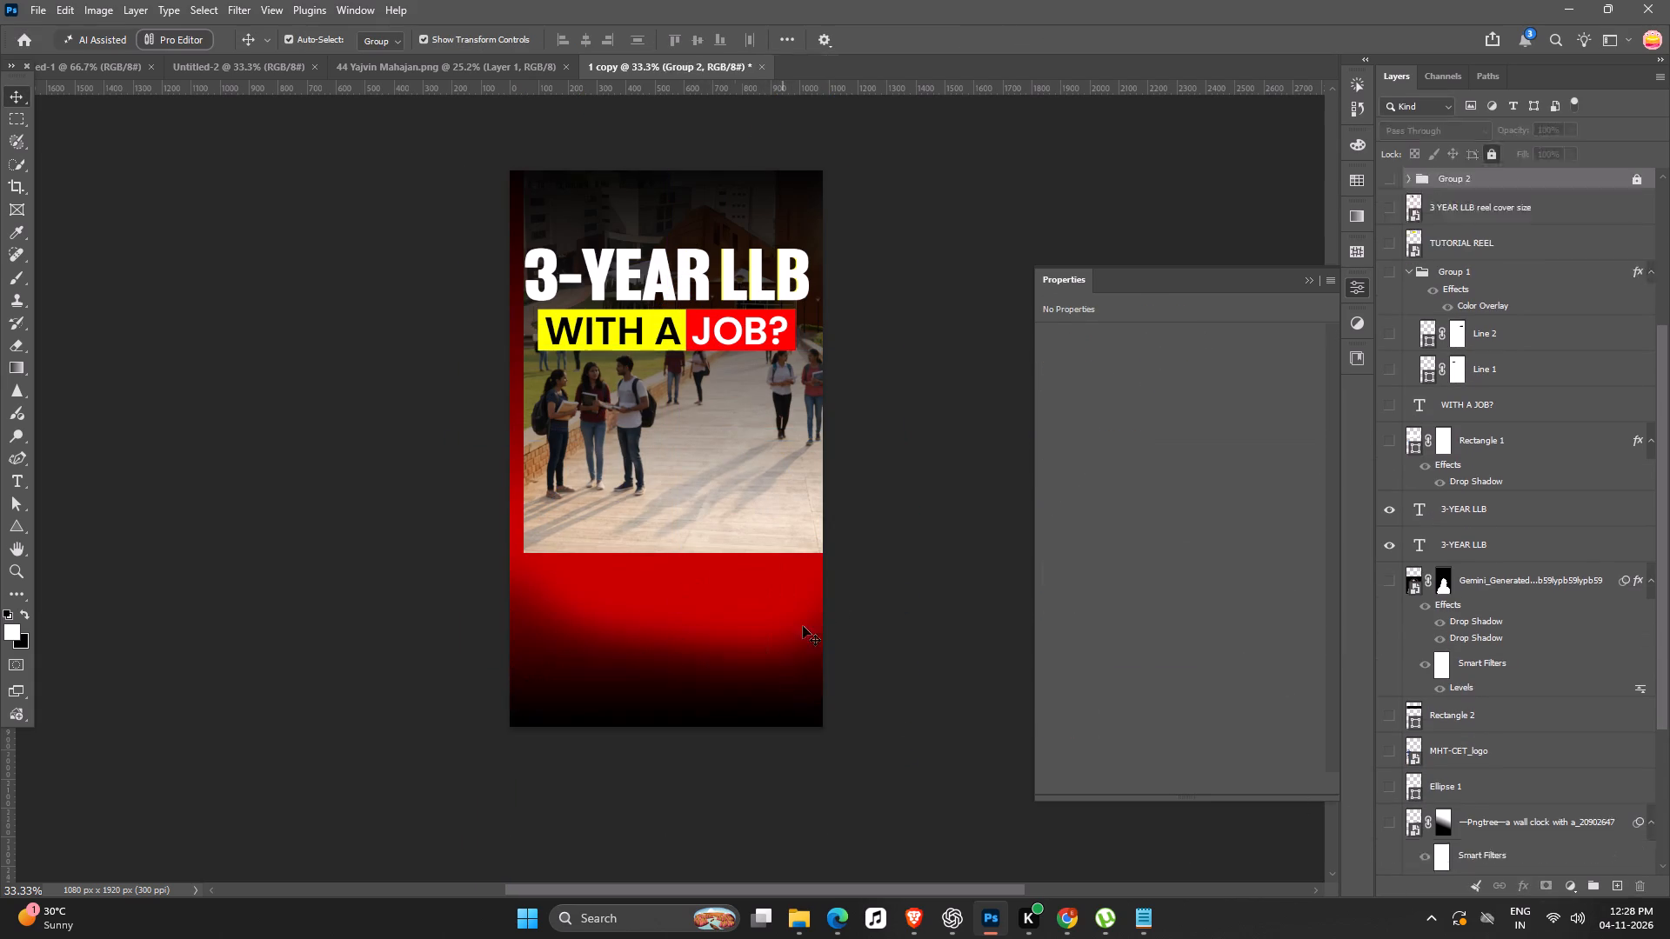
Scale the combined campus image to about 116% and place it lower on the cover, at about X -111 px, Y 269 px.
{"action": "left_click_drag", "start_coordinate": [799, 485], "coordinate": [758, 623]}
{"action": "key", "text": "z"}
{"action": "left_click", "coordinate": [750, 491]}
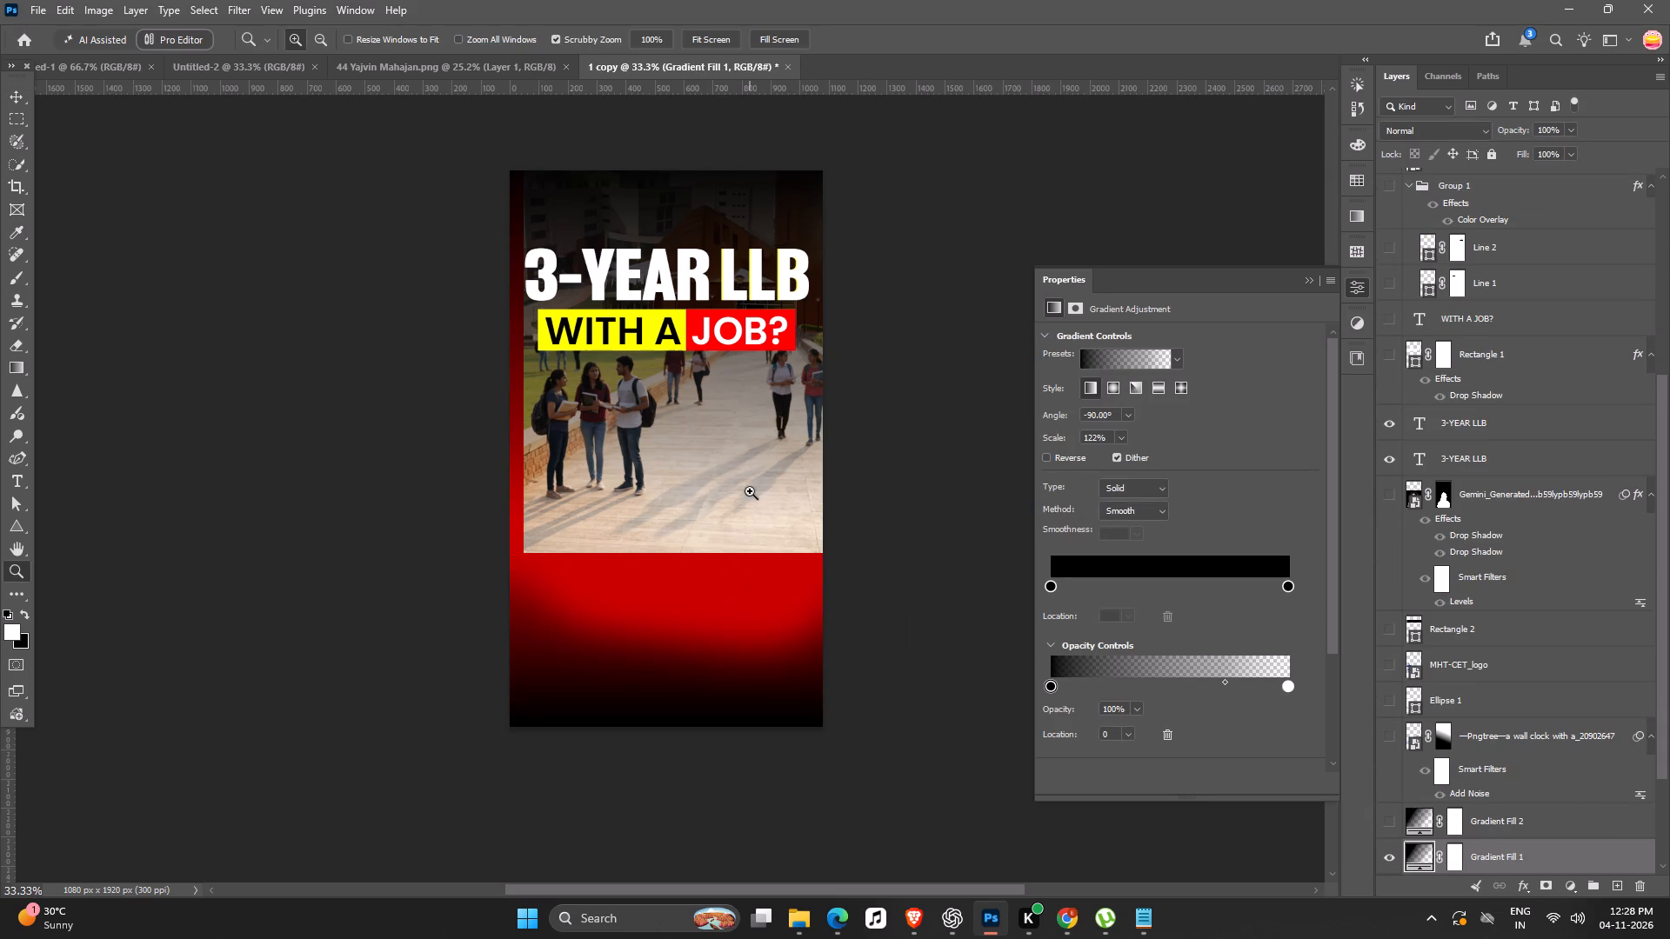
{"action": "scroll", "coordinate": [830, 649], "scroll_direction": "down", "scroll_amount": 7, "text": "ctrl"}
{"action": "scroll", "coordinate": [1525, 730], "scroll_direction": "down", "scroll_amount": 6}
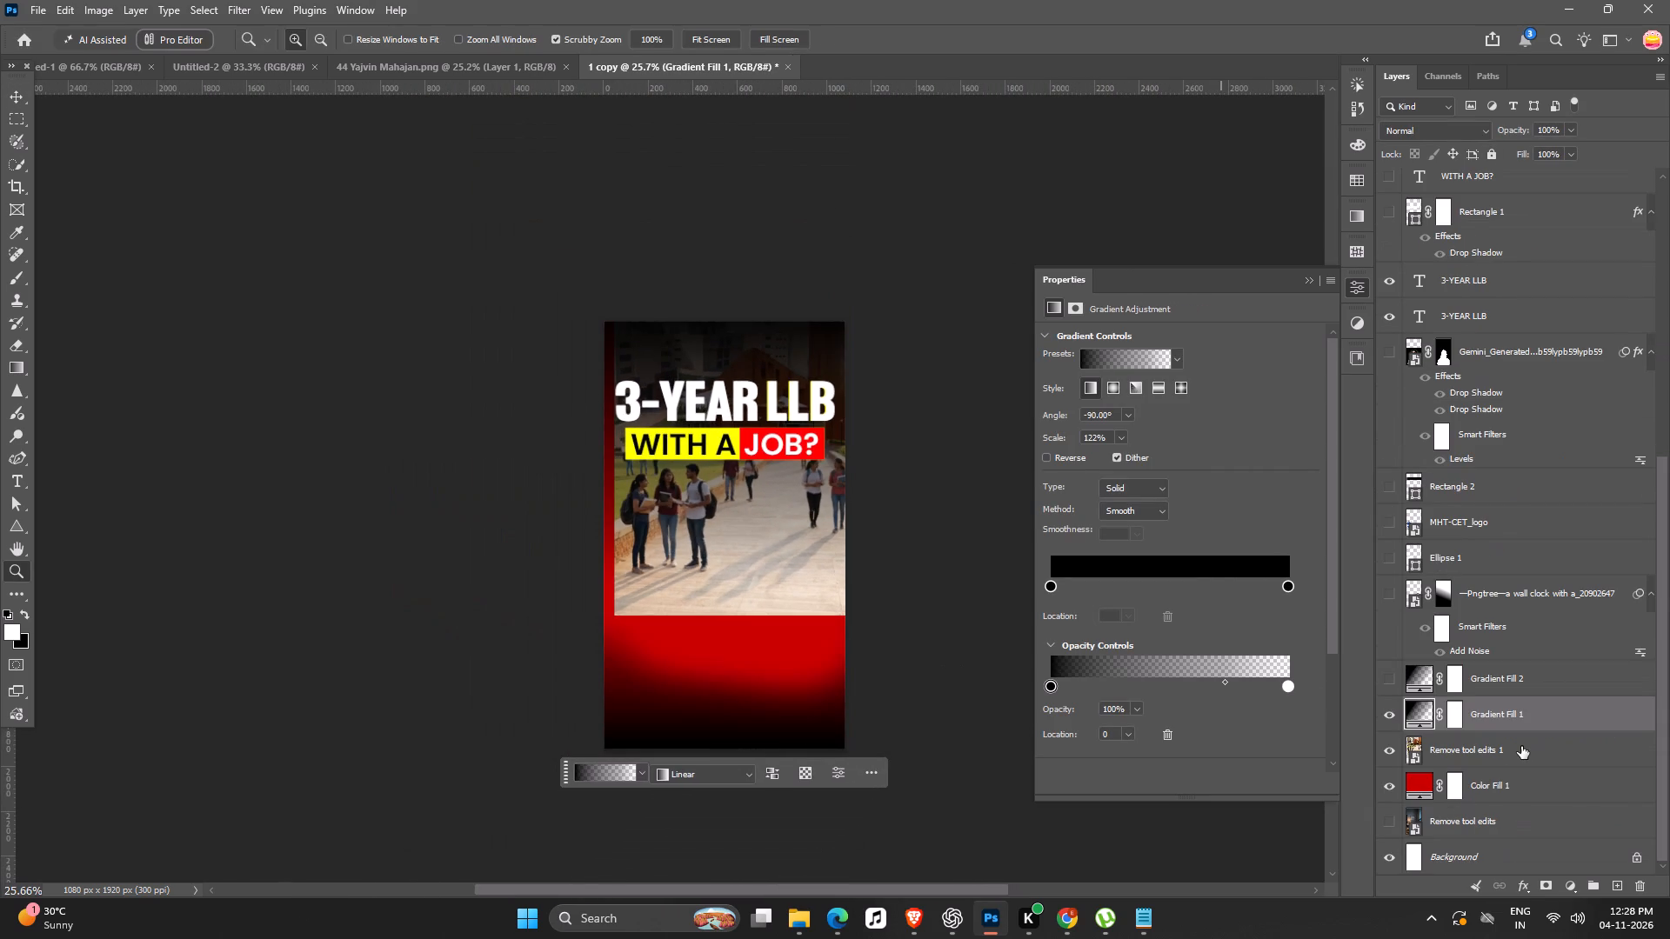
{"action": "scroll", "coordinate": [1521, 746], "scroll_direction": "down", "scroll_amount": 5}
{"action": "left_click", "coordinate": [1503, 746]}
{"action": "key", "text": "ctrl+t"}
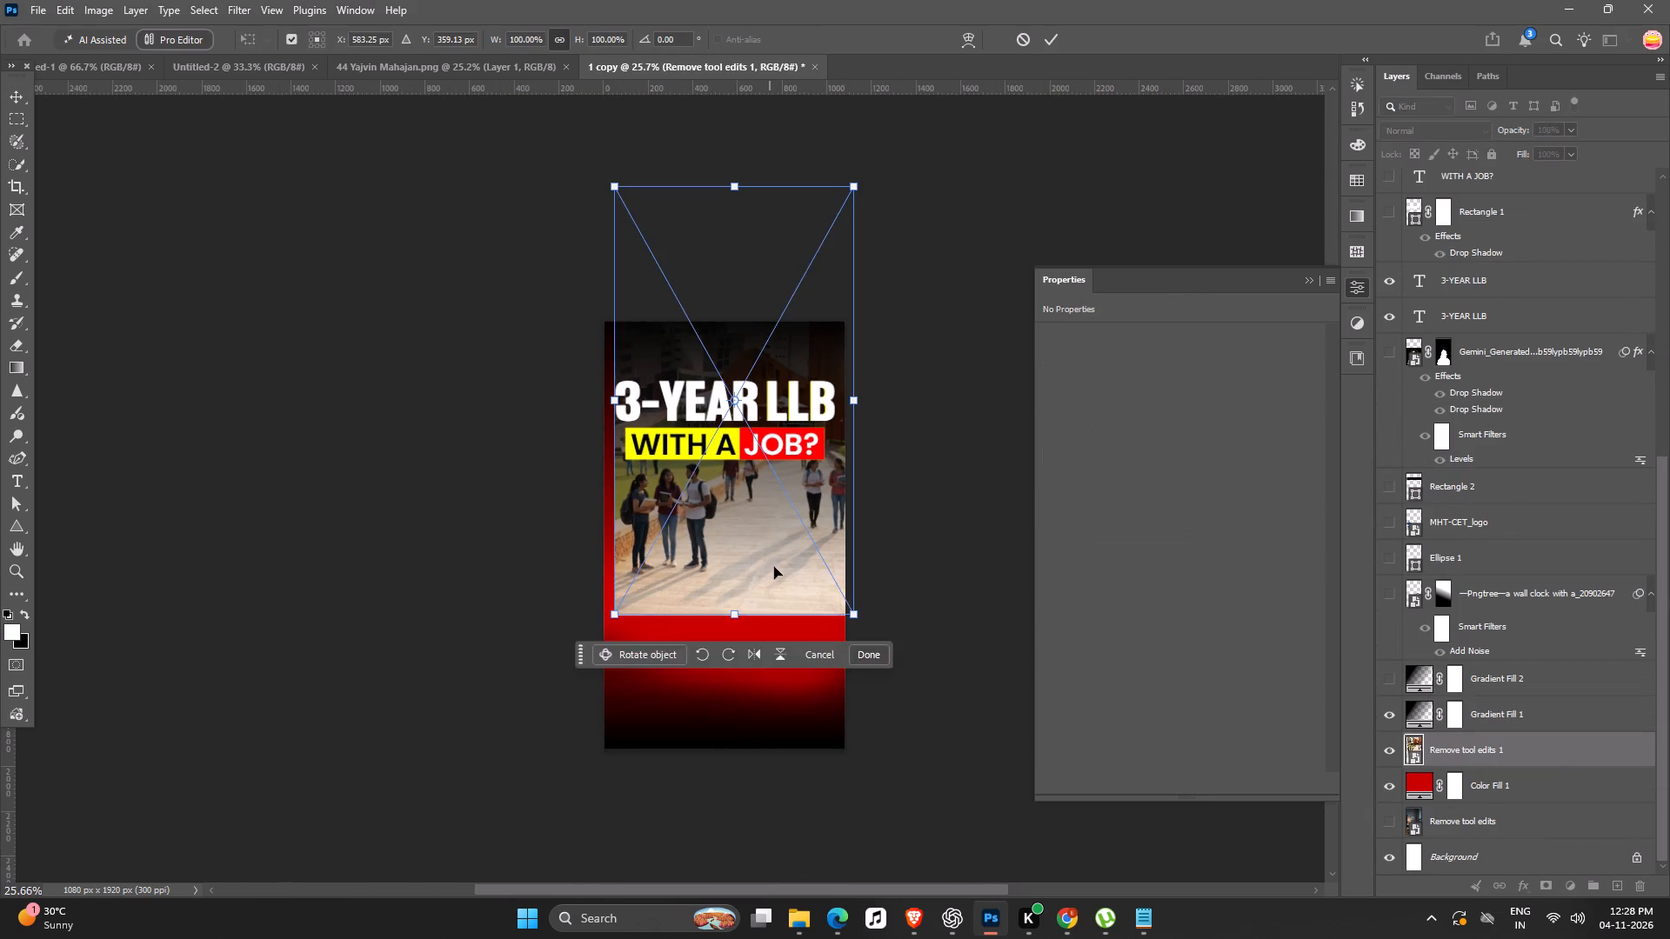
{"action": "left_click_drag", "start_coordinate": [776, 564], "coordinate": [765, 702]}
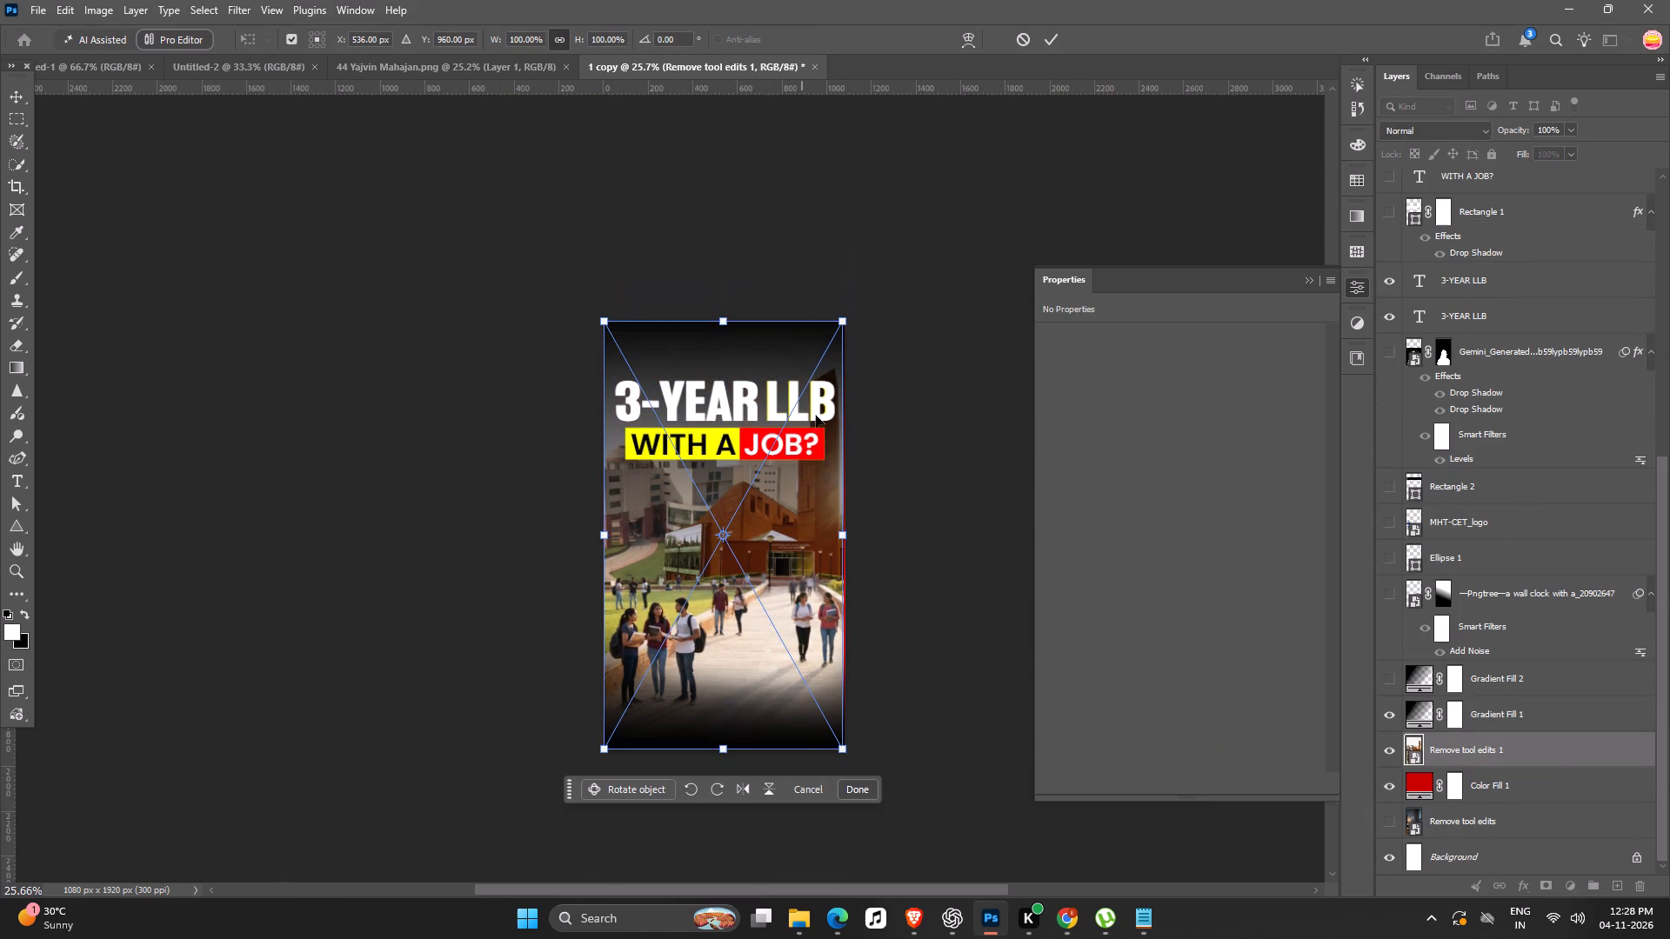
{"action": "left_click_drag", "start_coordinate": [843, 318], "coordinate": [868, 317], "text": "alt"}
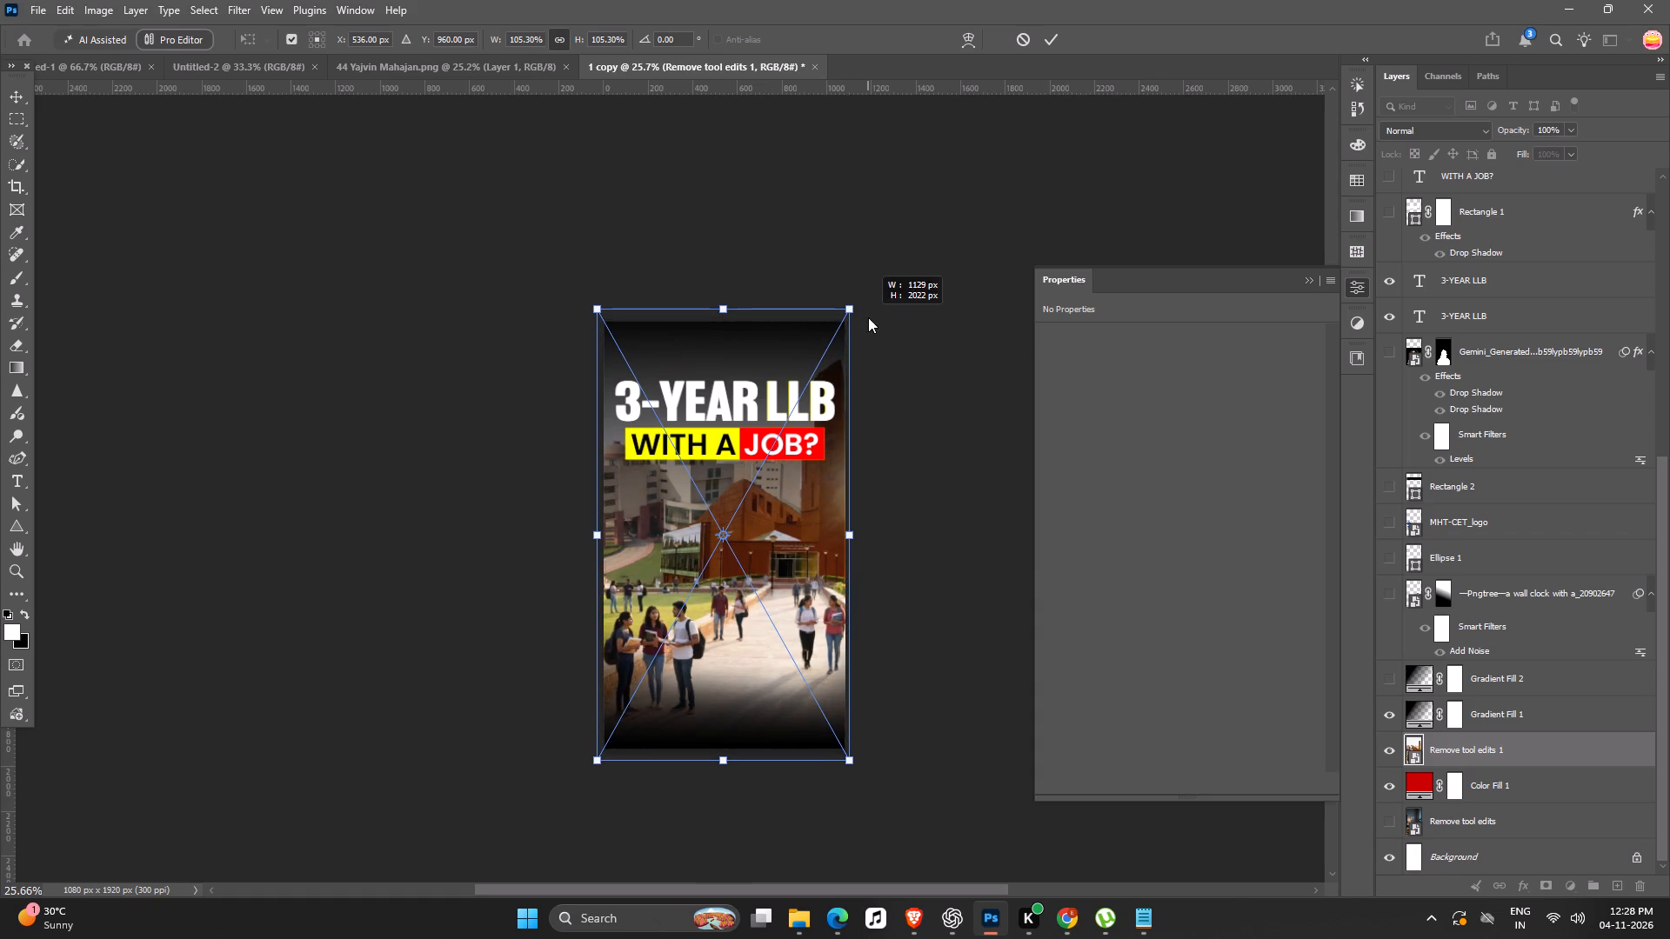
{"action": "left_click_drag", "start_coordinate": [868, 317], "coordinate": [886, 322], "text": "alt"}
{"action": "left_click_drag", "start_coordinate": [799, 564], "coordinate": [799, 586]}
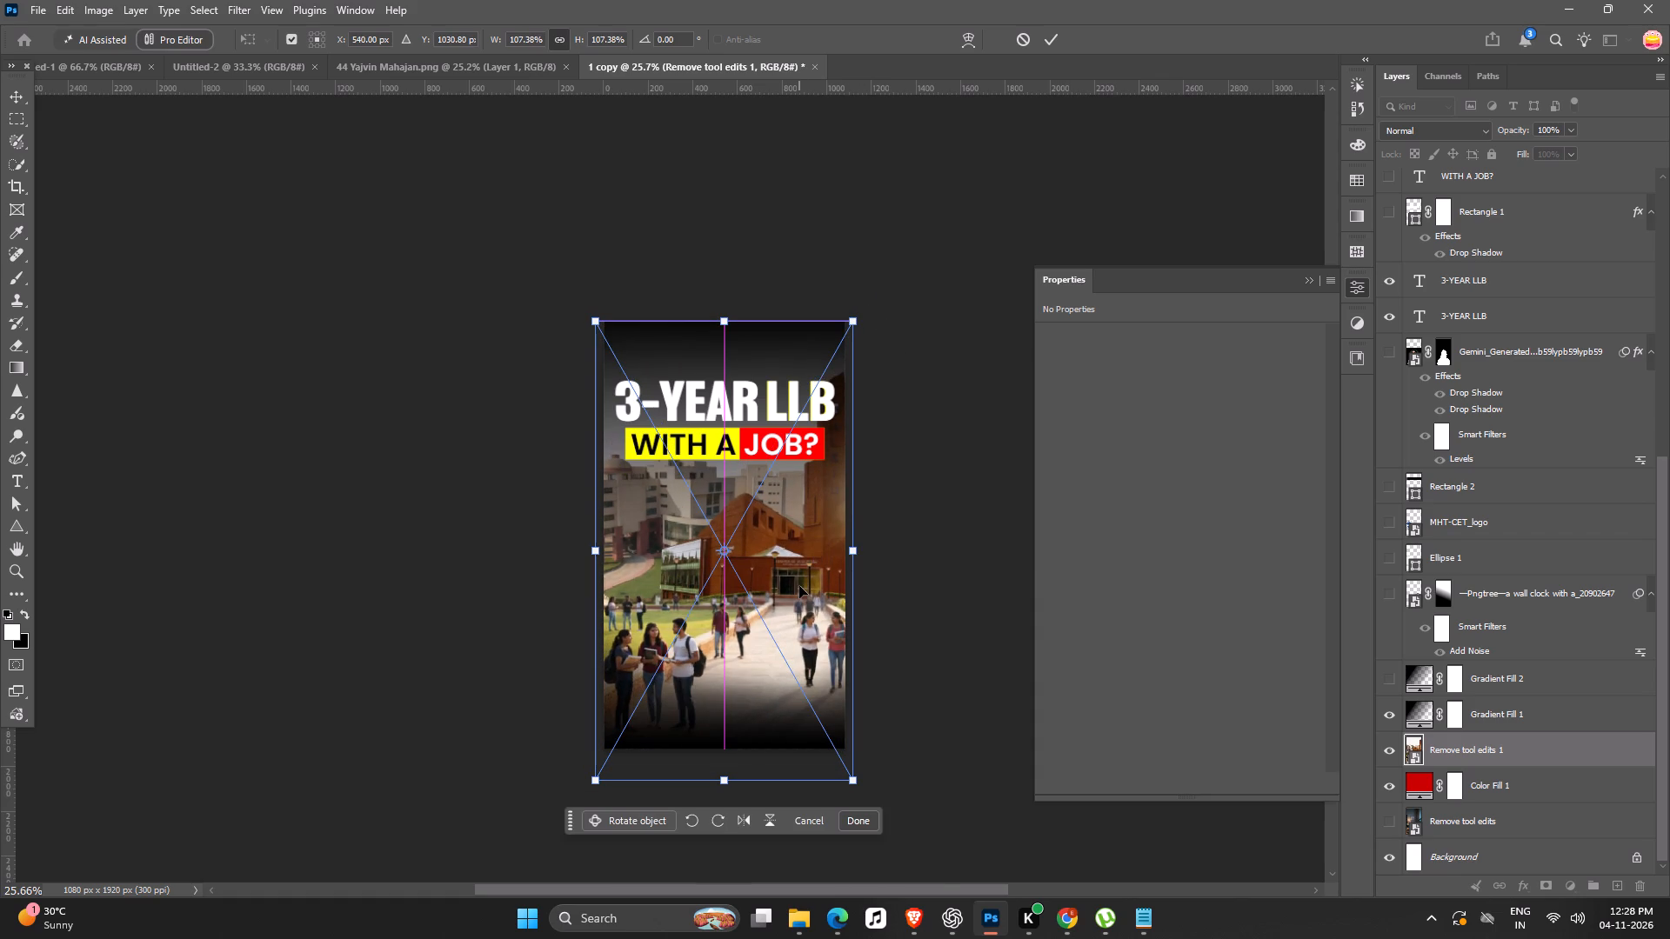
{"action": "left_click_drag", "start_coordinate": [855, 318], "coordinate": [886, 312], "text": "alt"}
{"action": "left_click_drag", "start_coordinate": [813, 423], "coordinate": [806, 491]}
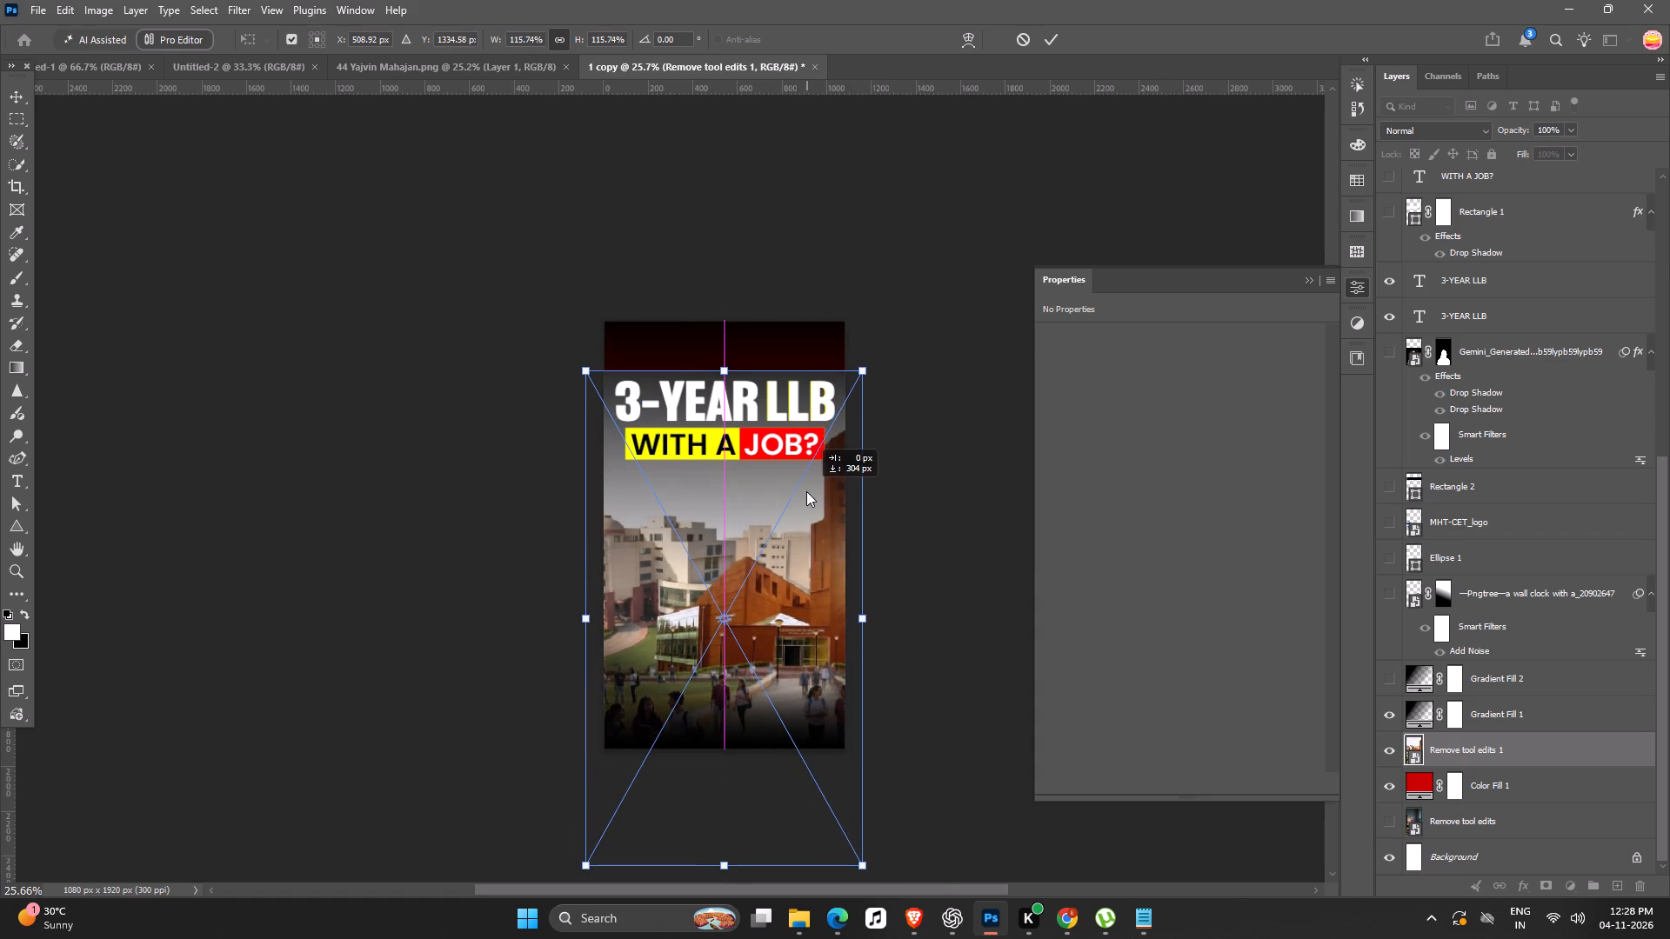
{"action": "left_click_drag", "start_coordinate": [806, 491], "coordinate": [806, 496]}
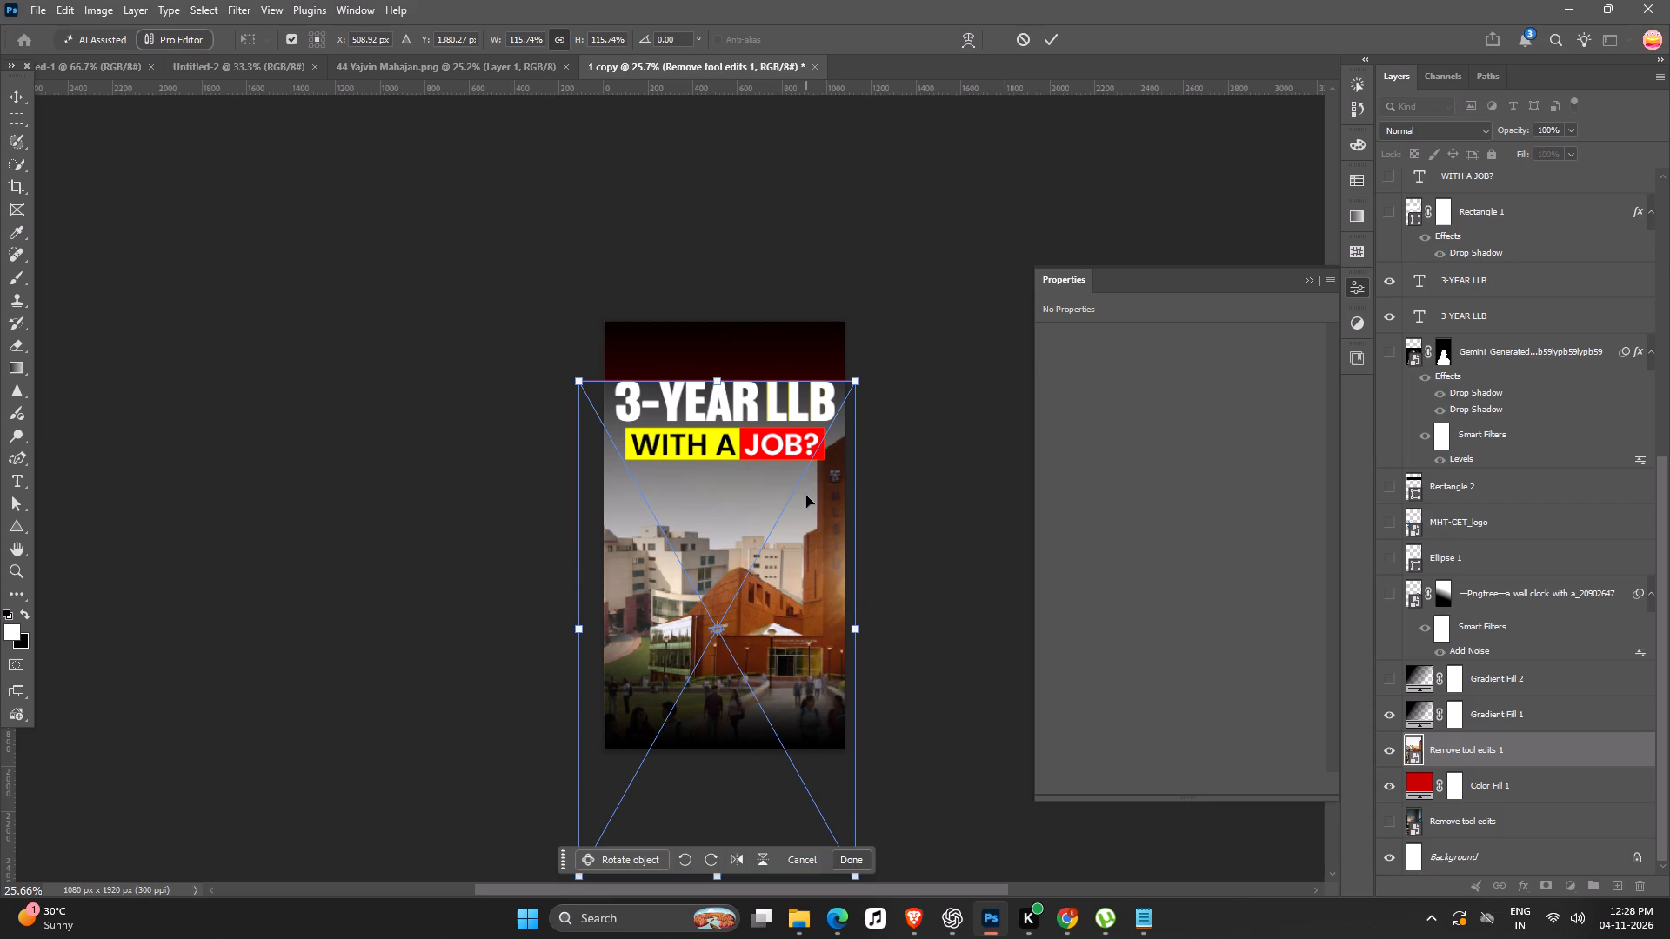
{"action": "key", "text": "Return"}
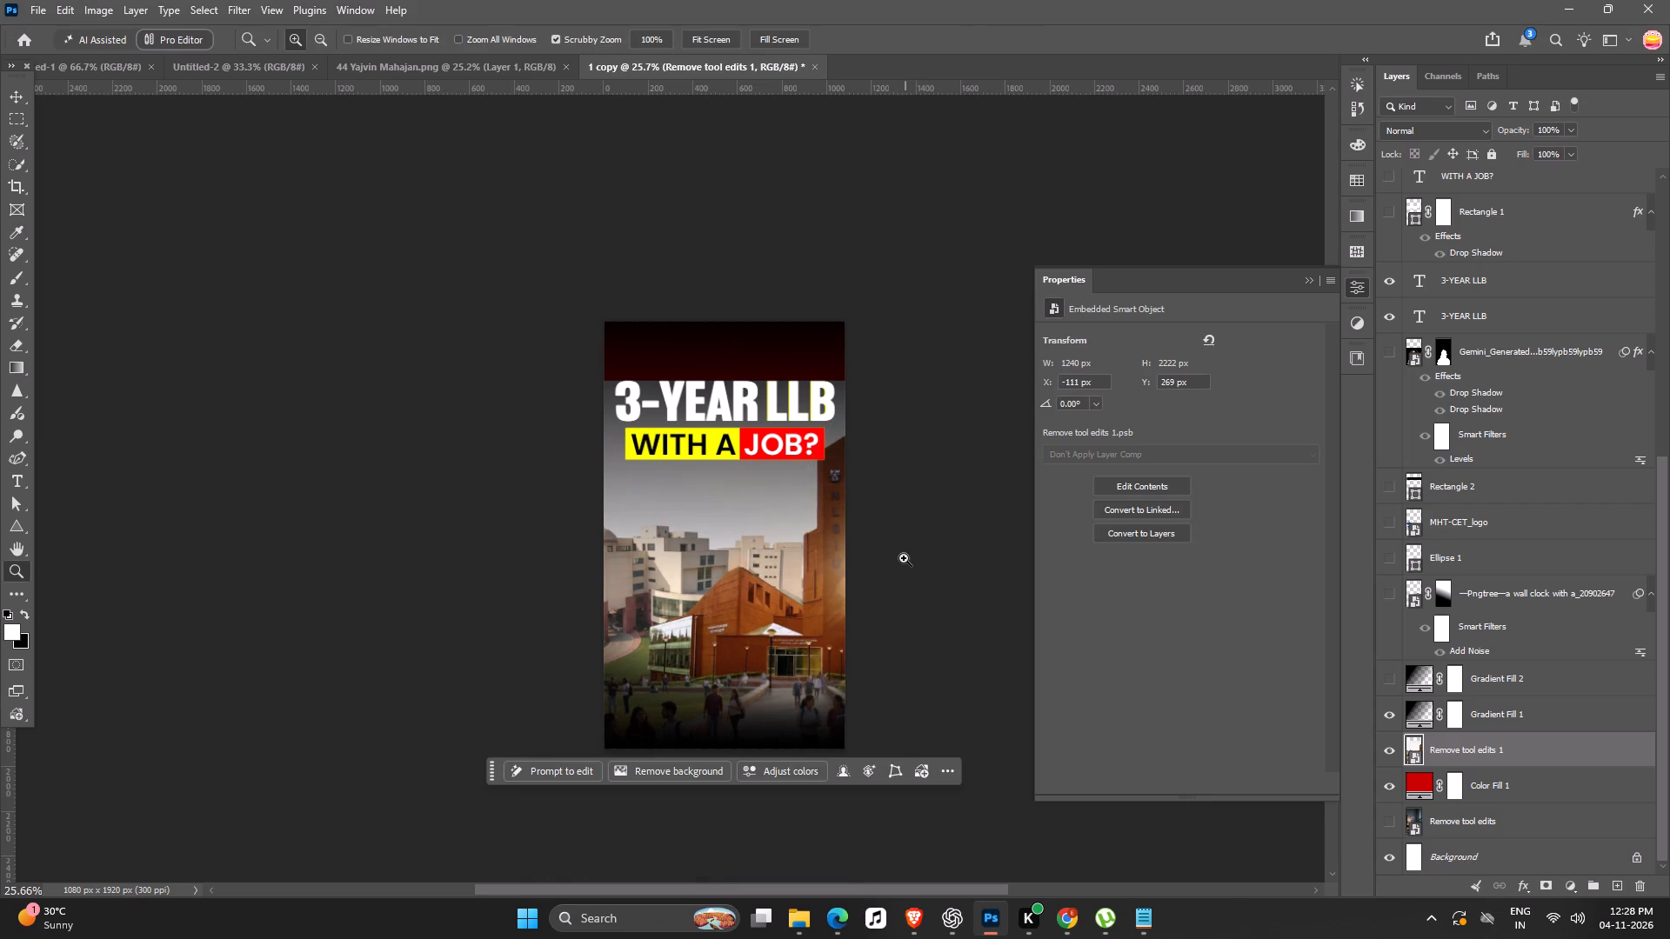
Nudge the combined campus image up 20 px to Y 249 px.
{"action": "key", "text": "b"}
{"action": "key", "text": "v"}
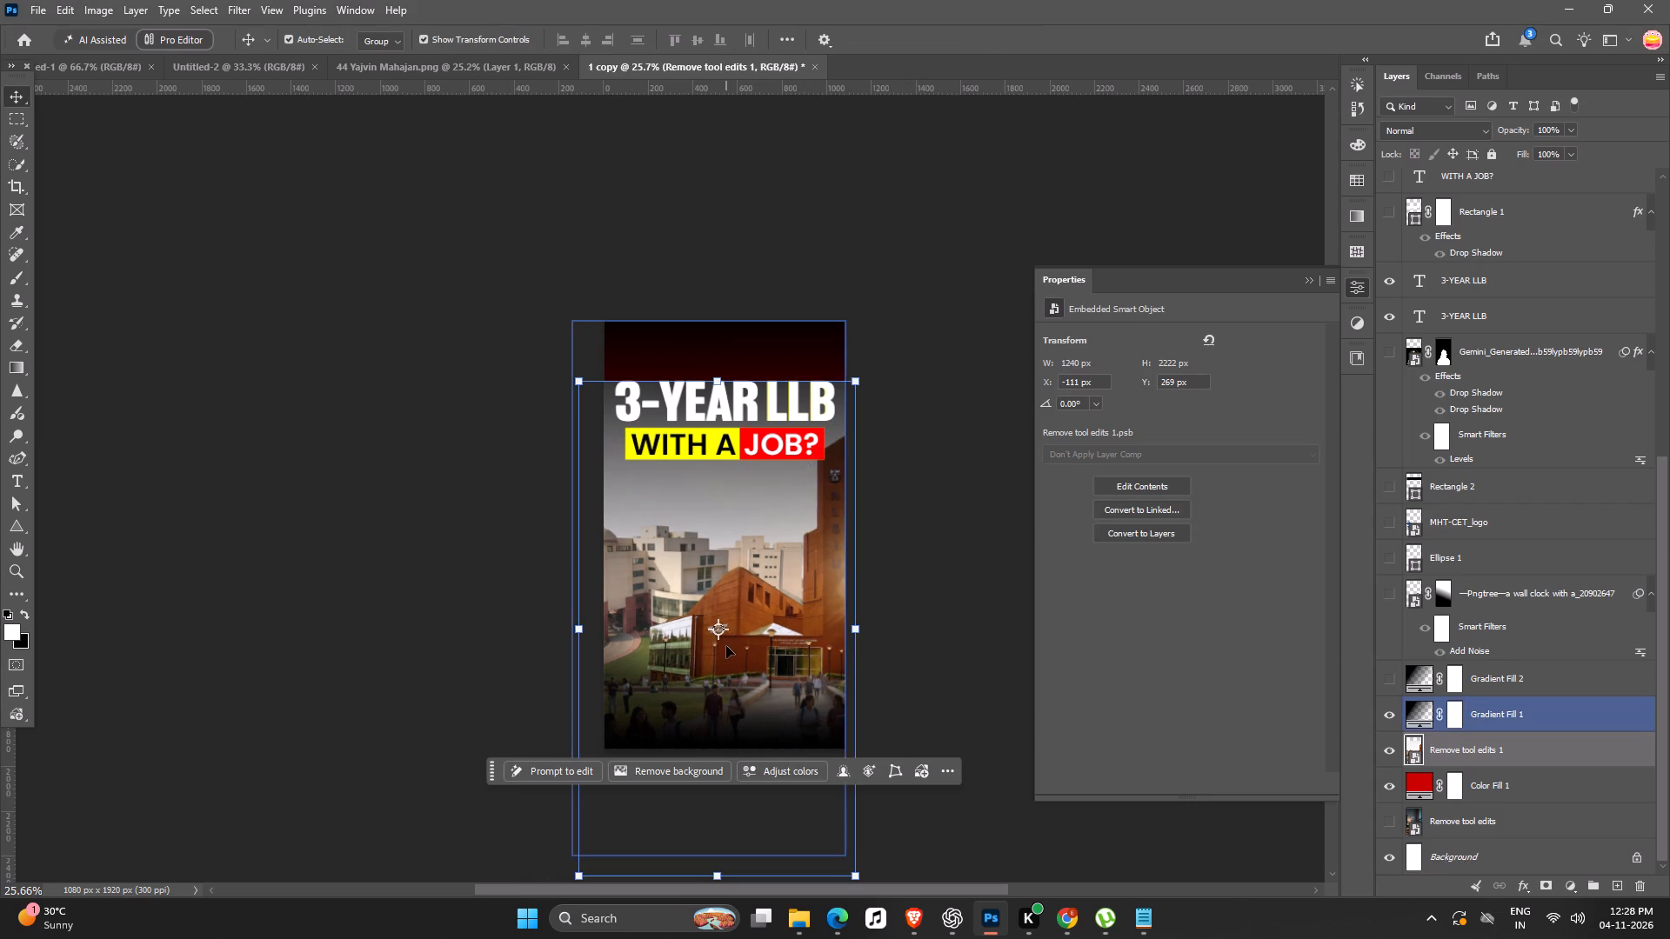
{"action": "left_click_drag", "start_coordinate": [726, 646], "coordinate": [728, 625]}
{"action": "key", "text": "ctrl+z"}
{"action": "left_click", "coordinate": [776, 573]}
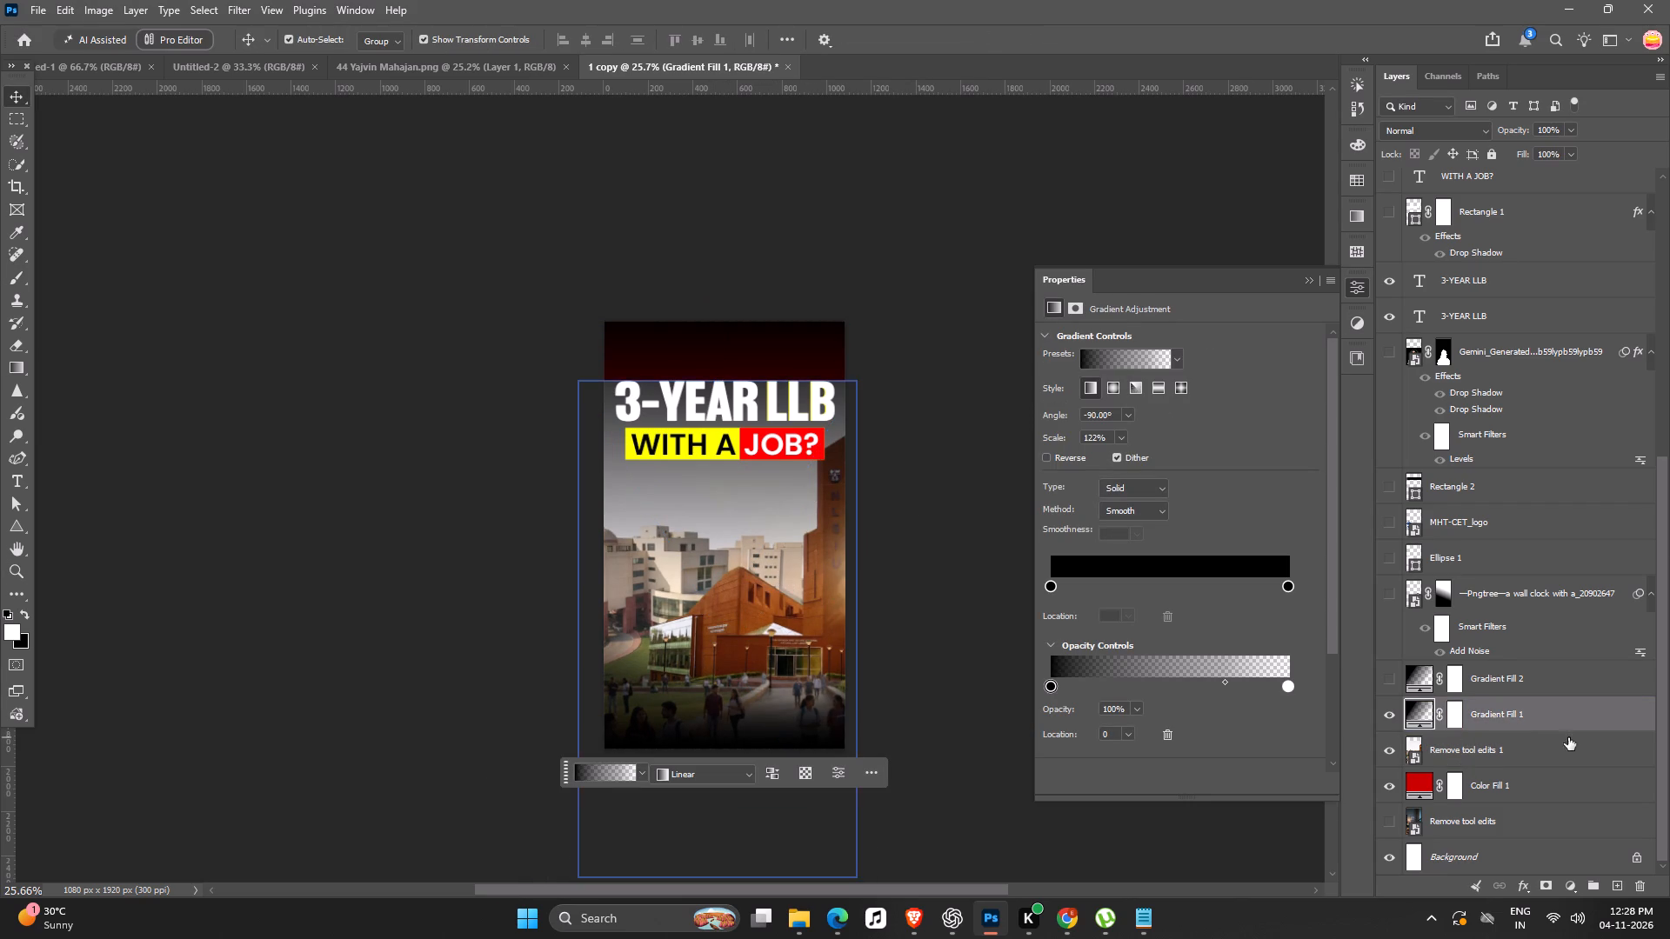
{"action": "left_click", "coordinate": [1540, 744]}
{"action": "key", "text": "shift+Up"}
{"action": "key", "text": "shift+Up"}
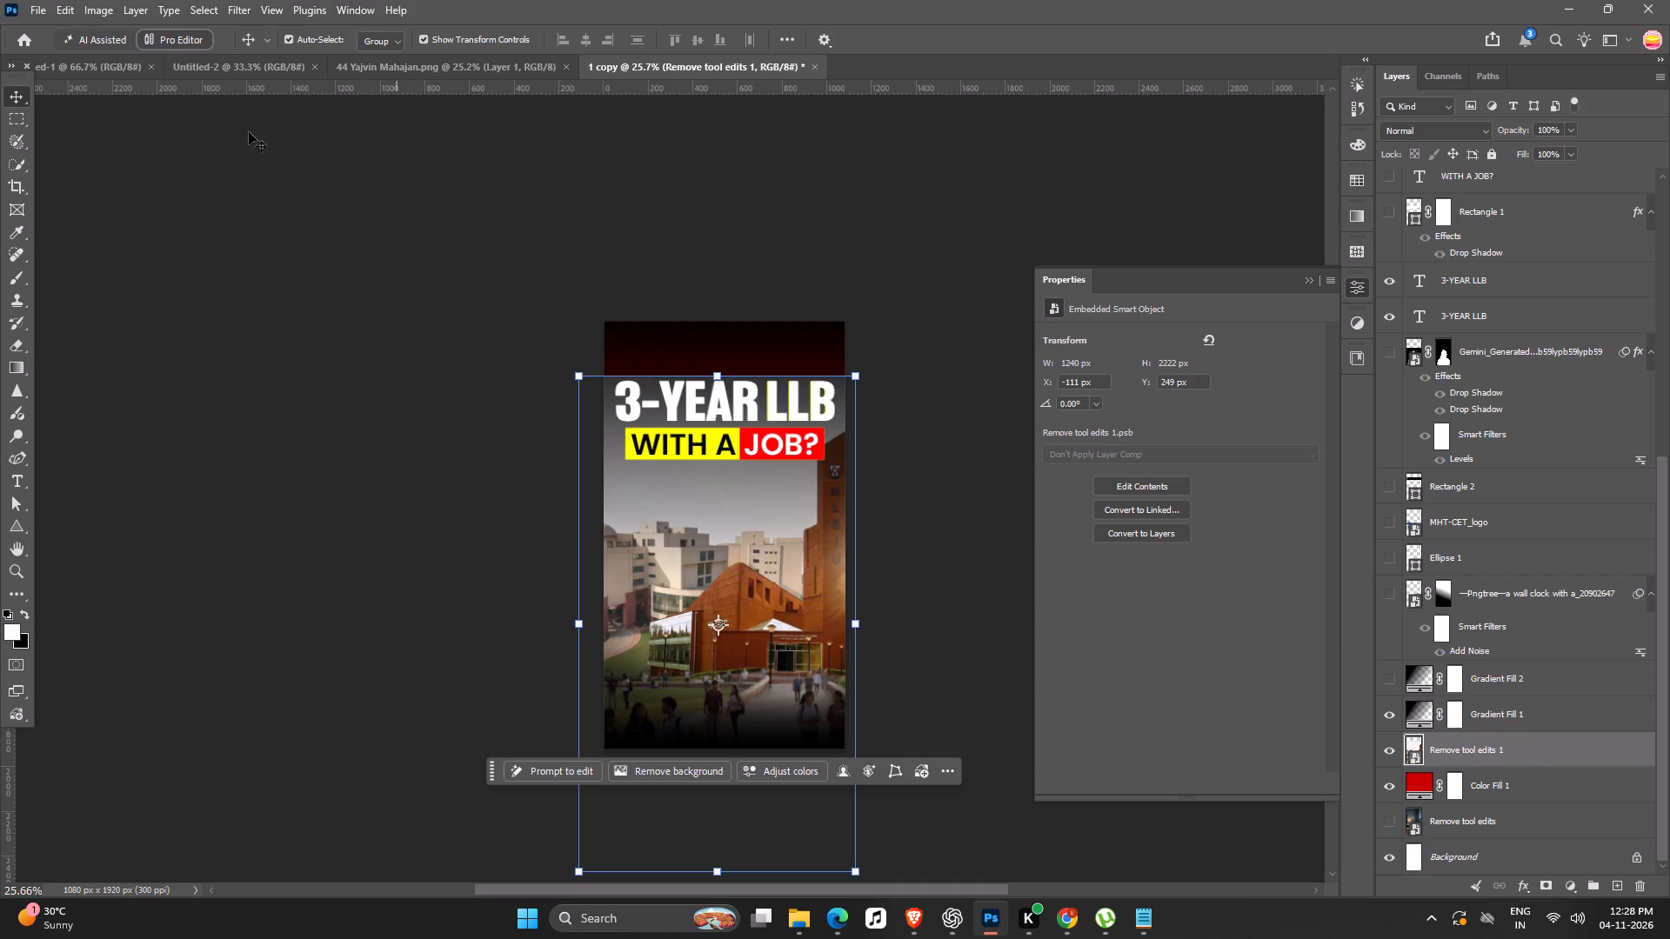
Bring the campus image layer to the top, rasterize it, and delete its pale sky using a Magic Wand selection.
{"action": "key", "text": "ctrl+shift+bracketright"}
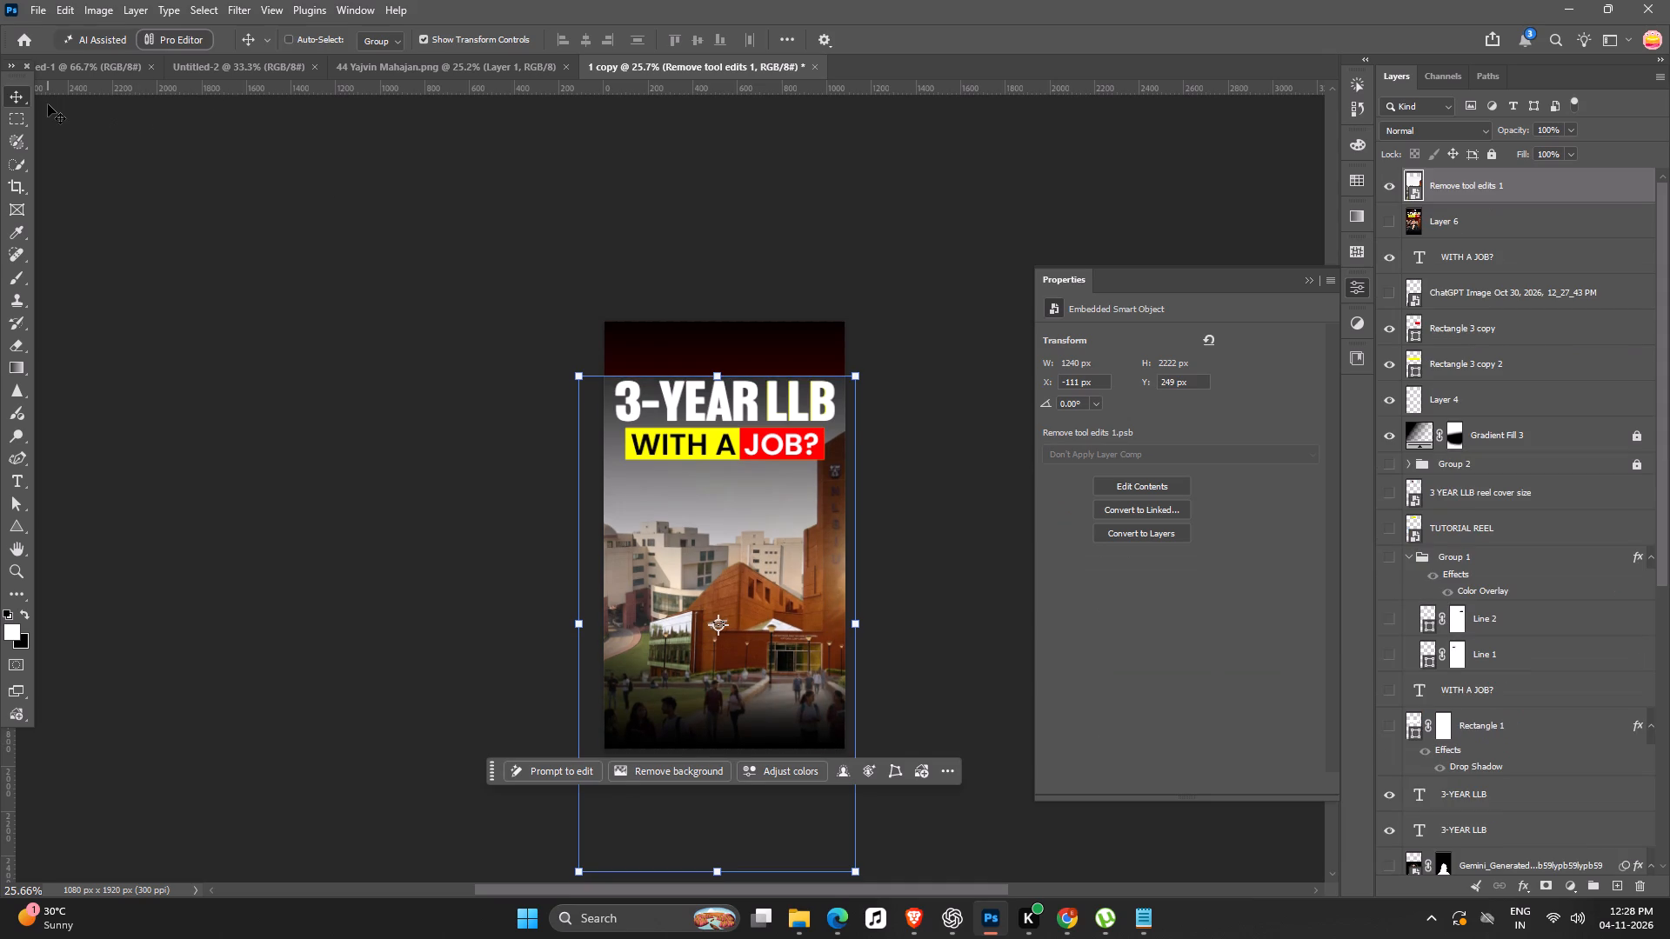
{"action": "left_click", "coordinate": [18, 157]}
{"action": "left_click", "coordinate": [60, 190]}
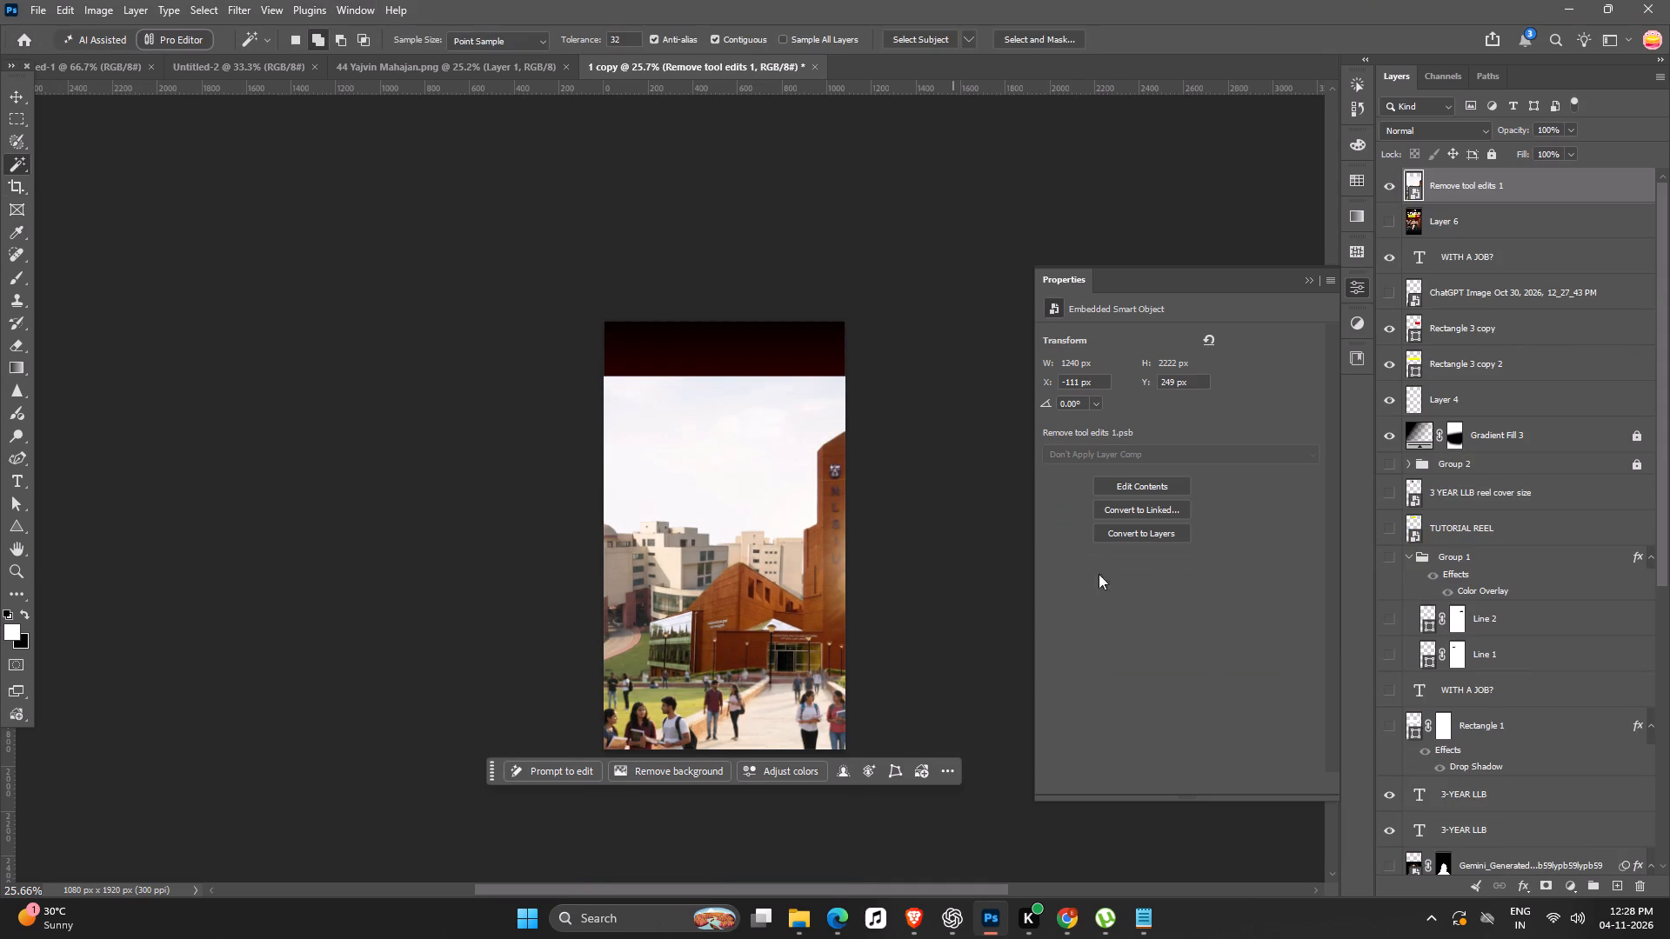
{"action": "left_click", "coordinate": [728, 418]}
{"action": "key", "text": "Delete"}
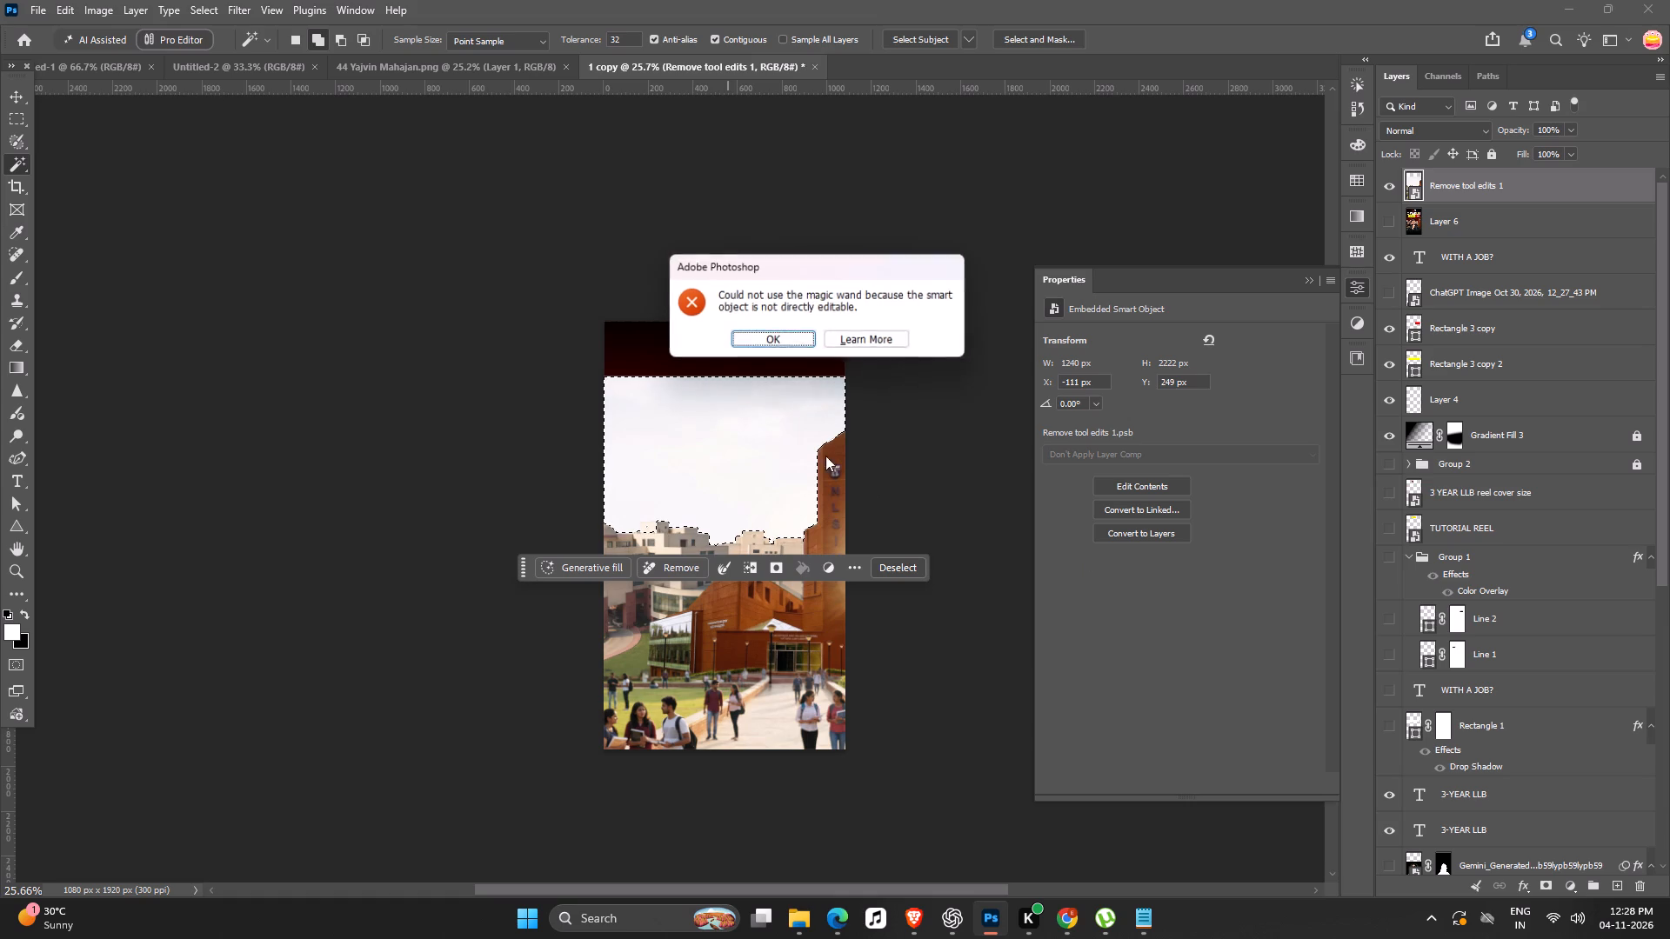
{"action": "left_click", "coordinate": [790, 339]}
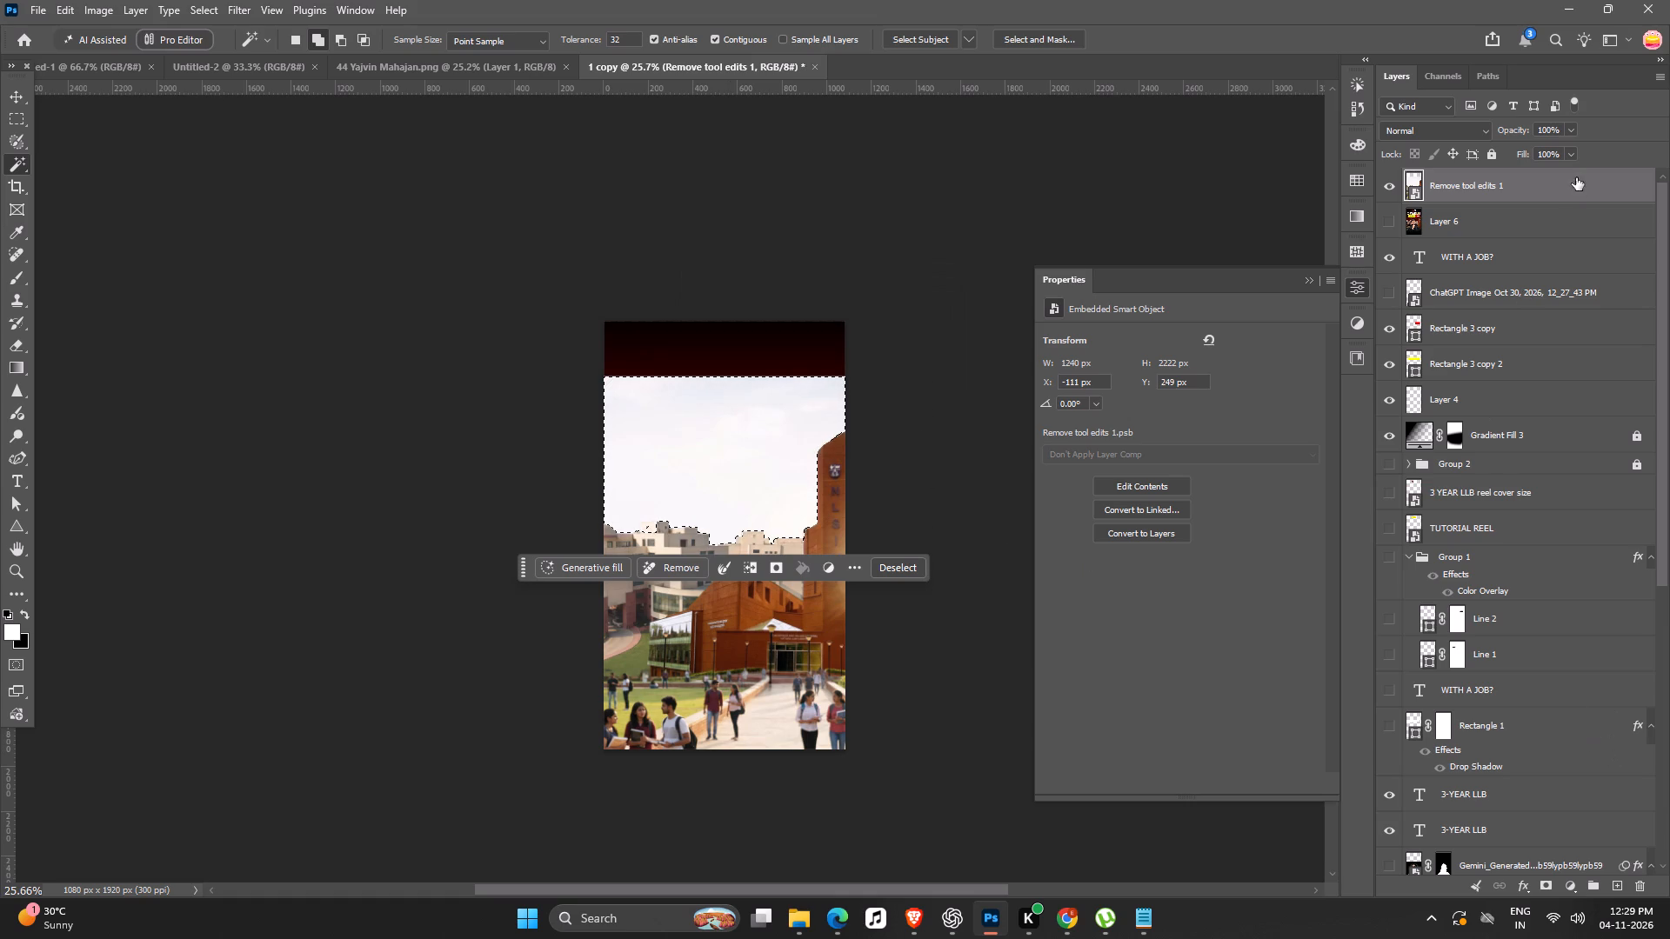
{"action": "right_click", "coordinate": [1576, 190]}
{"action": "left_click", "coordinate": [1589, 800]}
{"action": "key", "text": "Delete"}
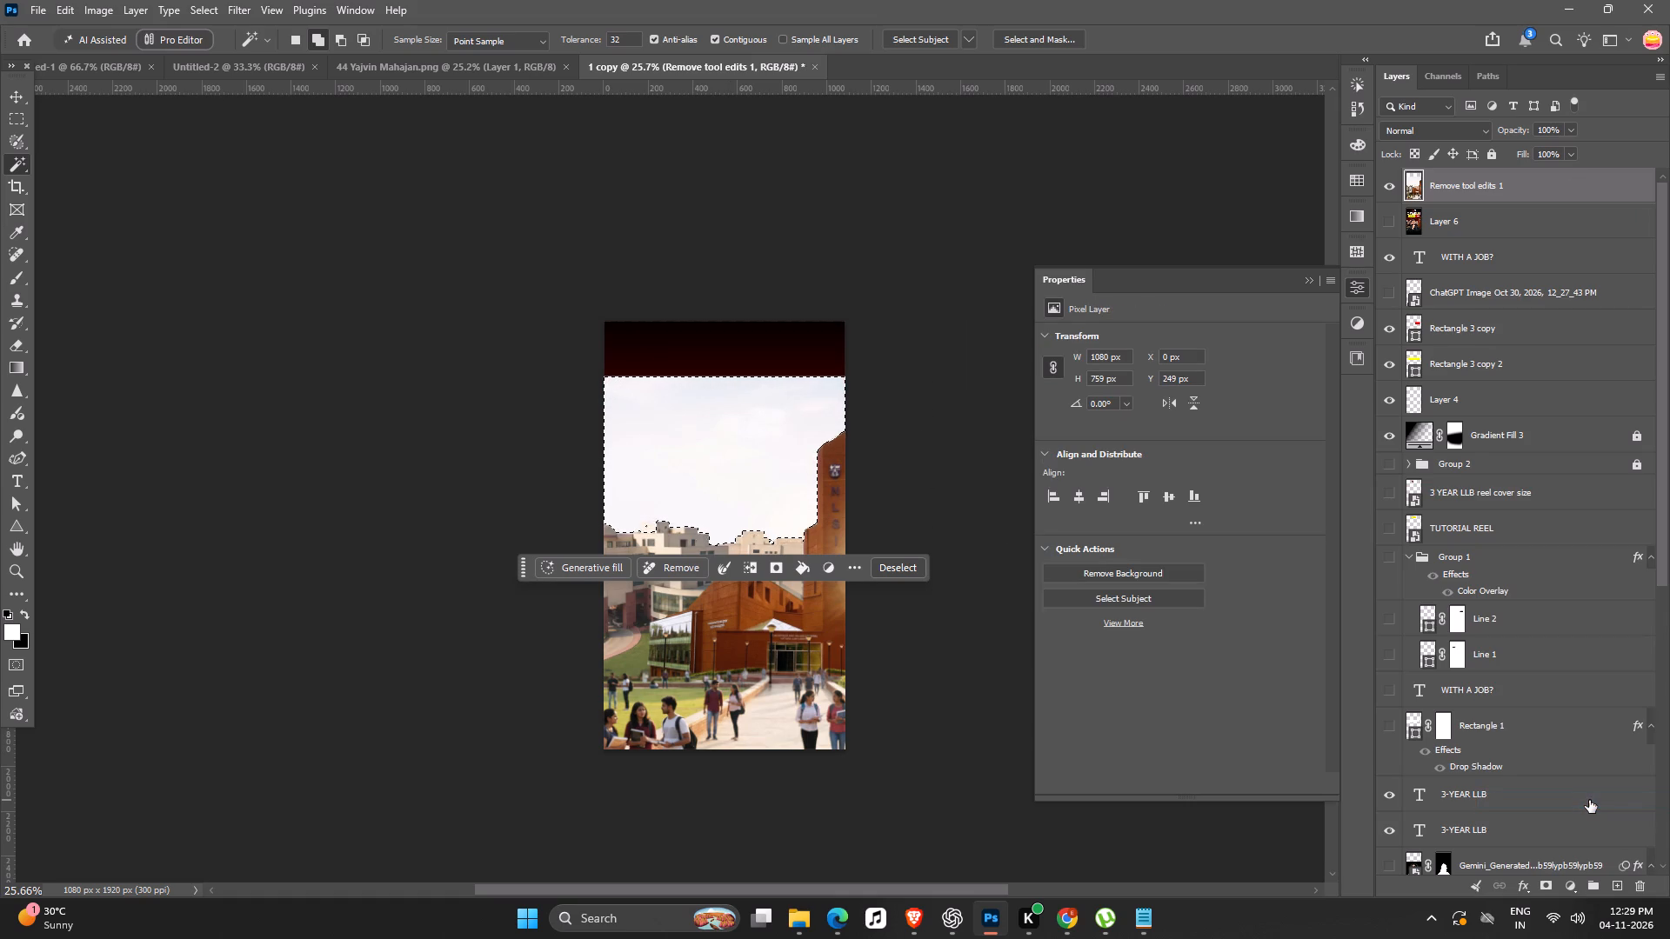
{"action": "key", "text": "ctrl+d"}
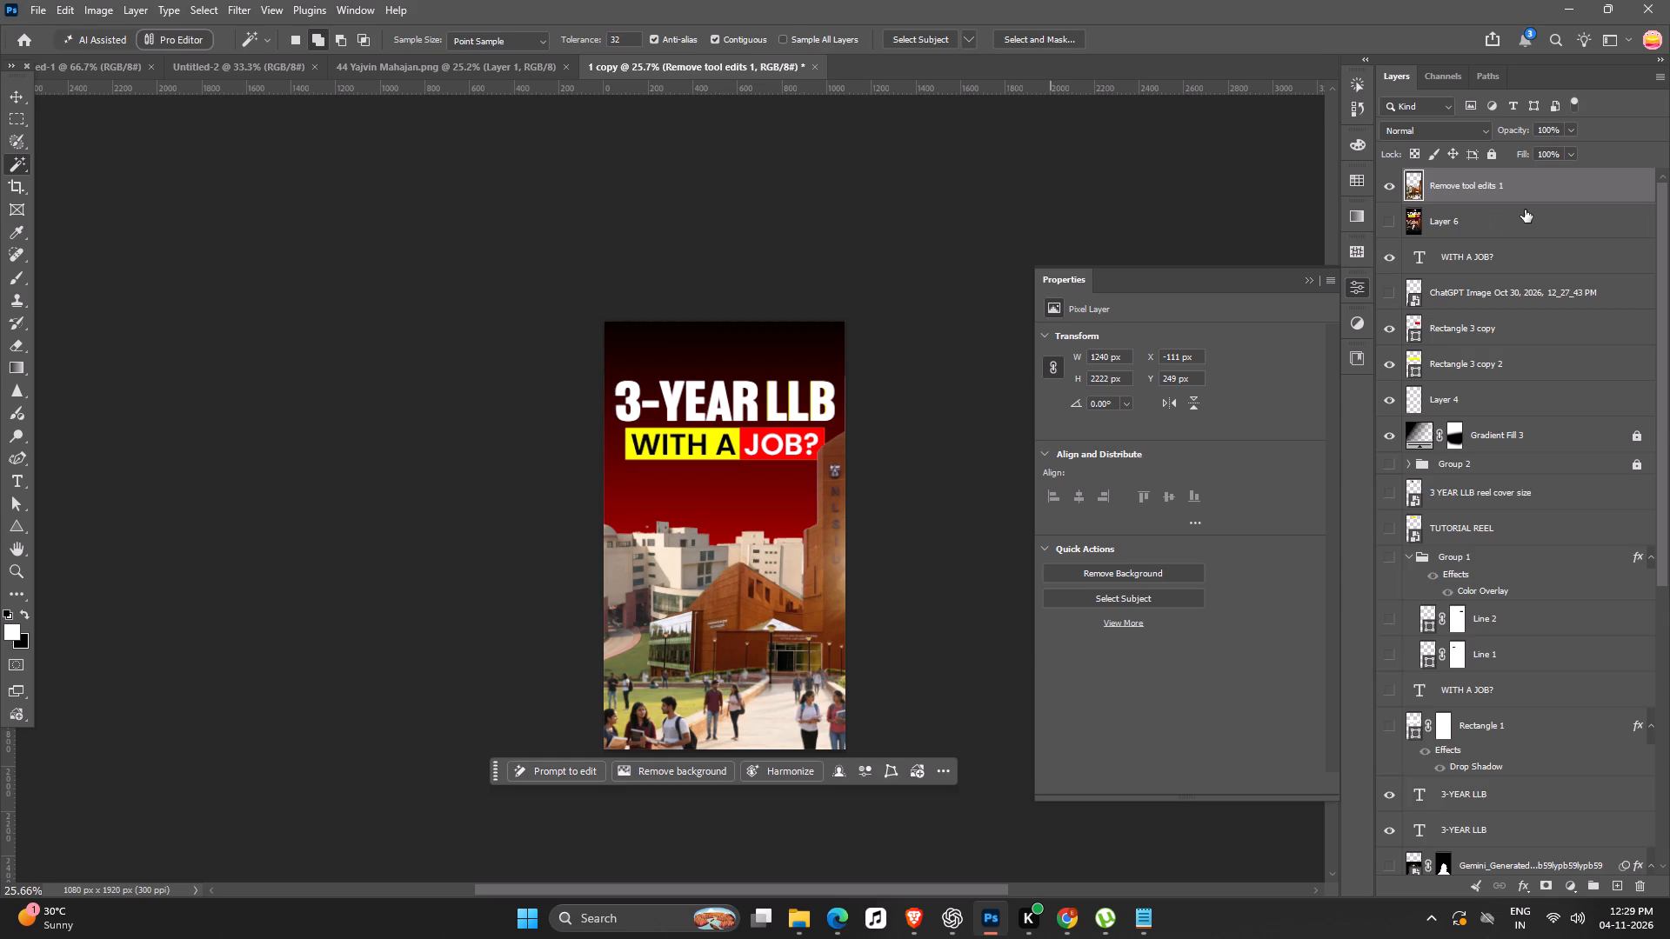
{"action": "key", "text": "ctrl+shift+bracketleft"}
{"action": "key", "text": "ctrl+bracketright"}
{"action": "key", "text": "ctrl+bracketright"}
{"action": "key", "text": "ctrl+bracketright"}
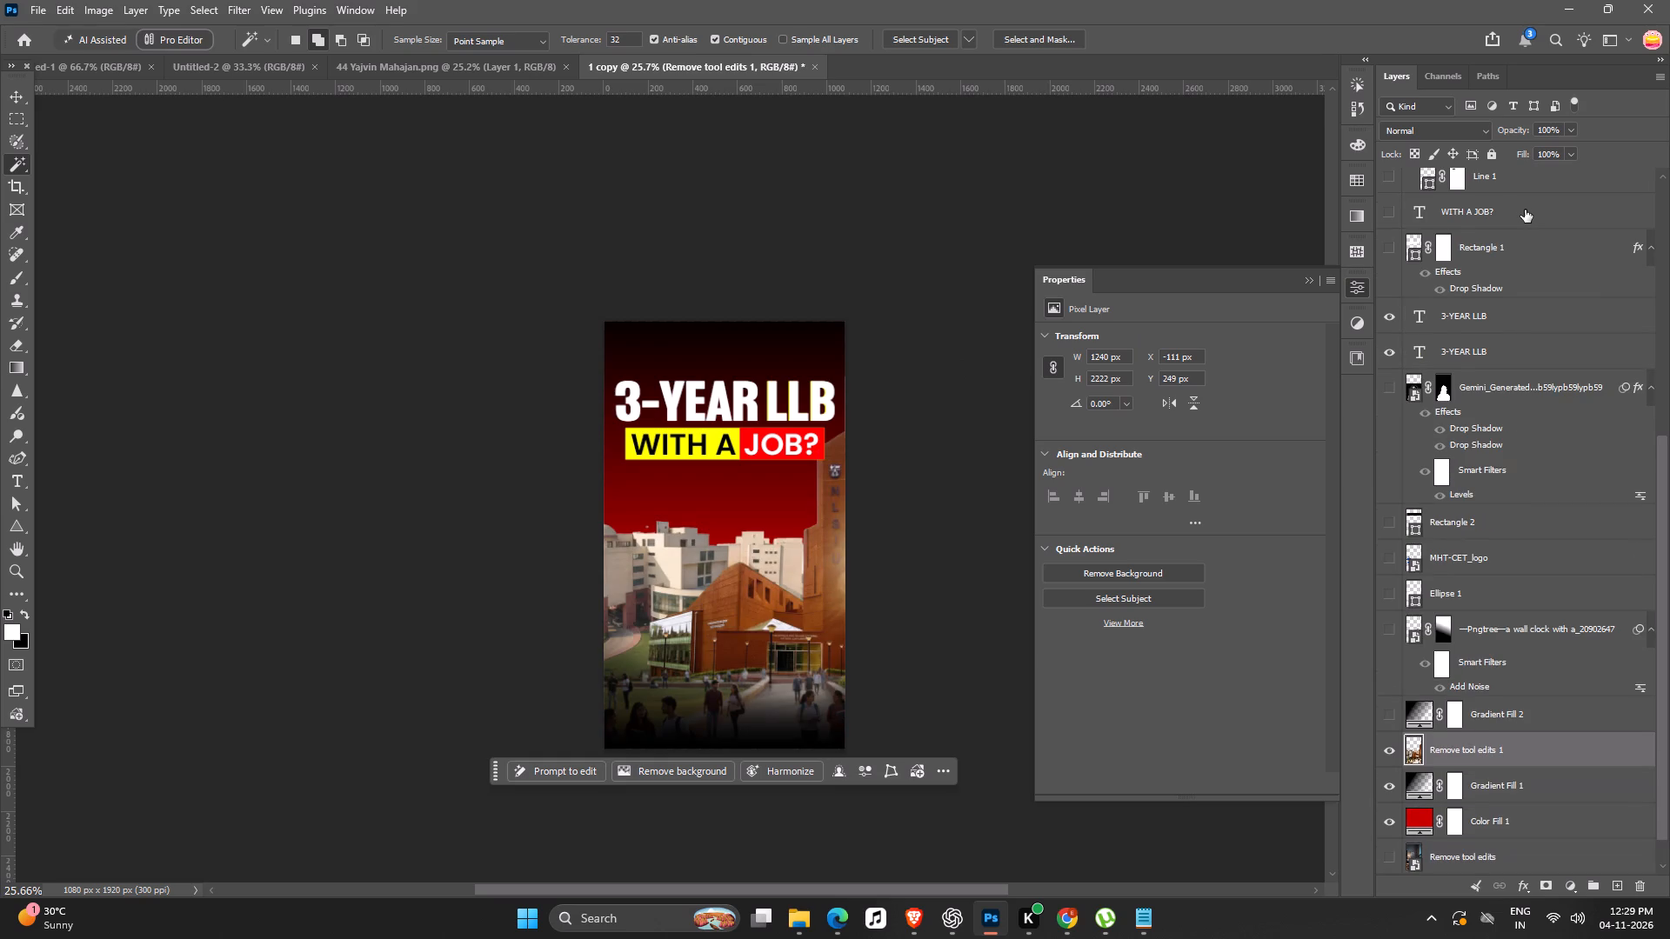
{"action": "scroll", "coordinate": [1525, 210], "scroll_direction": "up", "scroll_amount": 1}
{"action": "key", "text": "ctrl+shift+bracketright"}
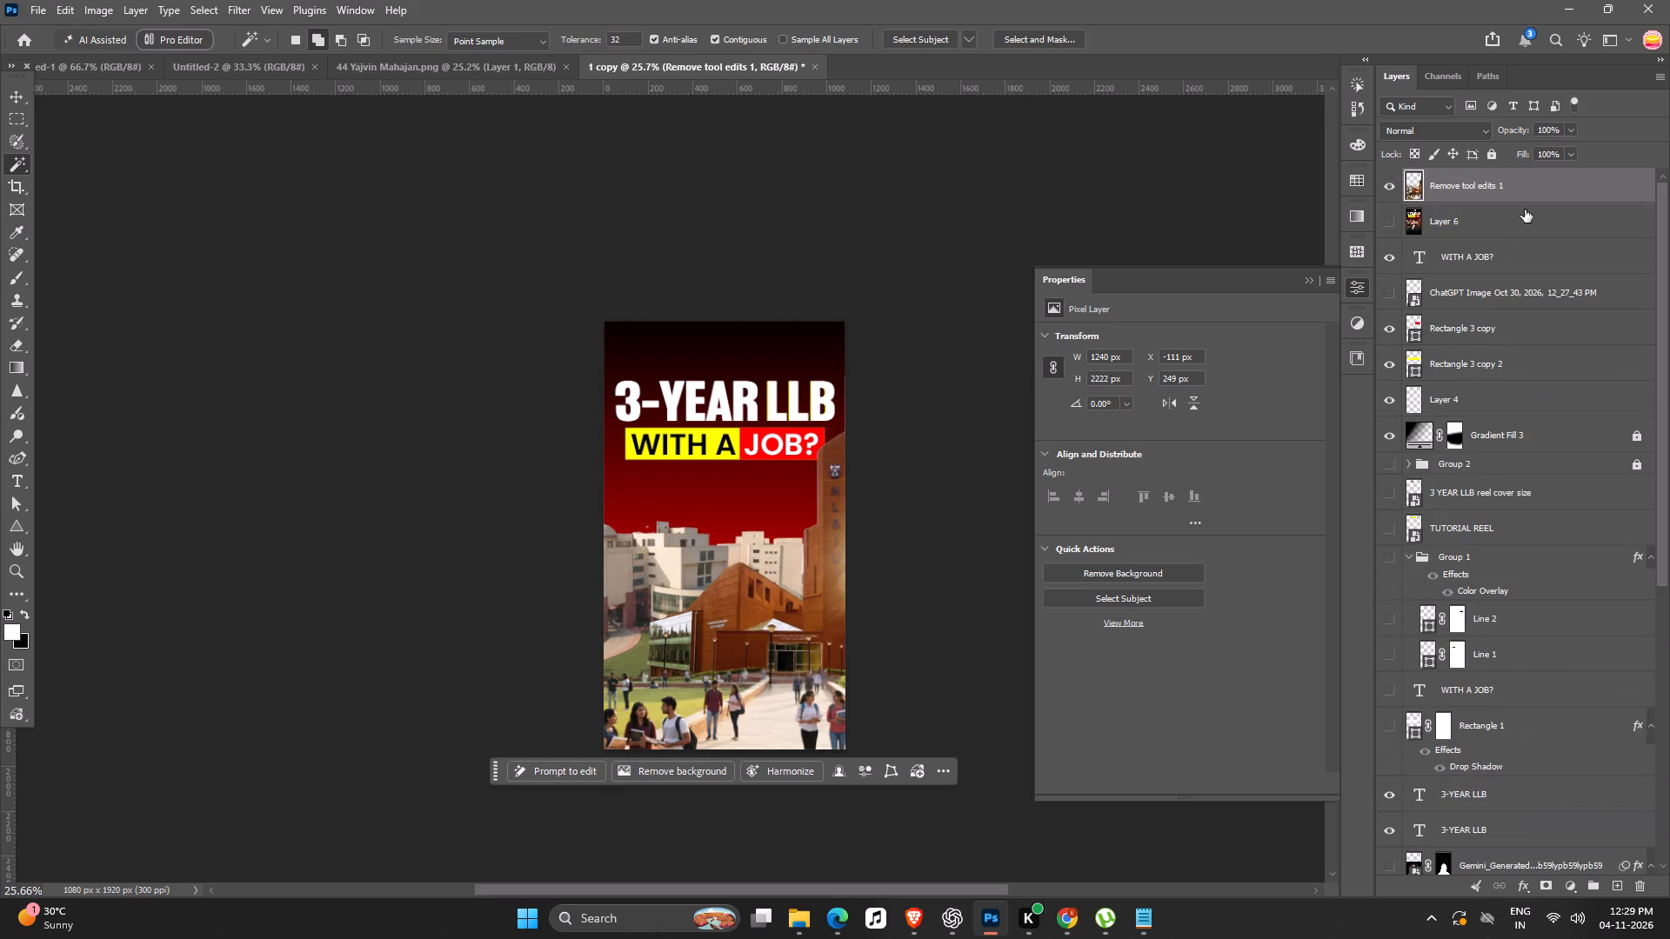
Move the sky-free campus layer down the stack to just above Gradient Fill 2.
{"action": "scroll", "coordinate": [597, 666], "scroll_direction": "up", "scroll_amount": 2, "text": "ctrl"}
{"action": "scroll", "coordinate": [597, 666], "scroll_direction": "down", "scroll_amount": 1, "text": "ctrl"}
{"action": "key", "text": "space"}
{"action": "key", "text": "space"}
{"action": "left_click_drag", "start_coordinate": [747, 667], "coordinate": [736, 598]}
{"action": "key", "text": "v"}
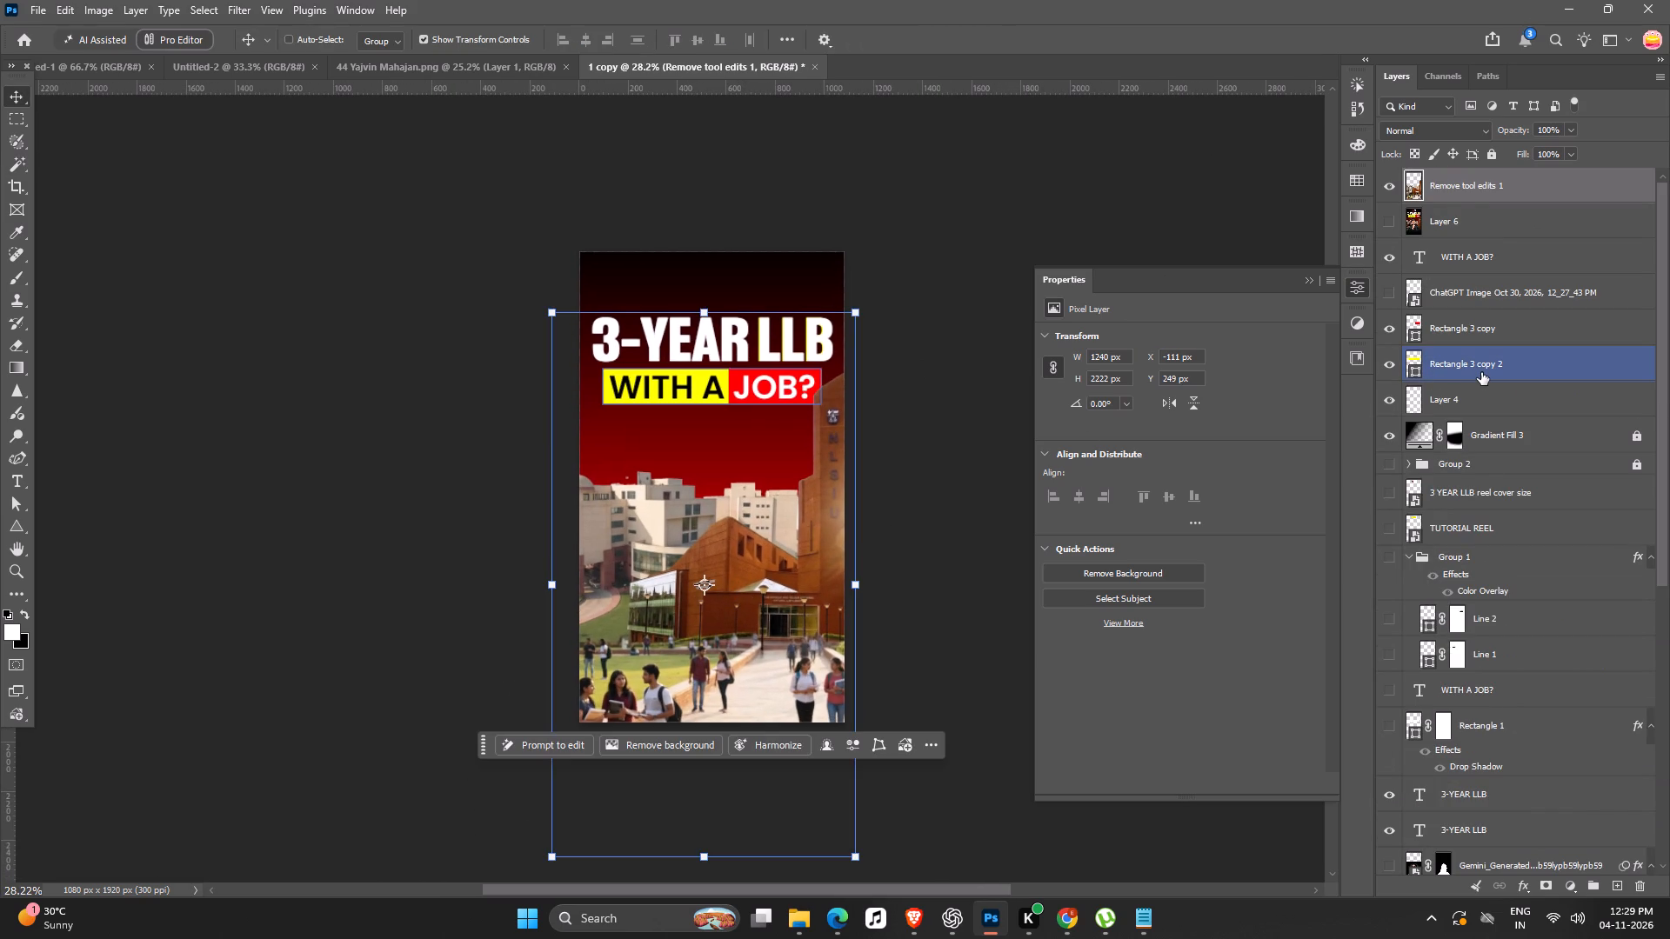
{"action": "key", "text": "ctrl+shift+bracketleft"}
{"action": "key", "text": "ctrl+bracketright"}
{"action": "key", "text": "ctrl+bracketright"}
{"action": "key", "text": "ctrl+bracketright"}
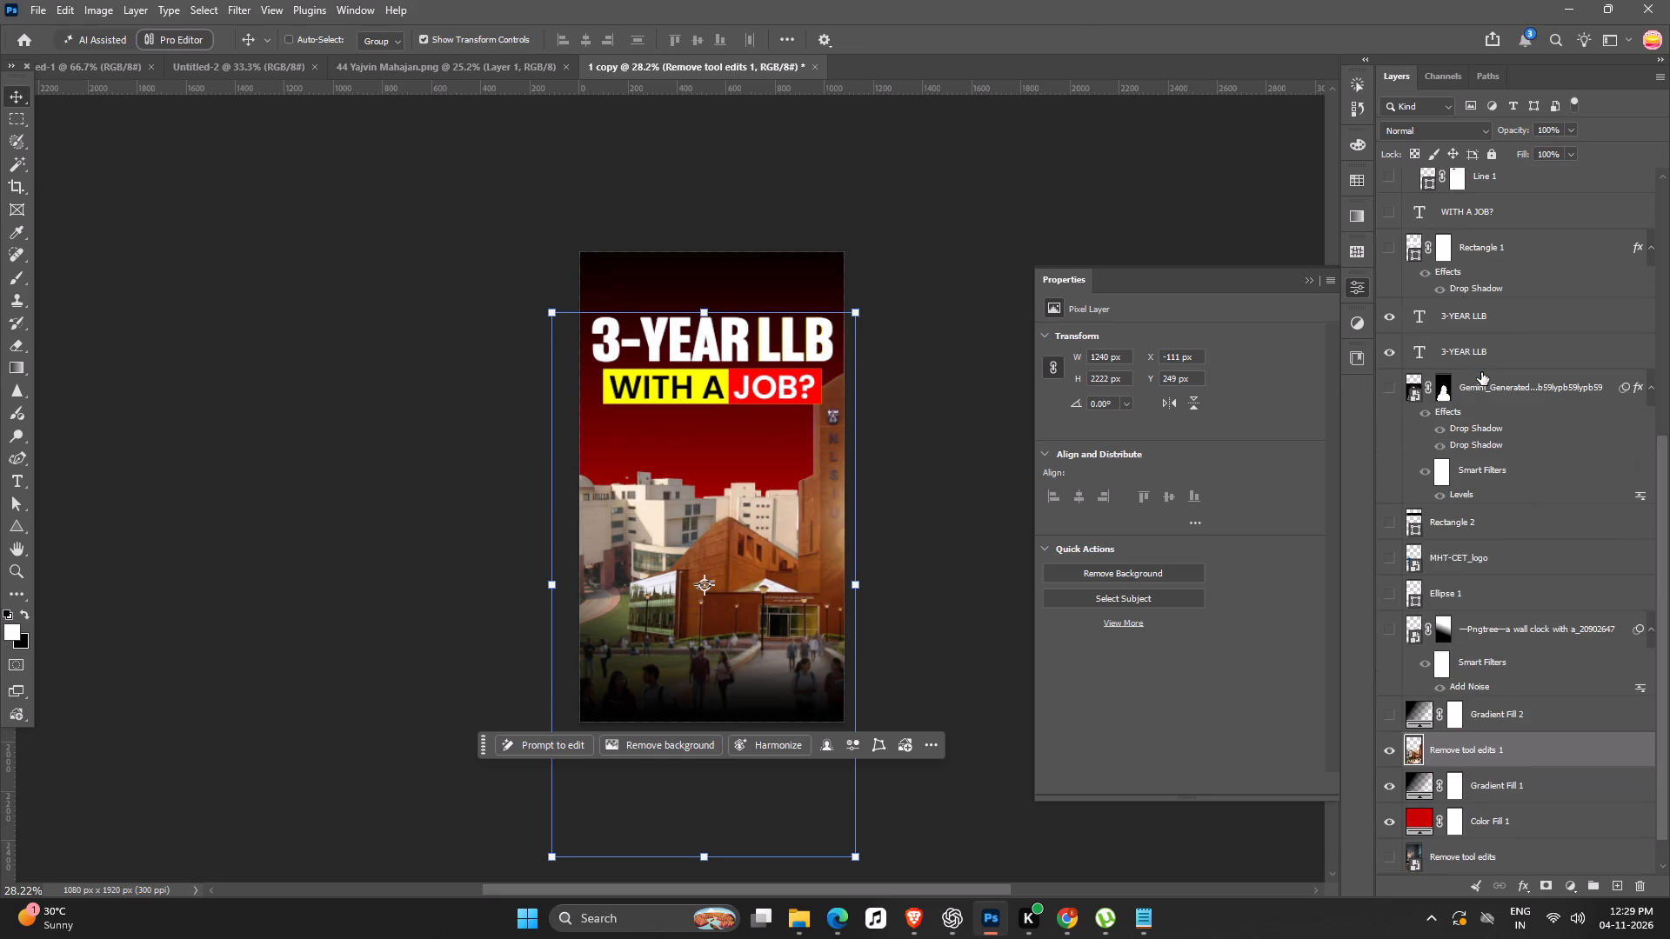
{"action": "key", "text": "ctrl+bracketright"}
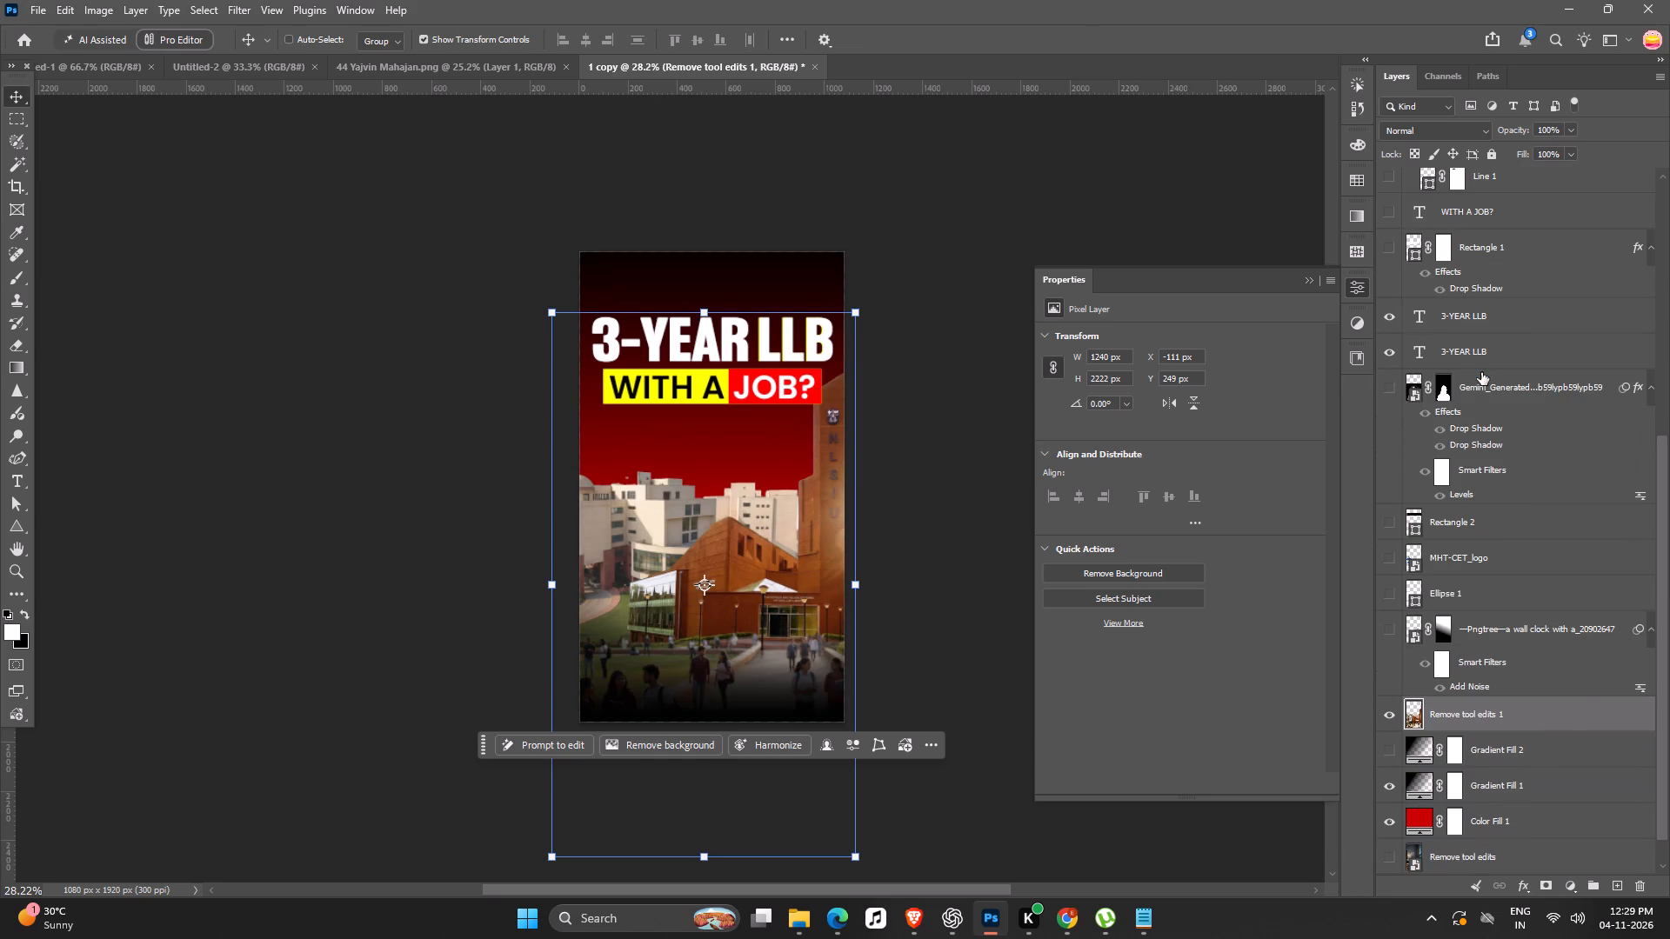
{"action": "scroll", "coordinate": [1481, 372], "scroll_direction": "up", "scroll_amount": 1}
{"action": "key", "text": "v"}
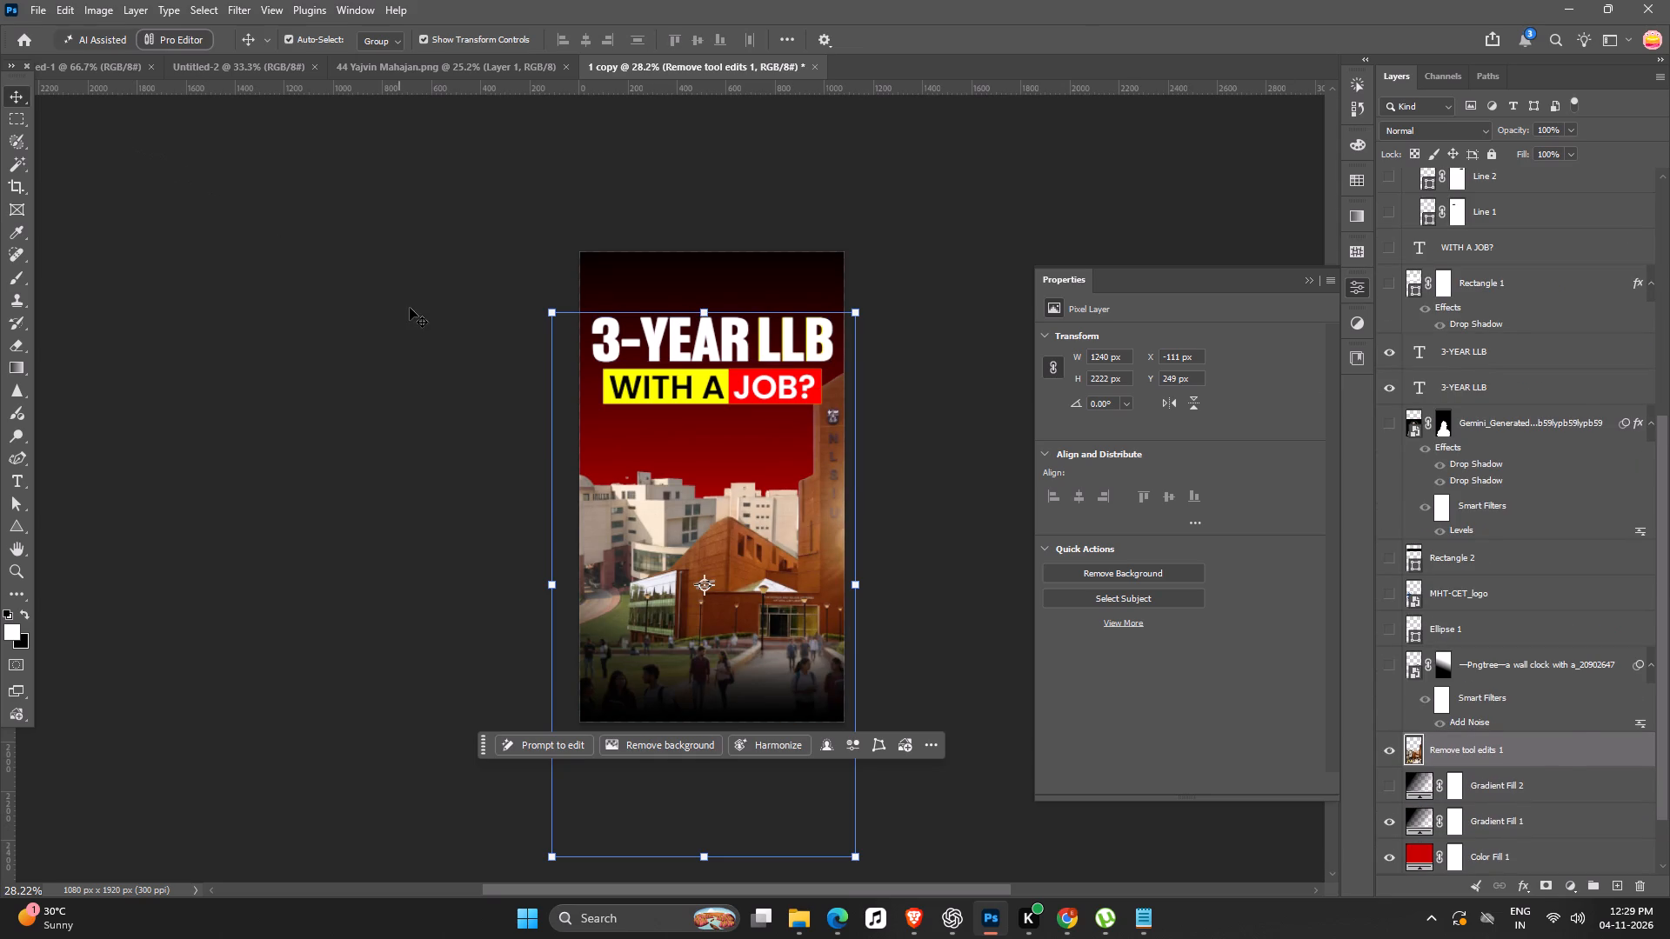
{"action": "left_click", "coordinate": [411, 312]}
Select the brown NLSIU tower on the campus layer with a rectangular marquee about 285 px wide and 903 px high.
{"action": "scroll", "coordinate": [755, 374], "scroll_direction": "up", "scroll_amount": 4, "text": "ctrl"}
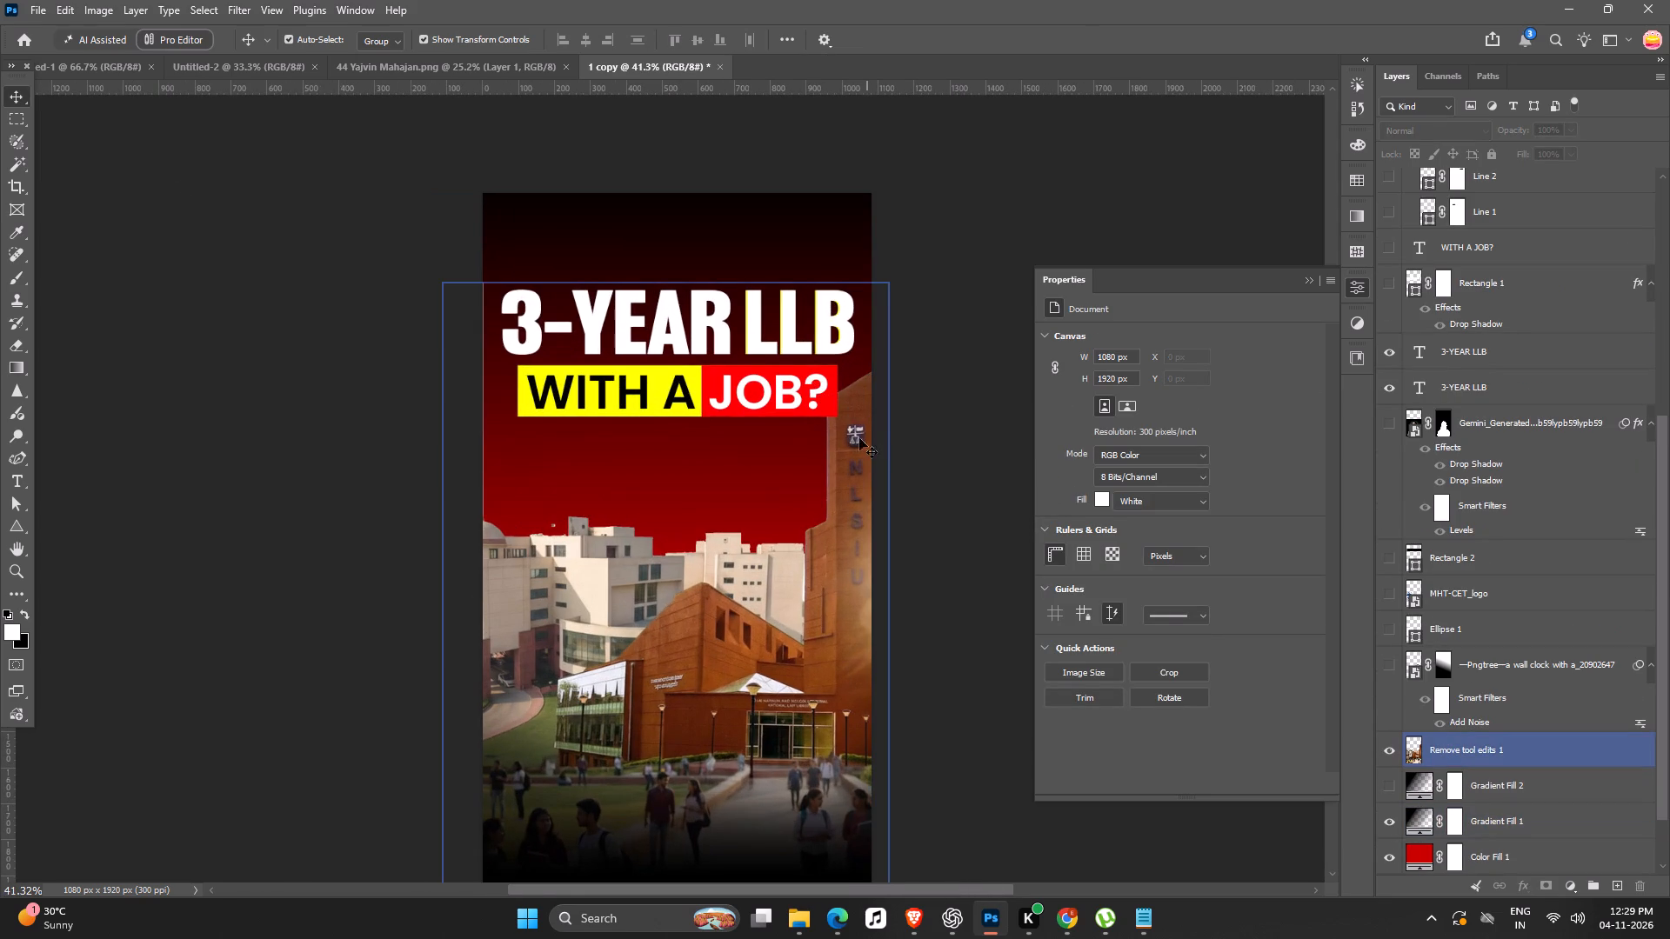
{"action": "left_click", "coordinate": [806, 410]}
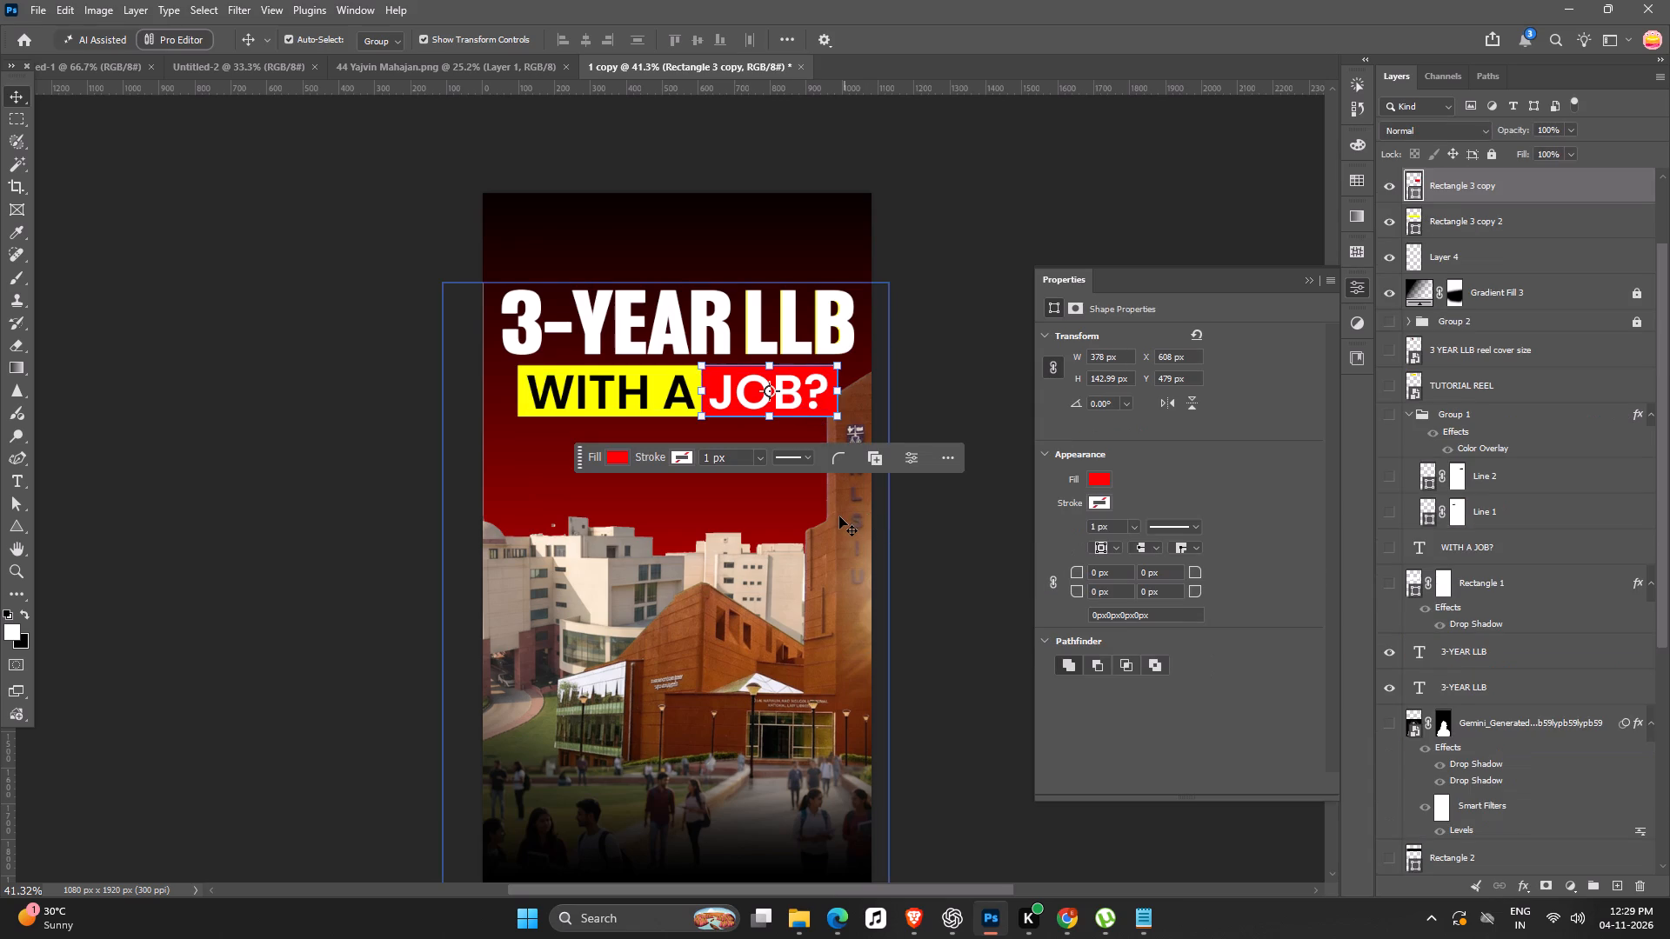
{"action": "left_click", "coordinate": [839, 516]}
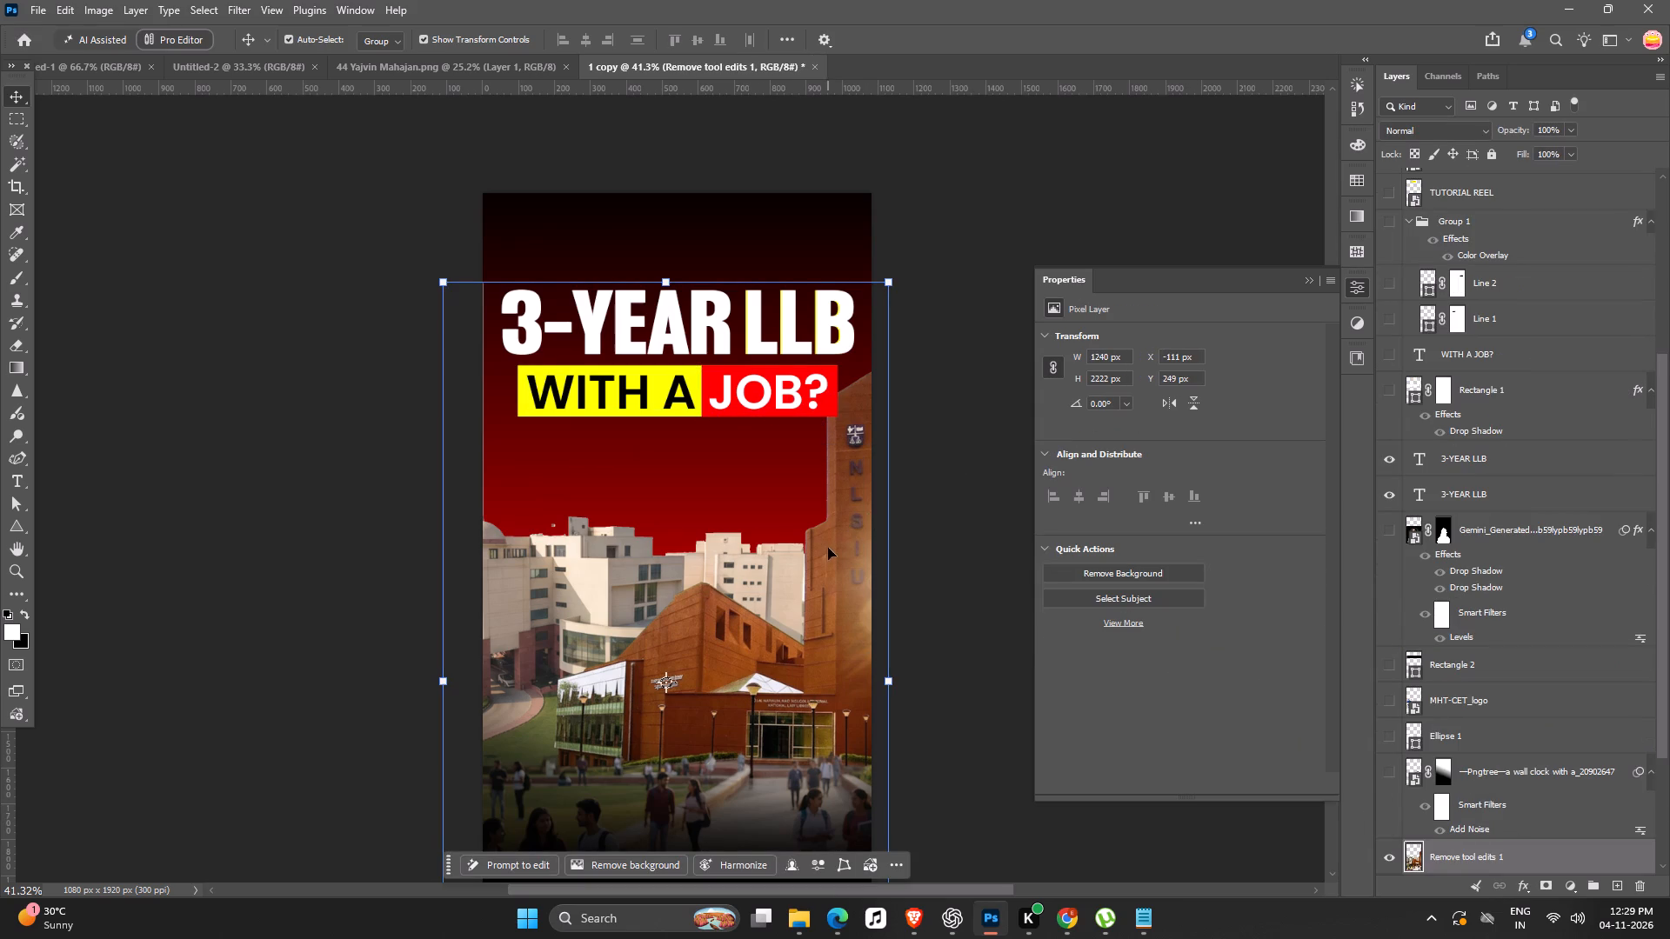
{"action": "left_click_drag", "start_coordinate": [10, 116], "coordinate": [31, 137]}
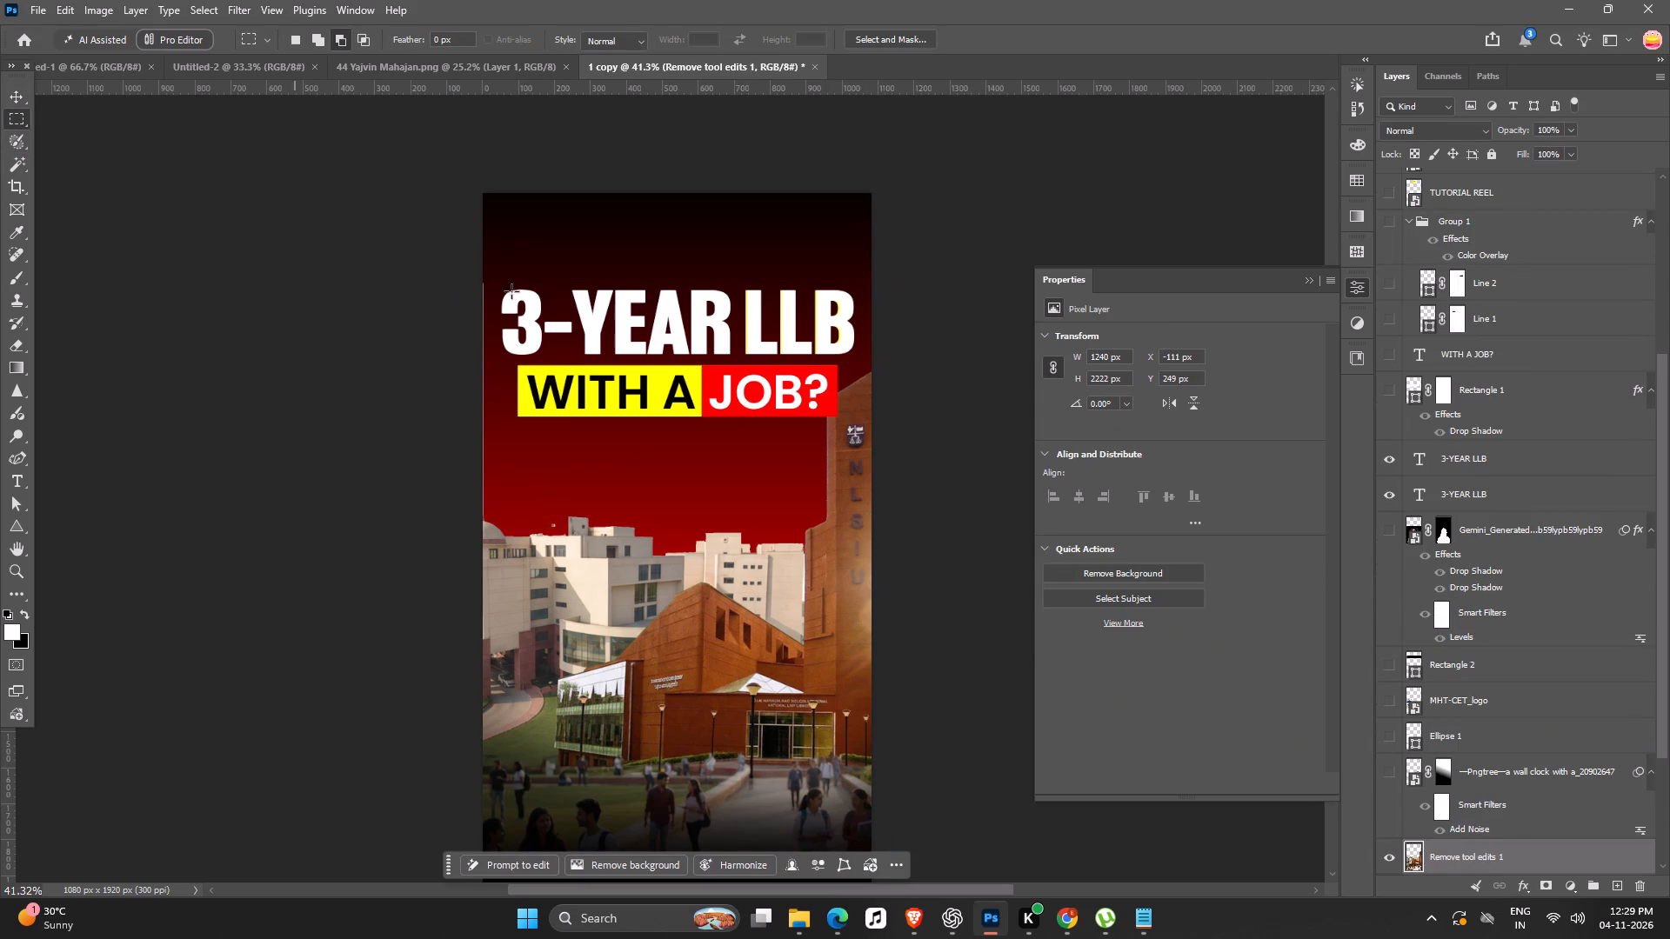
{"action": "left_click_drag", "start_coordinate": [769, 347], "coordinate": [924, 670]}
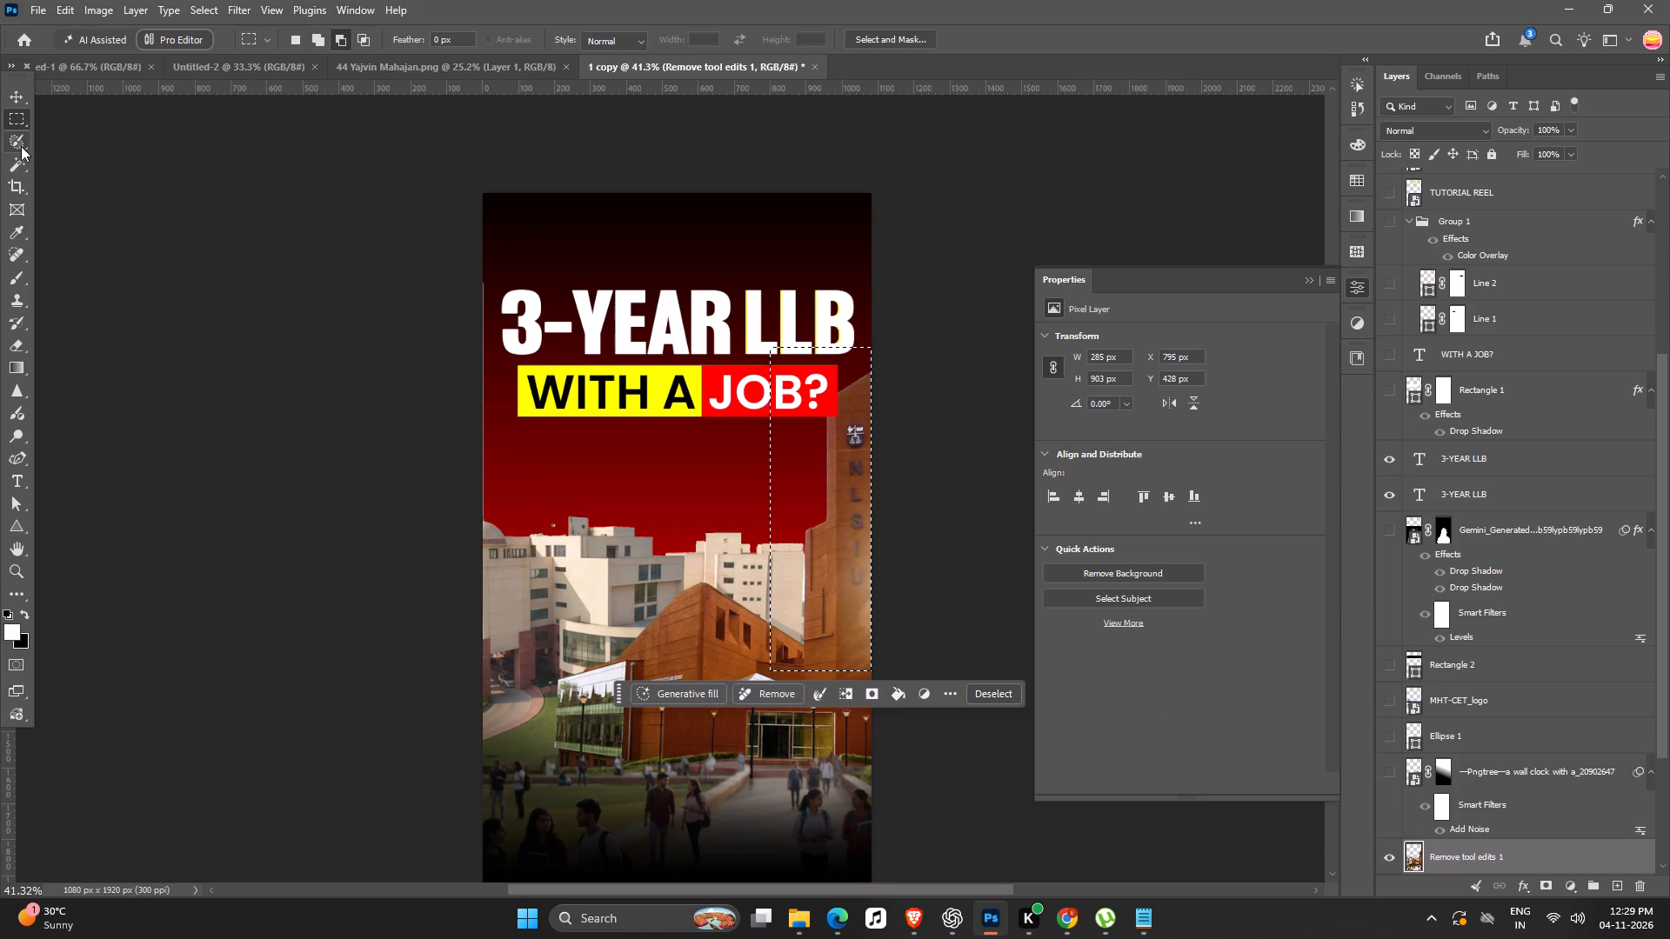
{"action": "left_click", "coordinate": [19, 115]}
{"action": "left_click", "coordinate": [17, 94]}
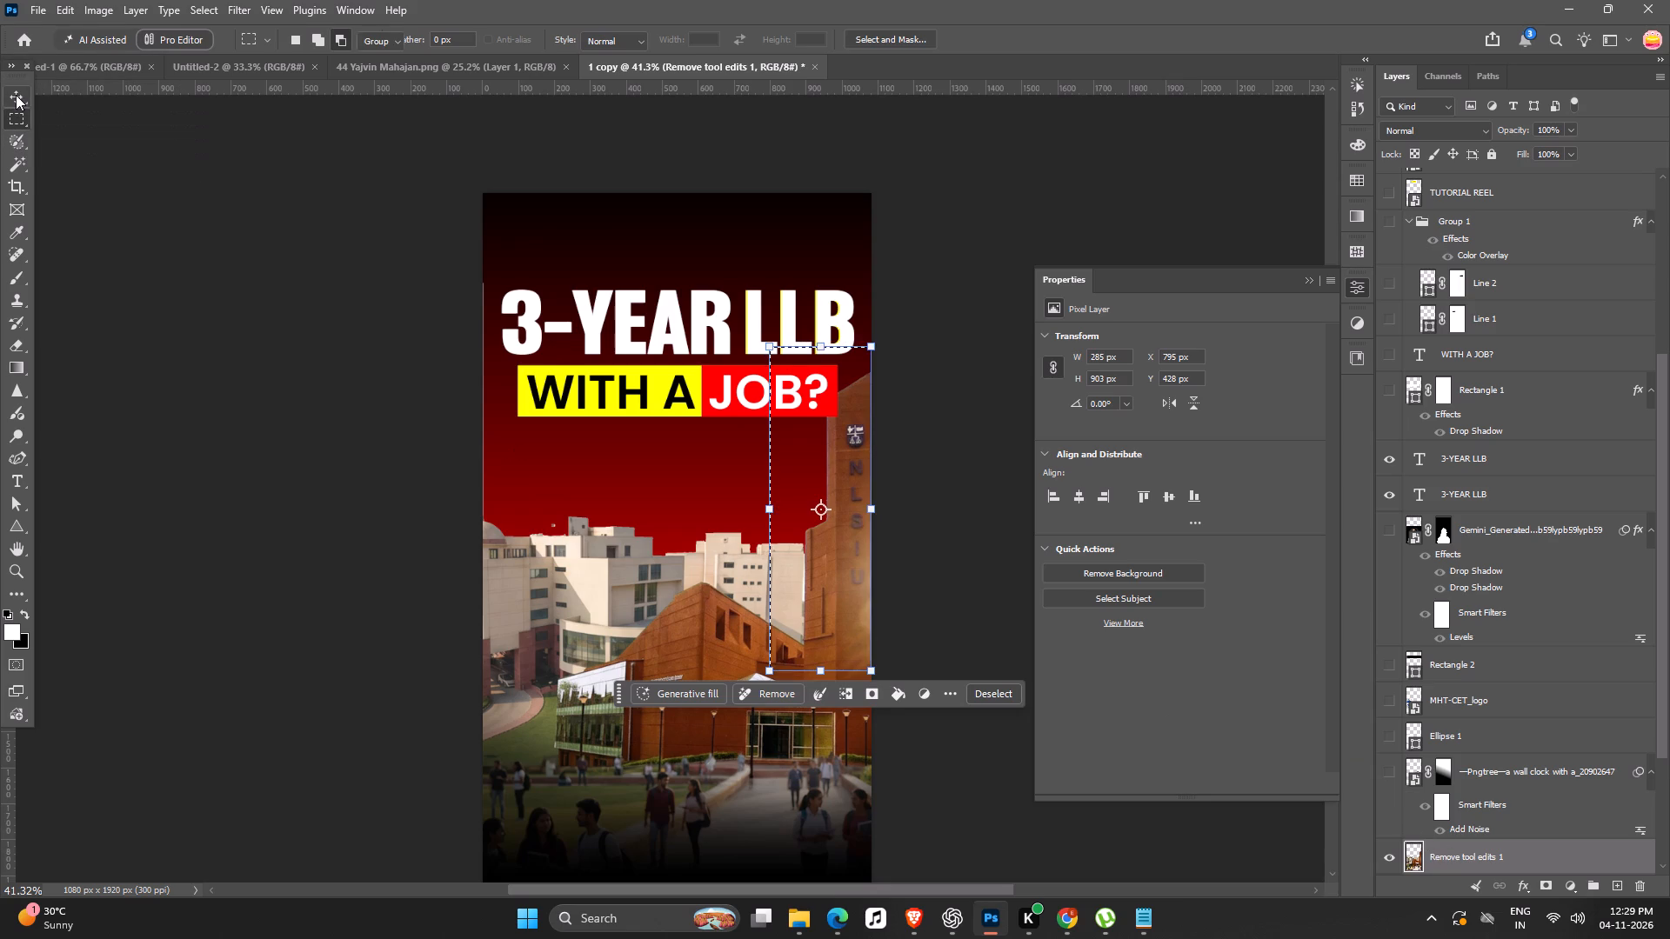
Replace the marquee with a Quick Selection of the brown NLSIU tower, copy it to a new layer, and bring that layer to the top.
{"action": "key", "text": "ctrl+d"}
{"action": "left_click", "coordinate": [13, 165]}
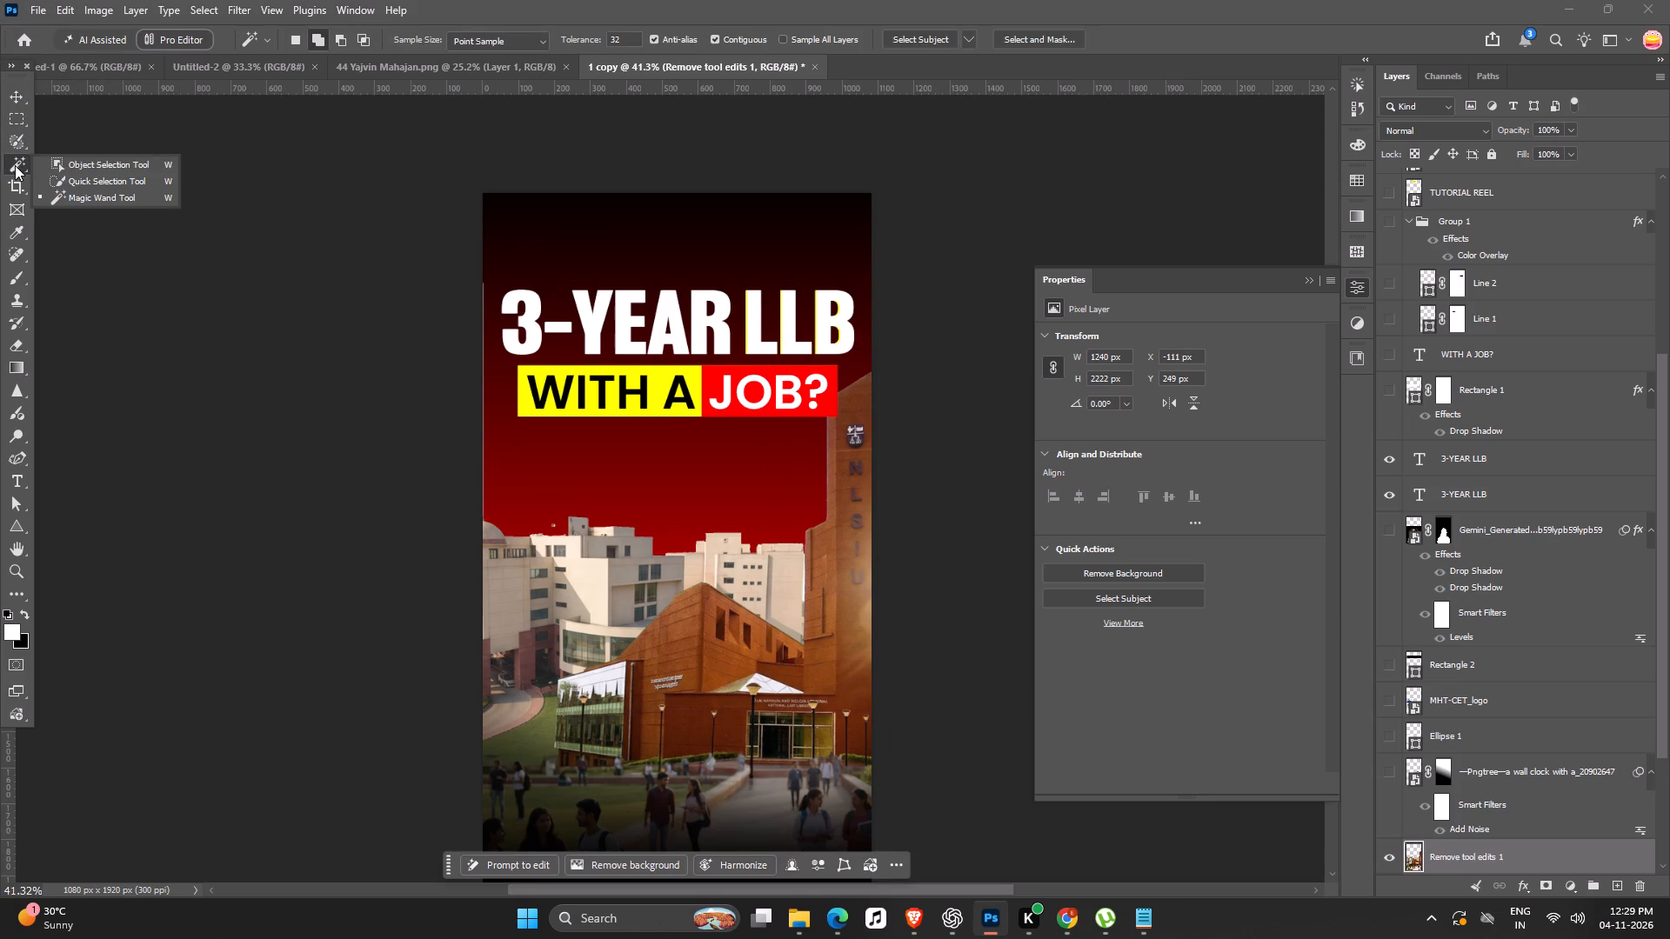
{"action": "left_click_drag", "start_coordinate": [55, 165], "coordinate": [91, 177]}
{"action": "left_click_drag", "start_coordinate": [792, 344], "coordinate": [916, 613]}
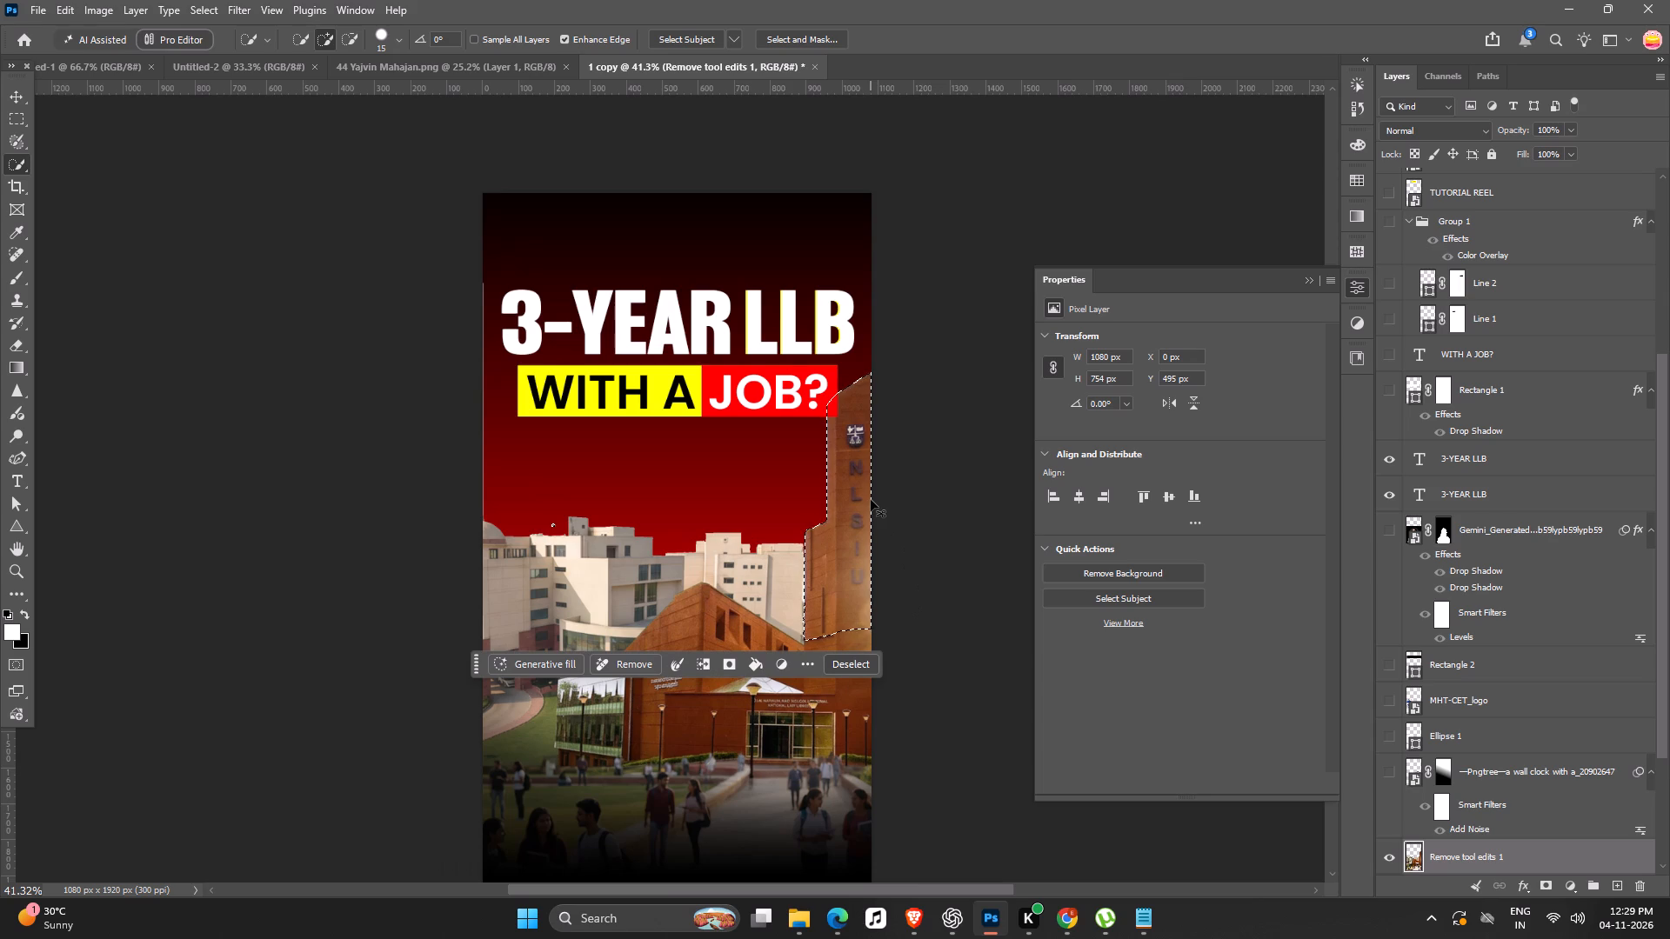
{"action": "key", "text": "ctrl+j"}
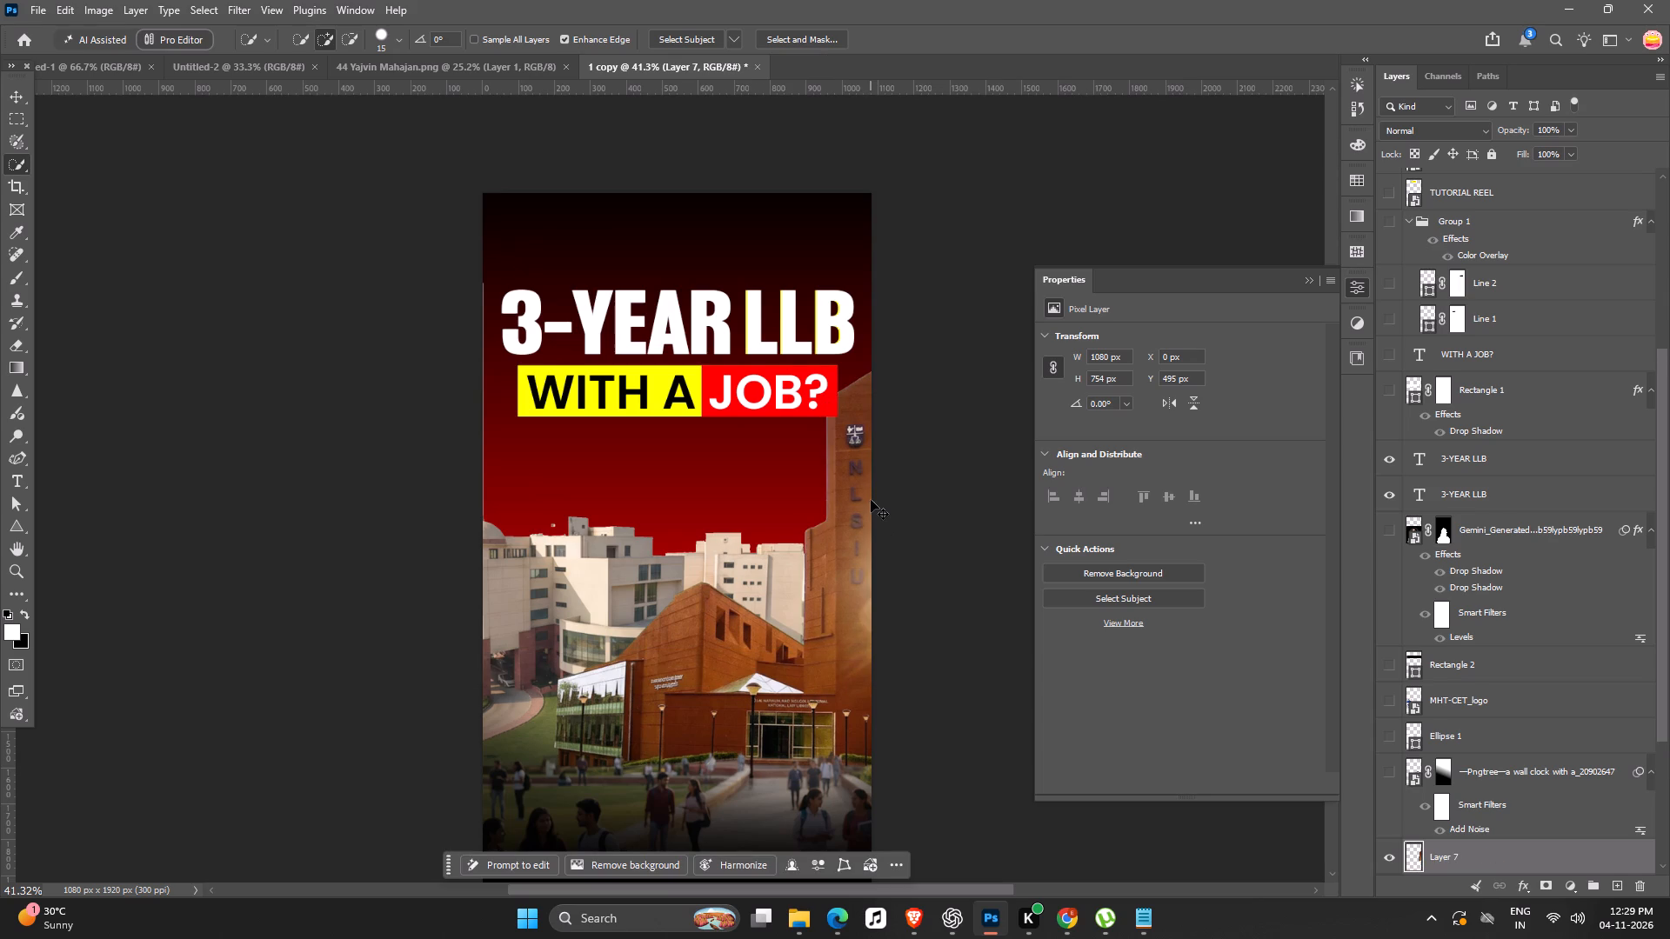
{"action": "key", "text": "ctrl+shift+bracketright"}
{"action": "key", "text": "ctrl+shift+bracketright"}
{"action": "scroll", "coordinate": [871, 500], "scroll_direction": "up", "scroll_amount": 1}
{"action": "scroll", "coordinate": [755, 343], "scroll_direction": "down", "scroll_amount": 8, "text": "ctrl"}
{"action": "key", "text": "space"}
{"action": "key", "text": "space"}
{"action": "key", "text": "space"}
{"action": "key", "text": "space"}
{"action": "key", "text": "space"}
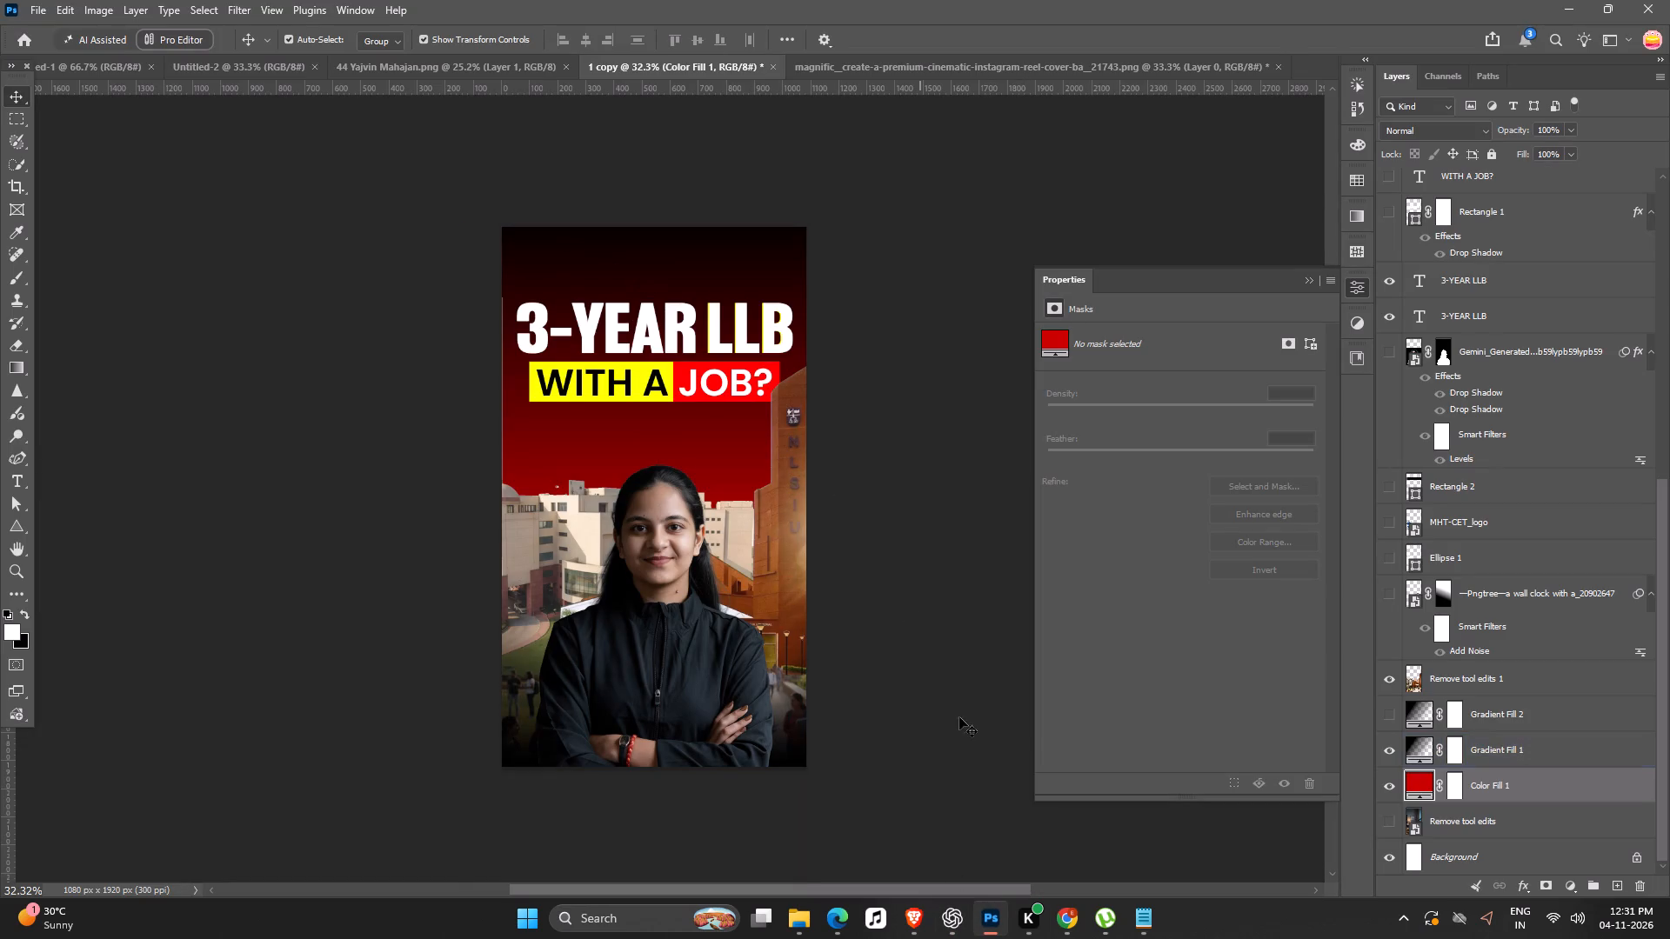
In Chrome, copy the heading text "BTECH • BCOM • BA" from the 4th nov row of the LPT Design Sheet.
{"action": "left_click", "coordinate": [1076, 899]}
{"action": "left_click", "coordinate": [609, 0]}
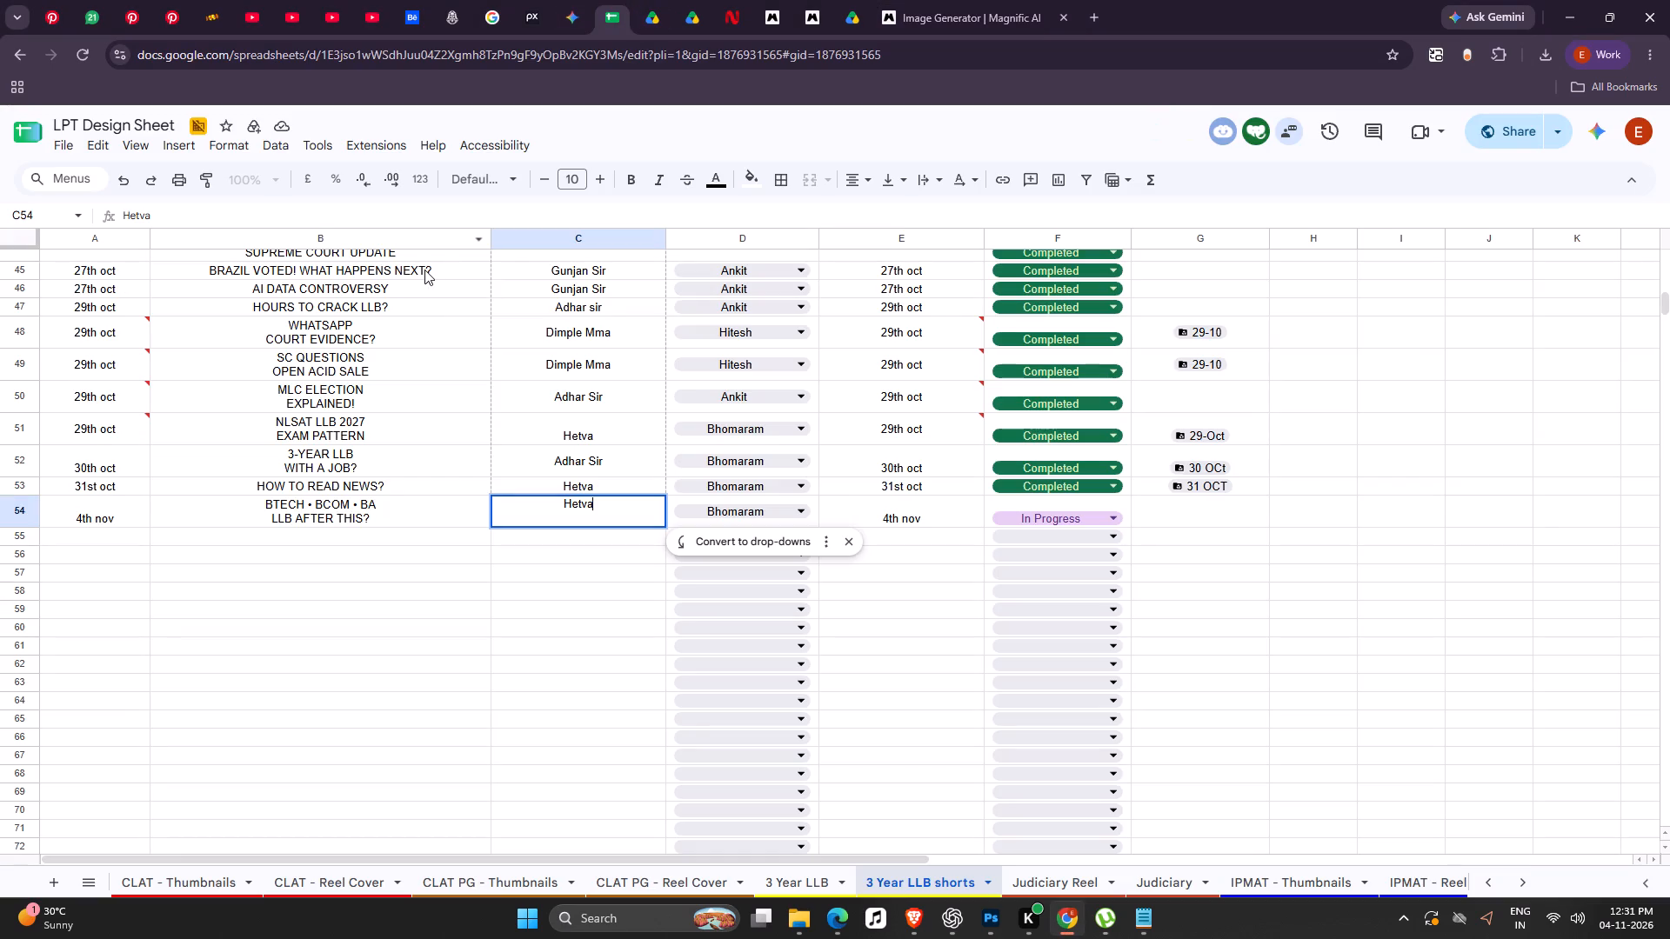
{"action": "double_click", "coordinate": [304, 503]}
{"action": "left_click_drag", "start_coordinate": [257, 500], "coordinate": [400, 504]}
{"action": "key", "text": "ctrl+c"}
{"action": "key", "text": "ctrl+c"}
Back in Photoshop, replace the text of the upper 3-YEAR LLB layer with "BTECH • BCOM • BA".
{"action": "key", "text": "alt+Tab"}
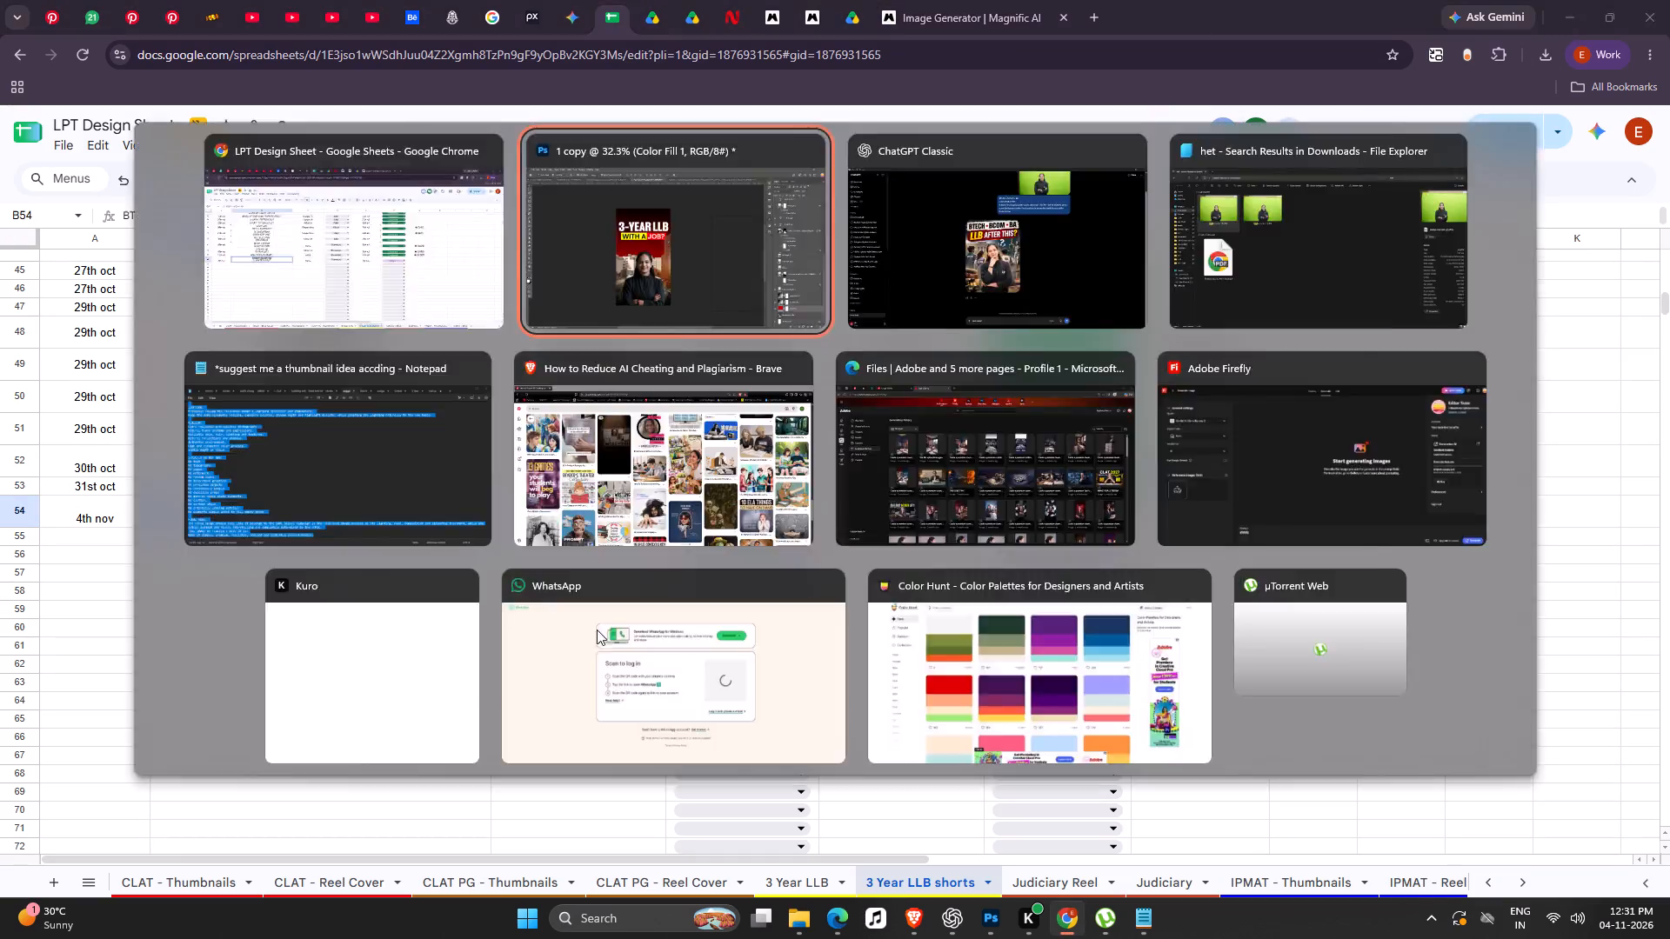
{"action": "triple_click", "coordinate": [725, 315]}
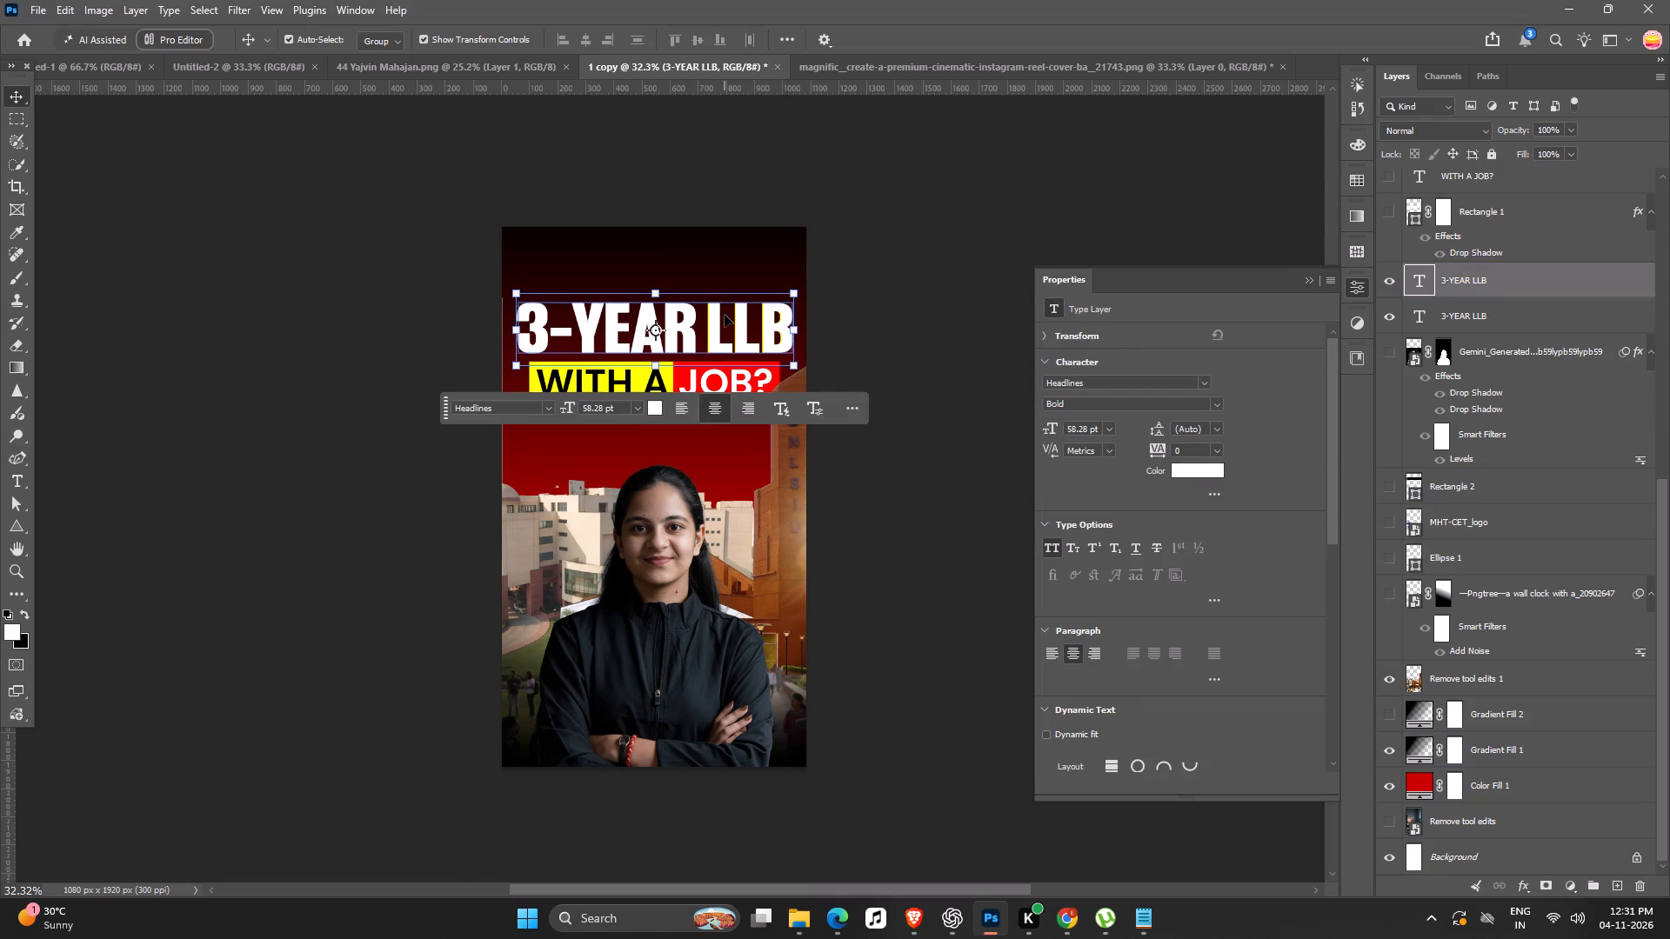
{"action": "double_click", "coordinate": [1424, 288]}
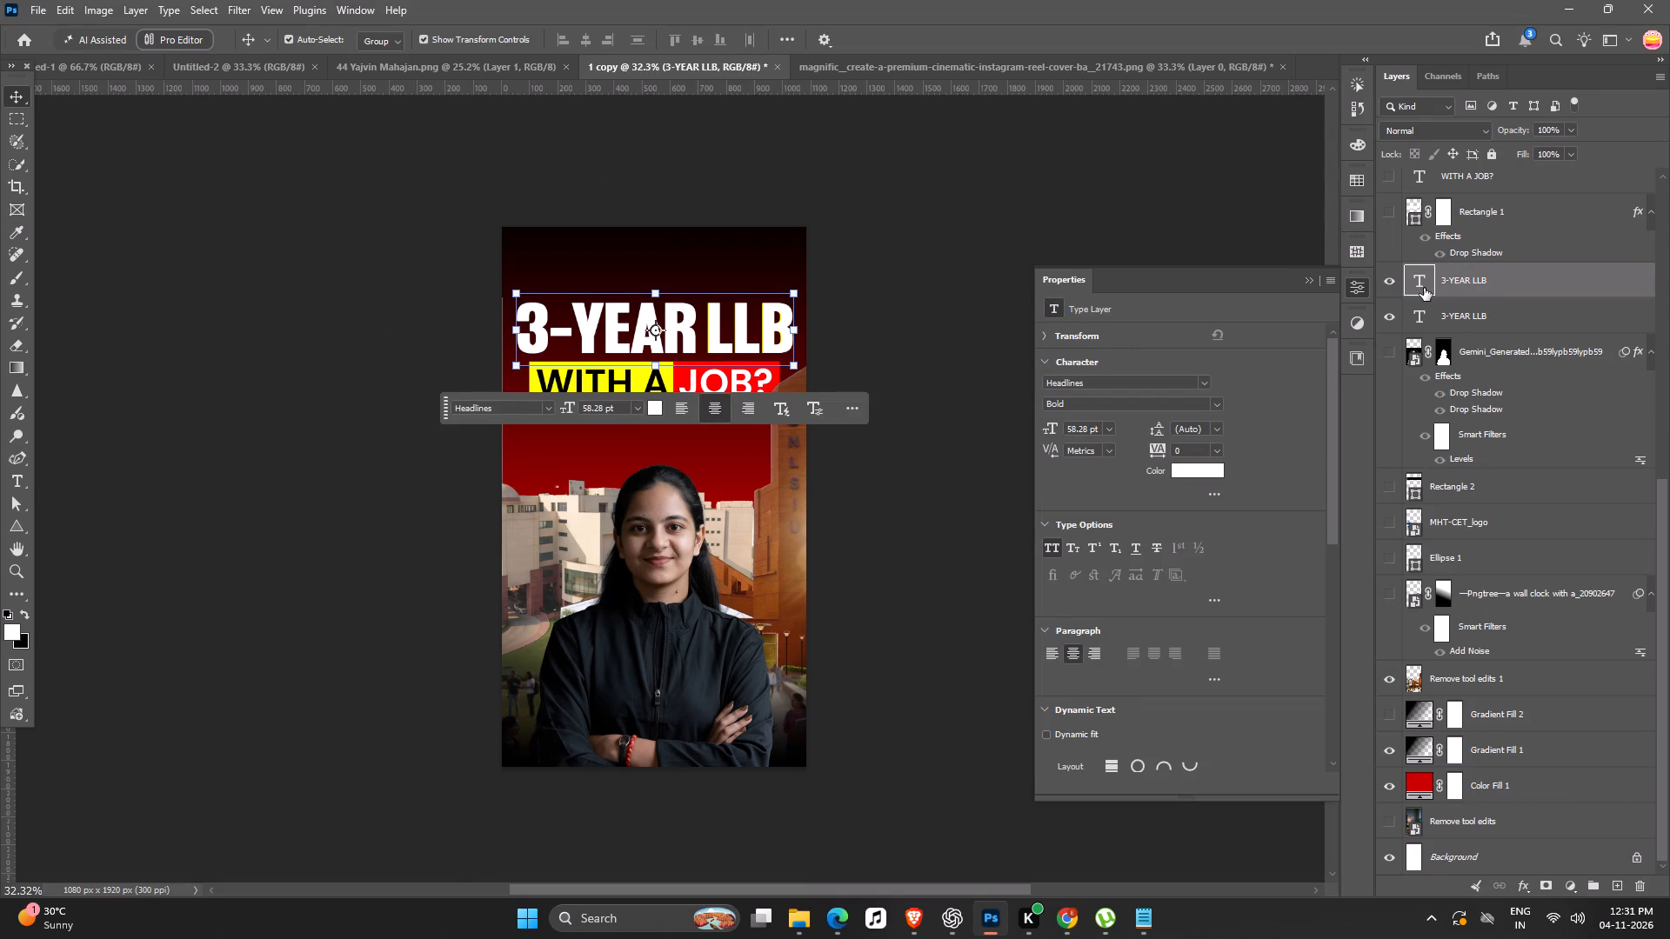
{"action": "key", "text": "ctrl+BackSpace"}
{"action": "key", "text": "ctrl+BackSpace"}
{"action": "key", "text": "ctrl+v"}
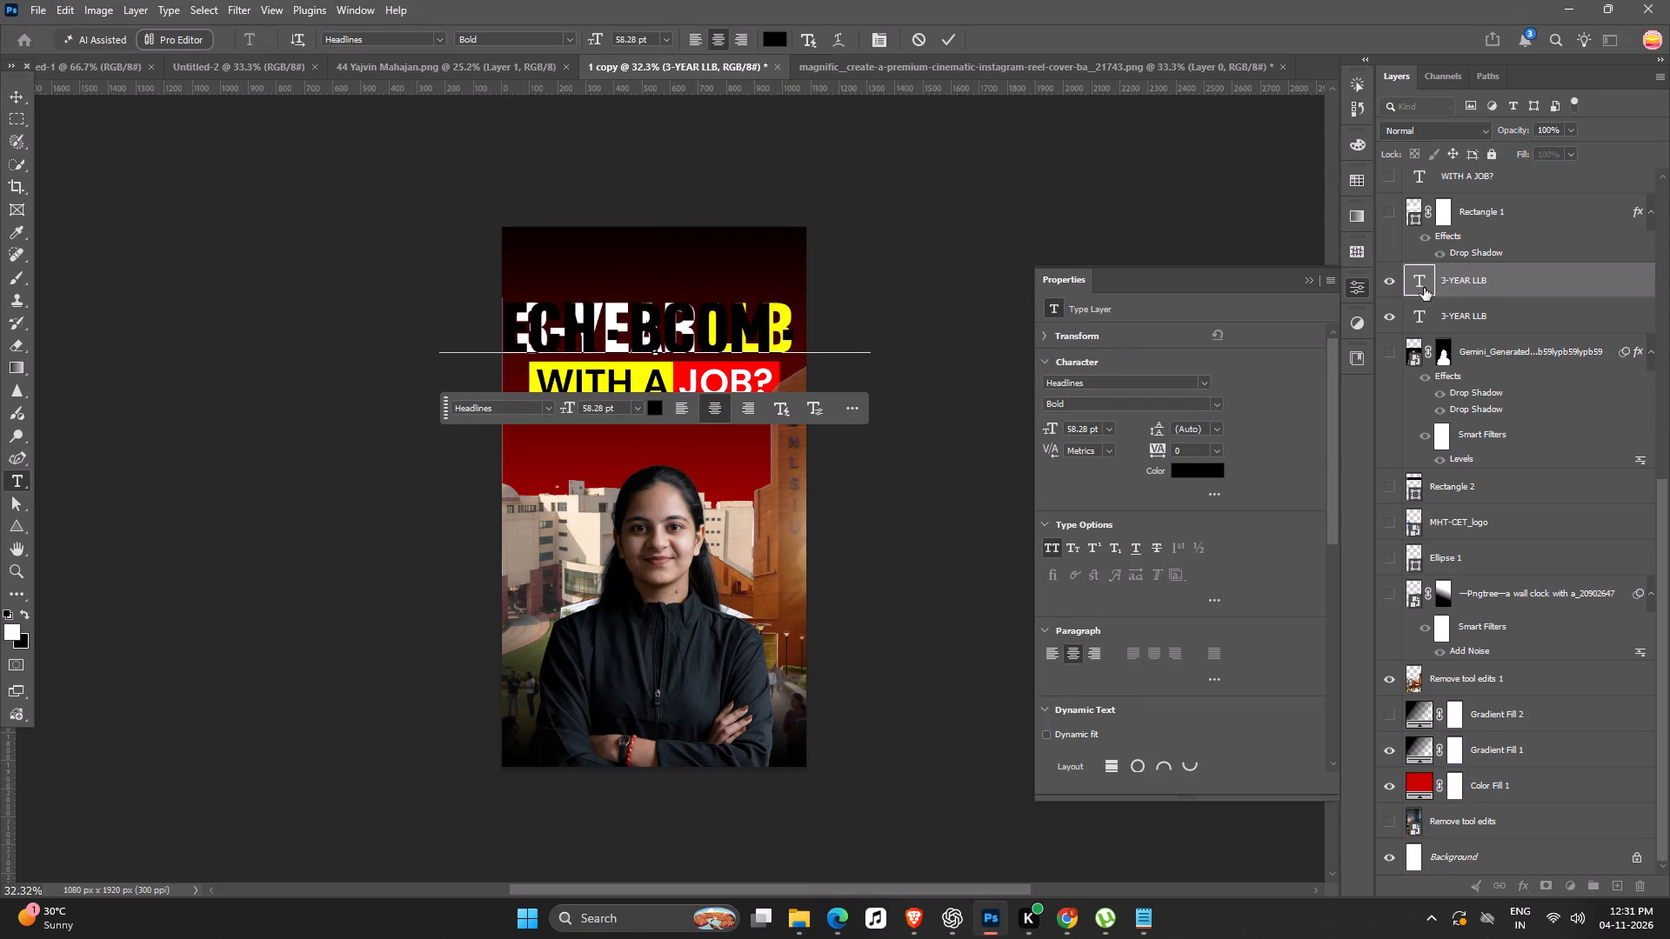
{"action": "key", "text": "Return"}
Hide the remaining 3-YEAR LLB text layer beneath the new heading.
{"action": "left_click", "coordinate": [1384, 319]}
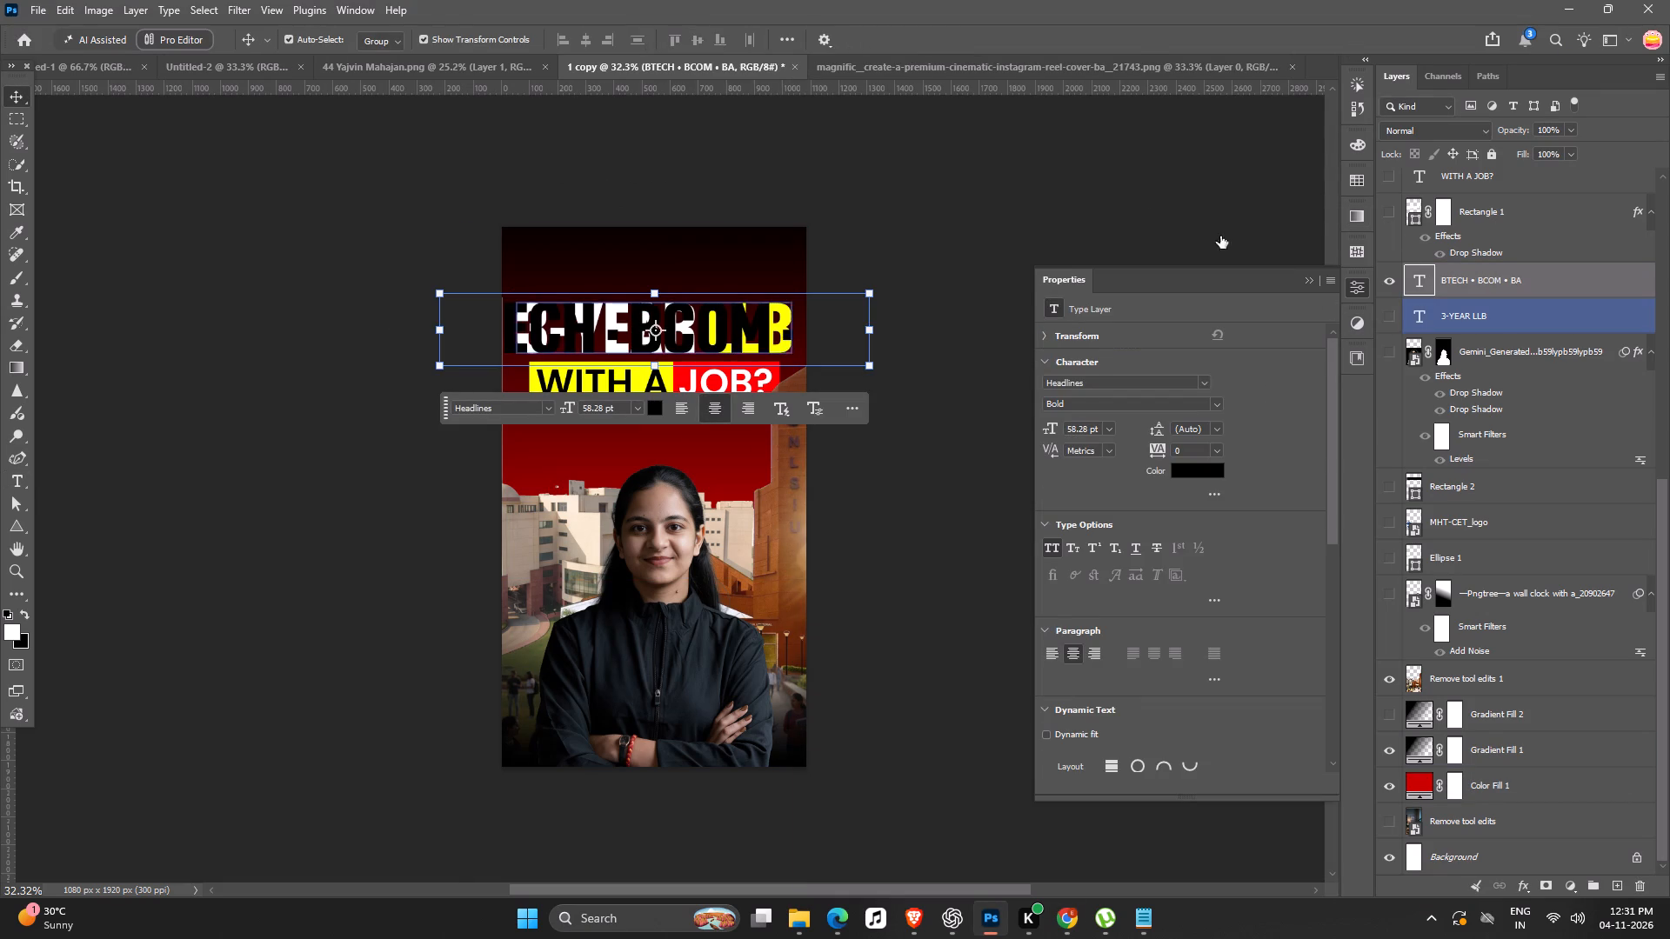
{"action": "left_click", "coordinate": [1134, 193]}
Shift the BTECH • BCOM • BA heading sideways and insert a line break right after BTECH.
{"action": "left_click_drag", "start_coordinate": [715, 334], "coordinate": [731, 332]}
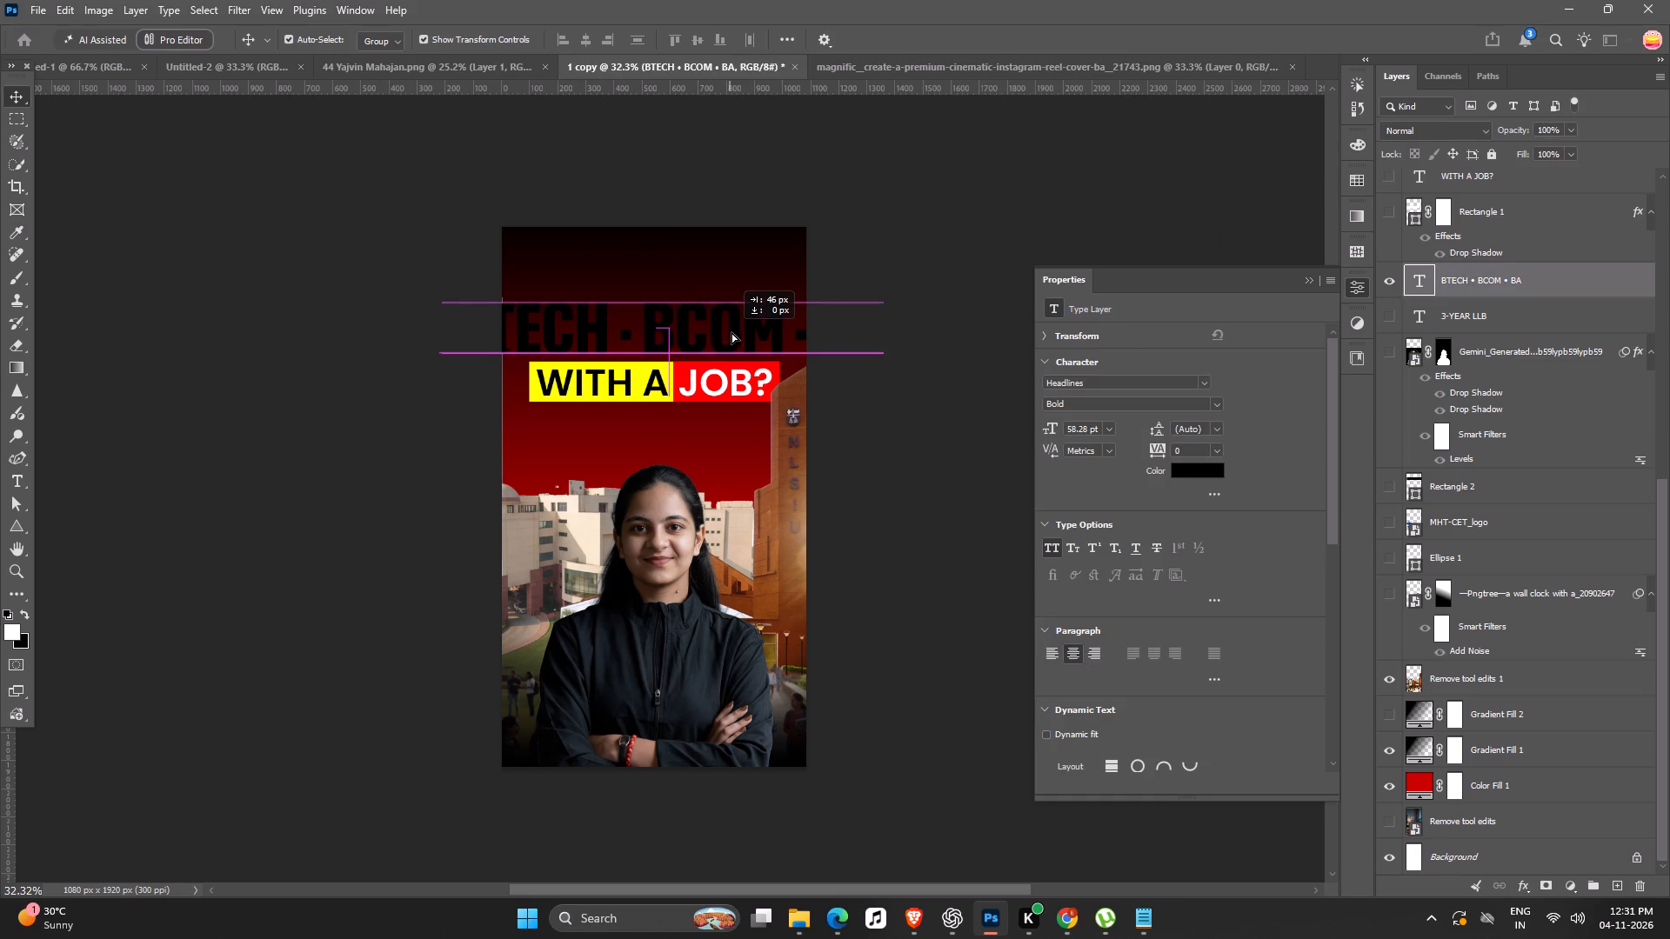
{"action": "left_click_drag", "start_coordinate": [731, 332], "coordinate": [841, 331]}
{"action": "triple_click", "coordinate": [707, 319]}
{"action": "left_click", "coordinate": [707, 319]}
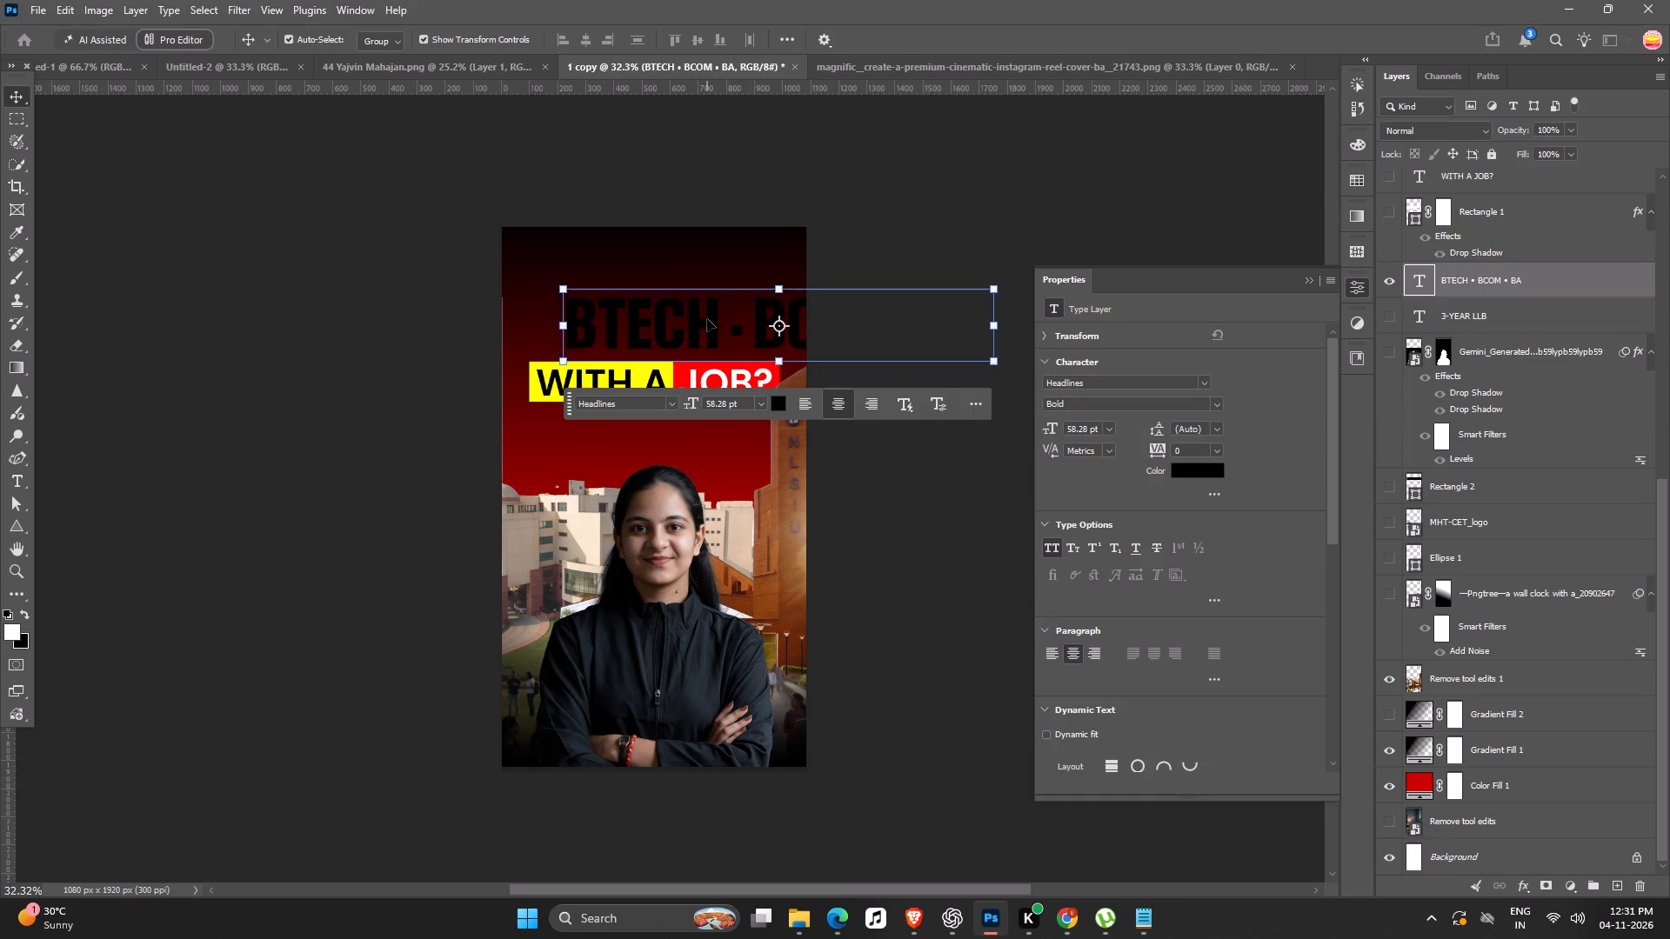
{"action": "triple_click", "coordinate": [1410, 281]}
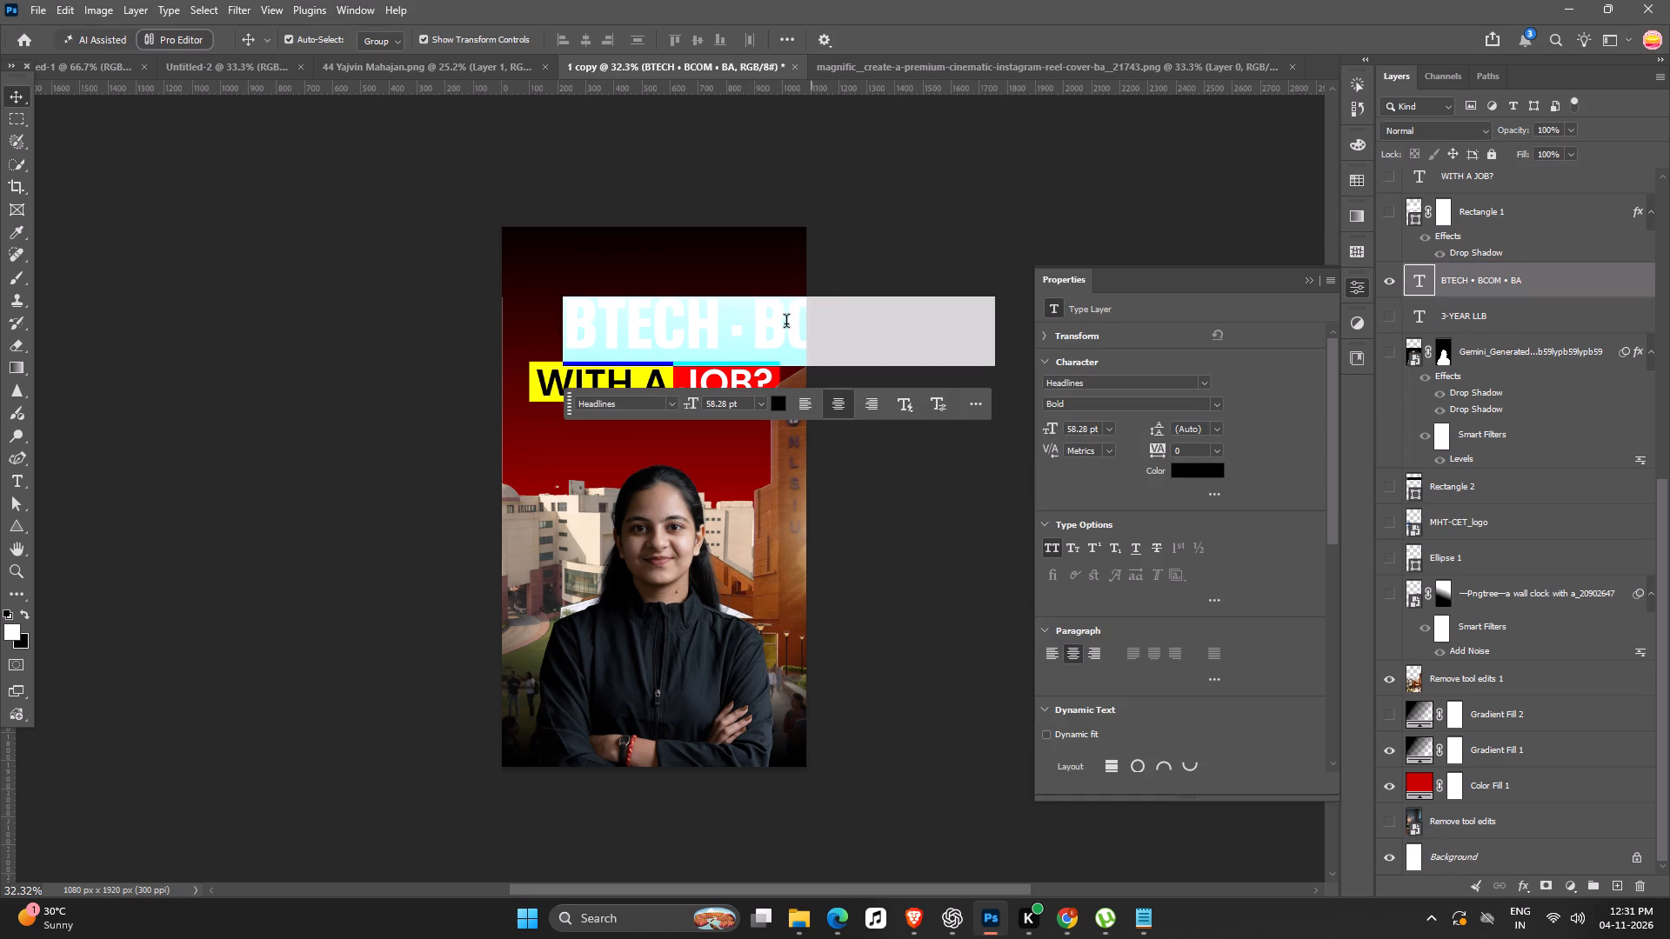
{"action": "left_click", "coordinate": [725, 334]}
{"action": "key", "text": "Return"}
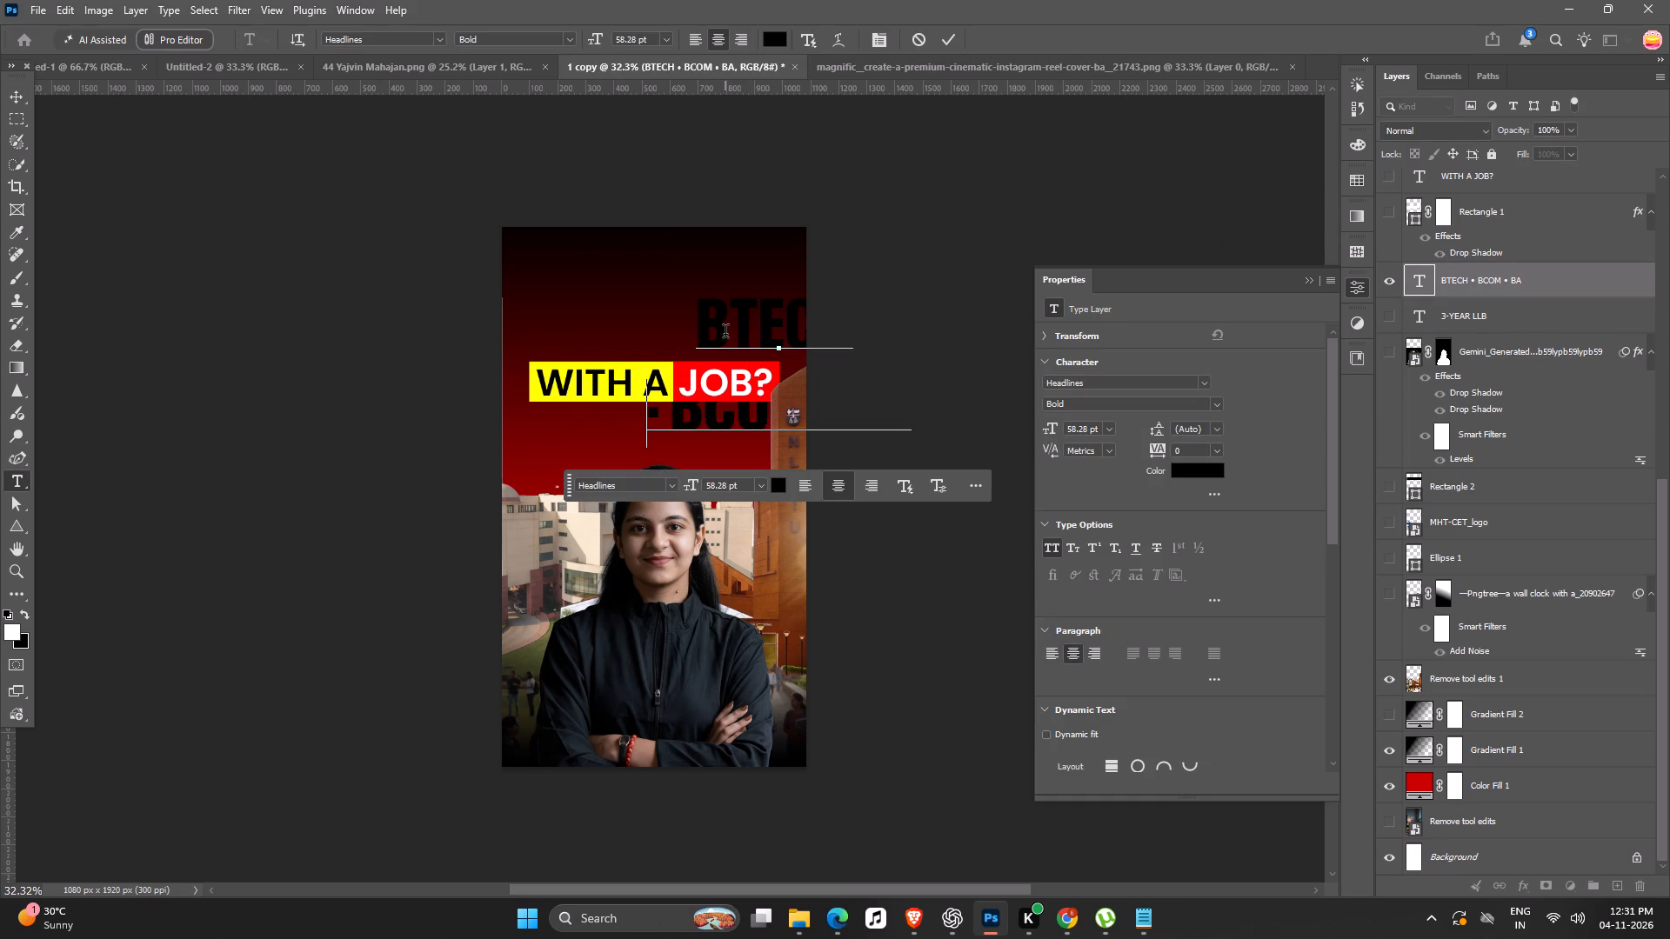
{"action": "key", "text": "Return"}
Move the two-line heading up to the top edge of the cover, roughly centred horizontally.
{"action": "left_click_drag", "start_coordinate": [725, 334], "coordinate": [584, 263]}
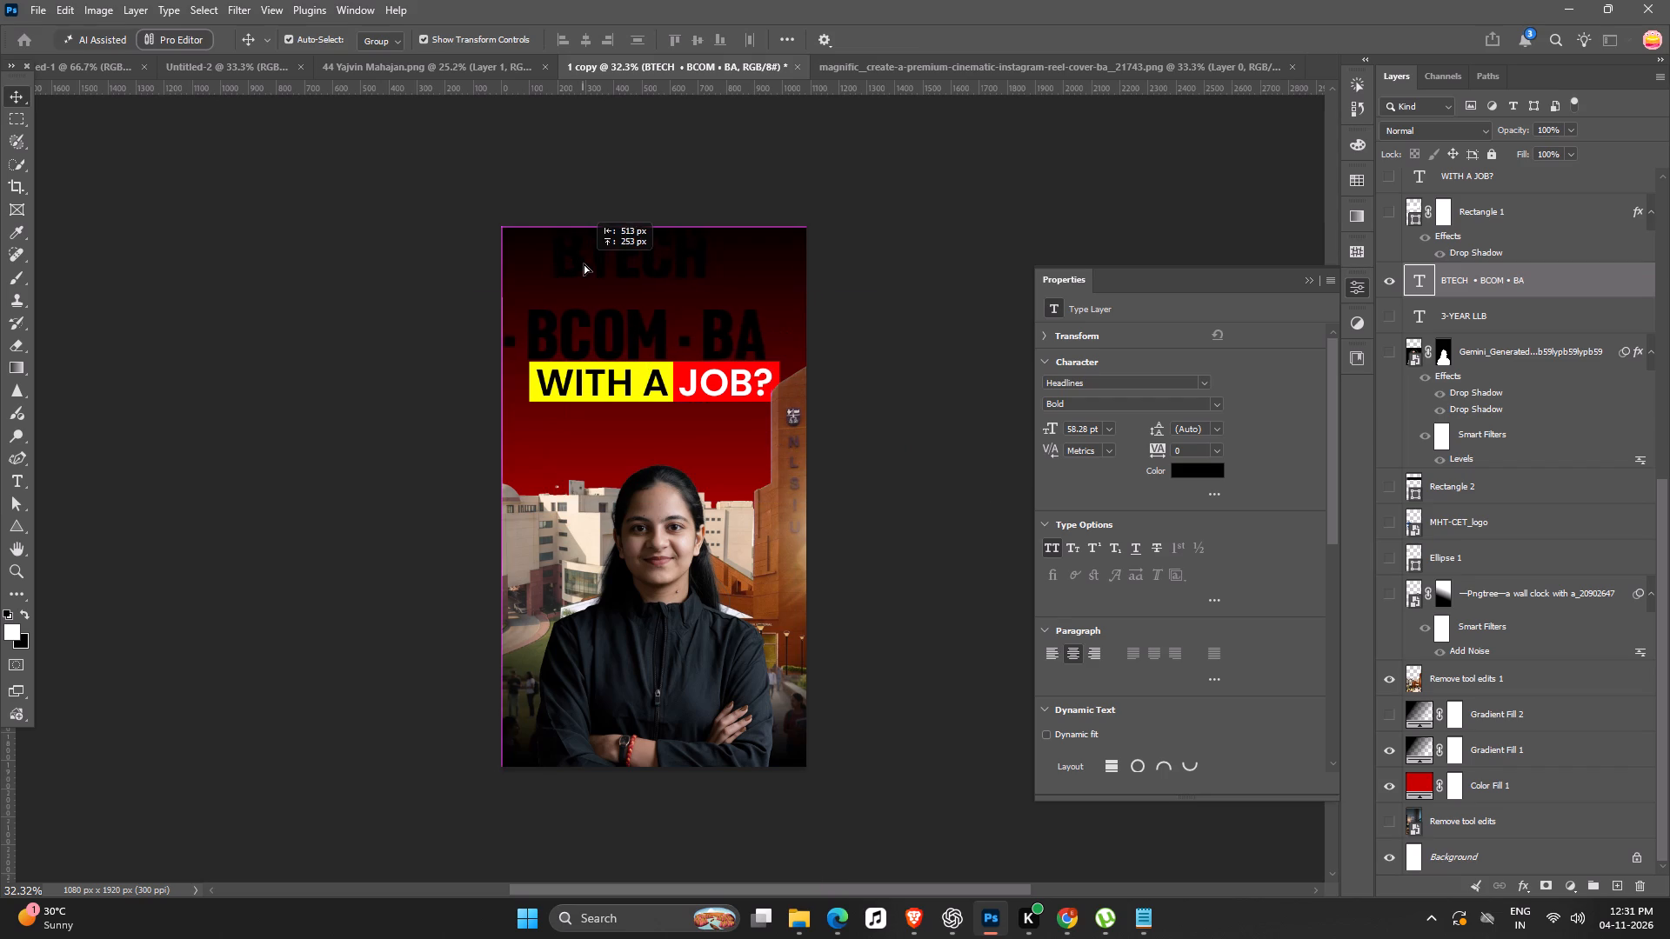
{"action": "left_click_drag", "start_coordinate": [584, 263], "coordinate": [604, 271]}
{"action": "left_click", "coordinate": [884, 145]}
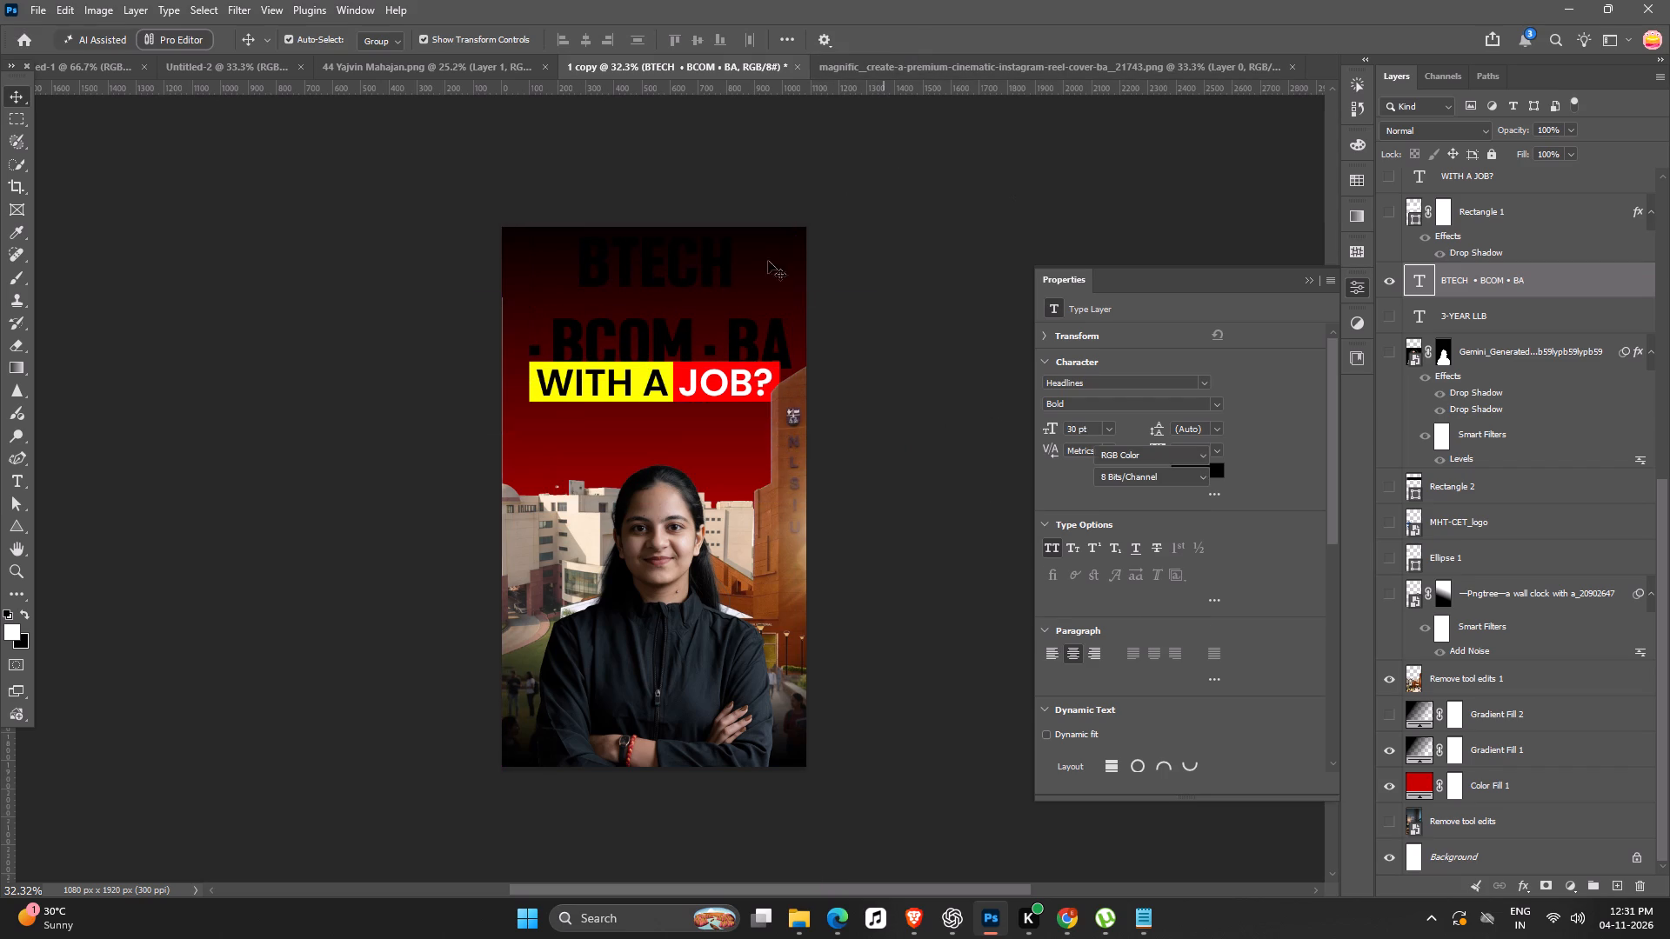
Cut the "• BCOM • BA" line out of the heading, leaving only BTECH in that text layer.
{"action": "triple_click", "coordinate": [724, 325]}
{"action": "left_click", "coordinate": [724, 325]}
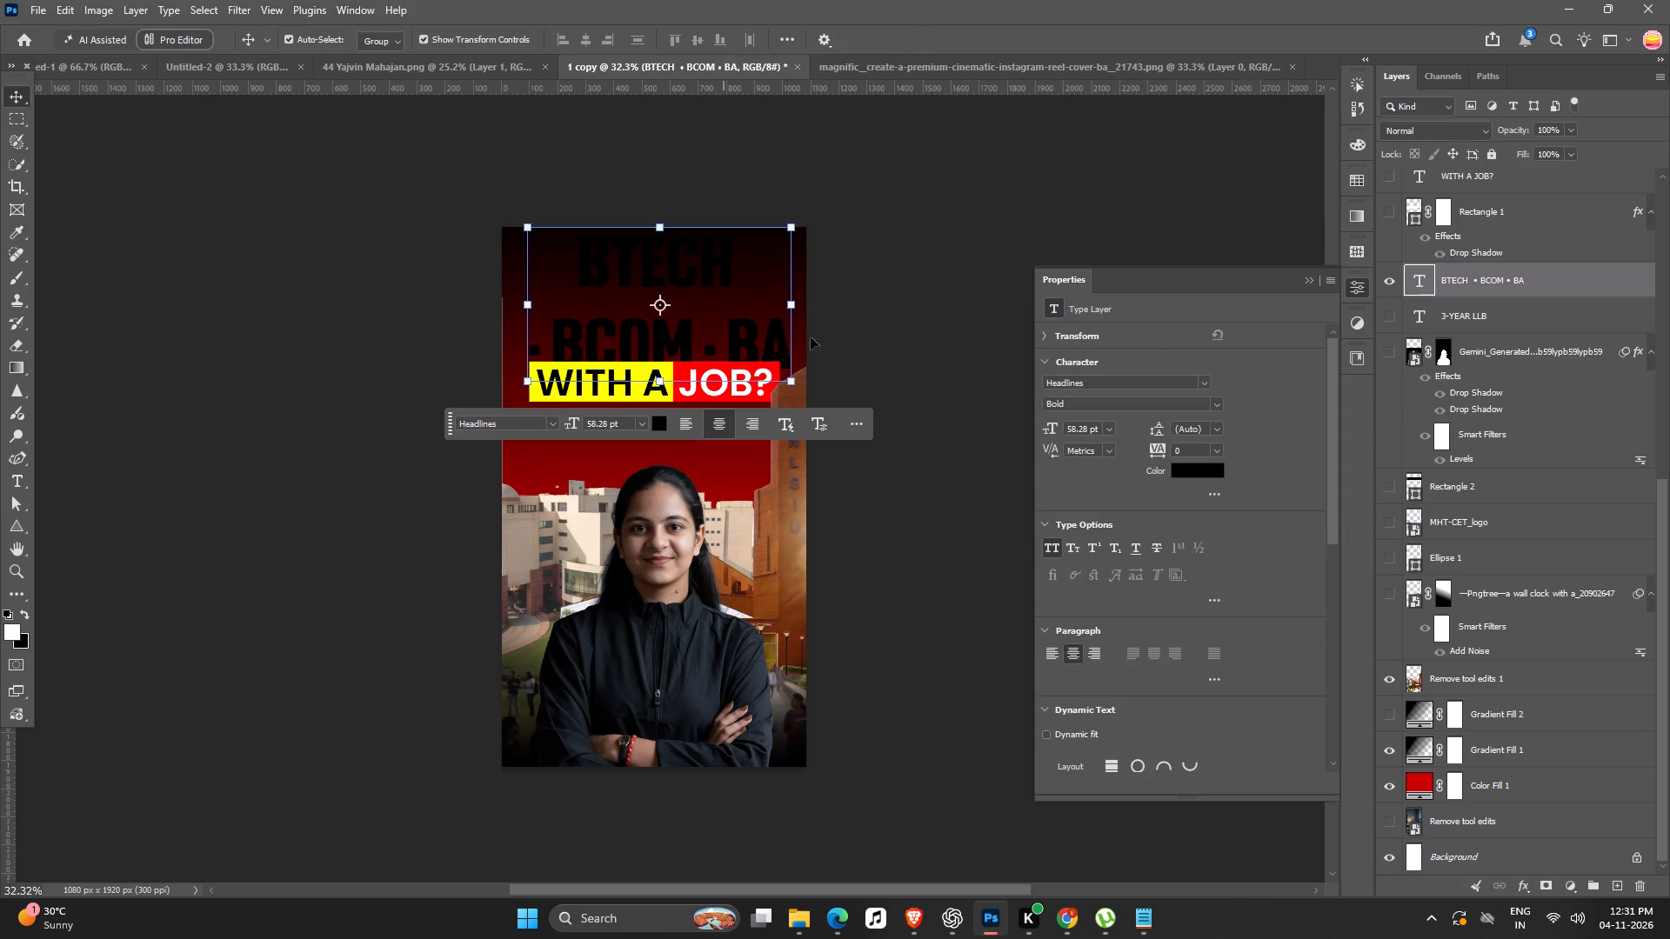
{"action": "triple_click", "coordinate": [1428, 279]}
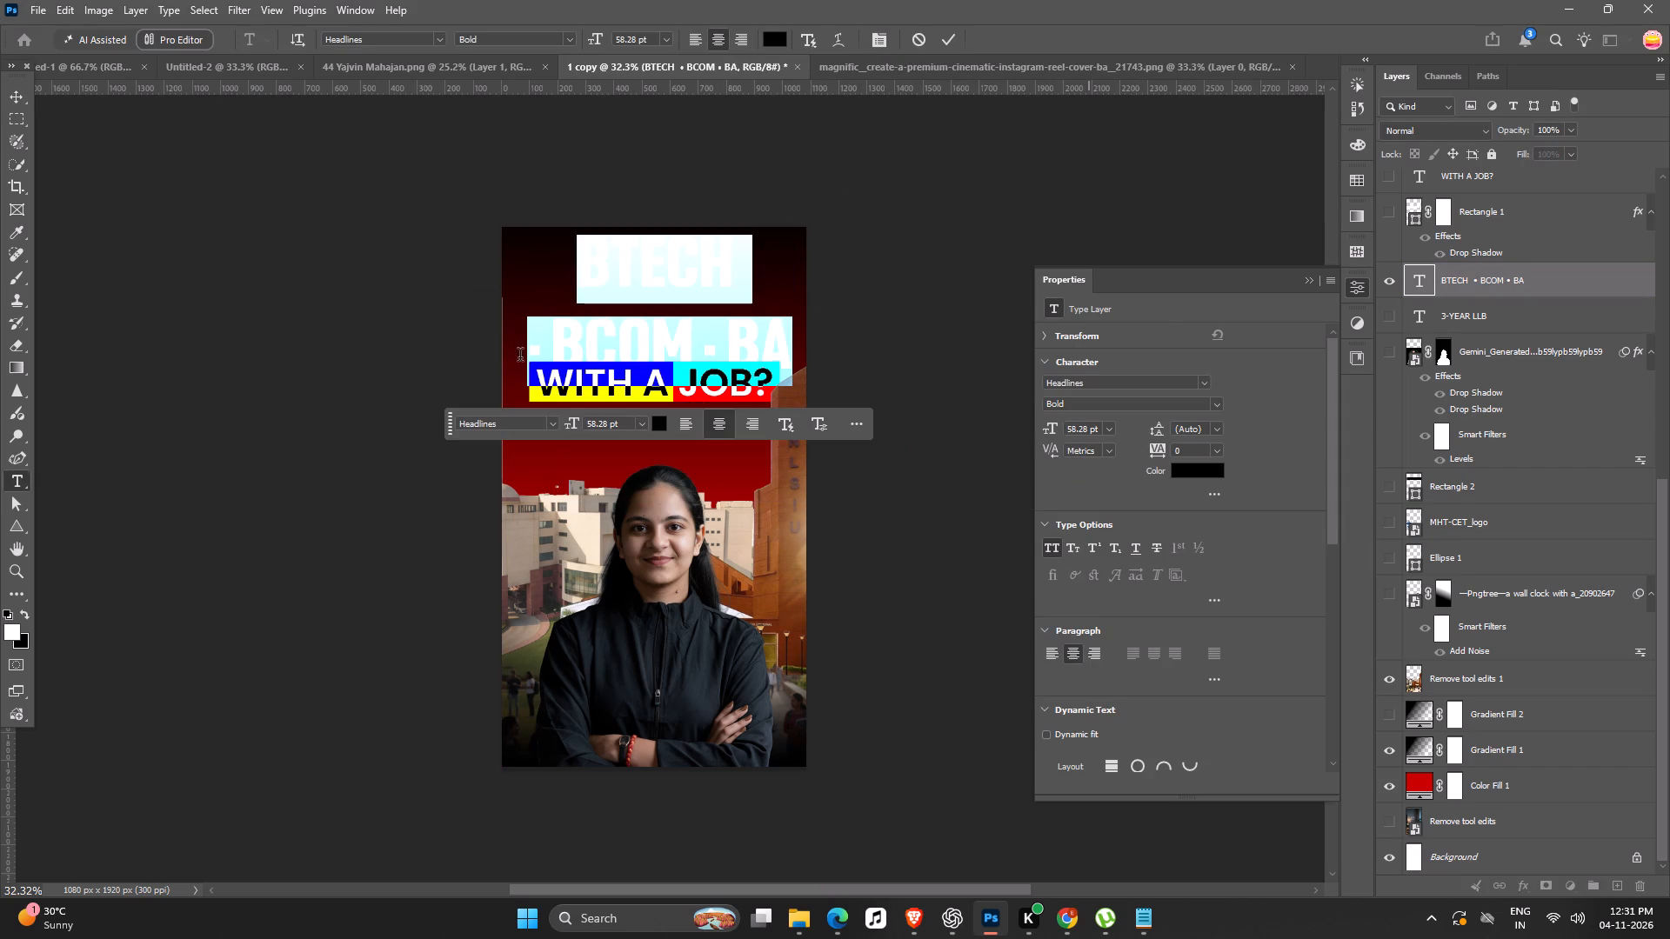
{"action": "left_click", "coordinate": [514, 350]}
{"action": "left_click_drag", "start_coordinate": [527, 352], "coordinate": [1047, 347]}
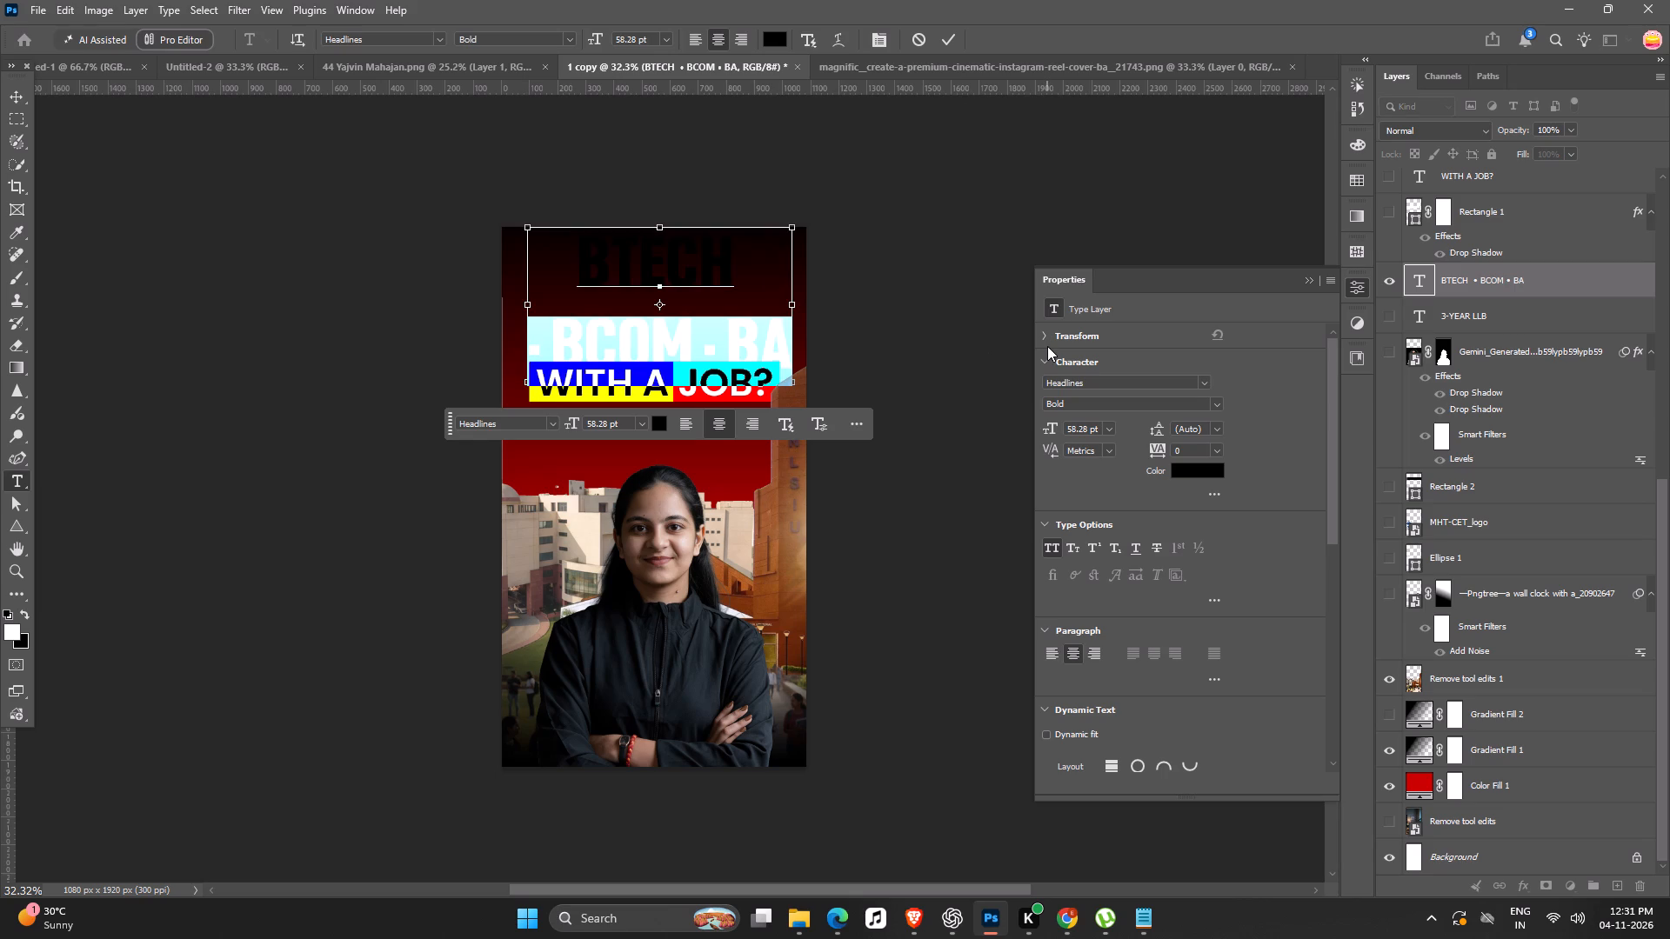
{"action": "key", "text": "ctrl+x"}
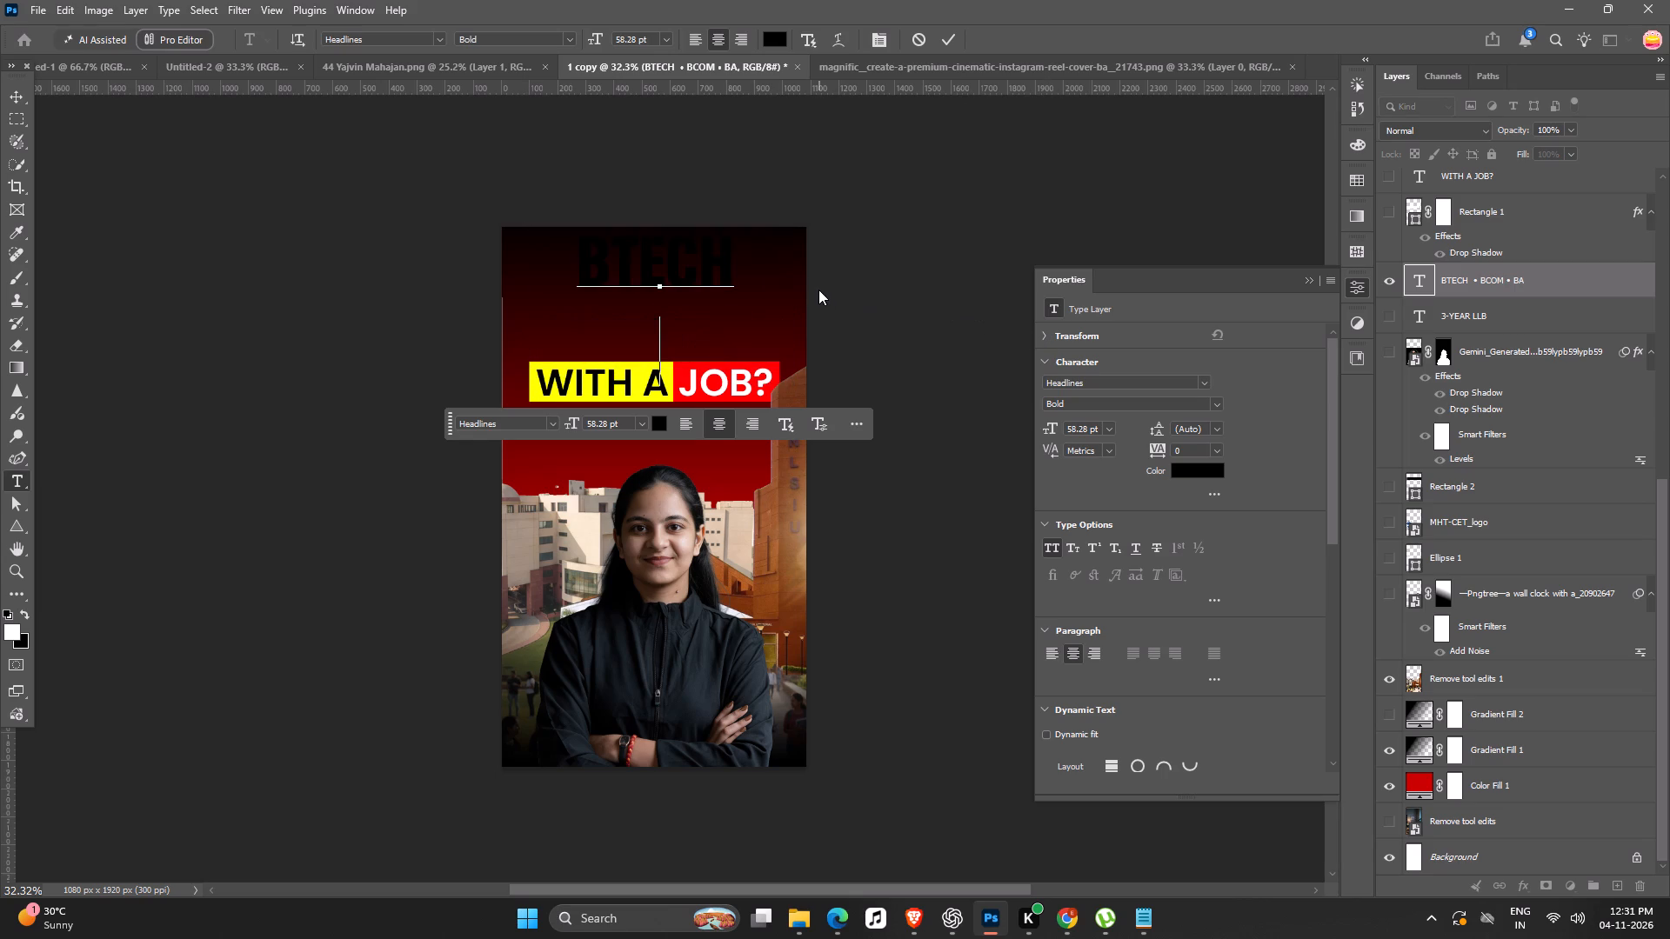
{"action": "key", "text": "BackSpace"}
{"action": "key", "text": "Return"}
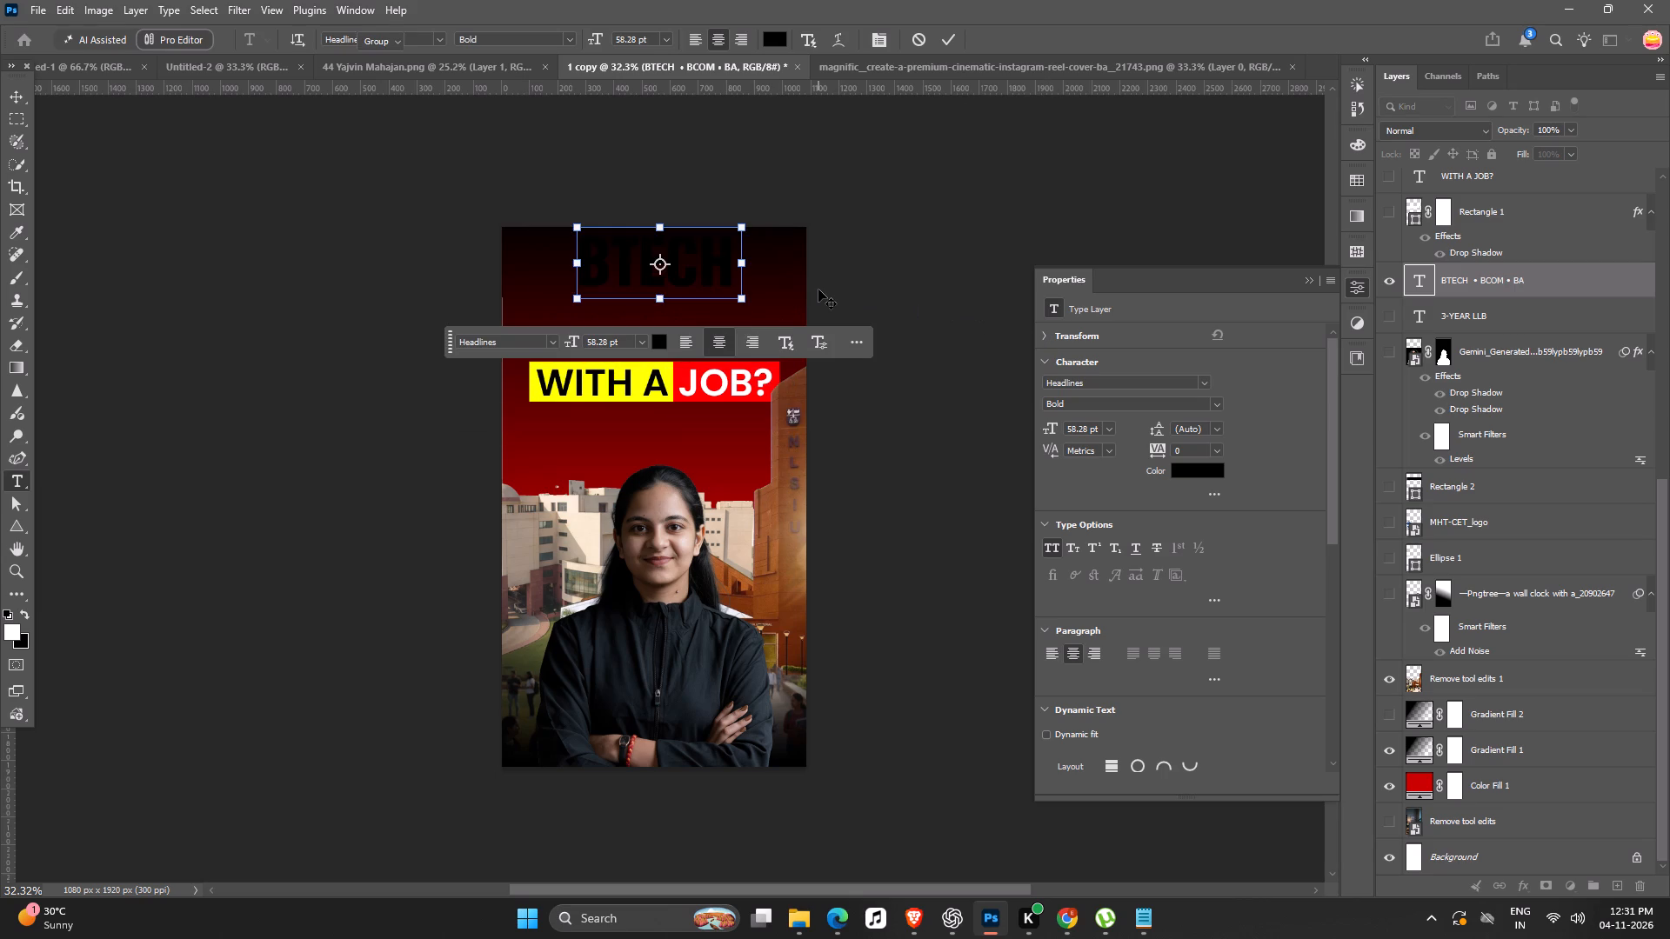
Move the BTECH text slightly lower on the cover.
{"action": "left_click", "coordinate": [930, 284]}
{"action": "left_click_drag", "start_coordinate": [670, 273], "coordinate": [682, 296]}
Duplicate the BTECH text layer and place the copy directly below the original, just above WITH A JOB?.
{"action": "left_click_drag", "start_coordinate": [725, 295], "coordinate": [719, 330], "text": "alt"}
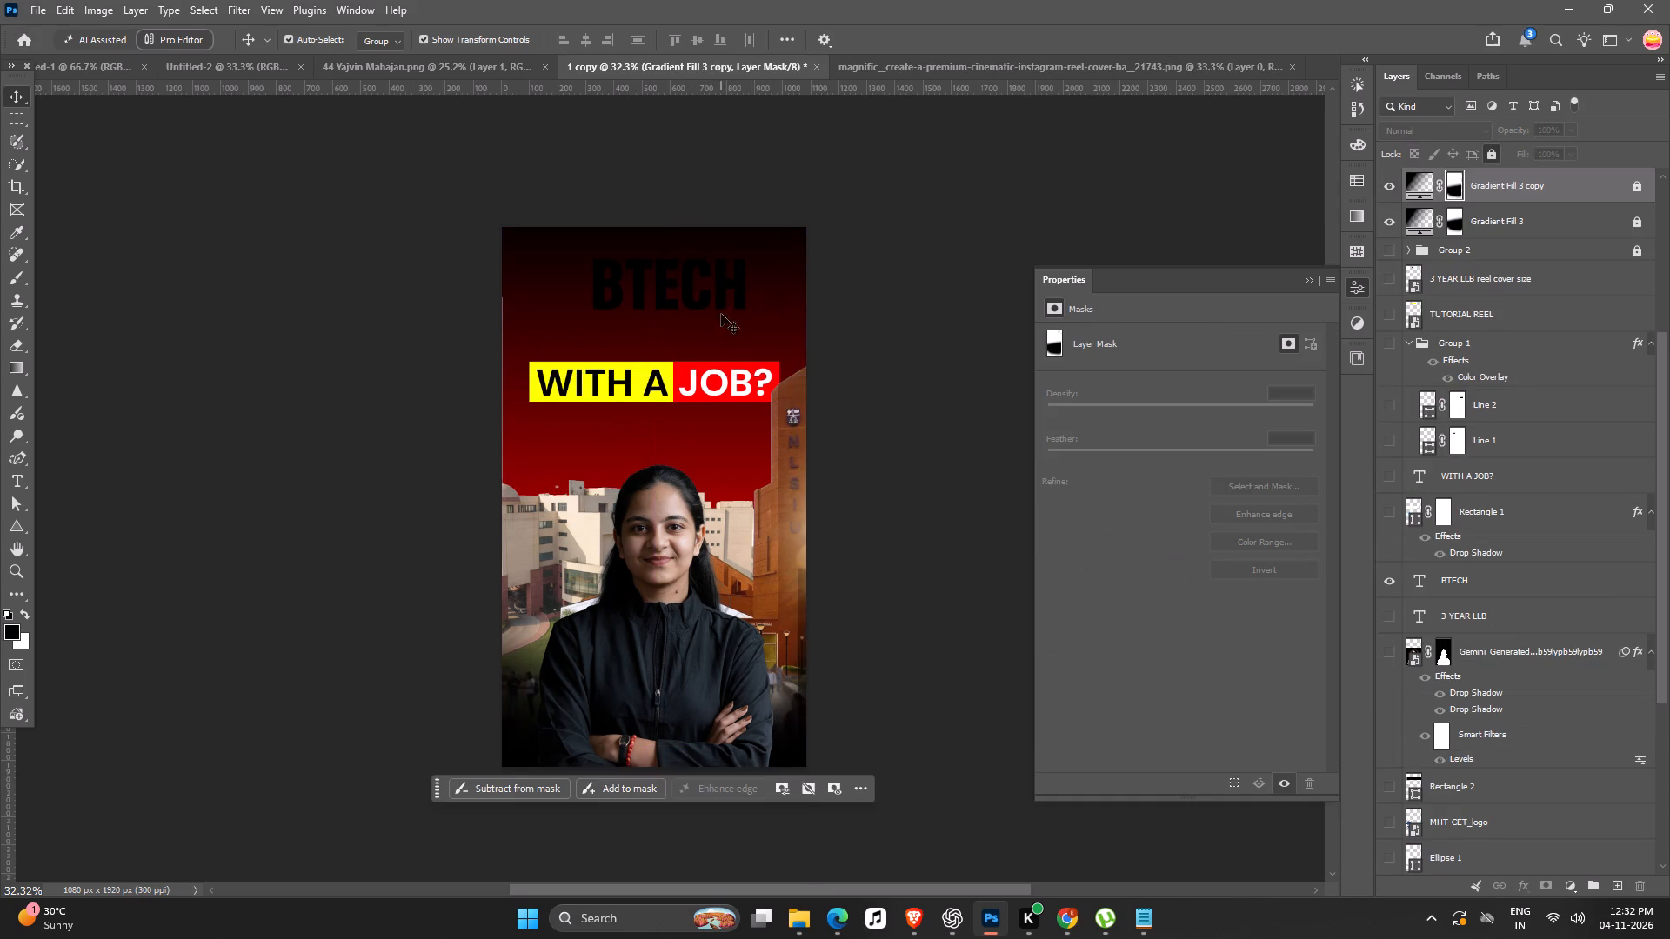
{"action": "key", "text": "ctrl+z"}
{"action": "left_click", "coordinate": [720, 276]}
{"action": "key", "text": "ctrl+j"}
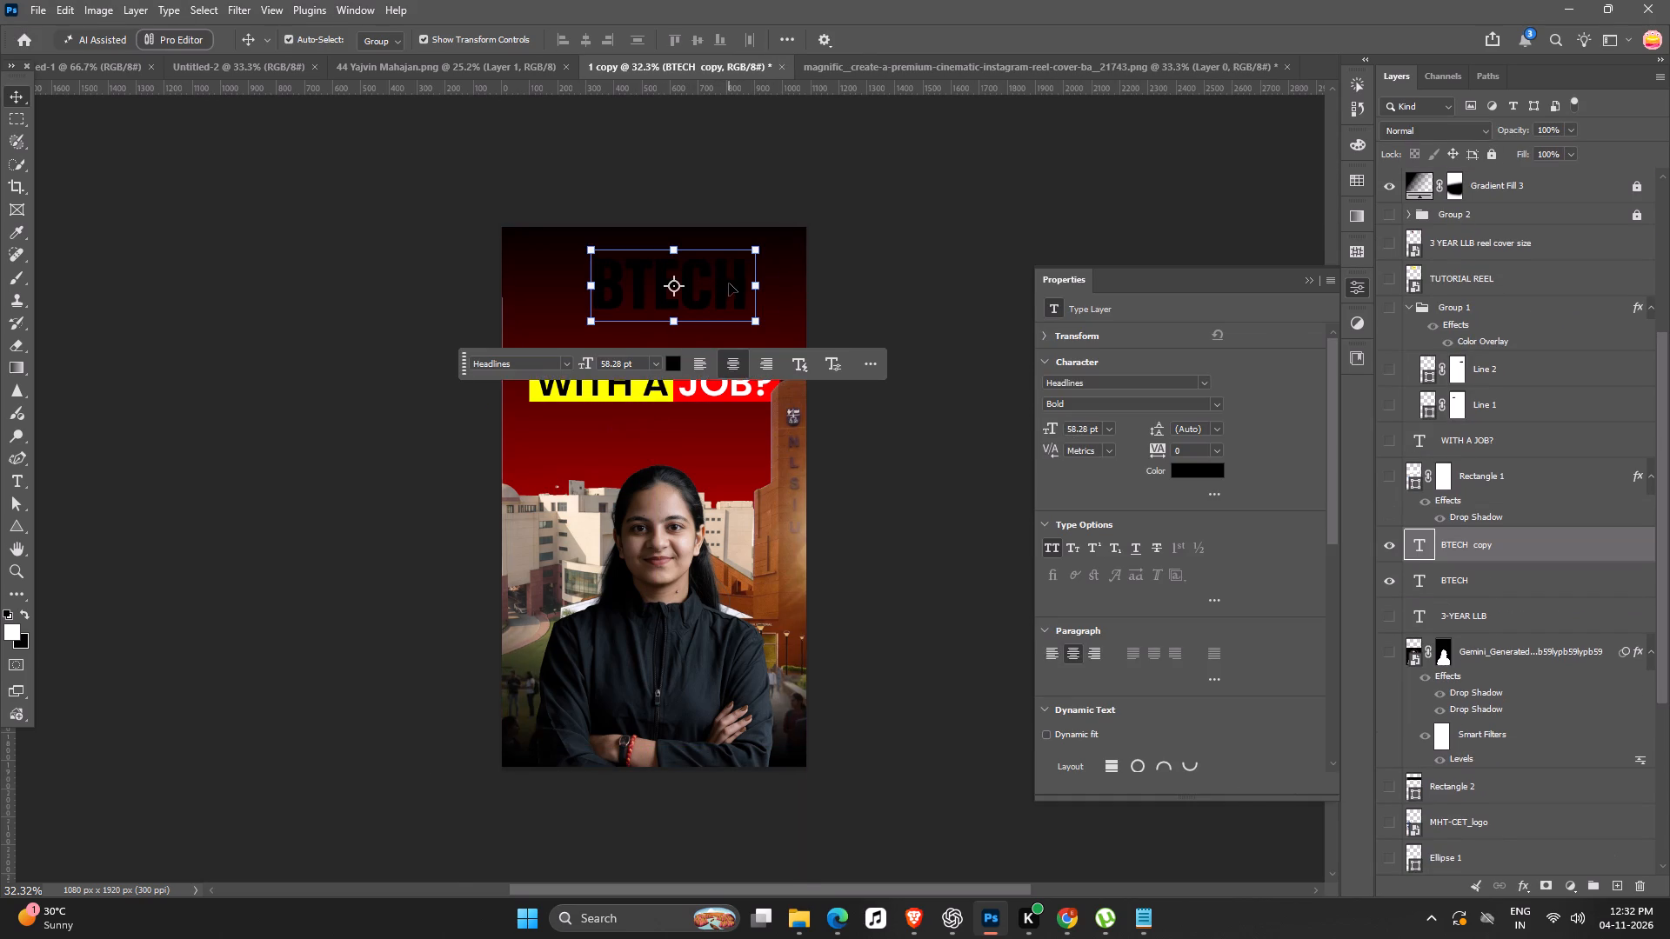
{"action": "left_click_drag", "start_coordinate": [727, 283], "coordinate": [725, 337]}
Replace the duplicated BTECH text with the cut "• BCOM • BA" line.
{"action": "triple_click", "coordinate": [725, 337]}
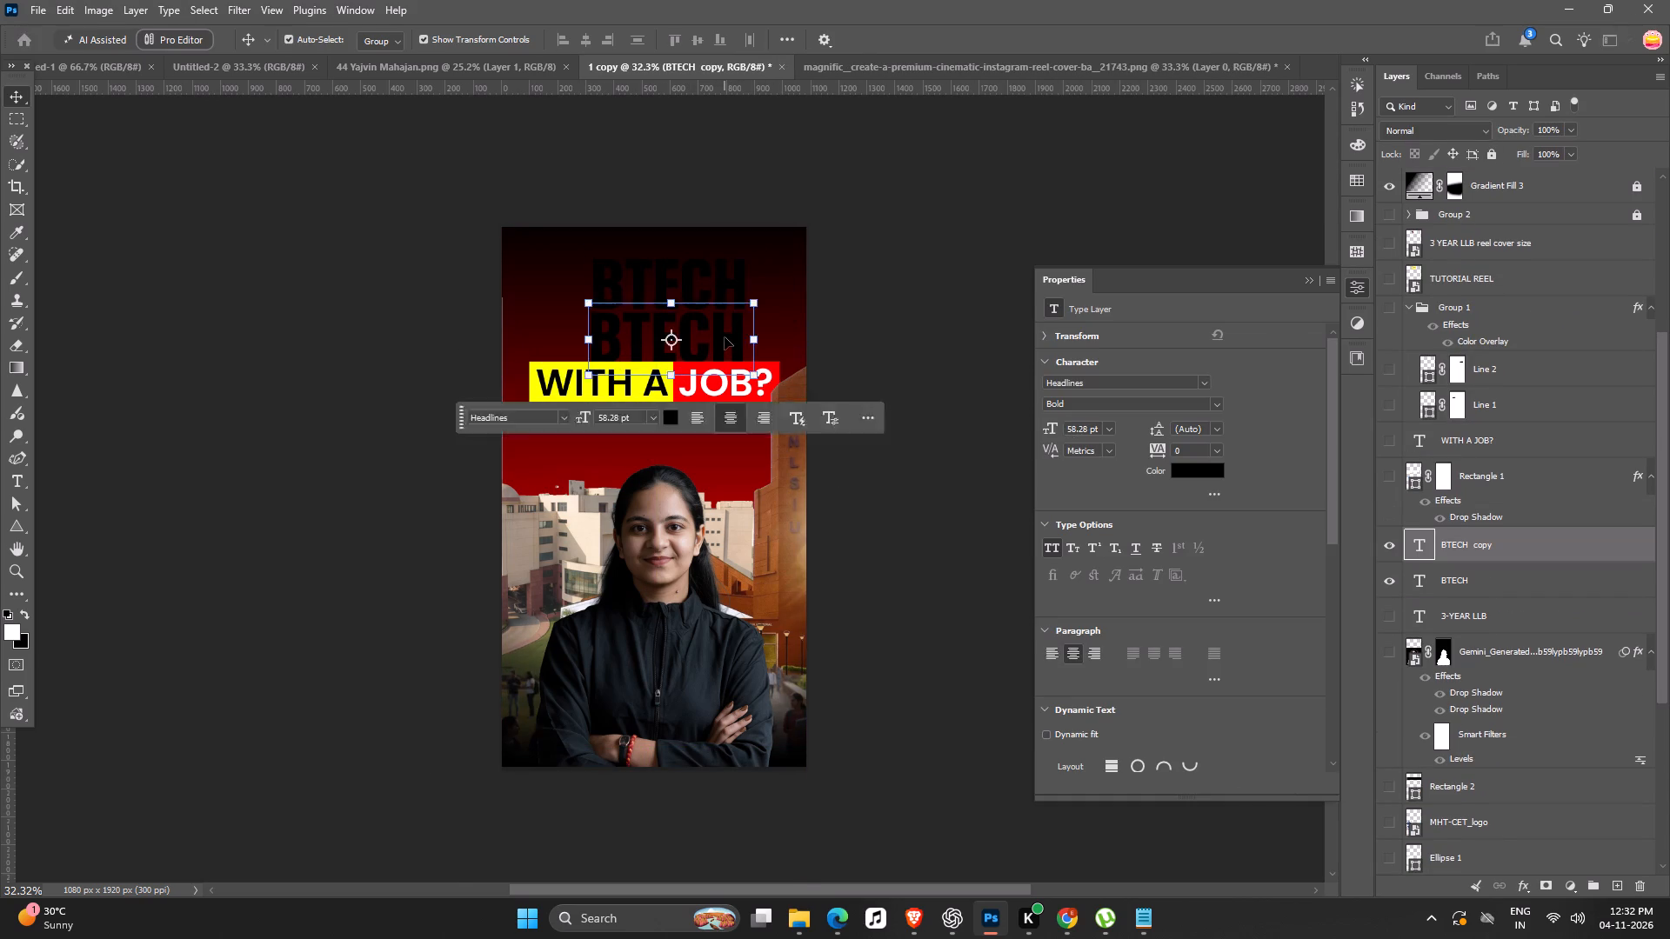
{"action": "left_click", "coordinate": [725, 337]}
{"action": "triple_click", "coordinate": [1425, 540]}
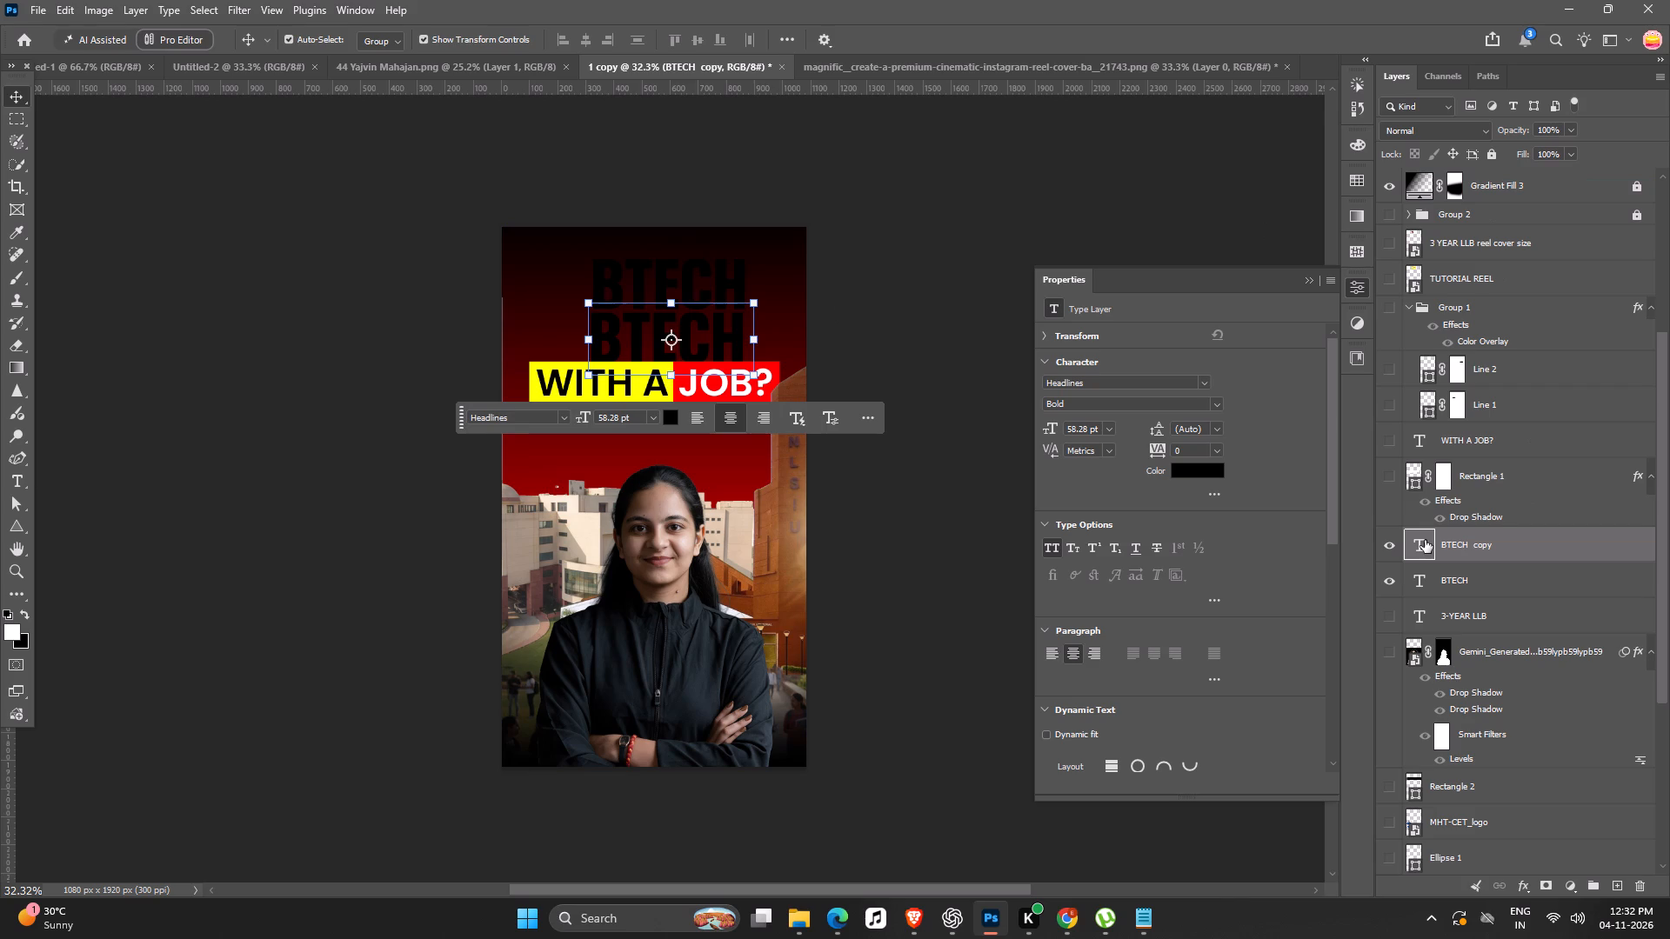
{"action": "key", "text": "ctrl+BackSpace"}
{"action": "key", "text": "ctrl+BackSpace"}
{"action": "key", "text": "ctrl+v"}
{"action": "key", "text": "Return"}
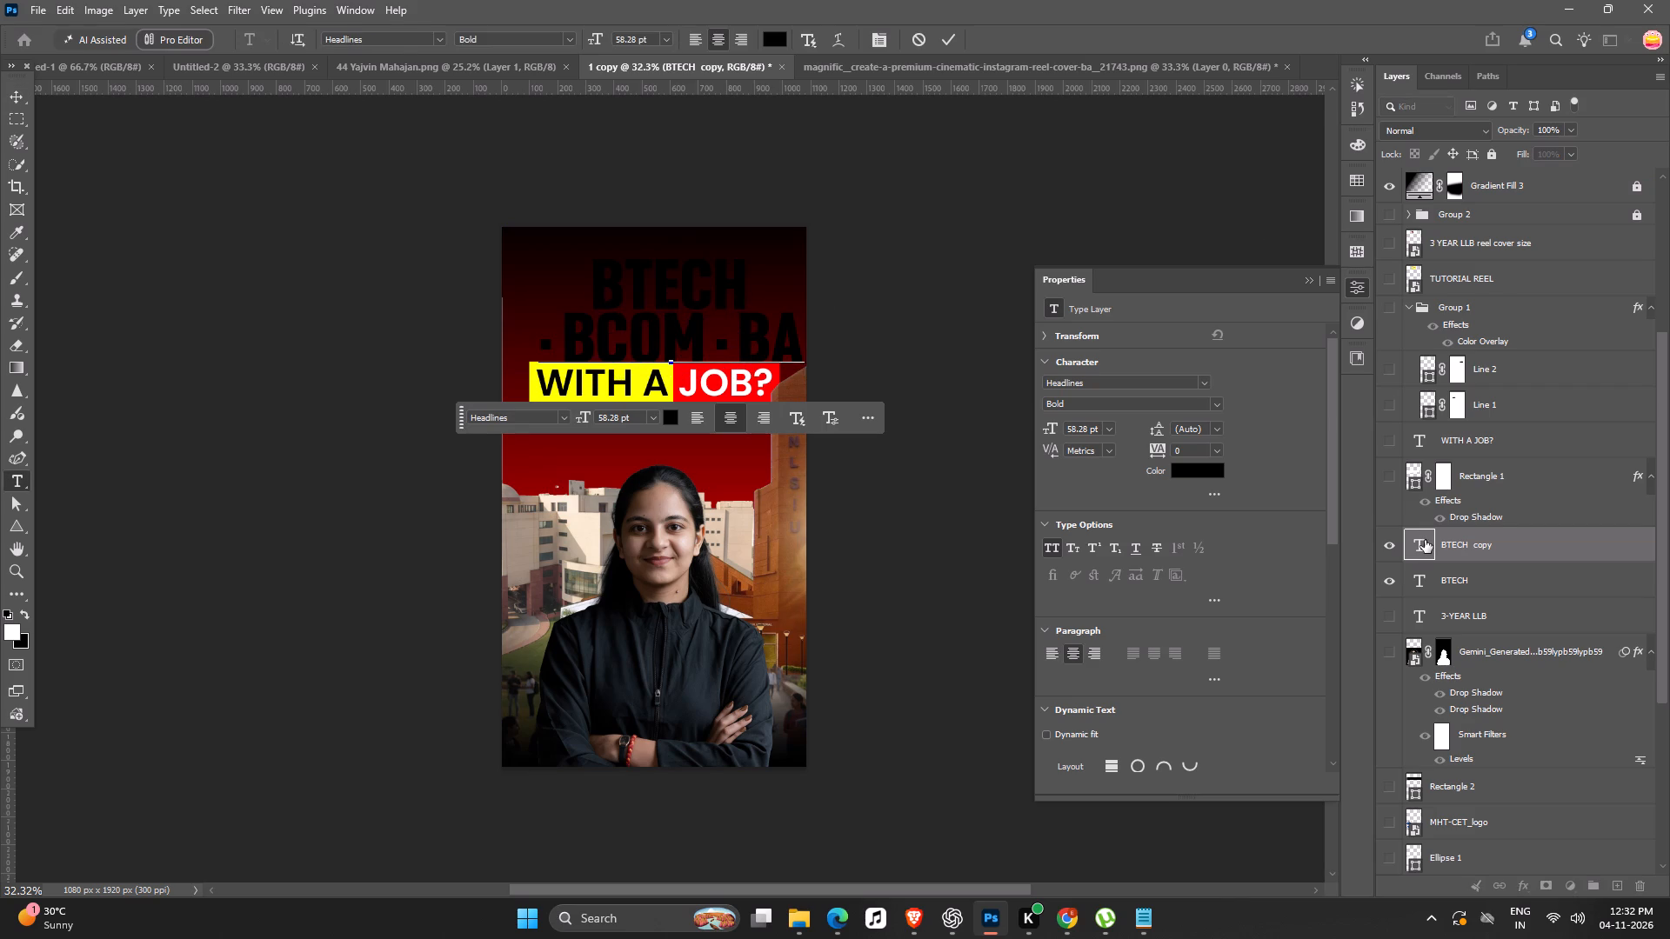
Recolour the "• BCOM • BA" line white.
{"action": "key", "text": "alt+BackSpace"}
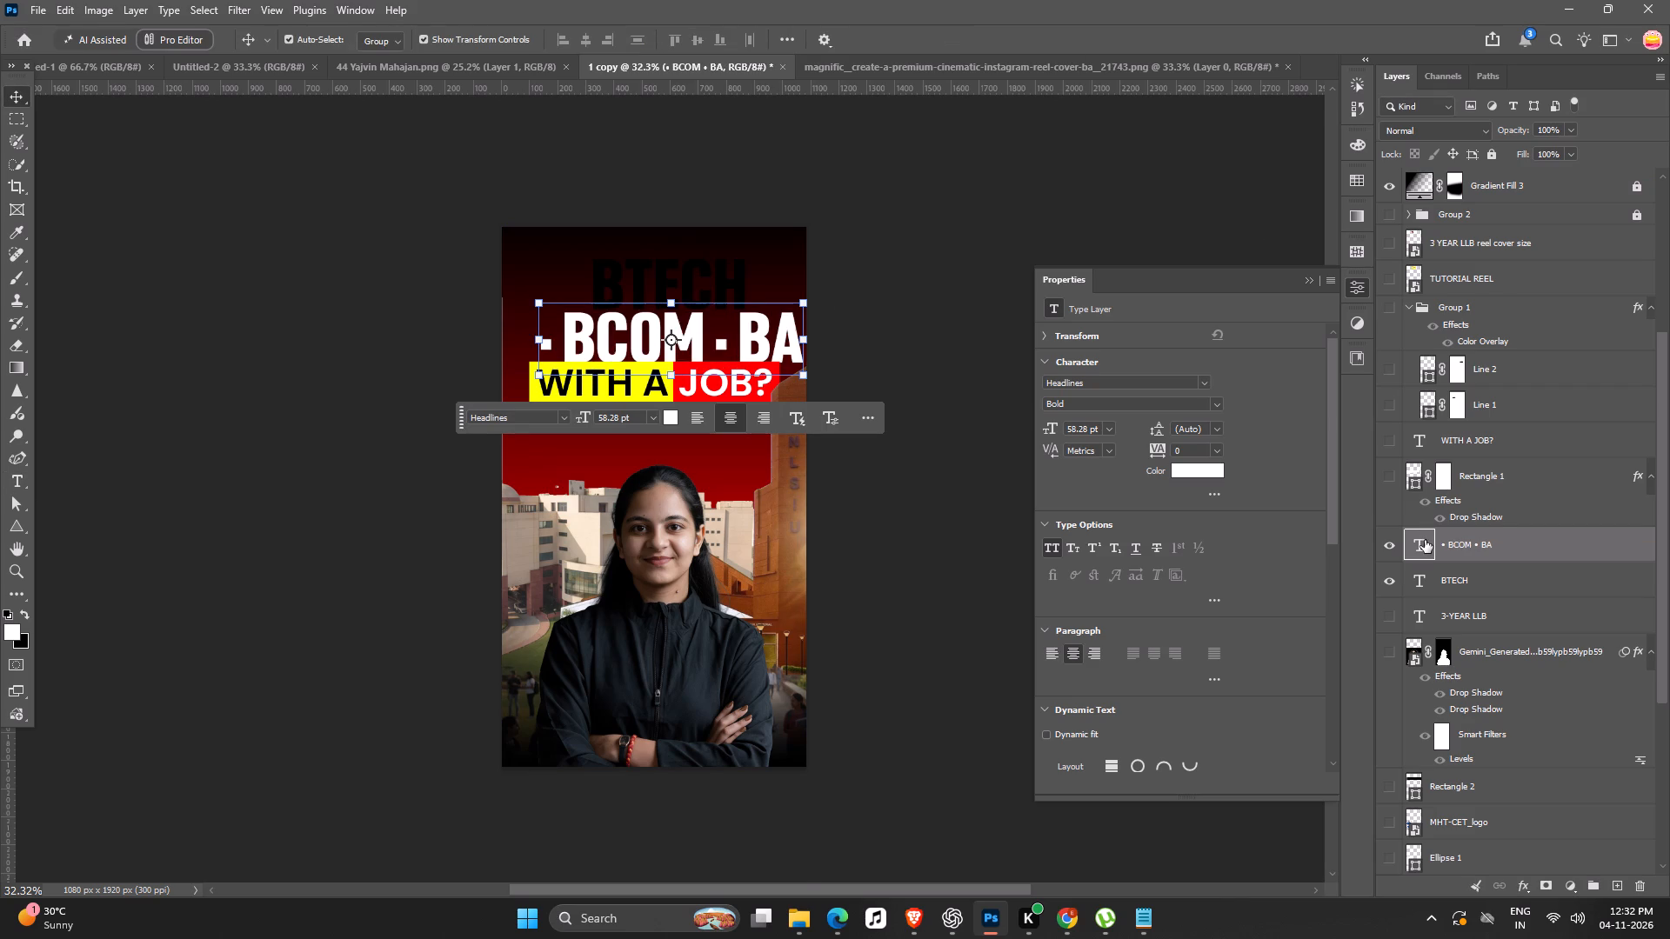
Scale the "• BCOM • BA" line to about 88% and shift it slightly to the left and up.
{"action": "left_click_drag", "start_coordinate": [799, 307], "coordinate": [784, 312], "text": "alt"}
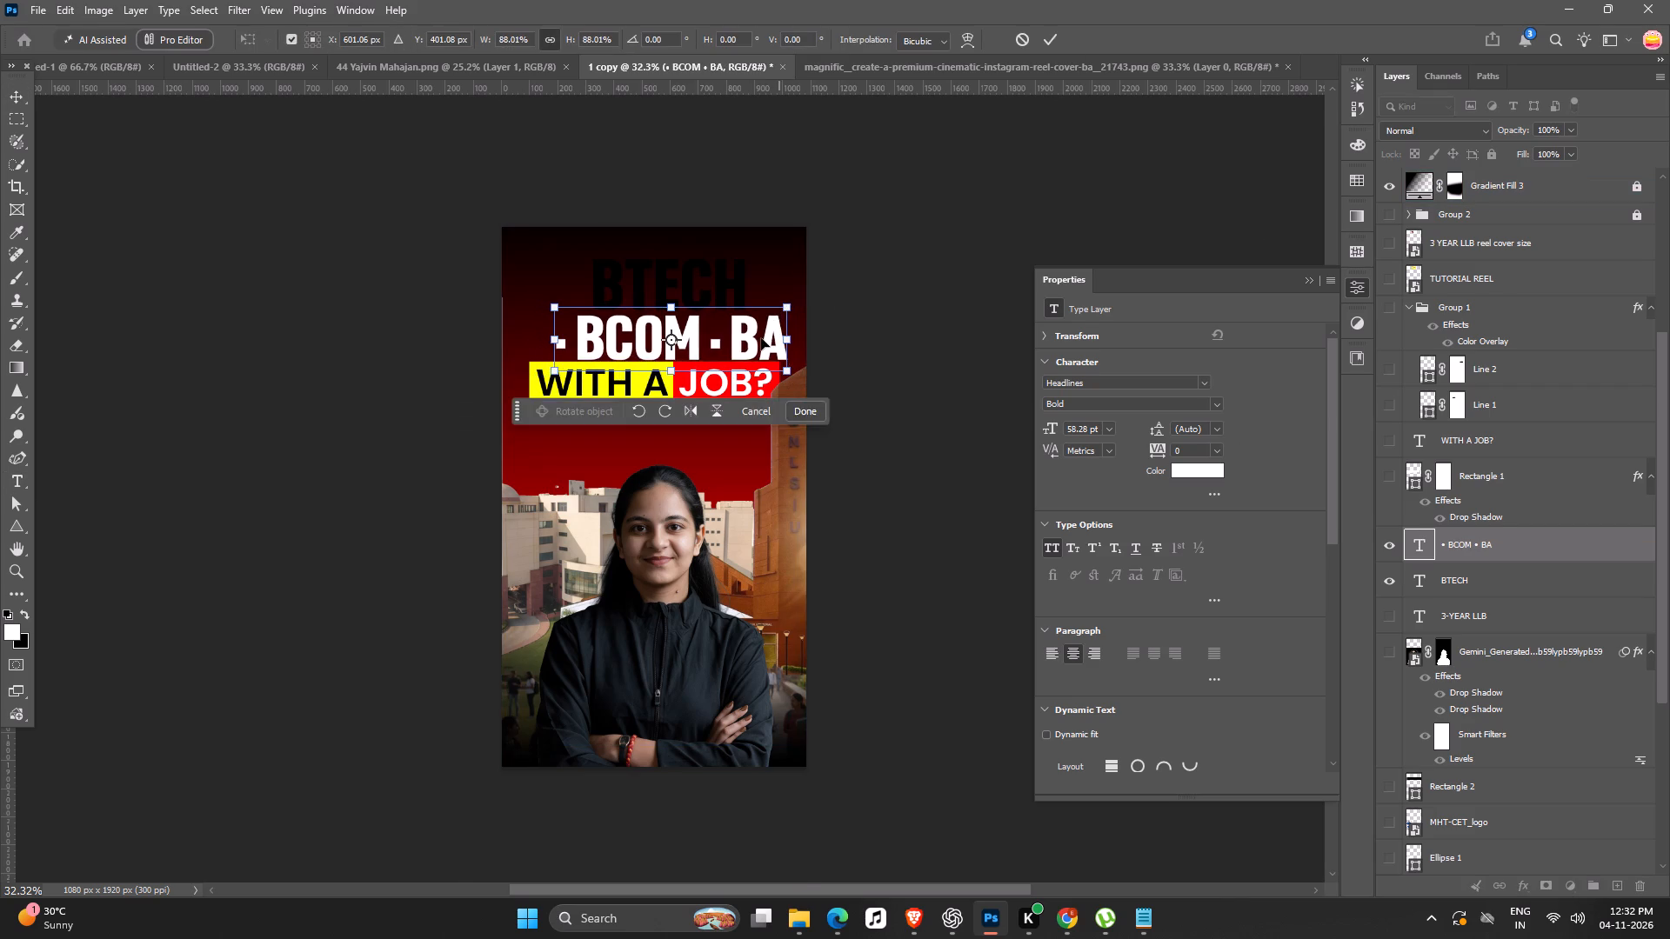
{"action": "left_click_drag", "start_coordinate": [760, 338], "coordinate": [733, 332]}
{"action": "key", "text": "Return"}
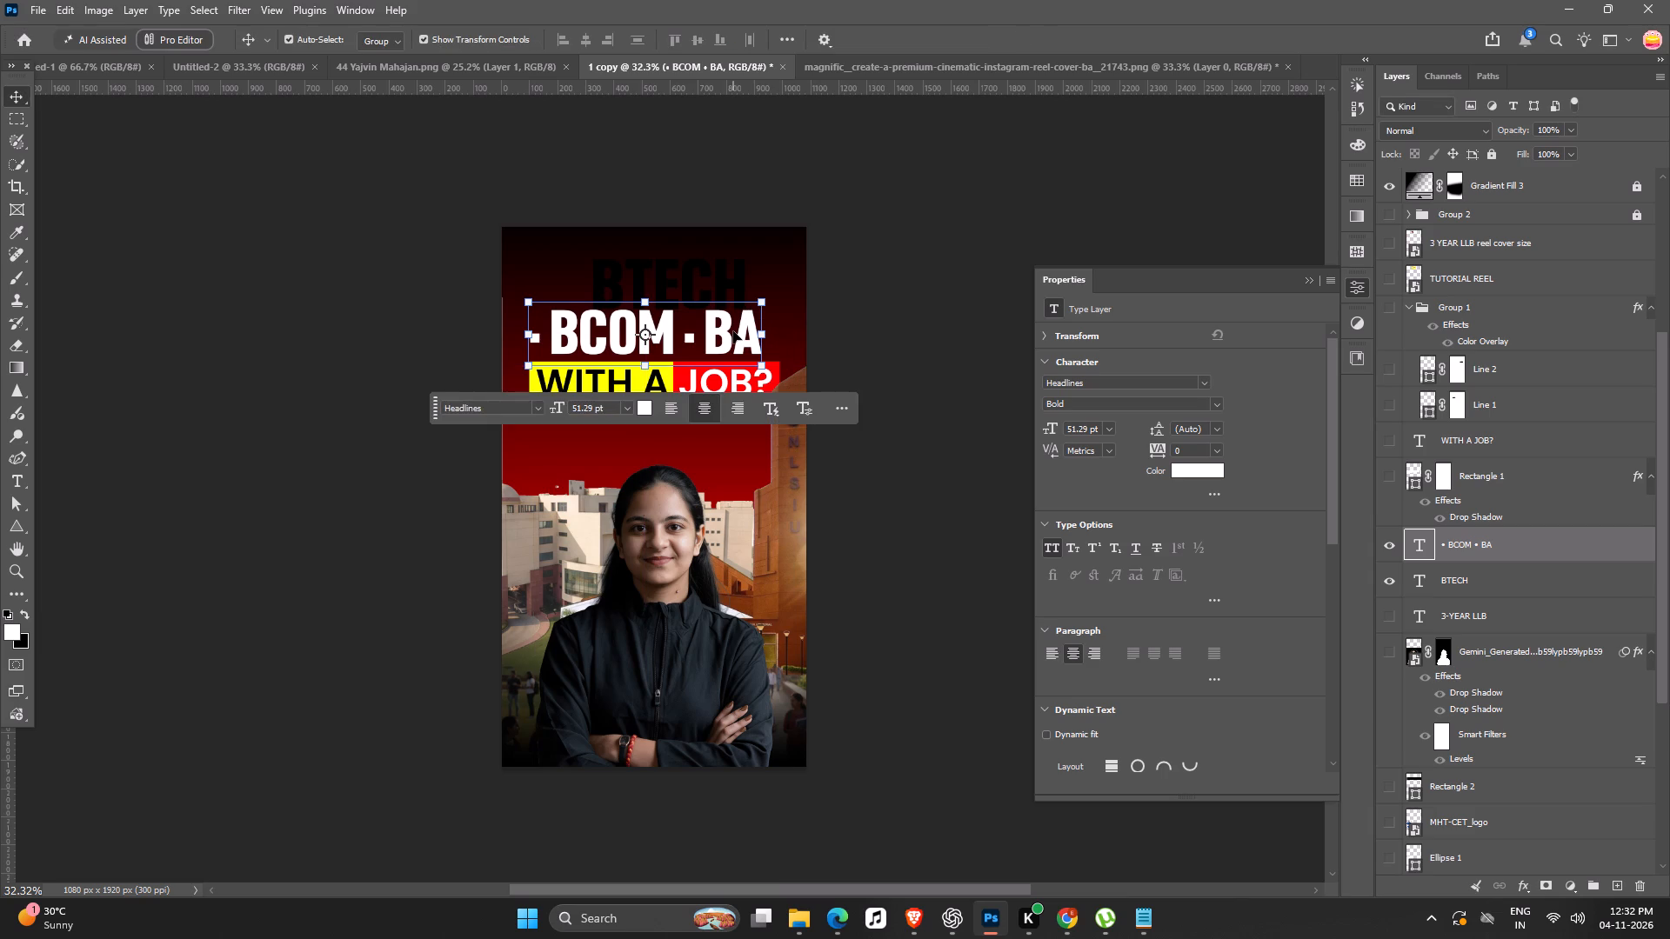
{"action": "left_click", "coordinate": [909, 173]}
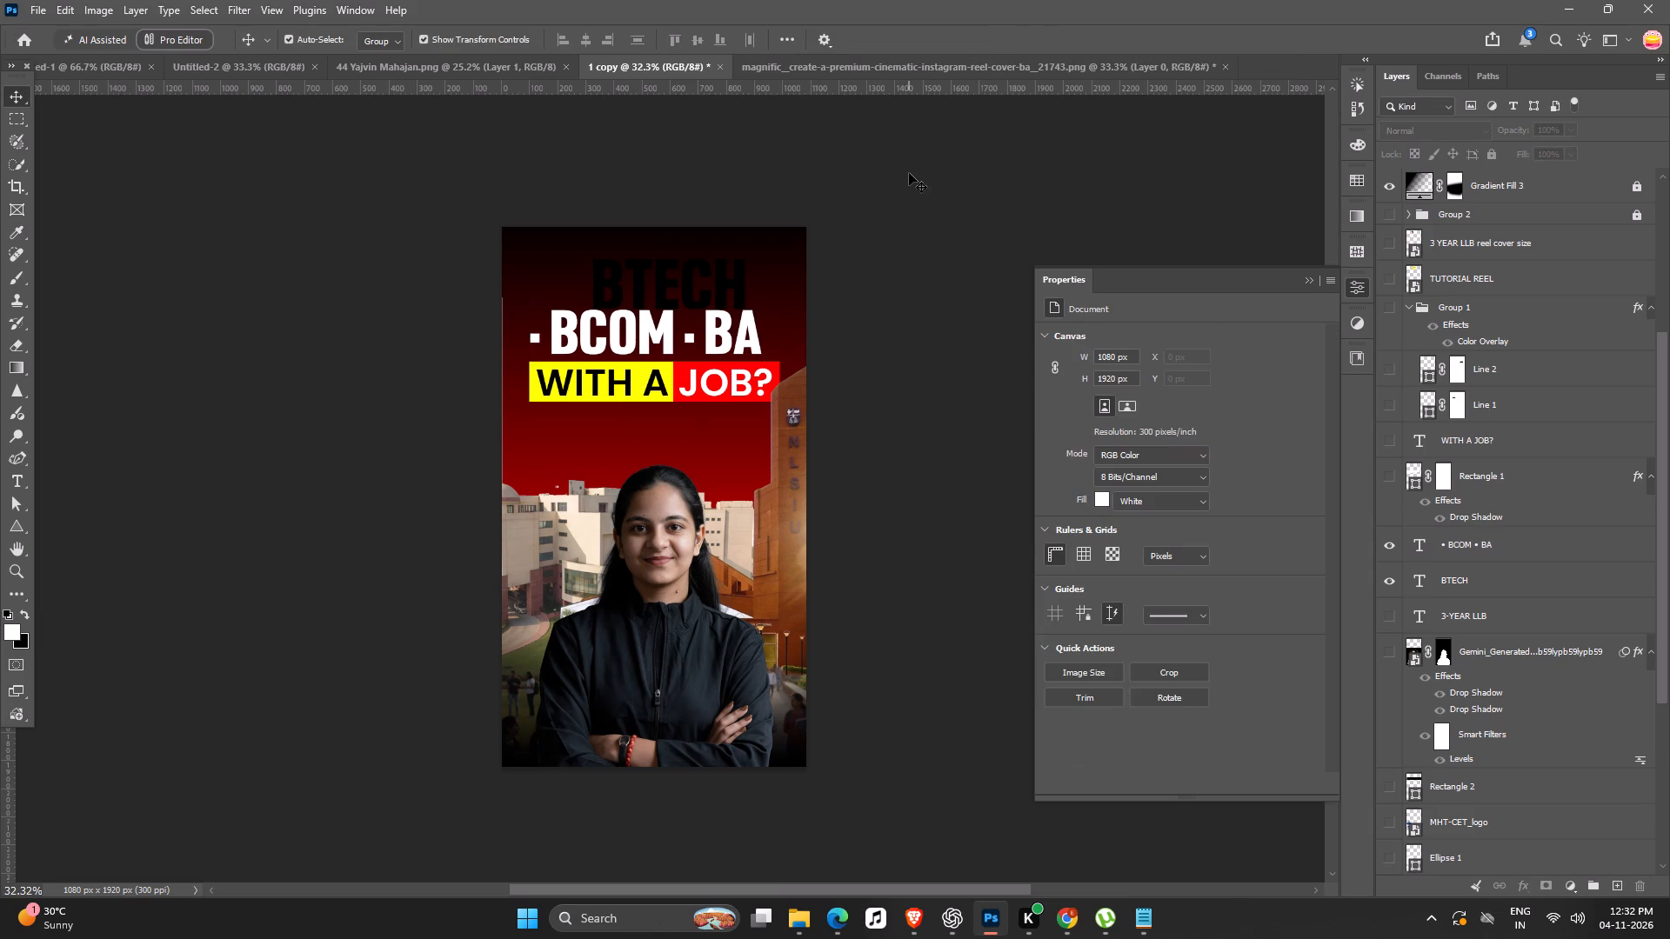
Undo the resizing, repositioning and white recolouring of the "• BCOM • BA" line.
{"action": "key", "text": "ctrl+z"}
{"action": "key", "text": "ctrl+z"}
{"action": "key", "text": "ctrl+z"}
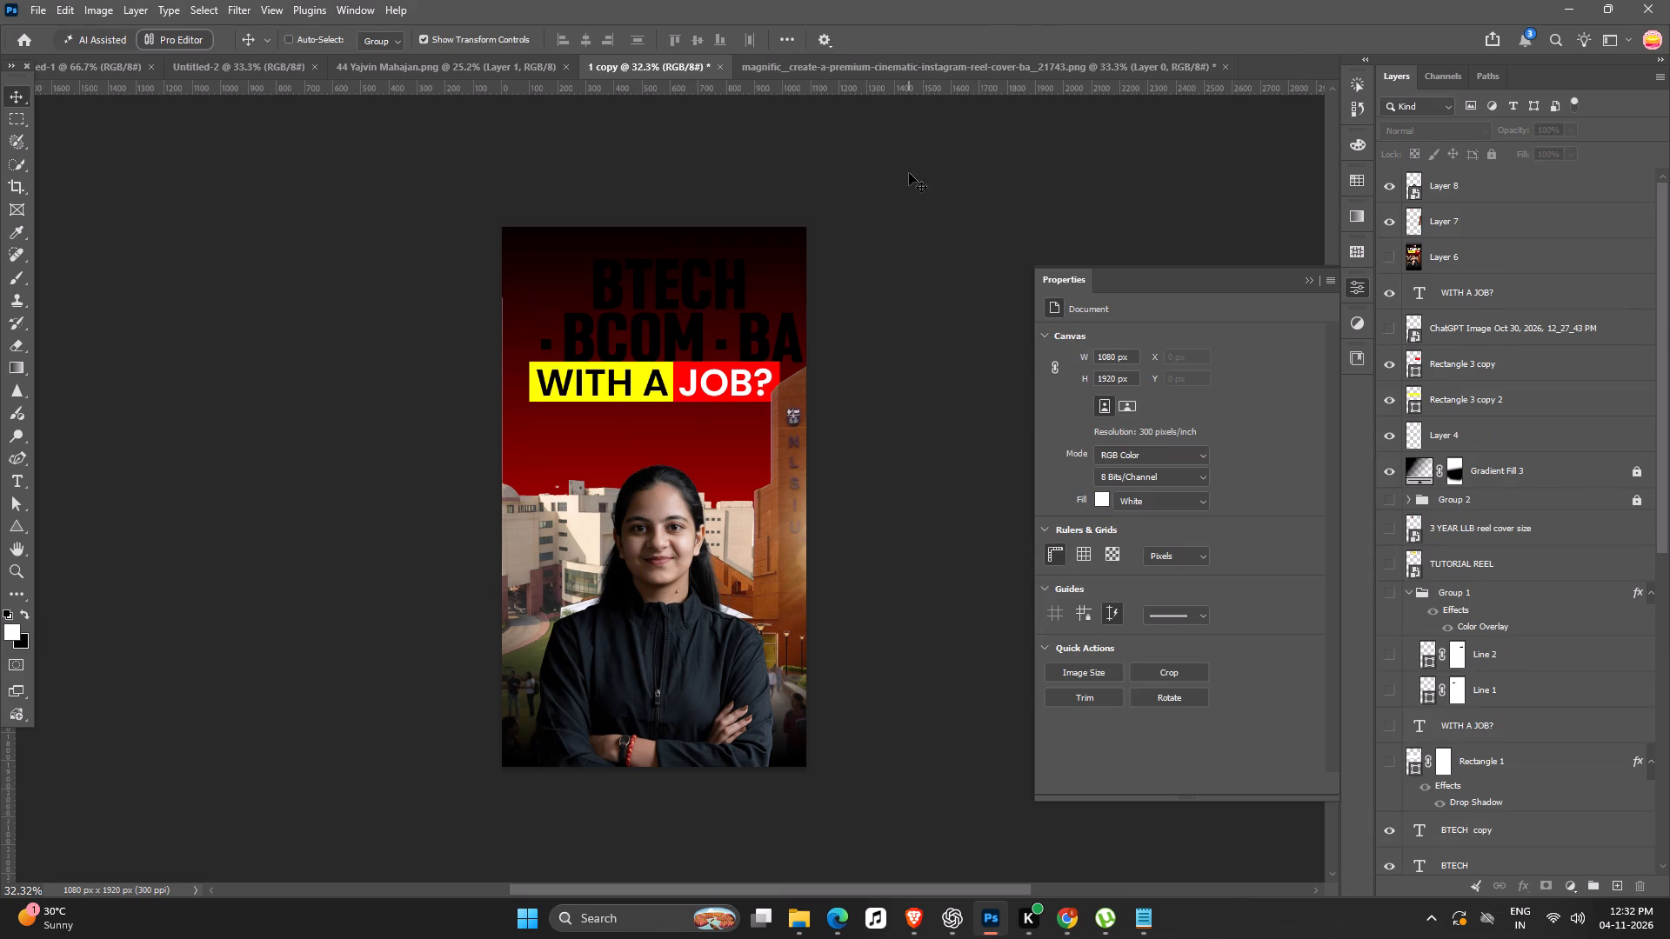
Undo the split of the title text, going back to the single-line "BTECH • BCOM • BA" text layer.
{"action": "key", "text": "ctrl+z"}
{"action": "key", "text": "ctrl+z"}
{"action": "key", "text": "ctrl+z"}
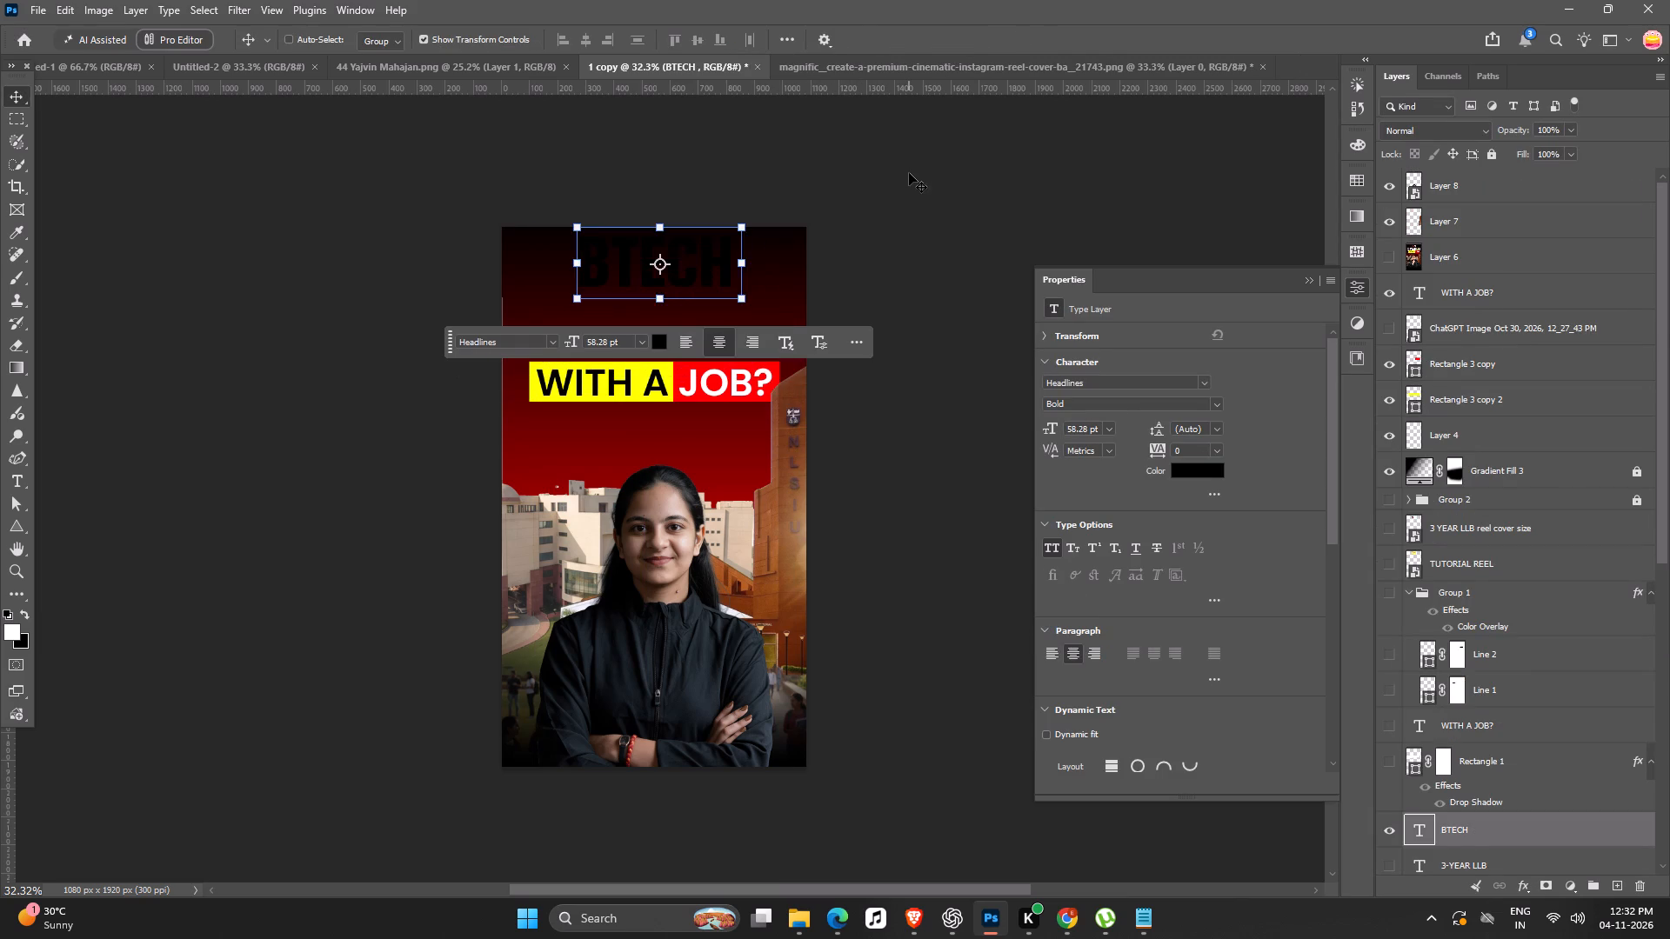
{"action": "key", "text": "ctrl+z"}
{"action": "key", "text": "ctrl+z"}
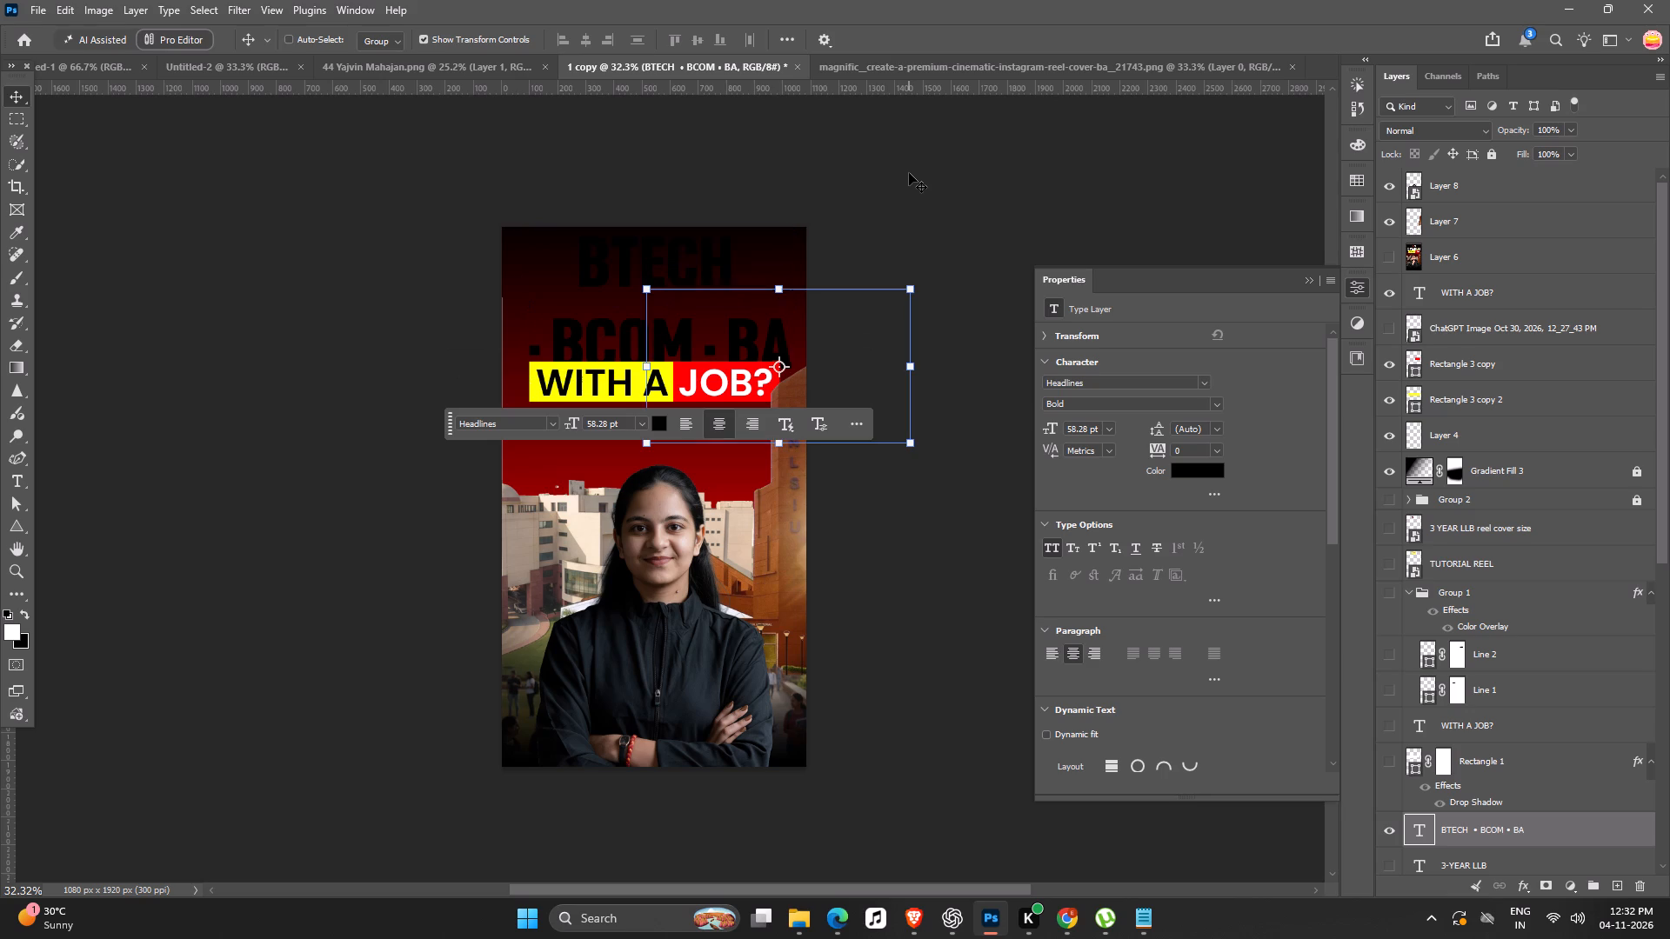
{"action": "left_click_drag", "start_coordinate": [773, 335], "coordinate": [669, 335]}
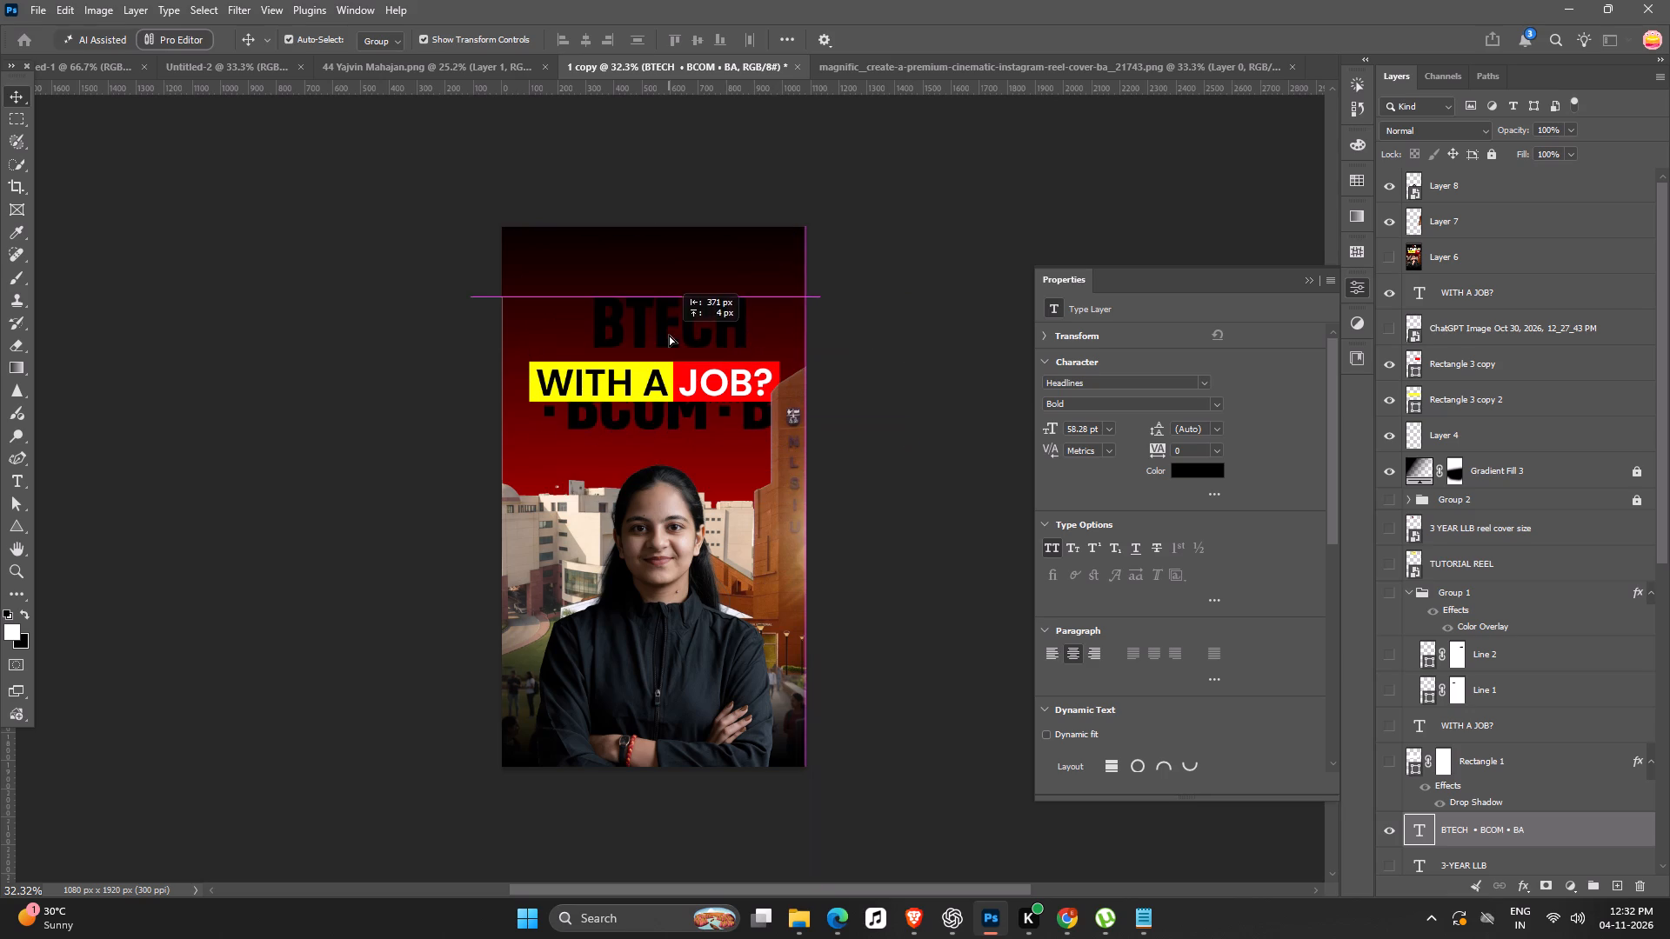
{"action": "left_click_drag", "start_coordinate": [669, 335], "coordinate": [665, 250]}
{"action": "key", "text": "ctrl+z"}
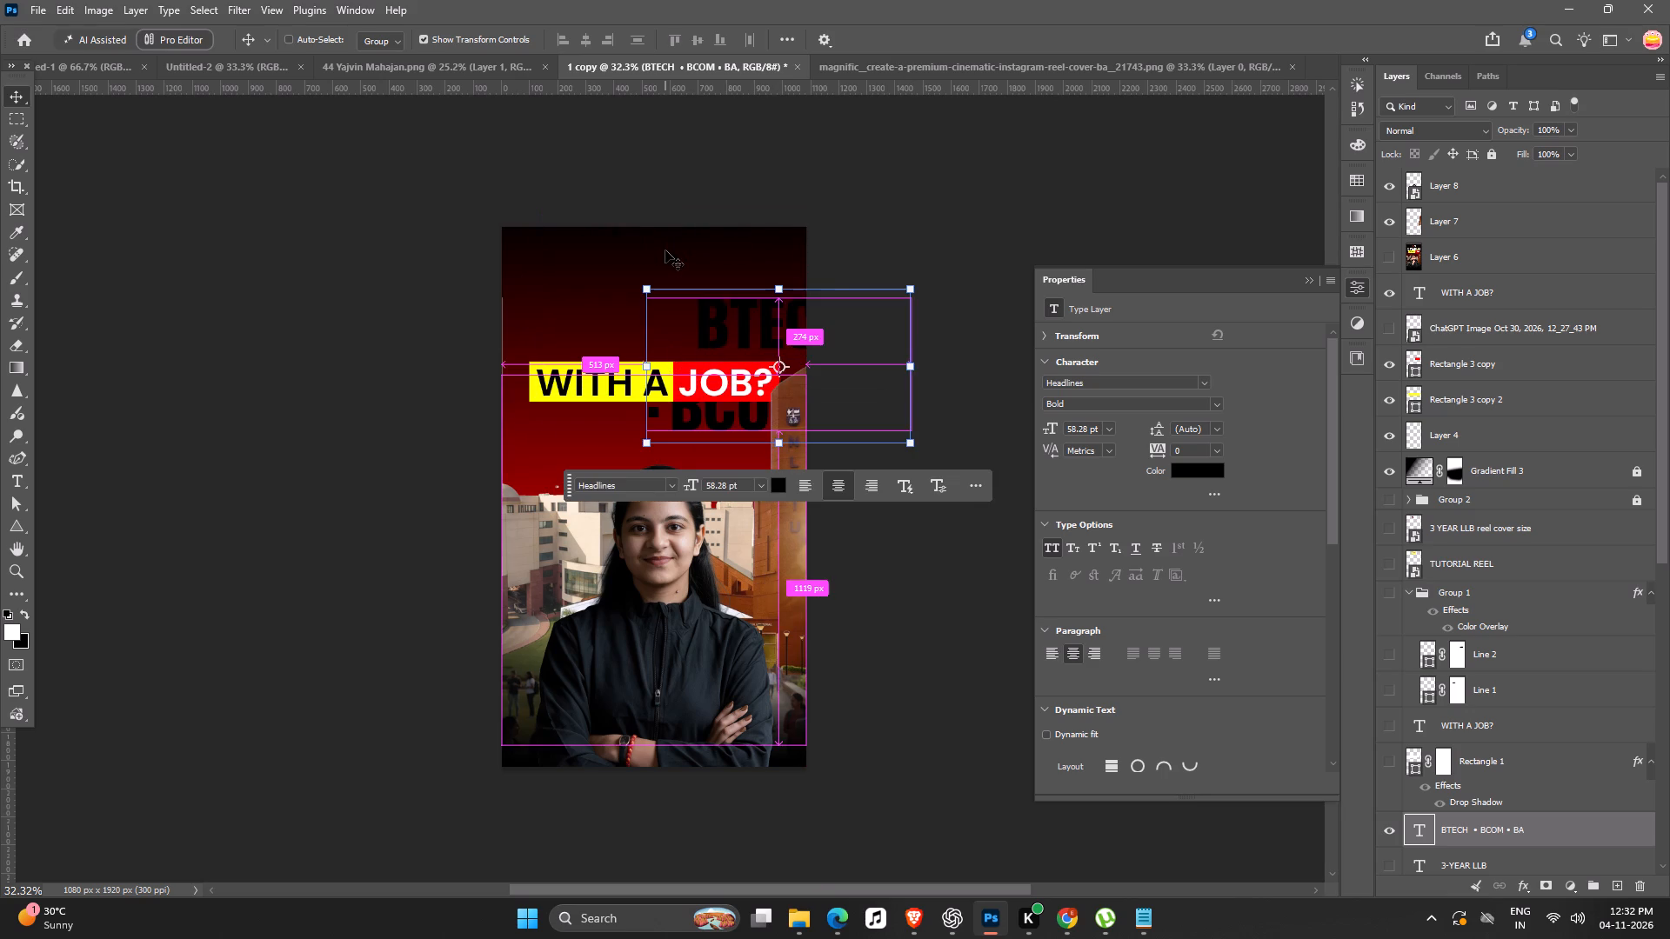
{"action": "key", "text": "ctrl+z"}
Shift the single-line "BTECH • BCOM • BA" title to the left and recolour it white.
{"action": "left_click_drag", "start_coordinate": [702, 308], "coordinate": [631, 327]}
{"action": "key", "text": "alt+BackSpace"}
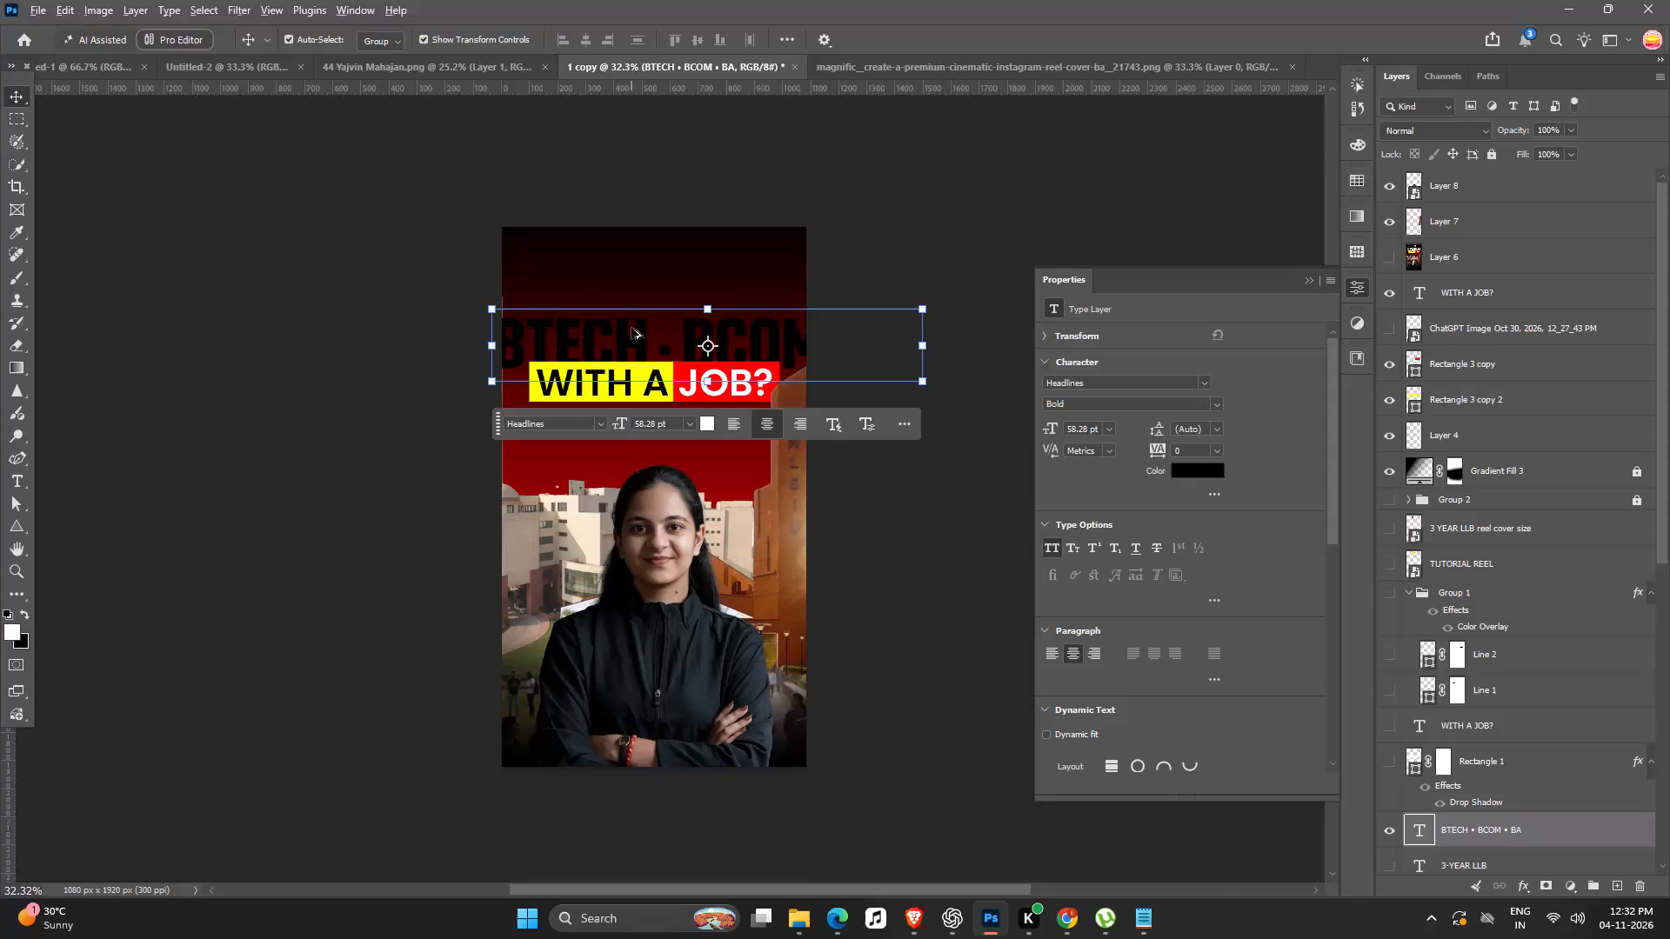
Scale the "BTECH • BCOM • BA" line to about 61% and place it above the WITH A JOB? banner.
{"action": "left_click_drag", "start_coordinate": [922, 310], "coordinate": [852, 307], "text": "alt"}
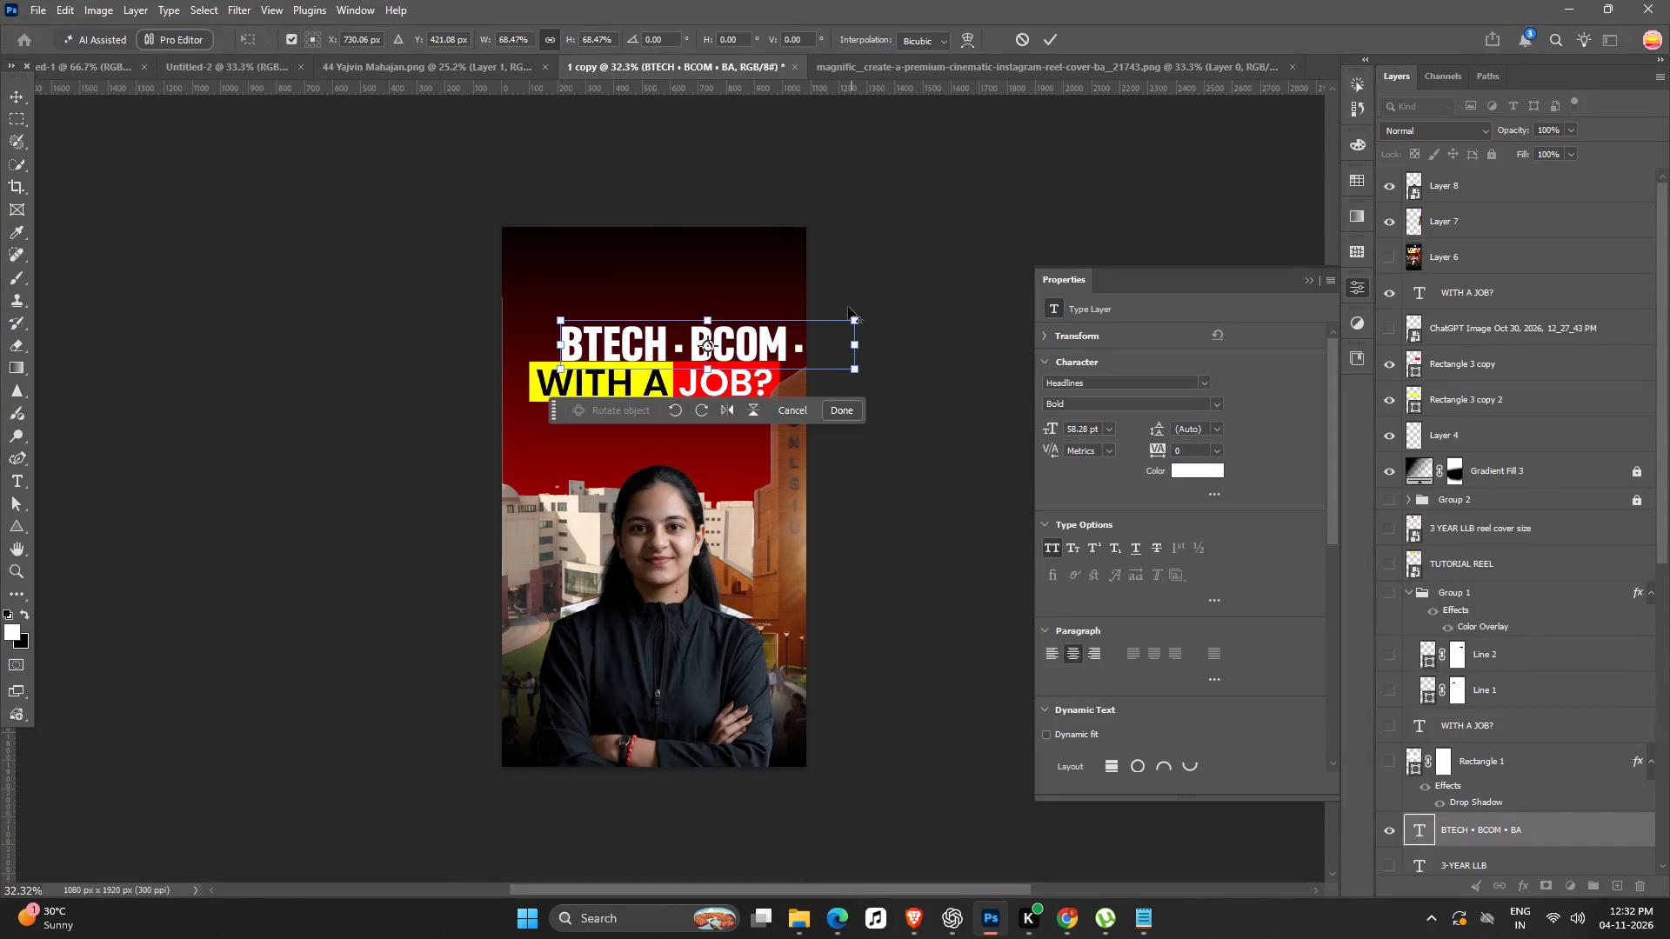
{"action": "left_click_drag", "start_coordinate": [789, 332], "coordinate": [725, 296]}
{"action": "left_click_drag", "start_coordinate": [793, 282], "coordinate": [763, 283], "text": "alt"}
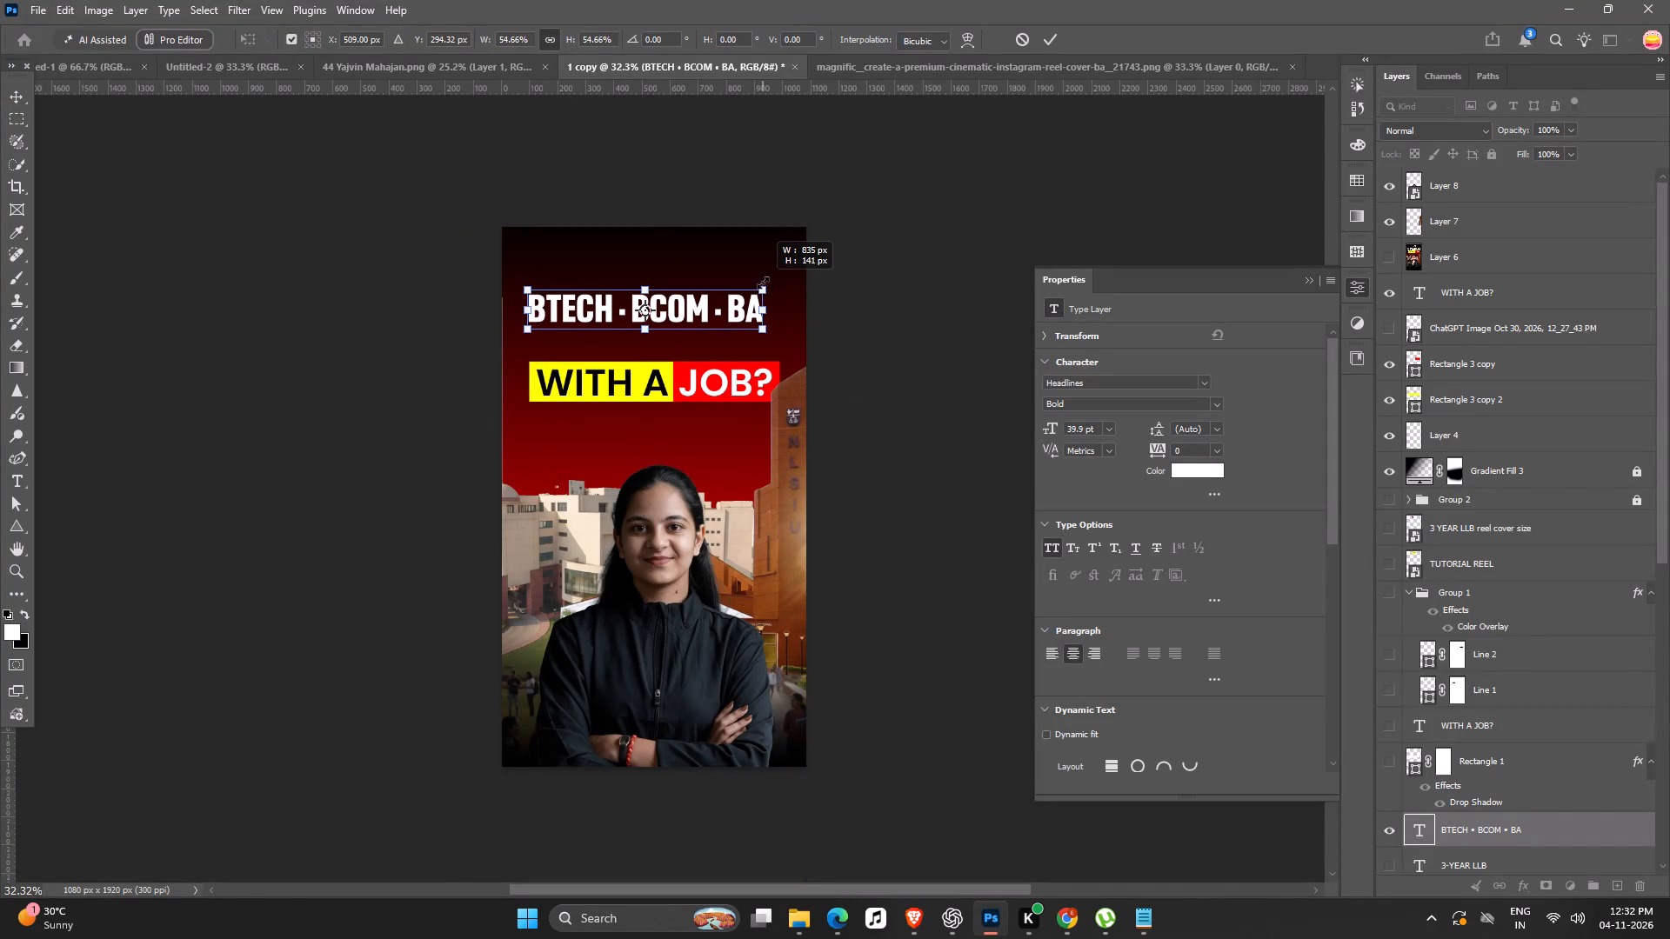
{"action": "left_click_drag", "start_coordinate": [763, 283], "coordinate": [776, 283], "text": "alt"}
{"action": "left_click_drag", "start_coordinate": [698, 317], "coordinate": [713, 322]}
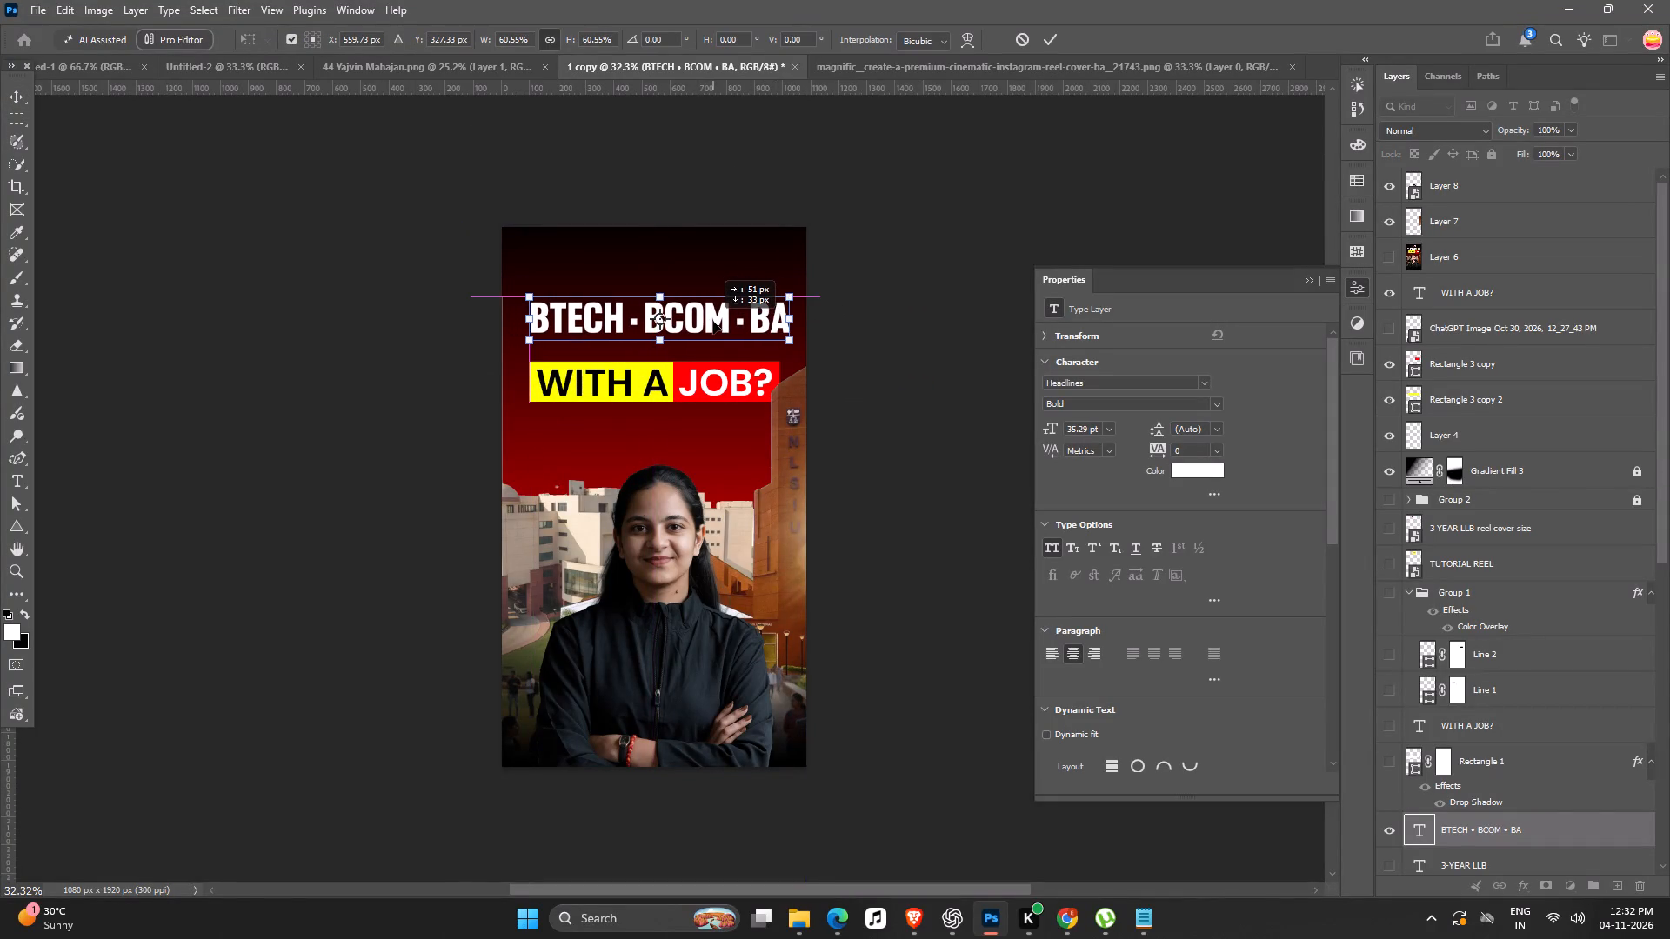
{"action": "left_click_drag", "start_coordinate": [713, 322], "coordinate": [711, 322]}
{"action": "key", "text": "Return"}
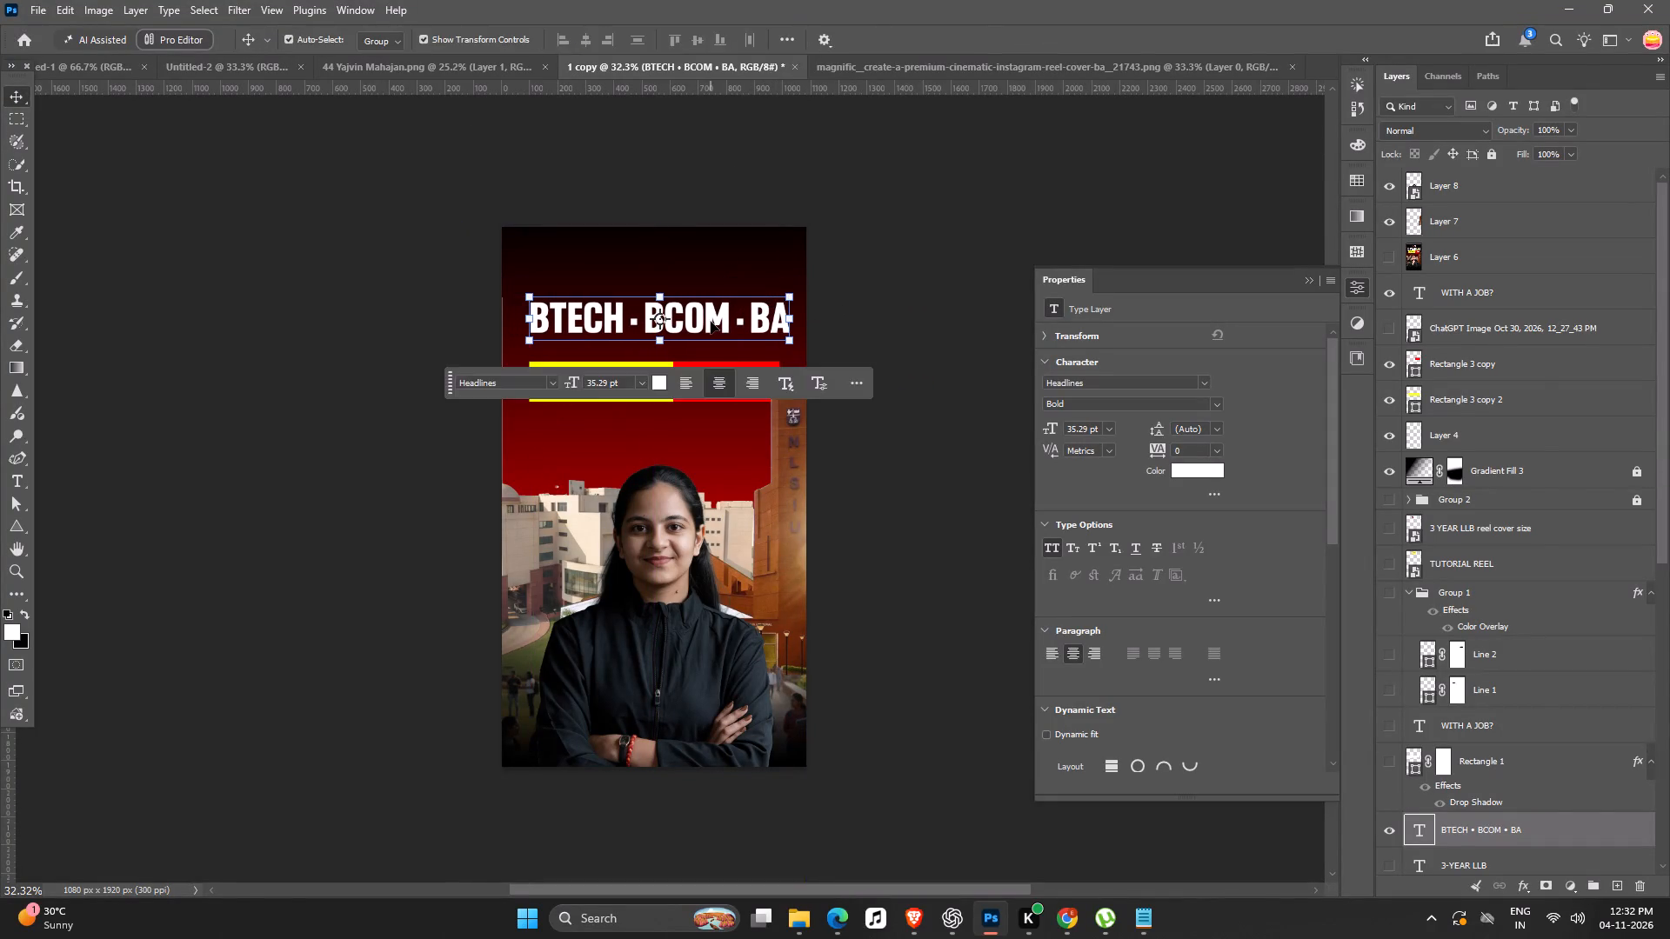
Switch to the design sheet in Chrome and copy the "LLB AFTER THIS?" line from cell B54.
{"action": "key", "text": "alt+Tab"}
{"action": "left_click", "coordinate": [281, 521]}
{"action": "left_click_drag", "start_coordinate": [250, 523], "coordinate": [285, 522]}
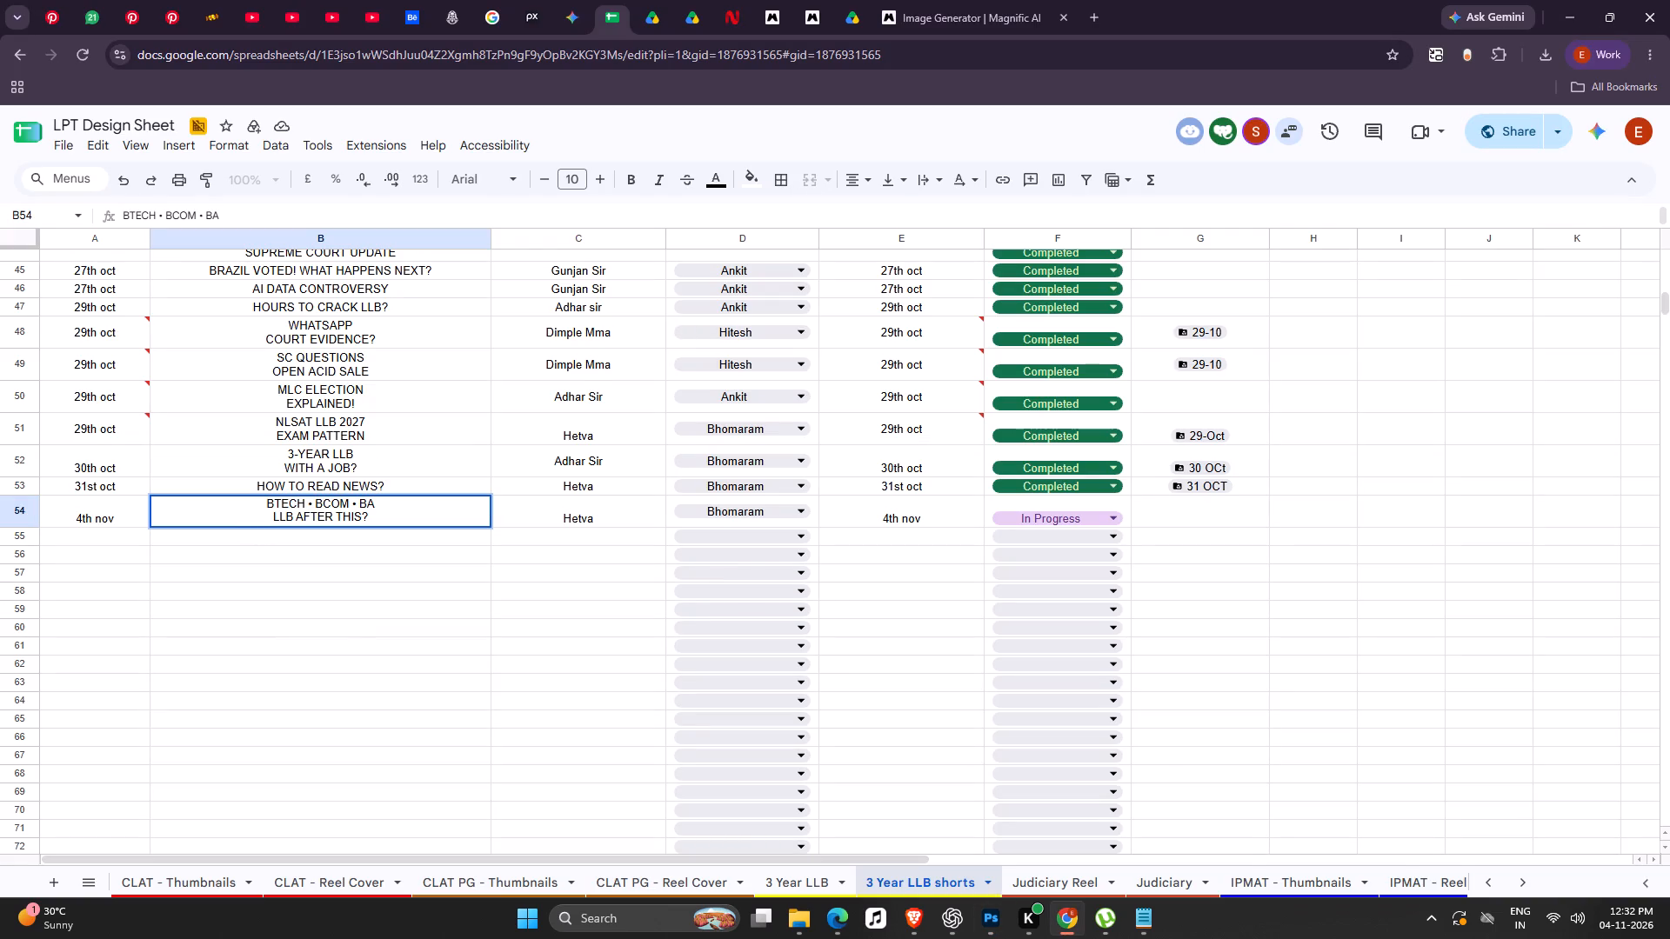
{"action": "left_click_drag", "start_coordinate": [285, 522], "coordinate": [285, 521]}
{"action": "left_click_drag", "start_coordinate": [260, 515], "coordinate": [380, 535]}
{"action": "key", "text": "ctrl+c"}
{"action": "key", "text": "ctrl+c"}
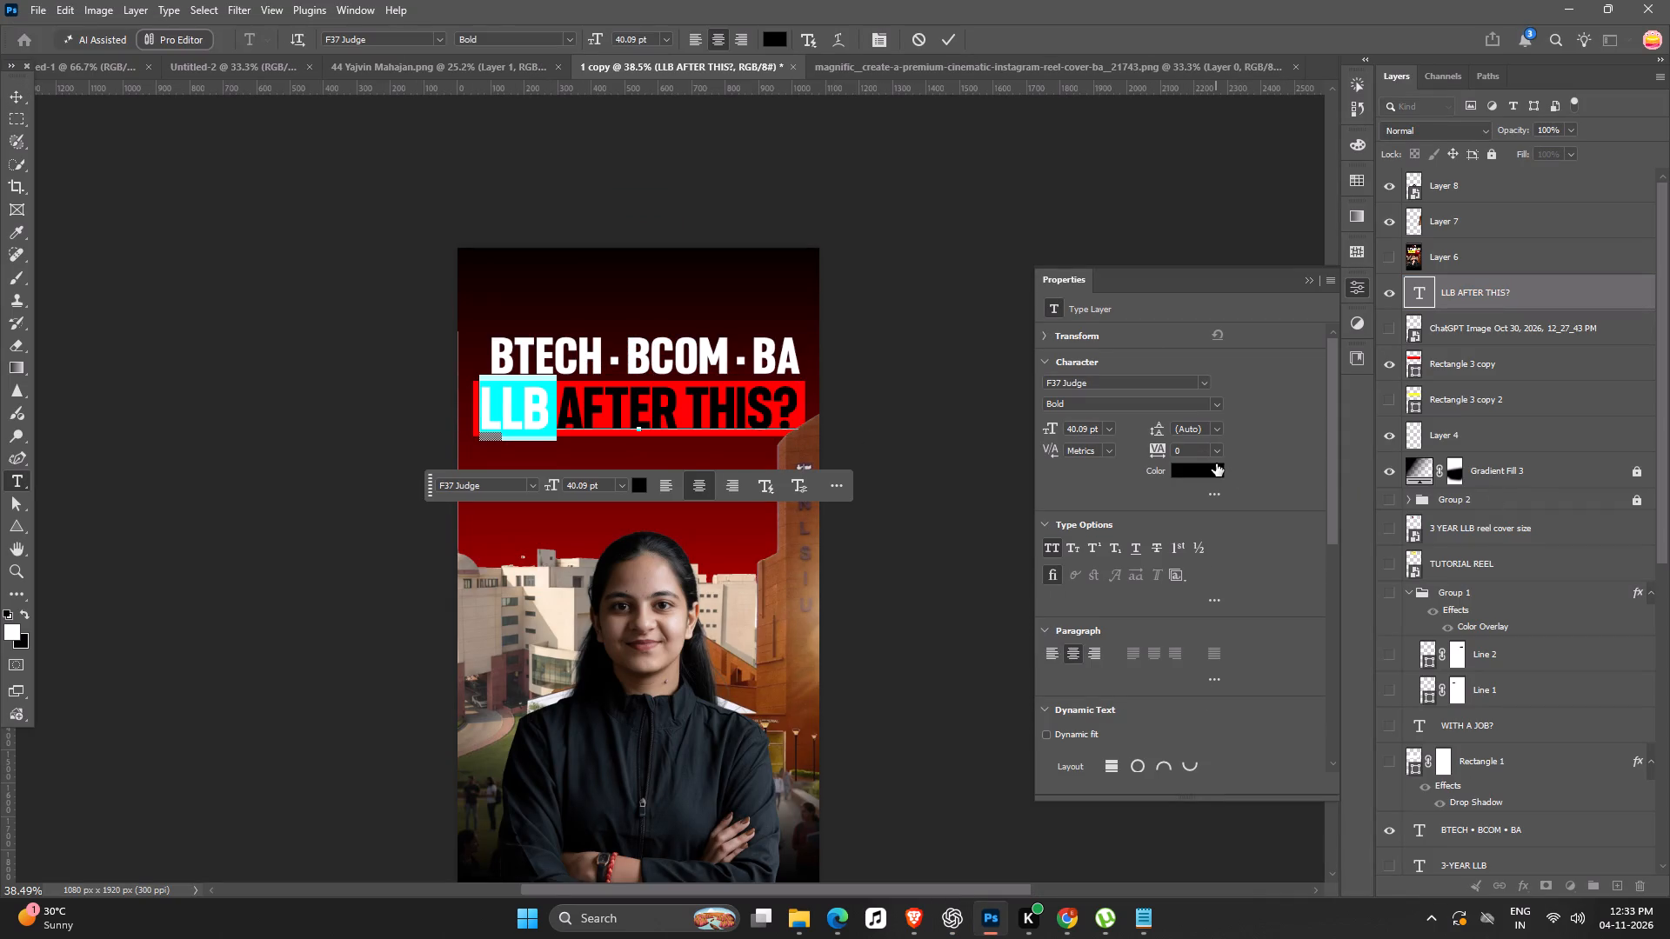
{"action": "left_click", "coordinate": [1214, 464]}
{"action": "left_click", "coordinate": [1306, 742]}
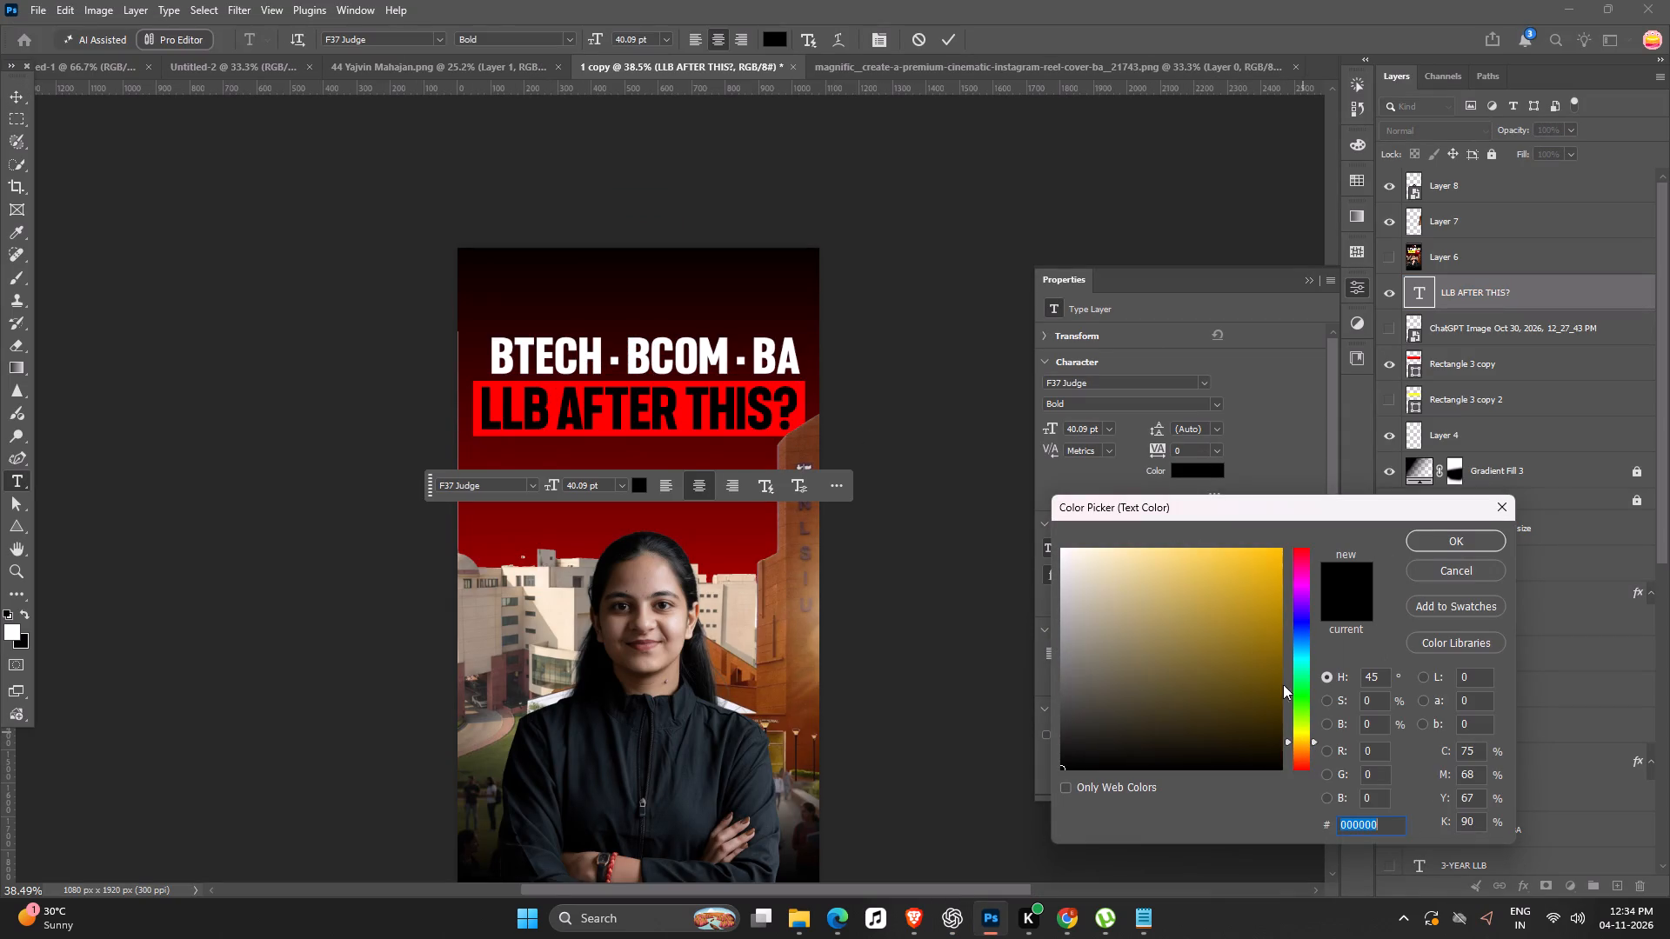
{"action": "left_click_drag", "start_coordinate": [1260, 595], "coordinate": [1311, 497]}
{"action": "left_click", "coordinate": [1306, 730]}
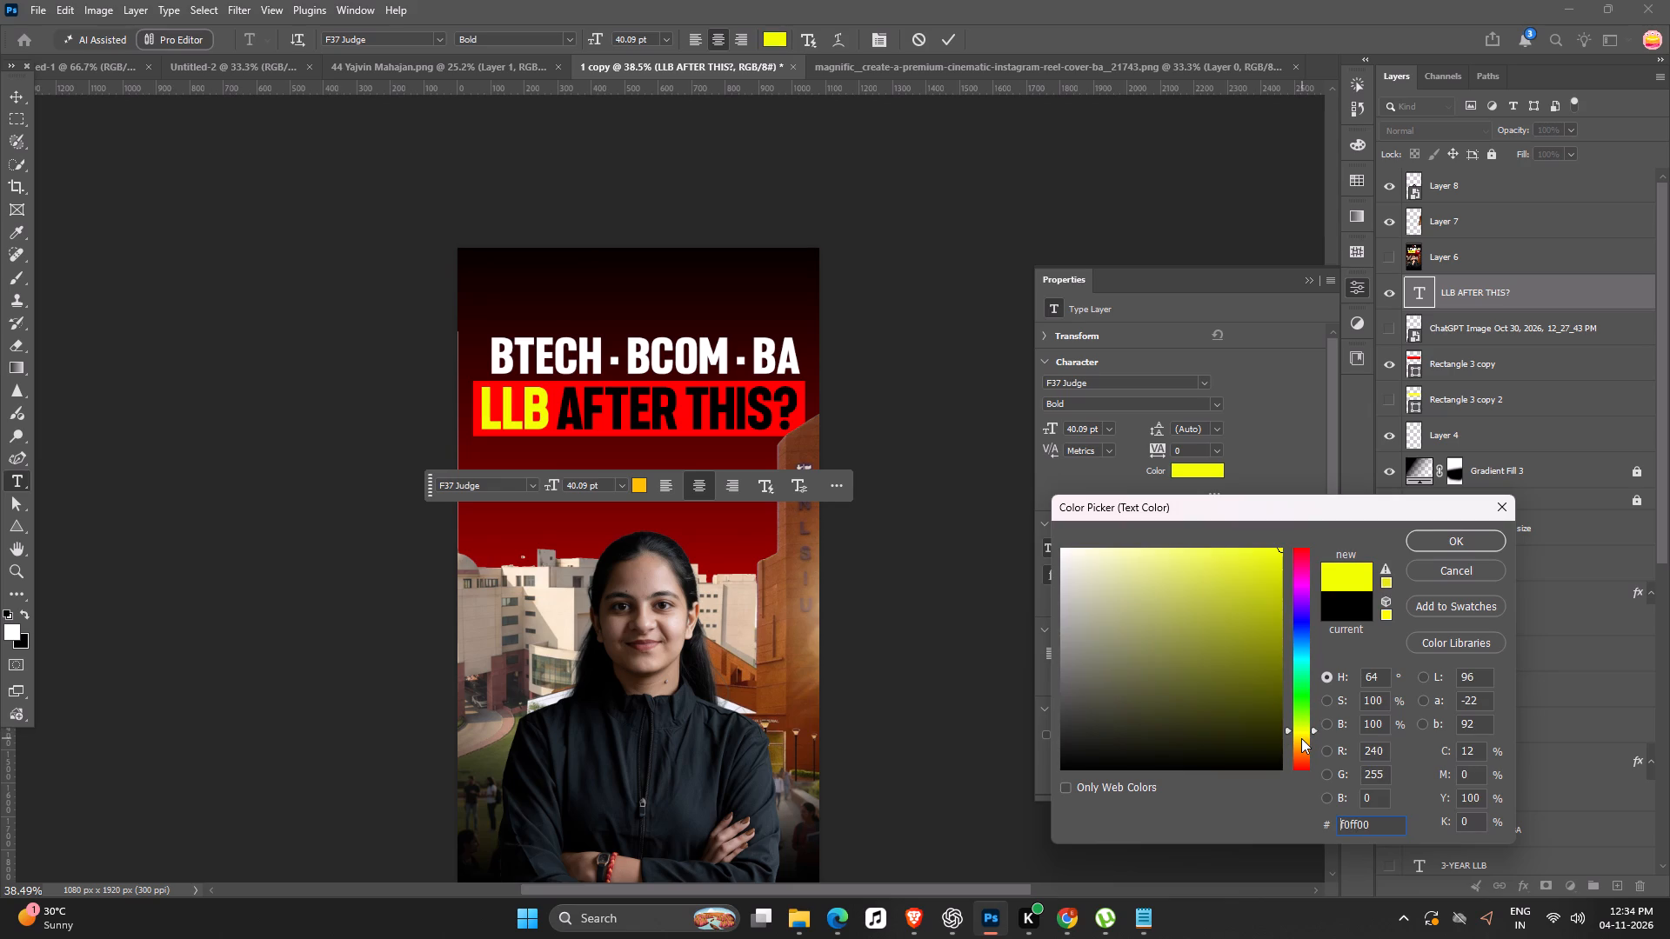
{"action": "left_click", "coordinate": [1301, 741]}
{"action": "left_click", "coordinate": [1301, 741]}
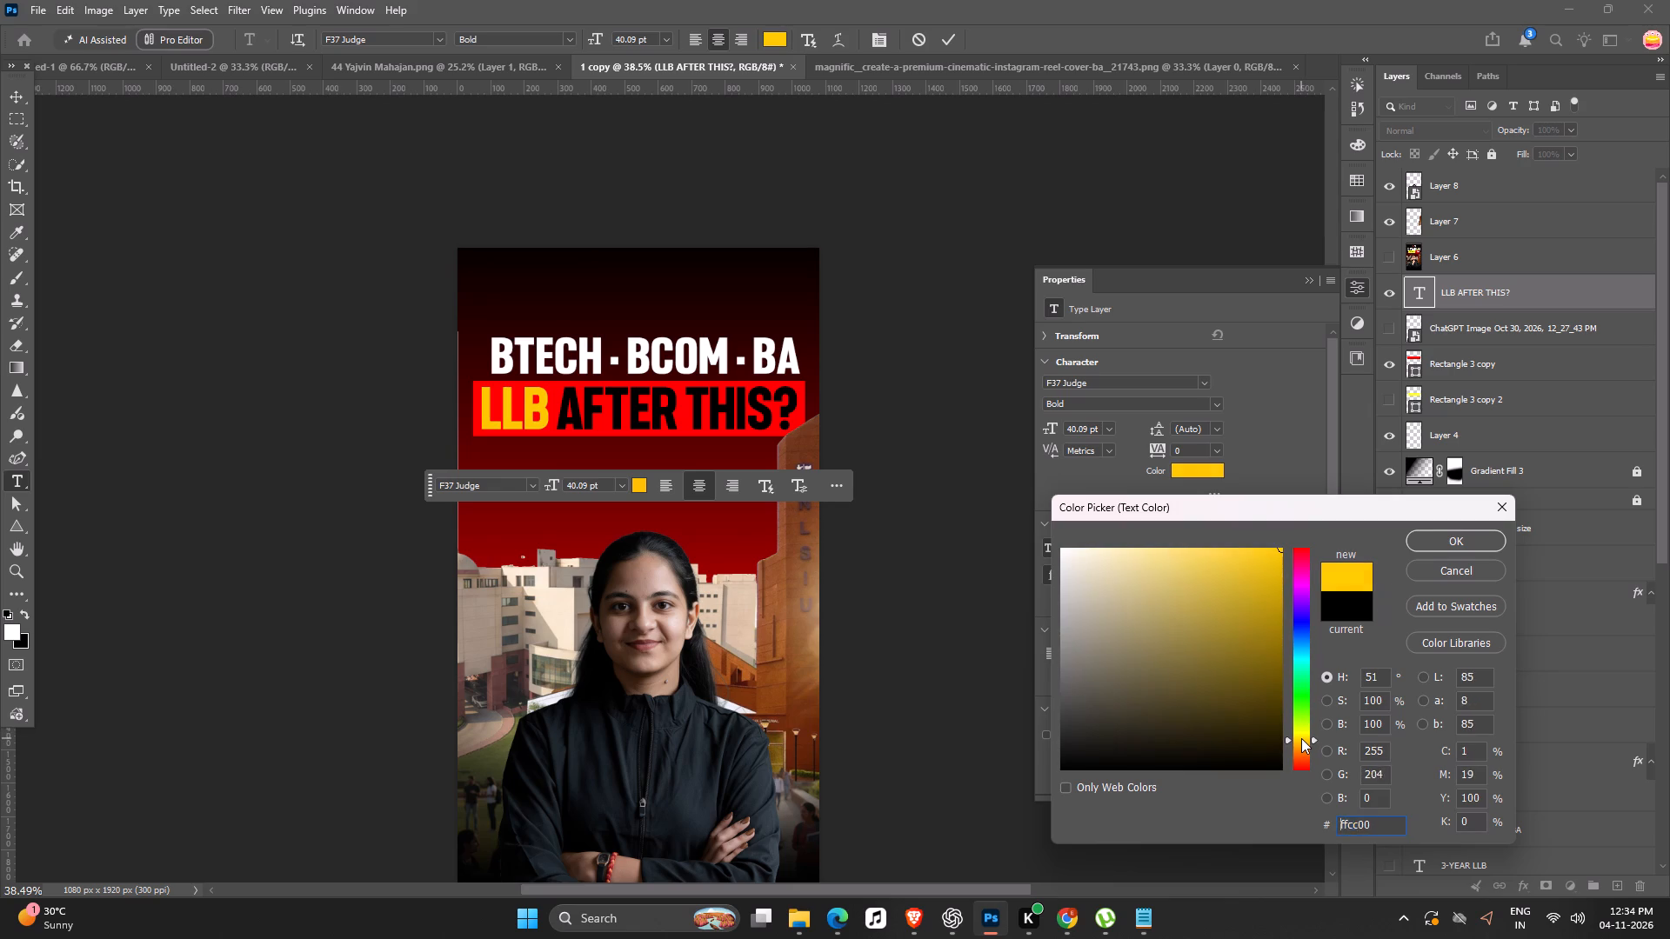
{"action": "left_click", "coordinate": [1450, 542]}
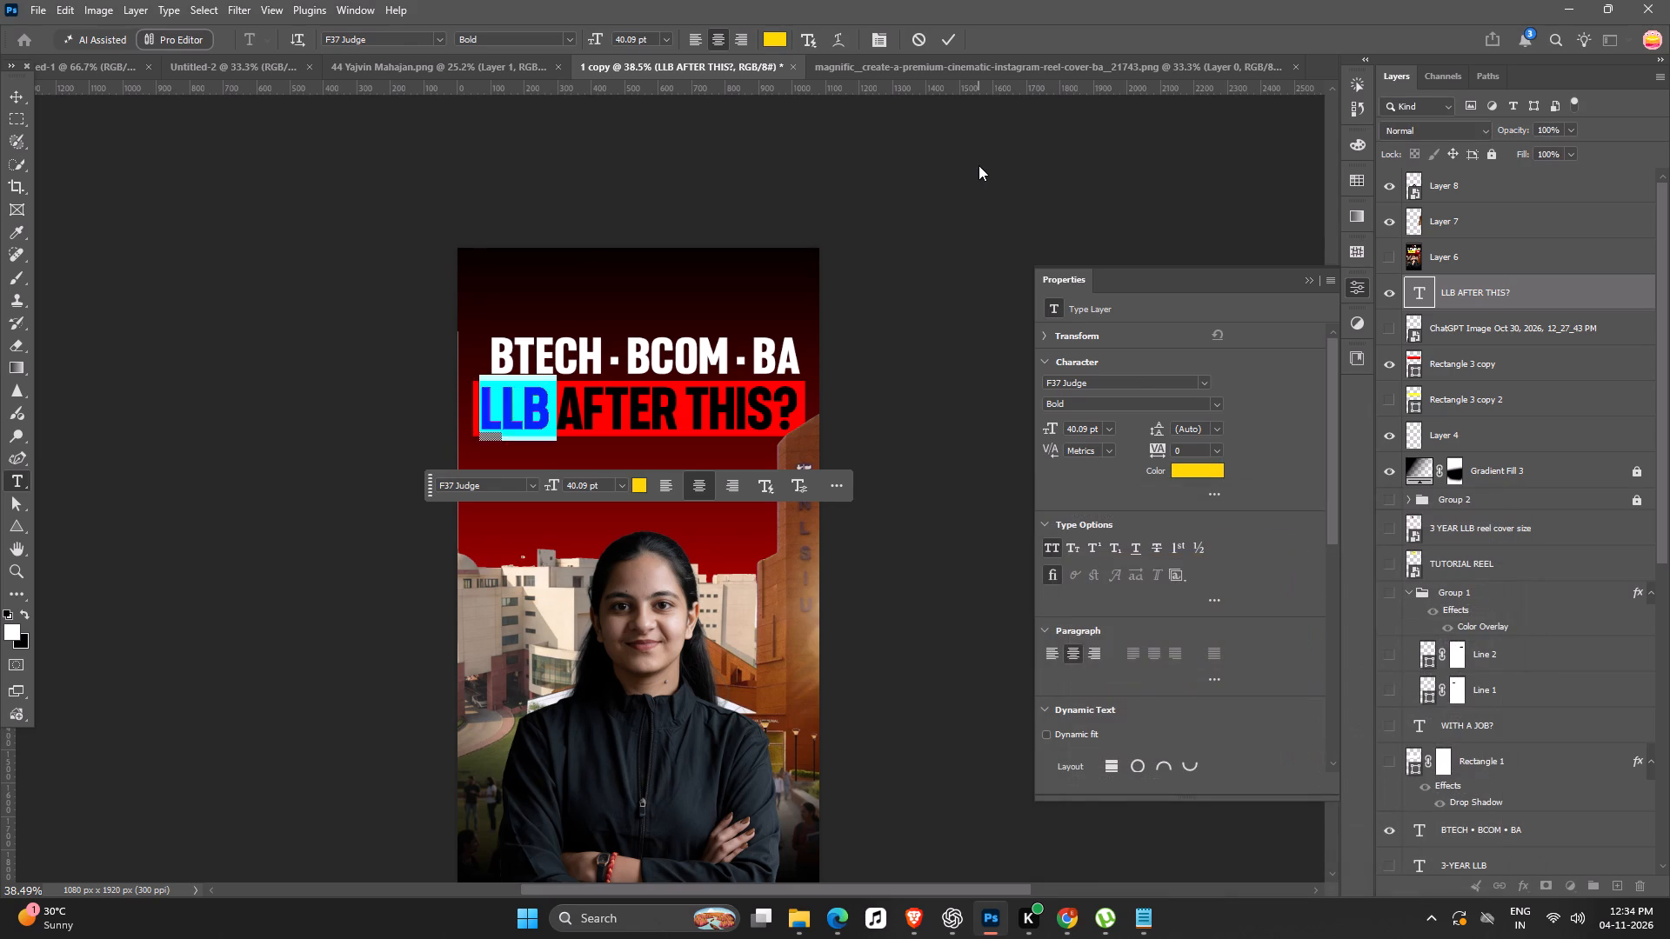
{"action": "left_click", "coordinate": [979, 165]}
Colour the words "AFTER THIS" in the title white, leaving out the question mark, following the ChatGPT reference cover.
{"action": "key", "text": "alt+Tab"}
{"action": "key", "text": "alt+Tab"}
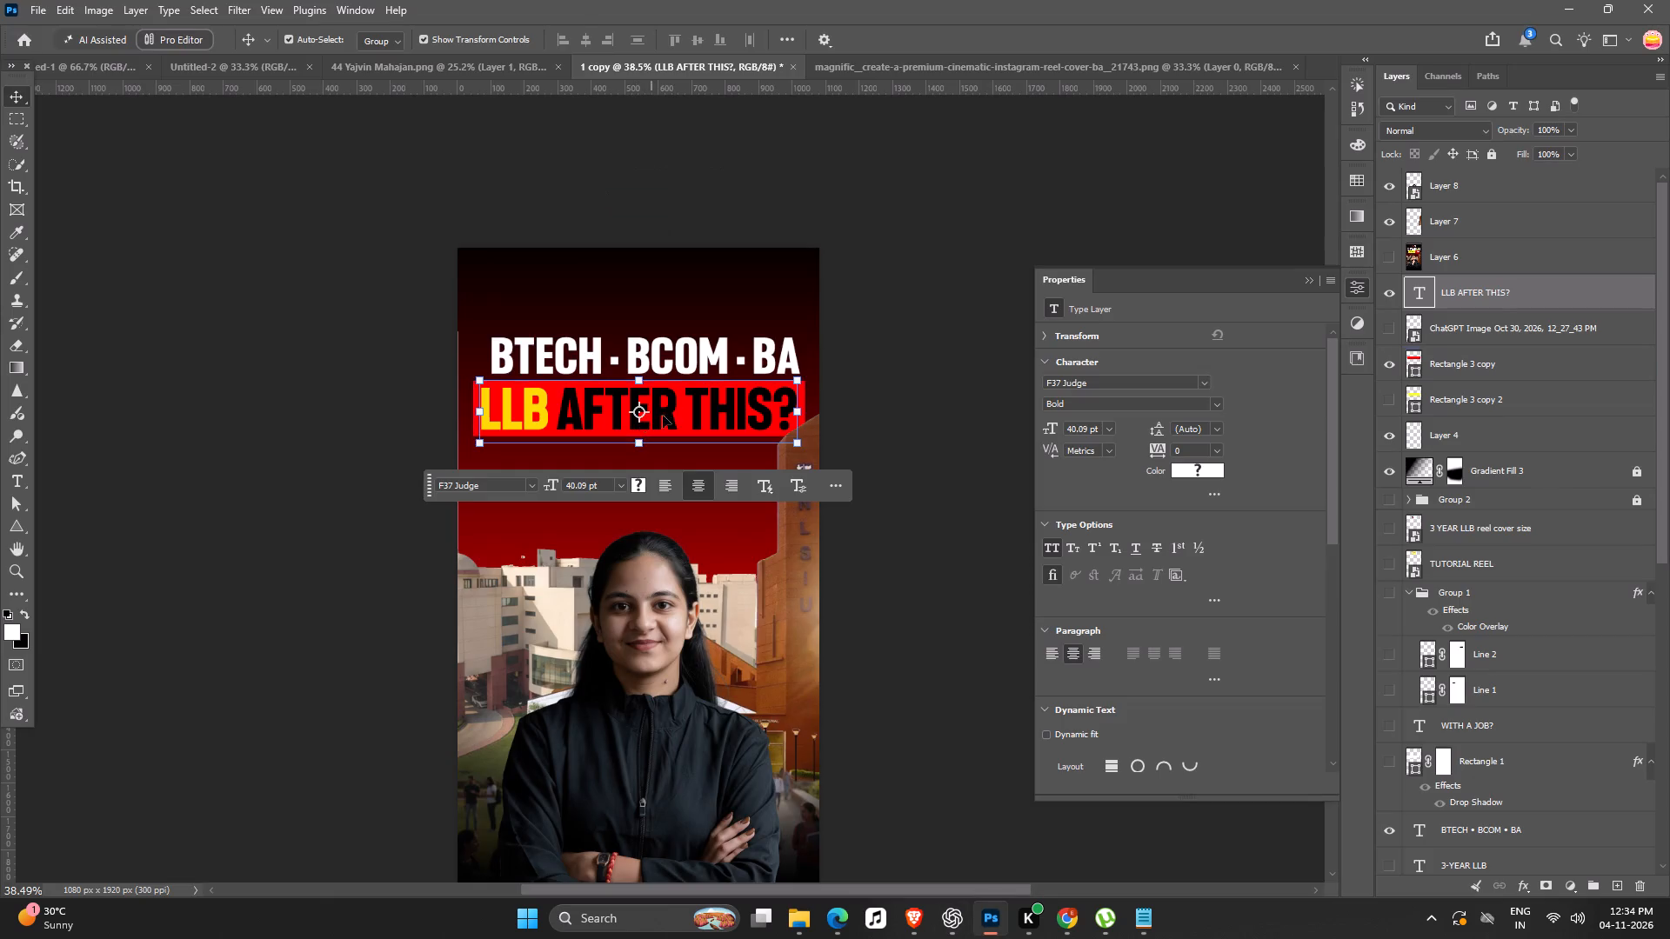
{"action": "triple_click", "coordinate": [680, 415]}
{"action": "left_click", "coordinate": [680, 415]}
{"action": "left_click_drag", "start_coordinate": [563, 396], "coordinate": [781, 396]}
{"action": "left_click", "coordinate": [1207, 472]}
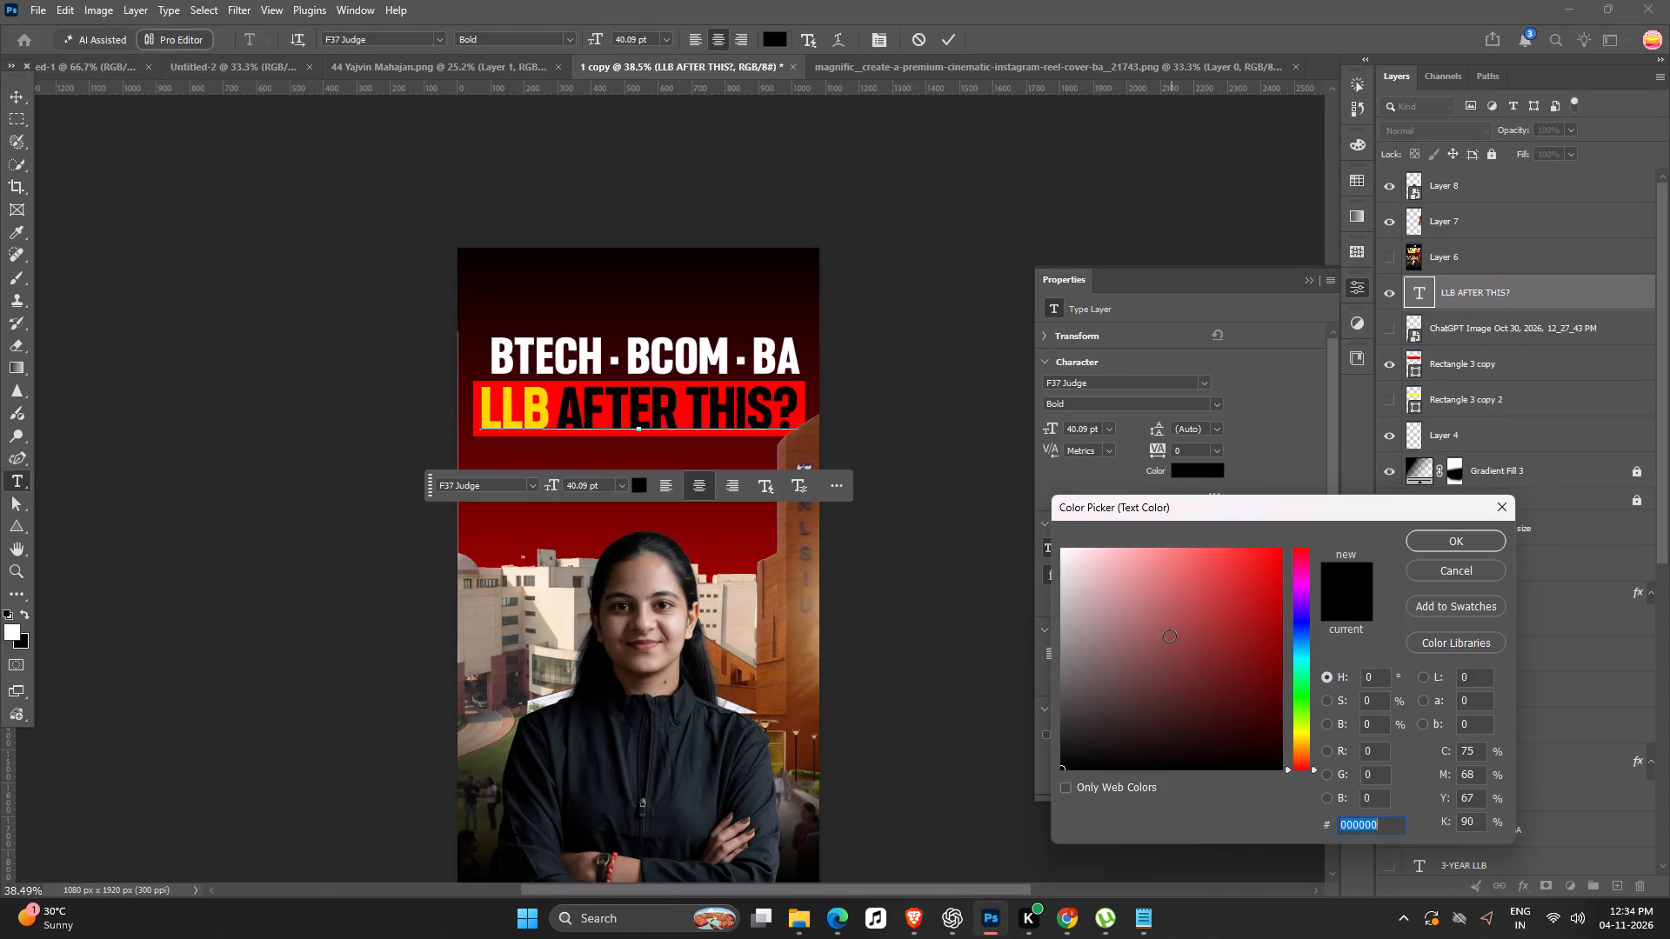
{"action": "left_click_drag", "start_coordinate": [1133, 616], "coordinate": [921, 446]}
{"action": "left_click", "coordinate": [1430, 539]}
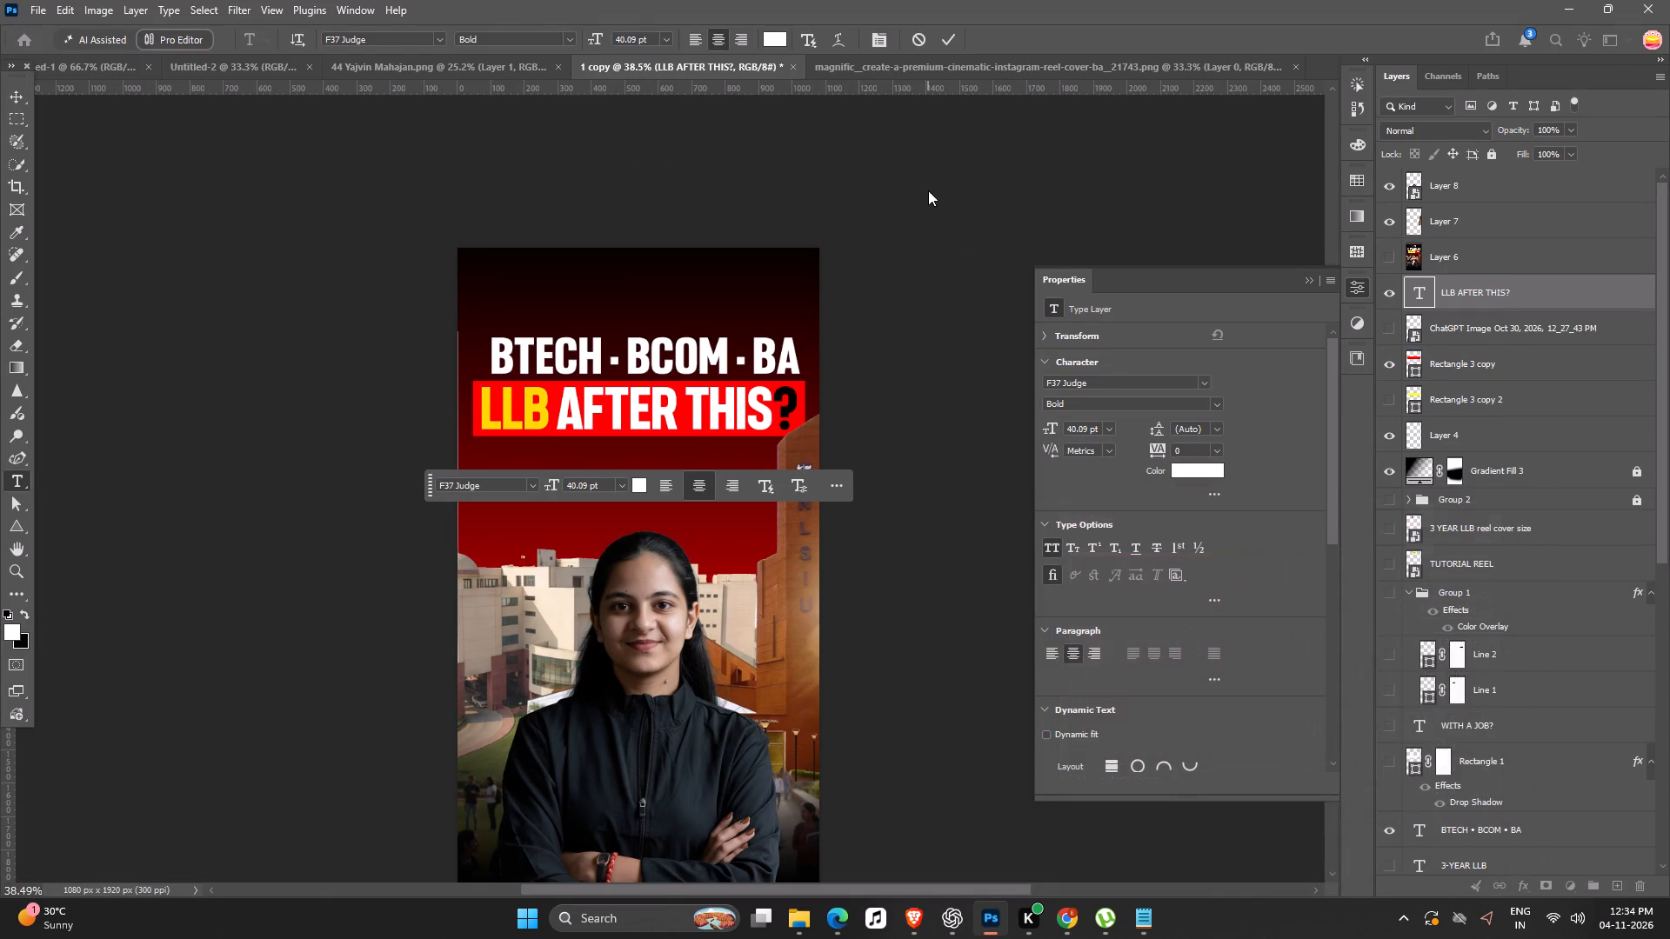
{"action": "left_click", "coordinate": [928, 190]}
Colour the question mark after "AFTER THIS" with the golden yellow sampled from the word "LLB".
{"action": "key", "text": "alt+Tab"}
{"action": "key", "text": "alt+Tab"}
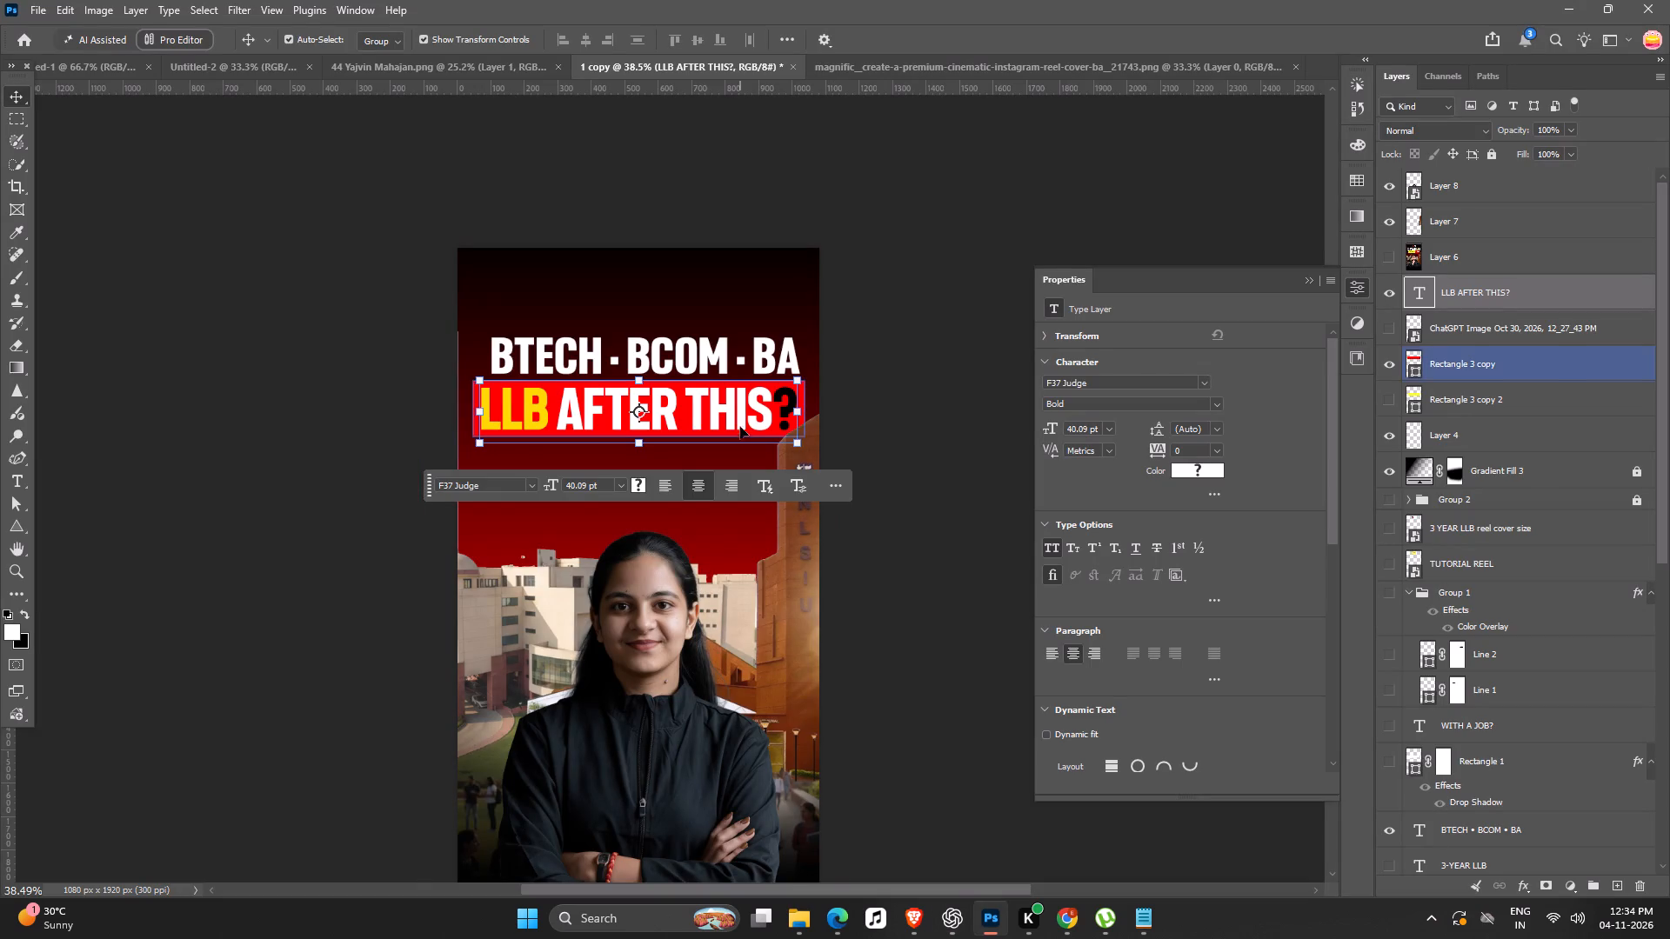
{"action": "triple_click", "coordinate": [733, 410]}
{"action": "left_click", "coordinate": [733, 410]}
{"action": "left_click_drag", "start_coordinate": [772, 413], "coordinate": [815, 423]}
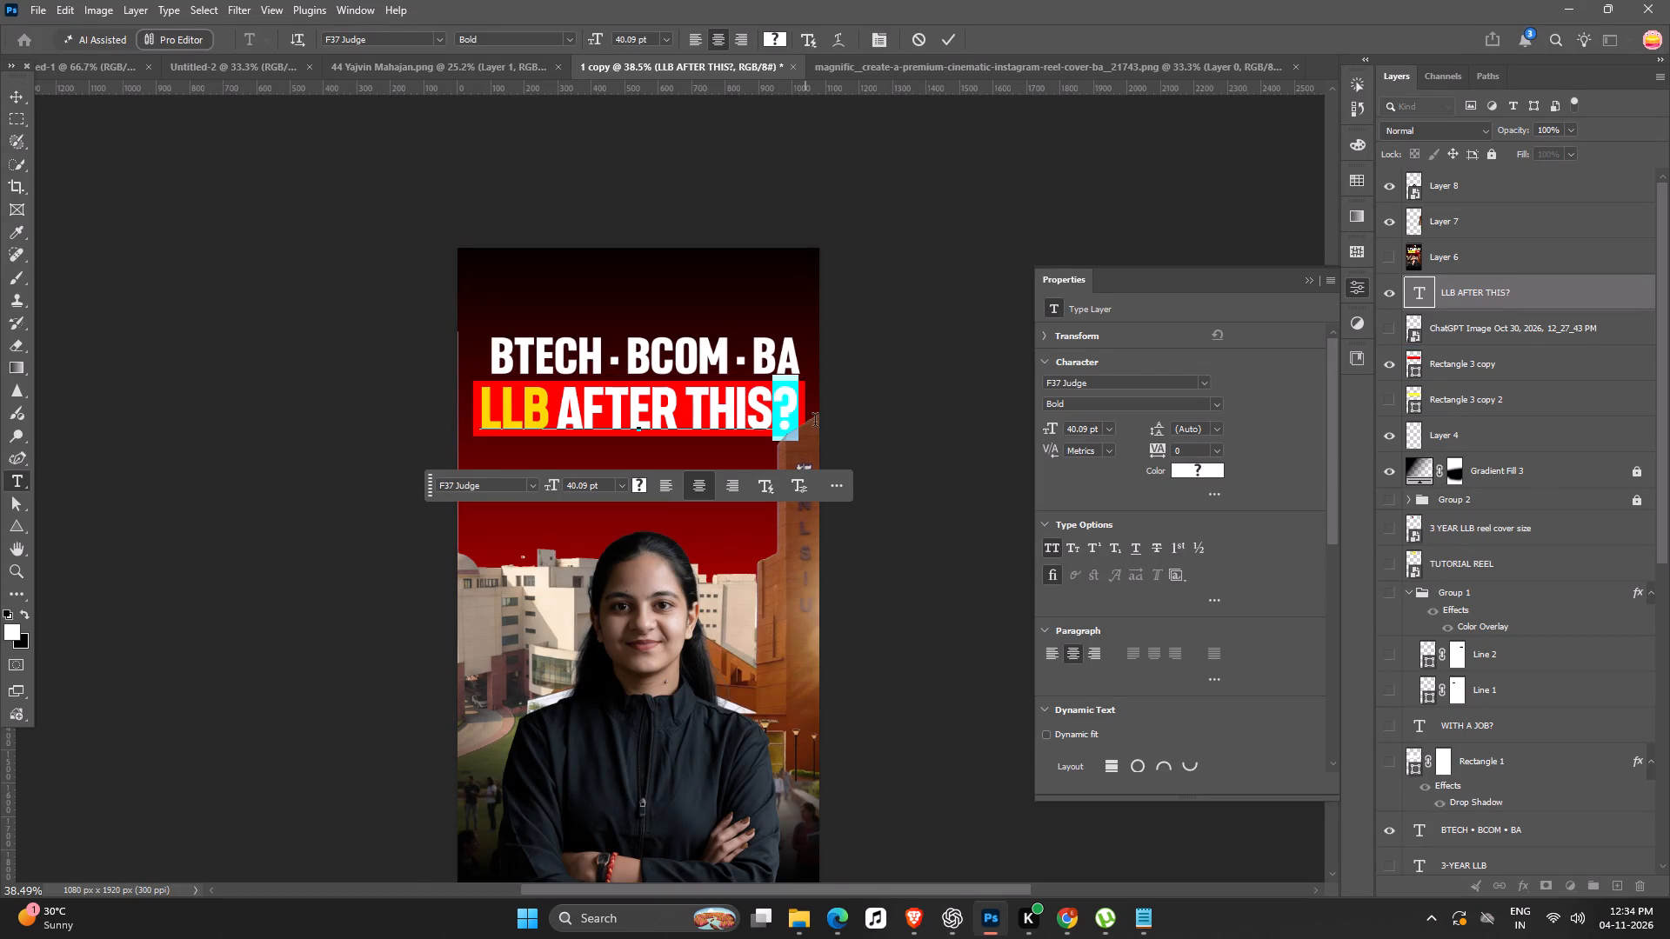
{"action": "left_click_drag", "start_coordinate": [815, 423], "coordinate": [826, 423]}
{"action": "left_click_drag", "start_coordinate": [1206, 468], "coordinate": [1193, 468]}
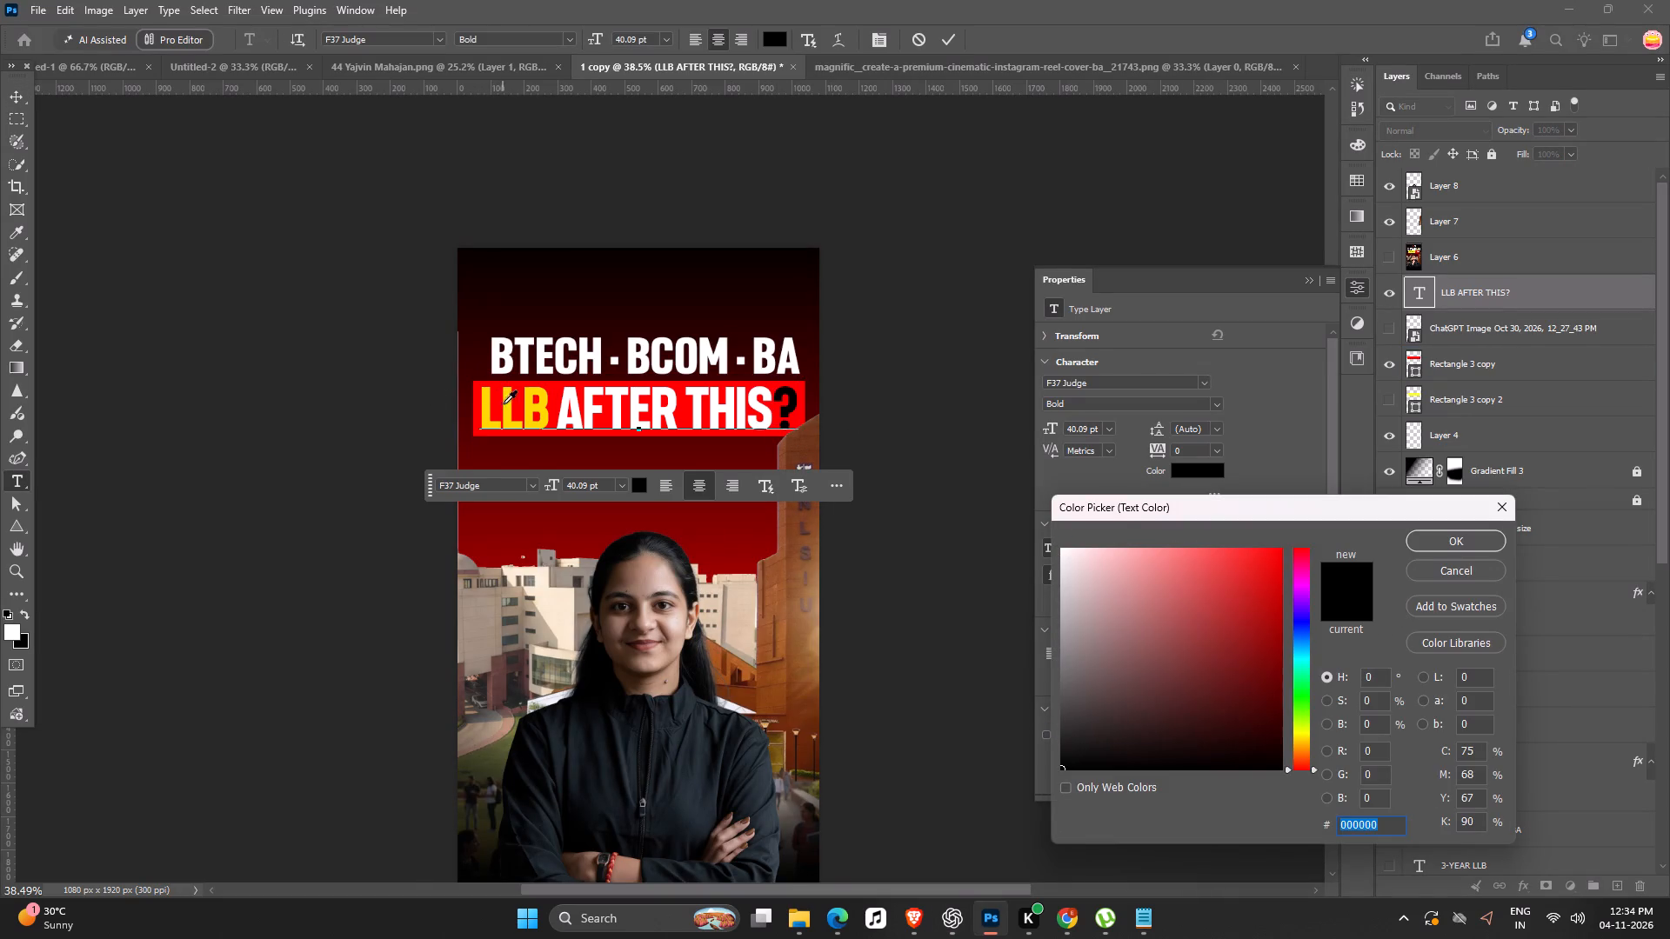
{"action": "left_click", "coordinate": [506, 405]}
{"action": "key", "text": "Return"}
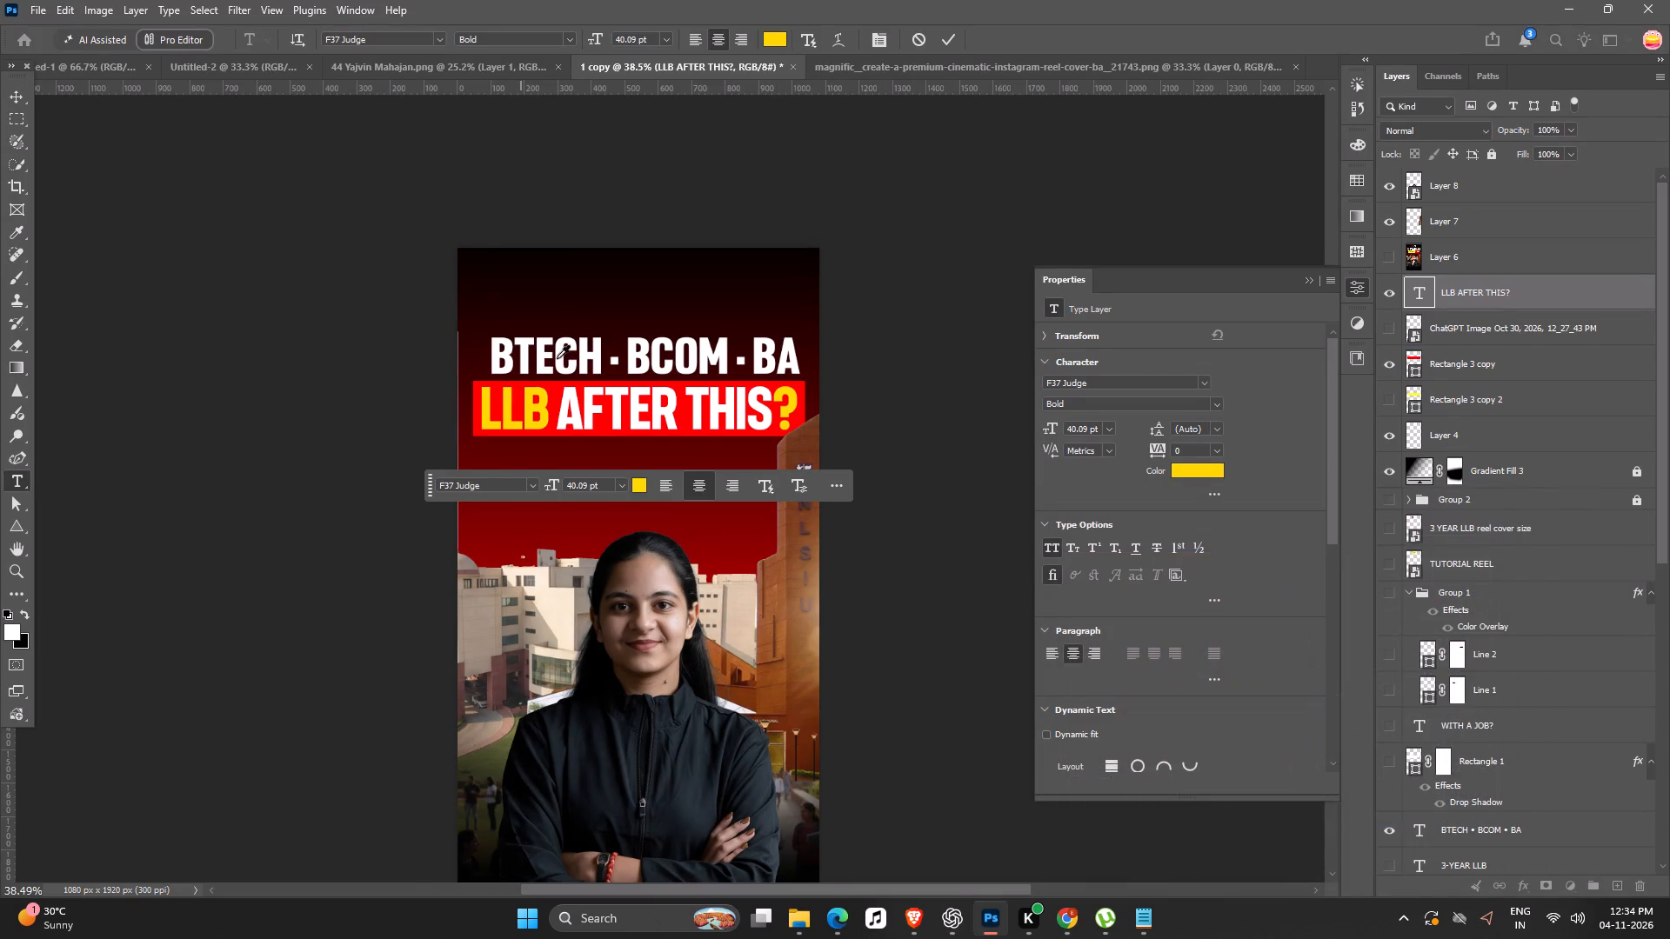
{"action": "left_click", "coordinate": [17, 90]}
{"action": "left_click", "coordinate": [17, 103]}
{"action": "left_click_drag", "start_coordinate": [192, 314], "coordinate": [206, 339]}
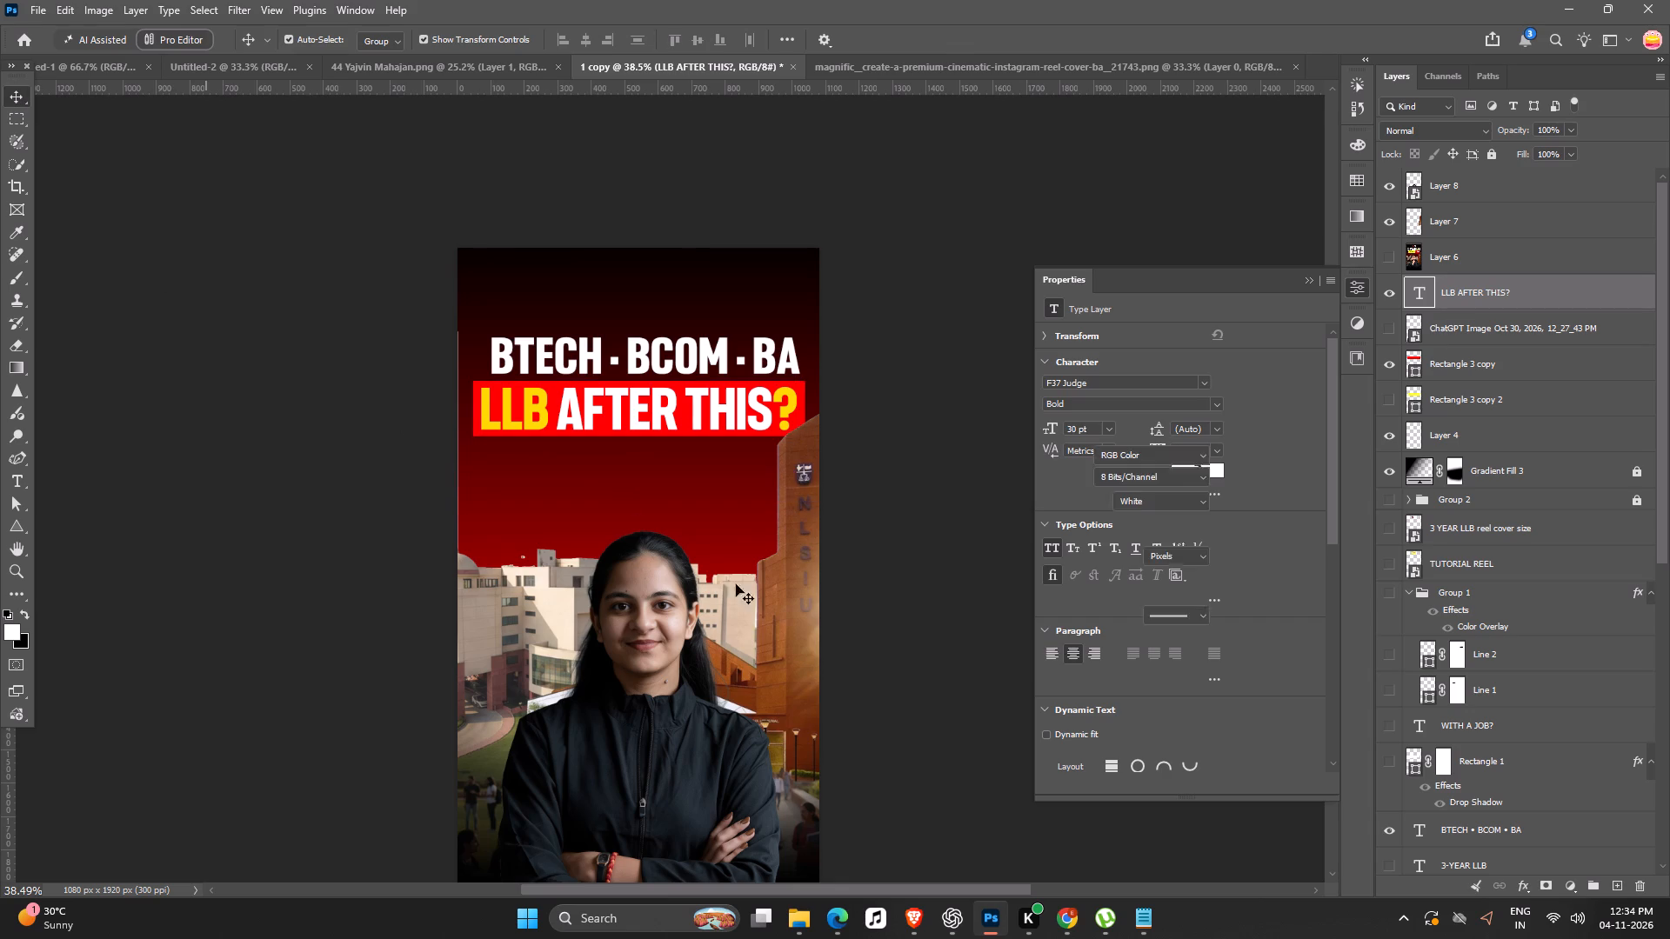
Compare the whole cover with the ChatGPT reference image.
{"action": "key", "text": "alt+Tab"}
{"action": "key", "text": "alt+Tab"}
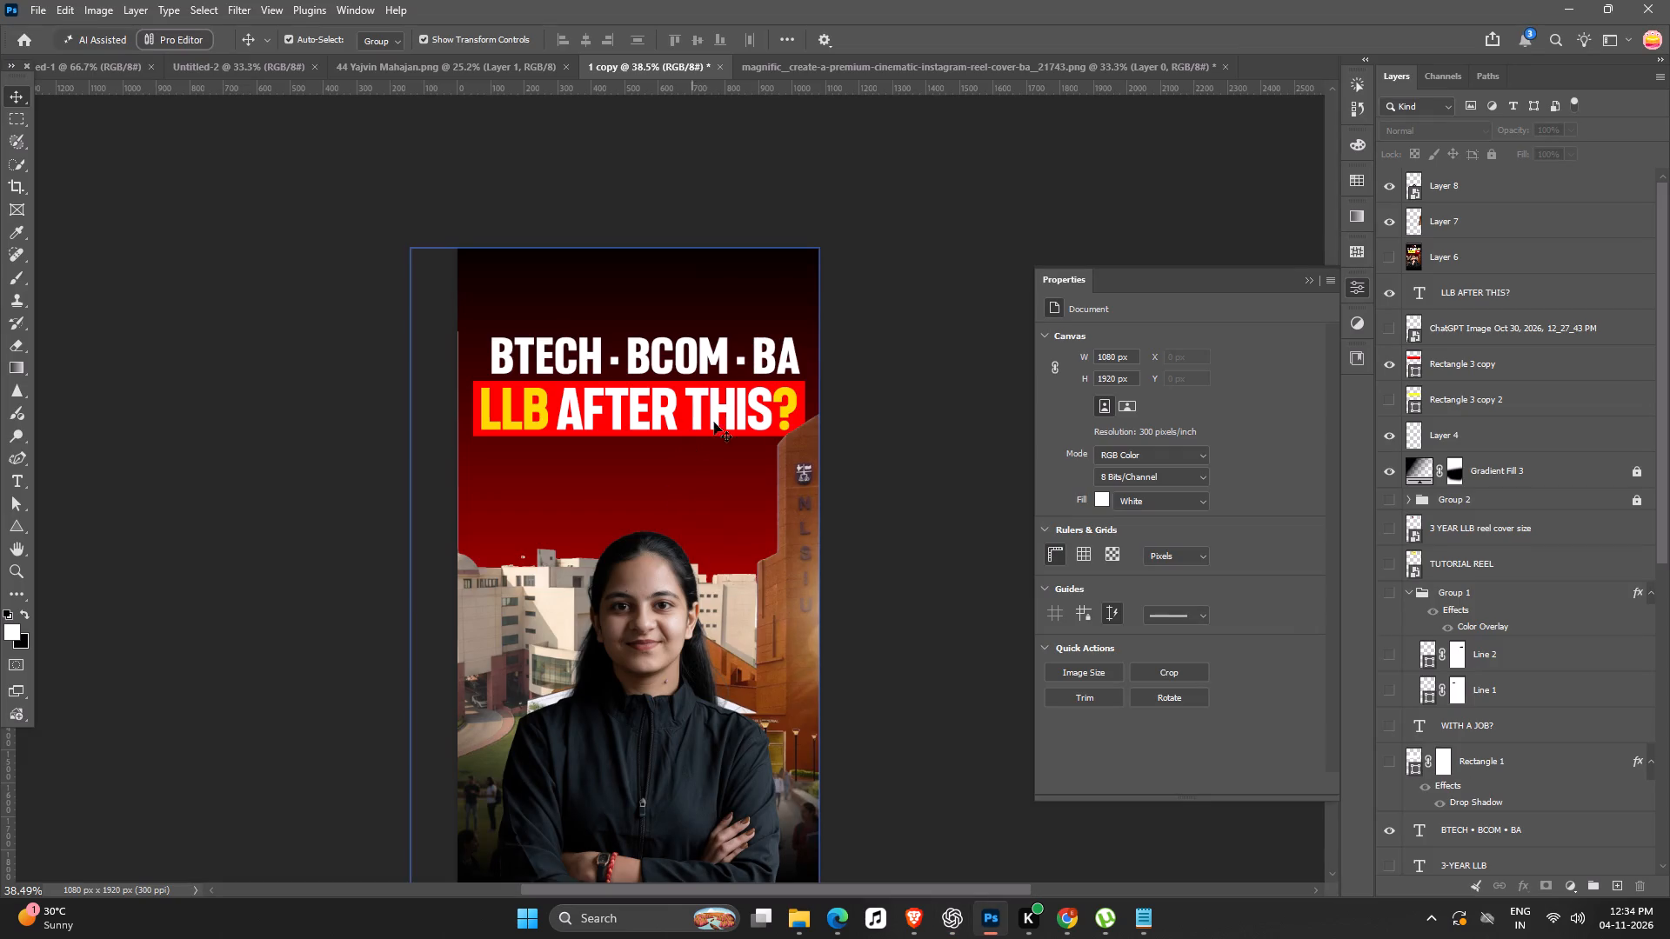
{"action": "key", "text": "alt+Tab"}
{"action": "key", "text": "alt+Tab"}
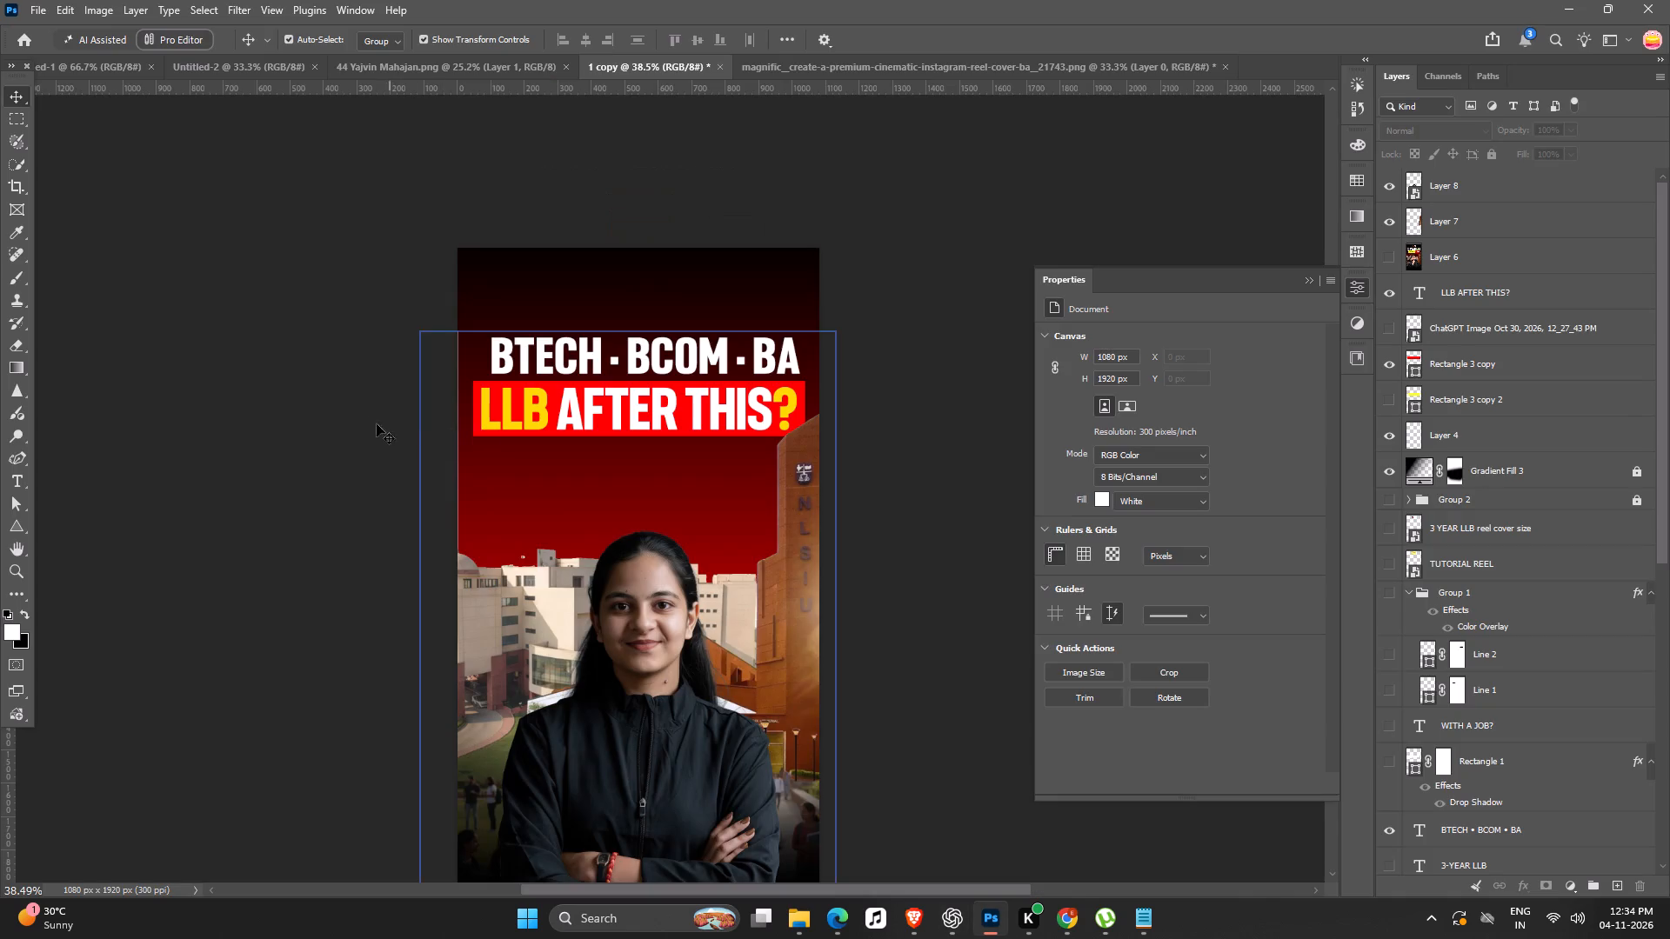
{"action": "left_click", "coordinate": [368, 421]}
{"action": "scroll", "coordinate": [493, 611], "scroll_direction": "down", "scroll_amount": 7, "text": "ctrl"}
{"action": "key", "text": "space"}
{"action": "key", "text": "space"}
{"action": "key", "text": "space"}
{"action": "left_click_drag", "start_coordinate": [527, 756], "coordinate": [553, 598]}
{"action": "scroll", "coordinate": [589, 504], "scroll_direction": "up", "scroll_amount": 5, "text": "ctrl"}
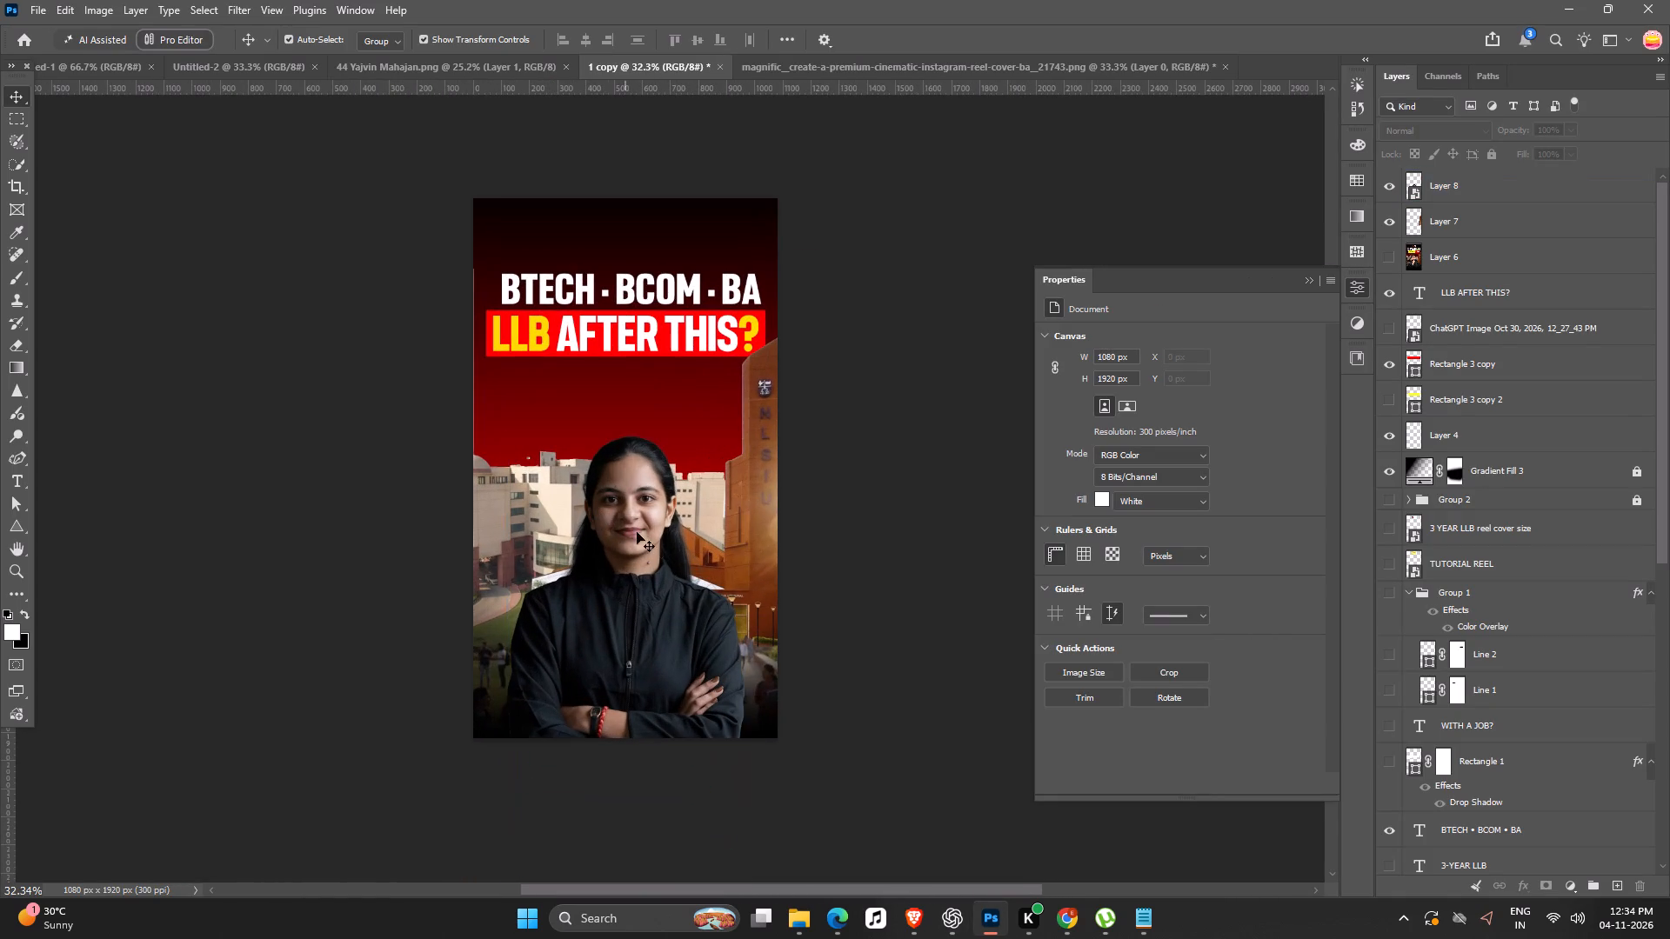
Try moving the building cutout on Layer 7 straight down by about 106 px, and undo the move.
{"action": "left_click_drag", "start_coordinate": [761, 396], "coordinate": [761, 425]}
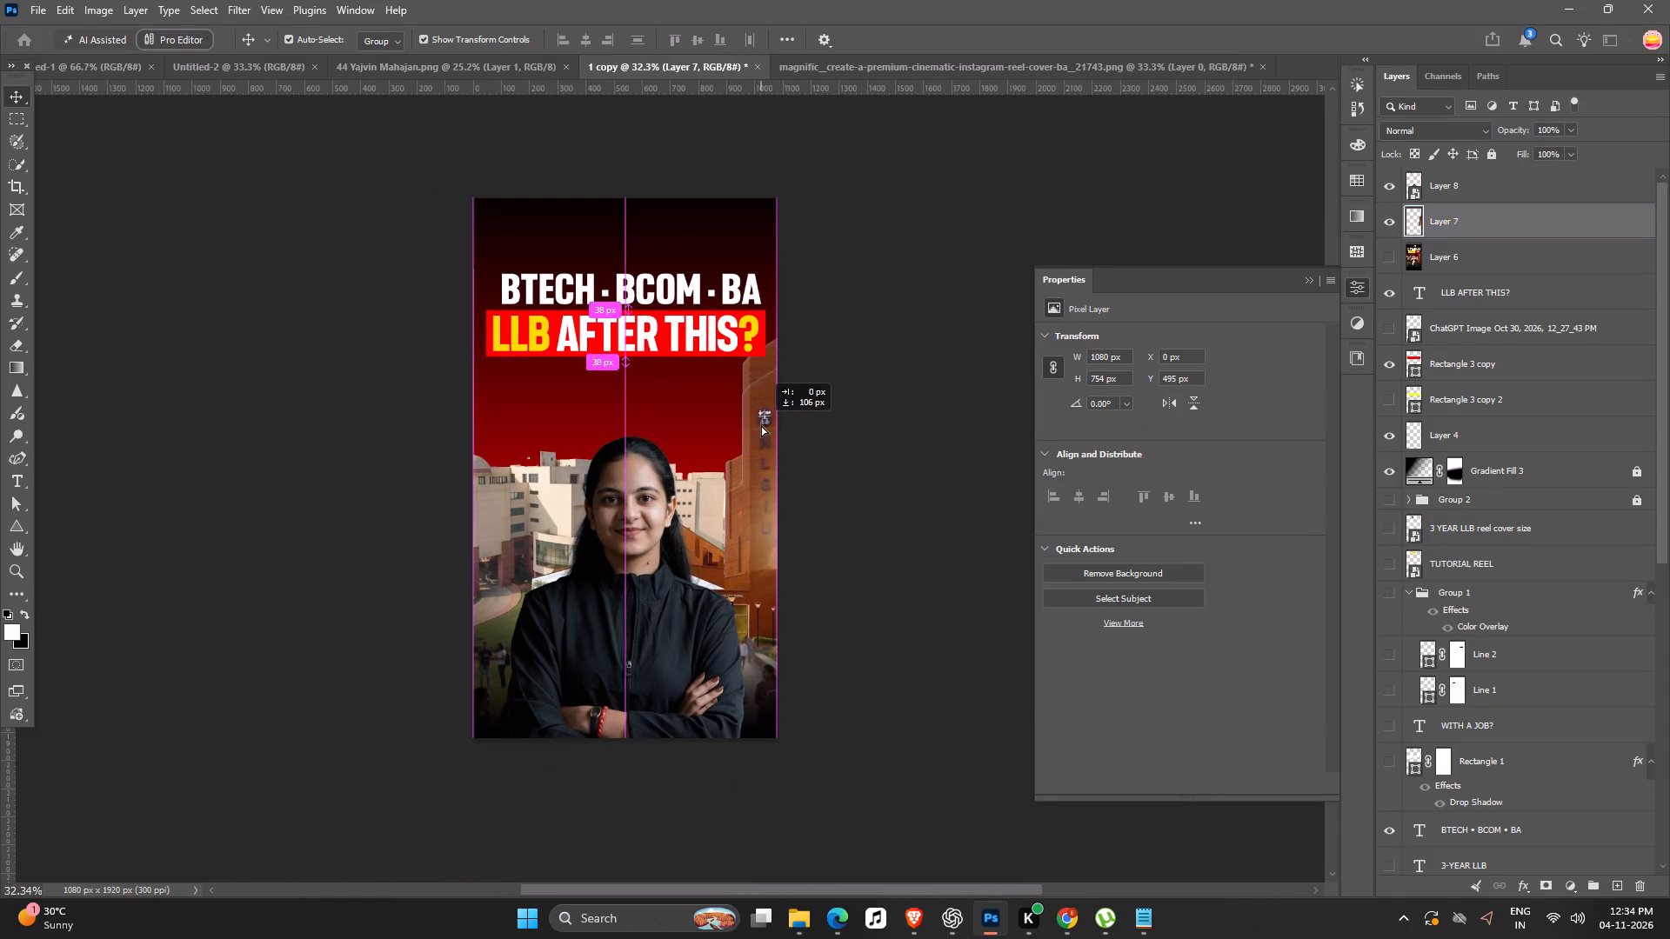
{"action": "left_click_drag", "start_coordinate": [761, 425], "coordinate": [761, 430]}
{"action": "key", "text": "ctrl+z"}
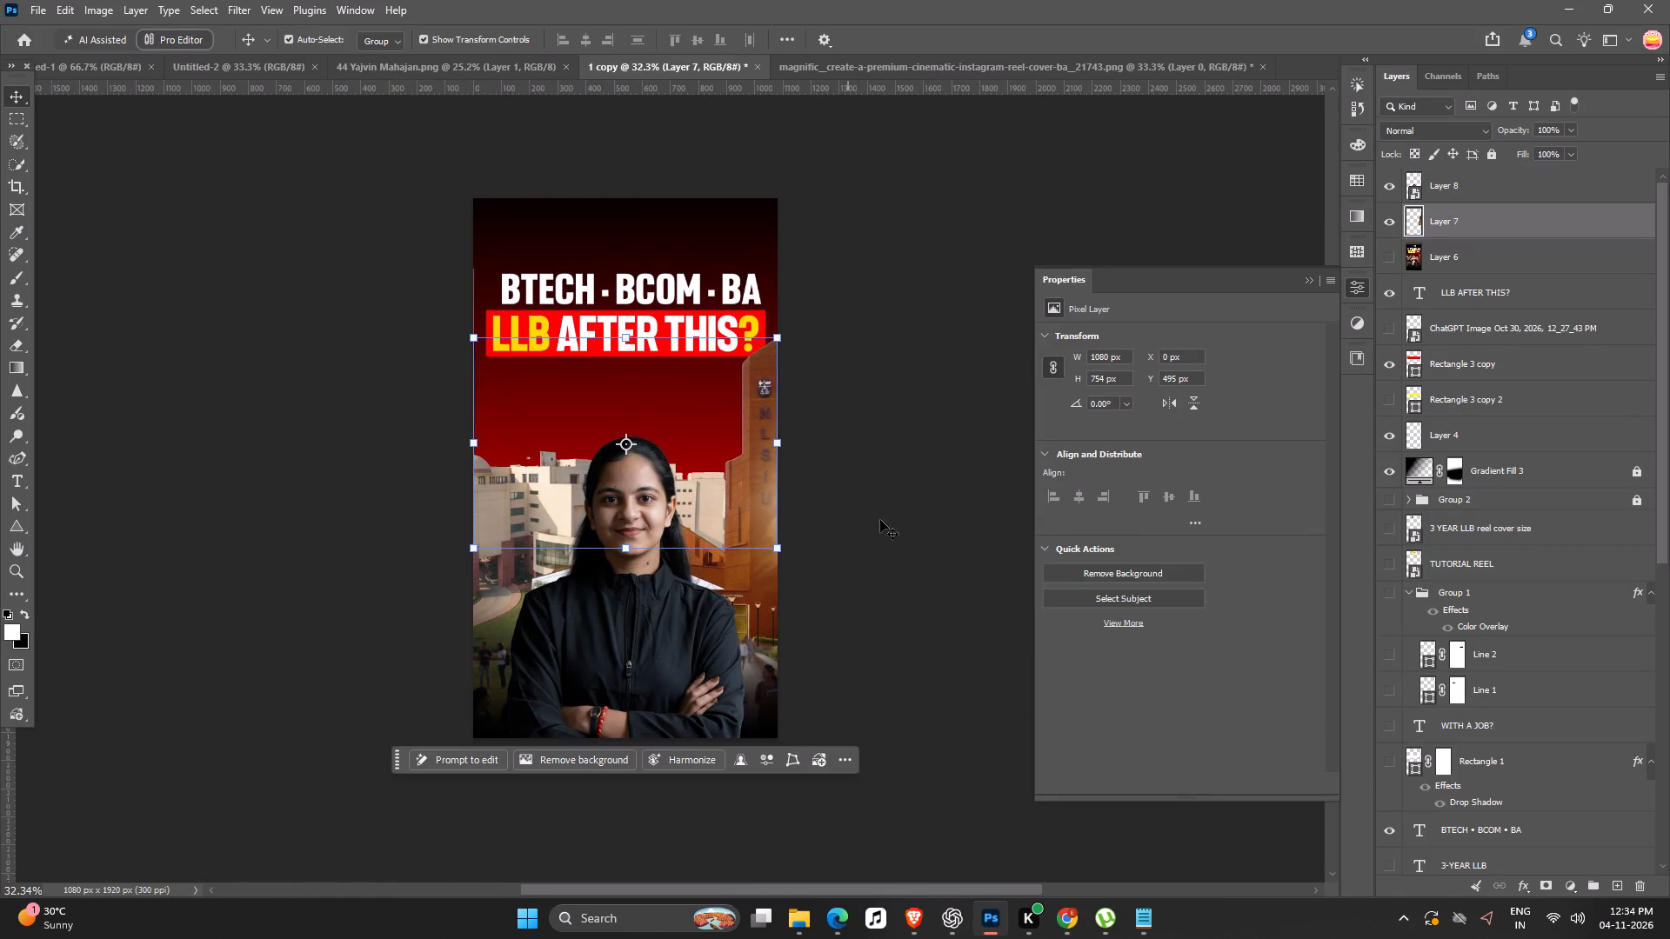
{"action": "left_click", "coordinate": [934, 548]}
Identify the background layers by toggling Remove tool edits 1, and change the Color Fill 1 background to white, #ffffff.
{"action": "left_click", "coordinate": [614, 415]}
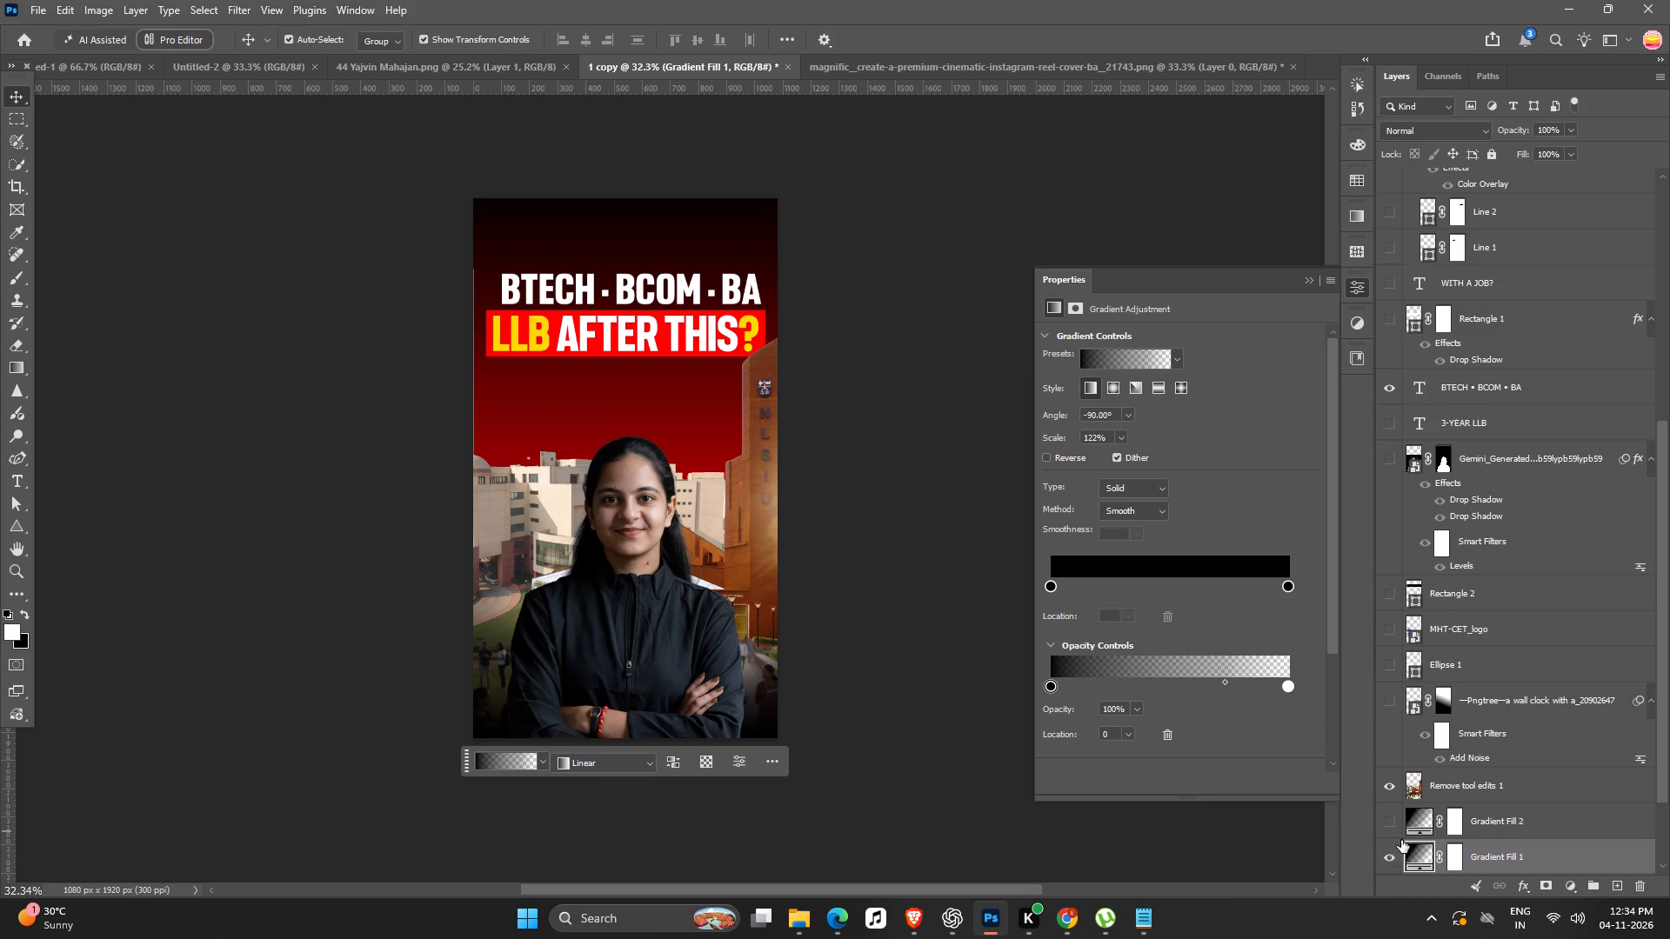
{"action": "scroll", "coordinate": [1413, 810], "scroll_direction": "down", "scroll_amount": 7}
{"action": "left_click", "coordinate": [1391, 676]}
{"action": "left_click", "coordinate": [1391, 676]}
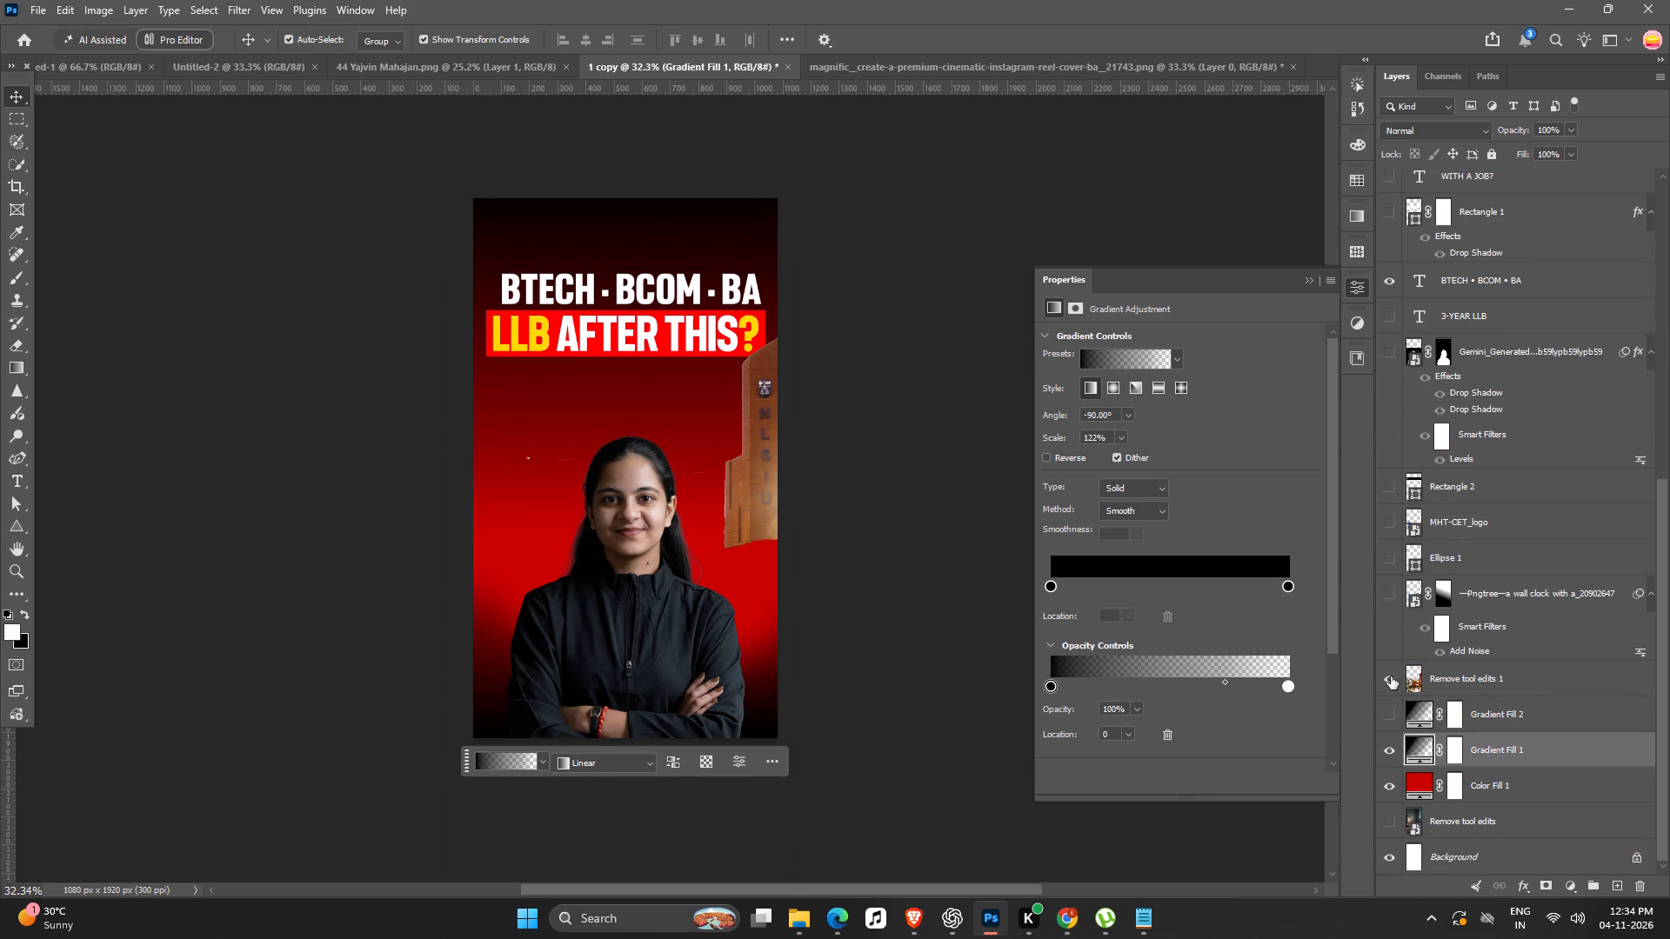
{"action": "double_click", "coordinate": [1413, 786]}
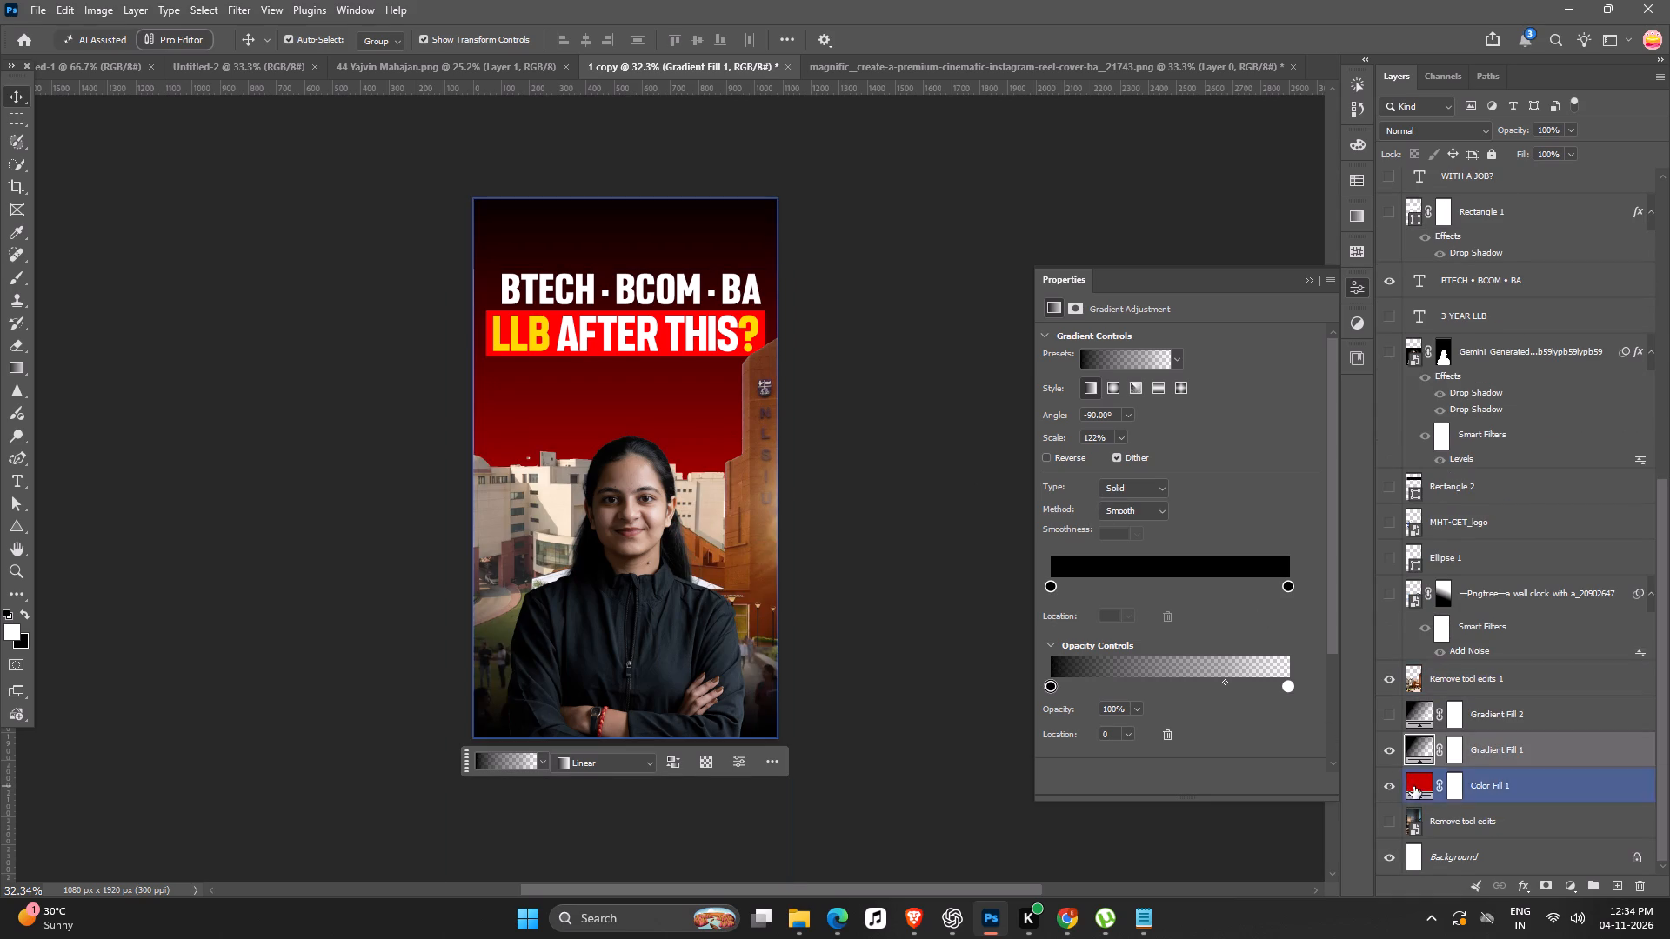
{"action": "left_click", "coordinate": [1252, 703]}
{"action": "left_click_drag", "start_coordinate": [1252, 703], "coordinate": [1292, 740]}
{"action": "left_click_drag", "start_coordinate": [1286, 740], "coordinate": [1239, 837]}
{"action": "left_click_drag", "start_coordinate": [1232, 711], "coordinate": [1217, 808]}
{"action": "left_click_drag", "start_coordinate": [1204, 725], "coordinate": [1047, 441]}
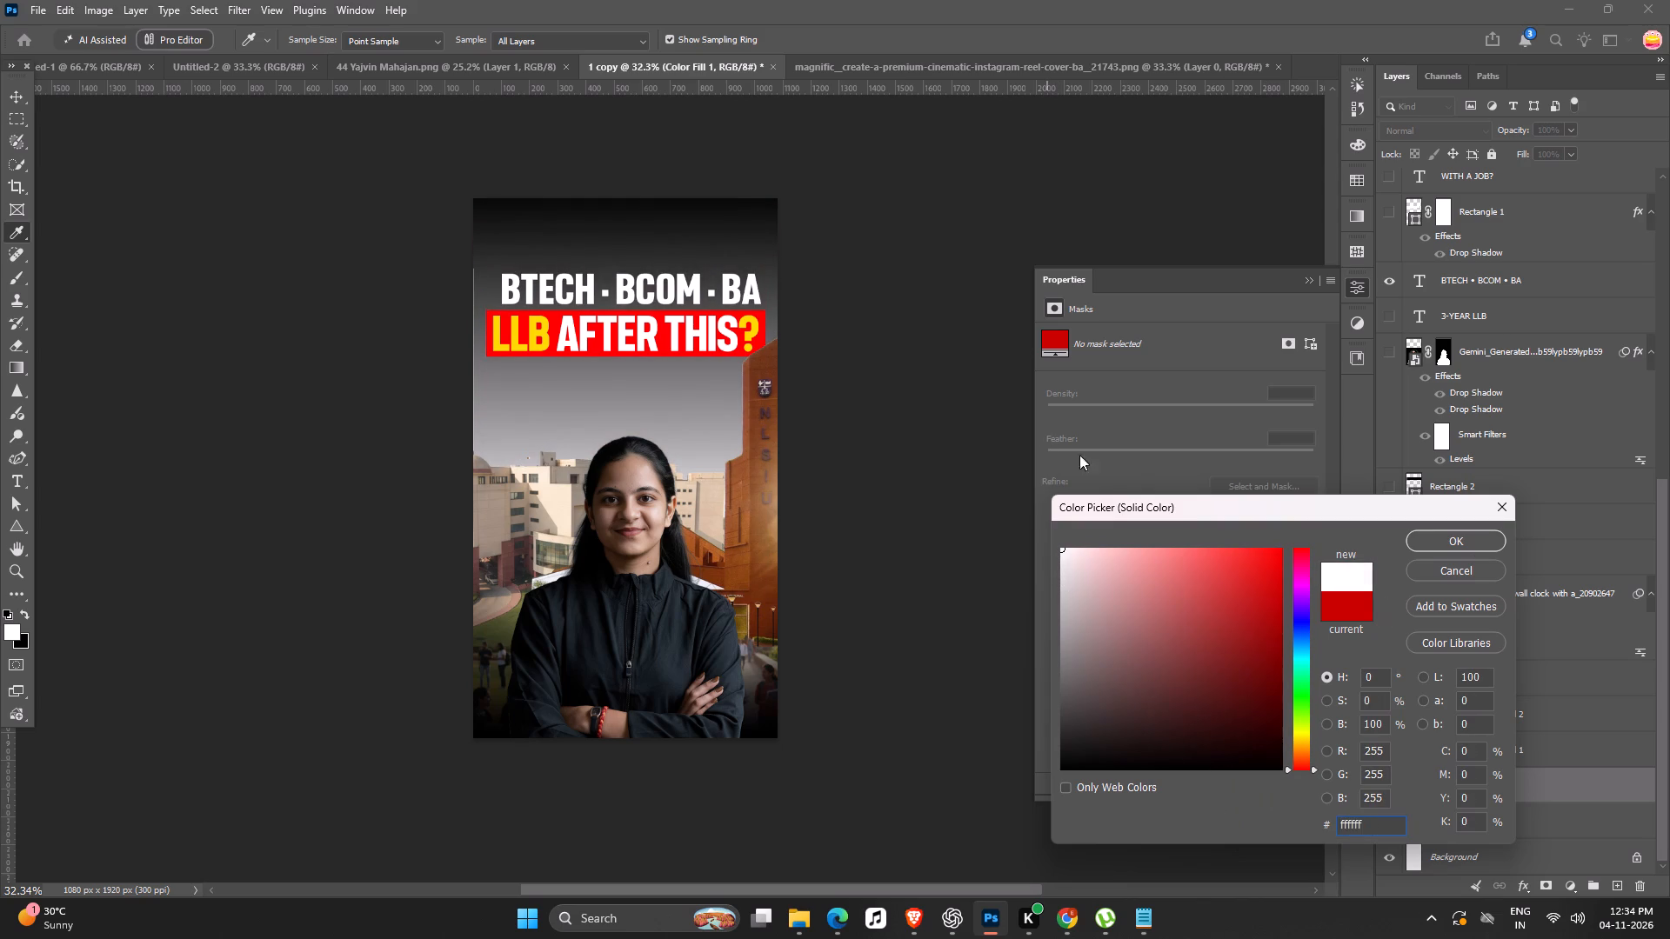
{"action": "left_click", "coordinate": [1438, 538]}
Hide the Gradient Fill 1 layer above the Color Fill 1 background.
{"action": "left_click", "coordinate": [1393, 755]}
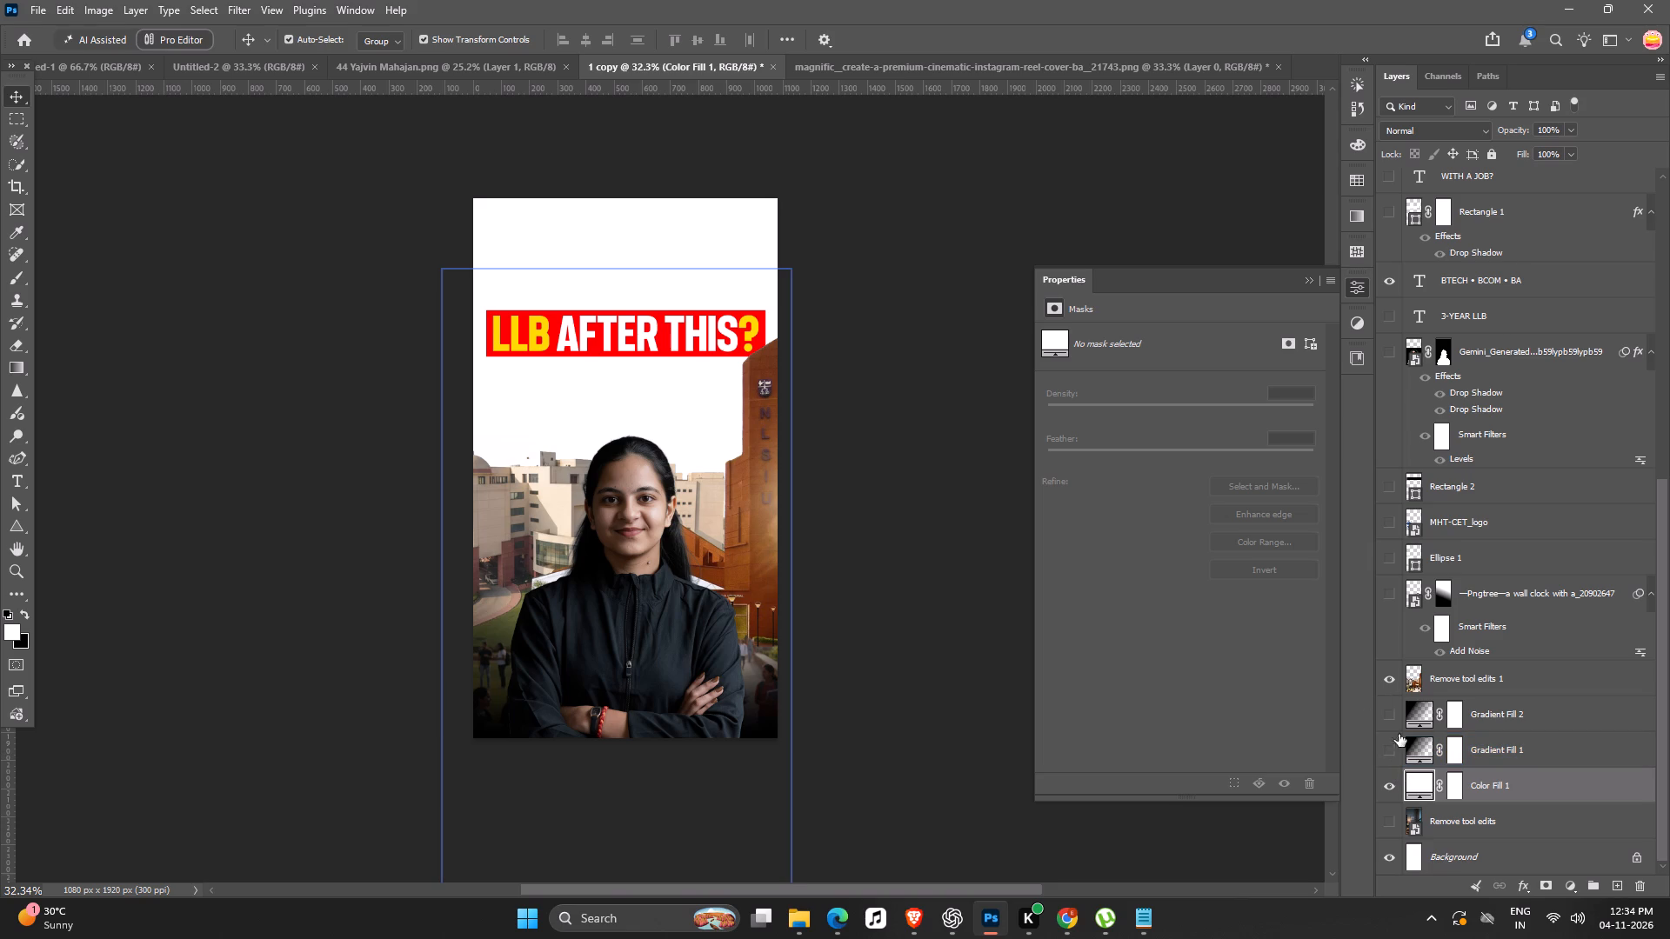
Set the Color Fill 1 background to a very light grey, #f3f3f3.
{"action": "double_click", "coordinate": [1418, 785]}
{"action": "left_click_drag", "start_coordinate": [1099, 623], "coordinate": [1046, 636]}
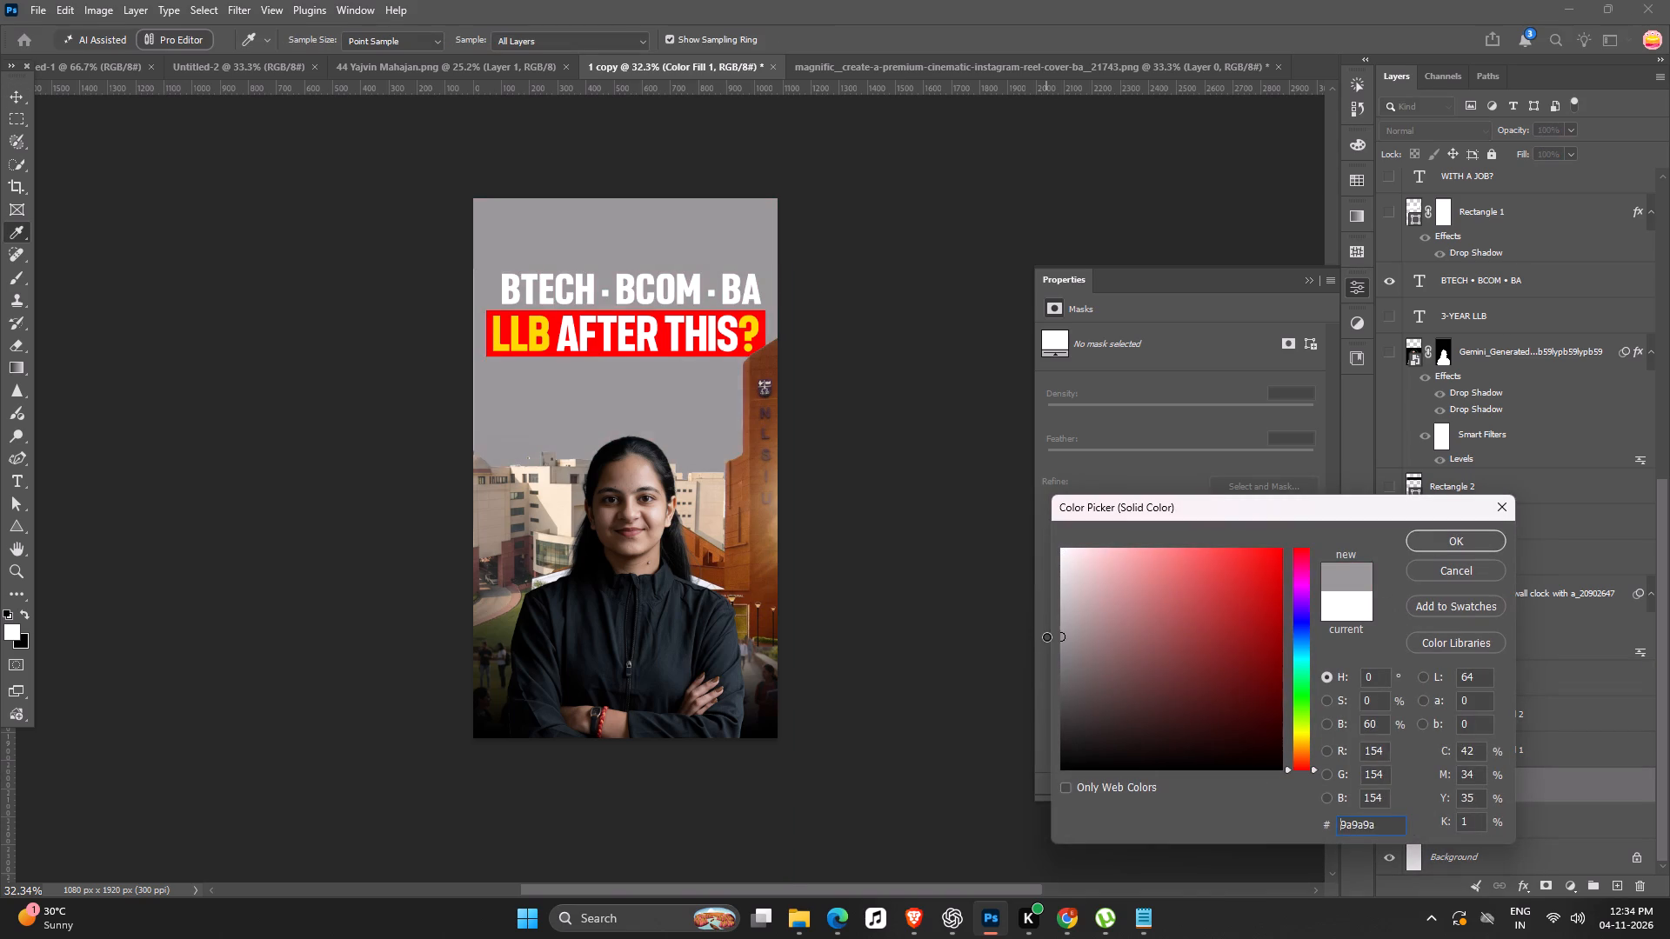
{"action": "left_click_drag", "start_coordinate": [1046, 636], "coordinate": [1048, 558]}
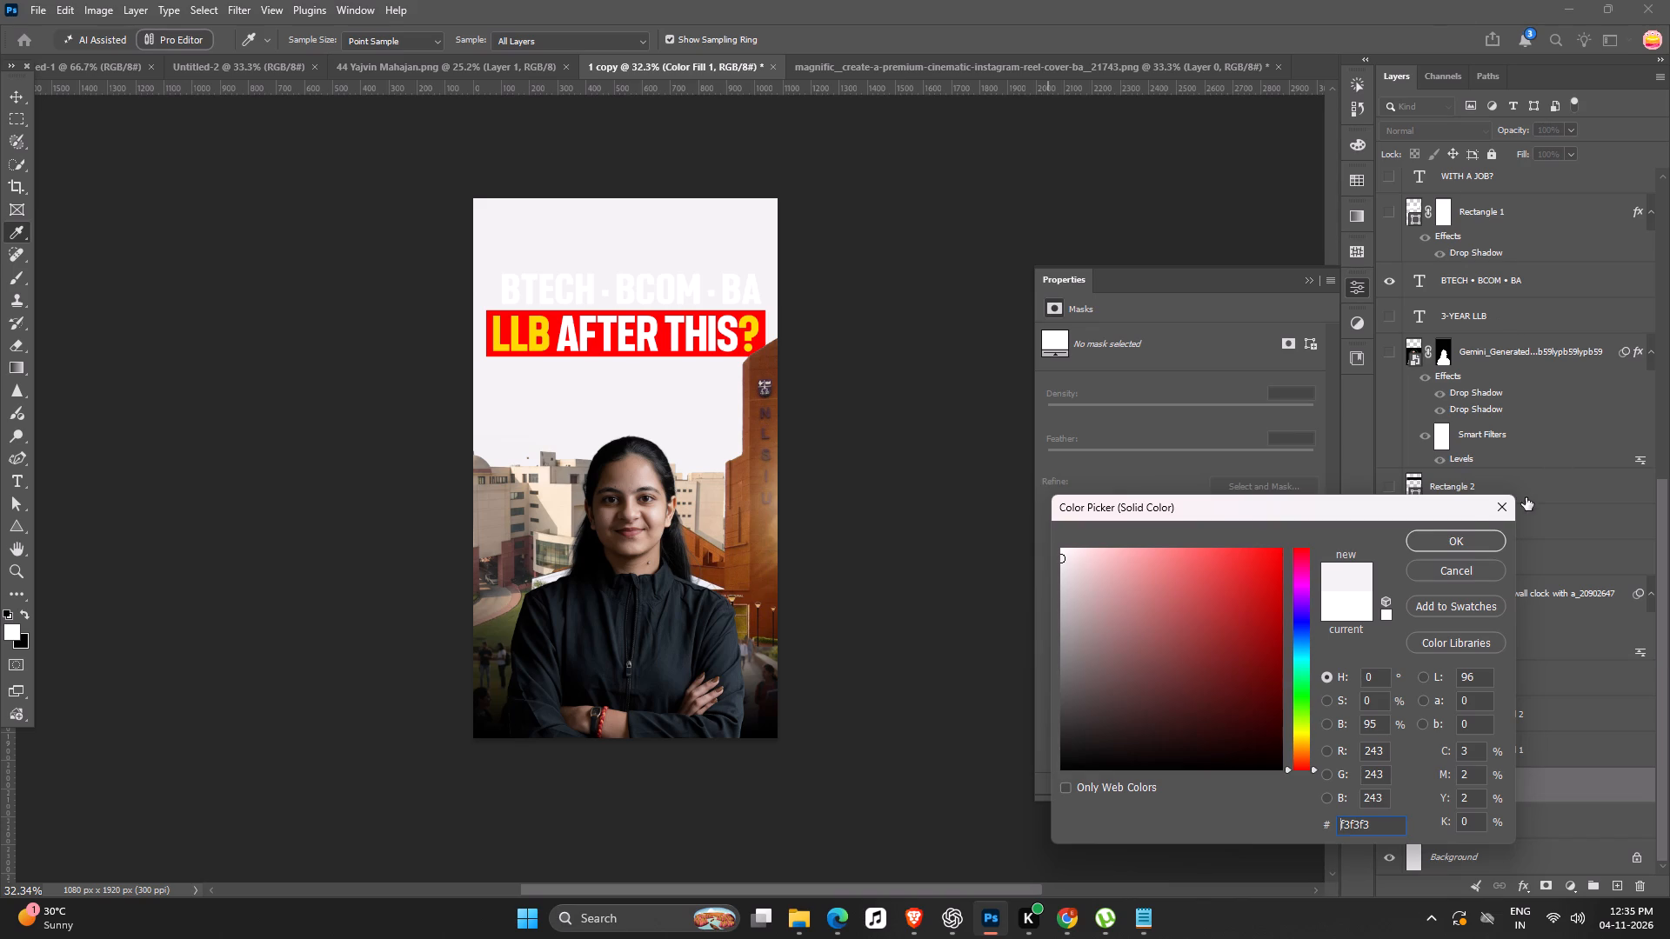
{"action": "left_click", "coordinate": [1467, 529]}
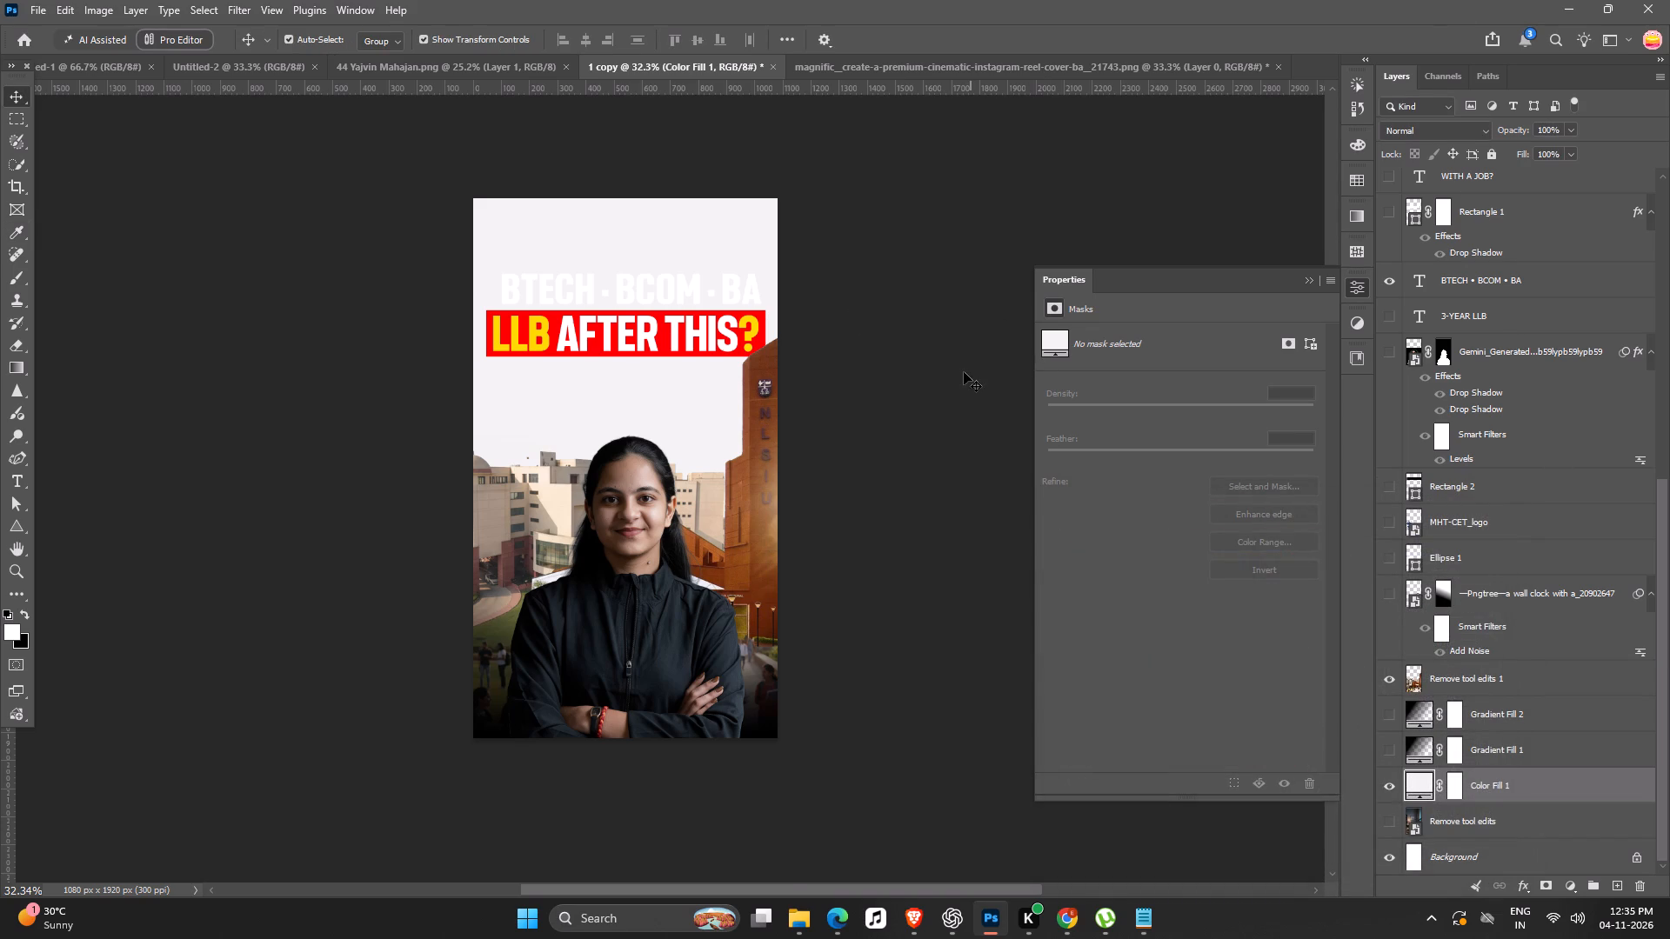
{"action": "left_click", "coordinate": [960, 372]}
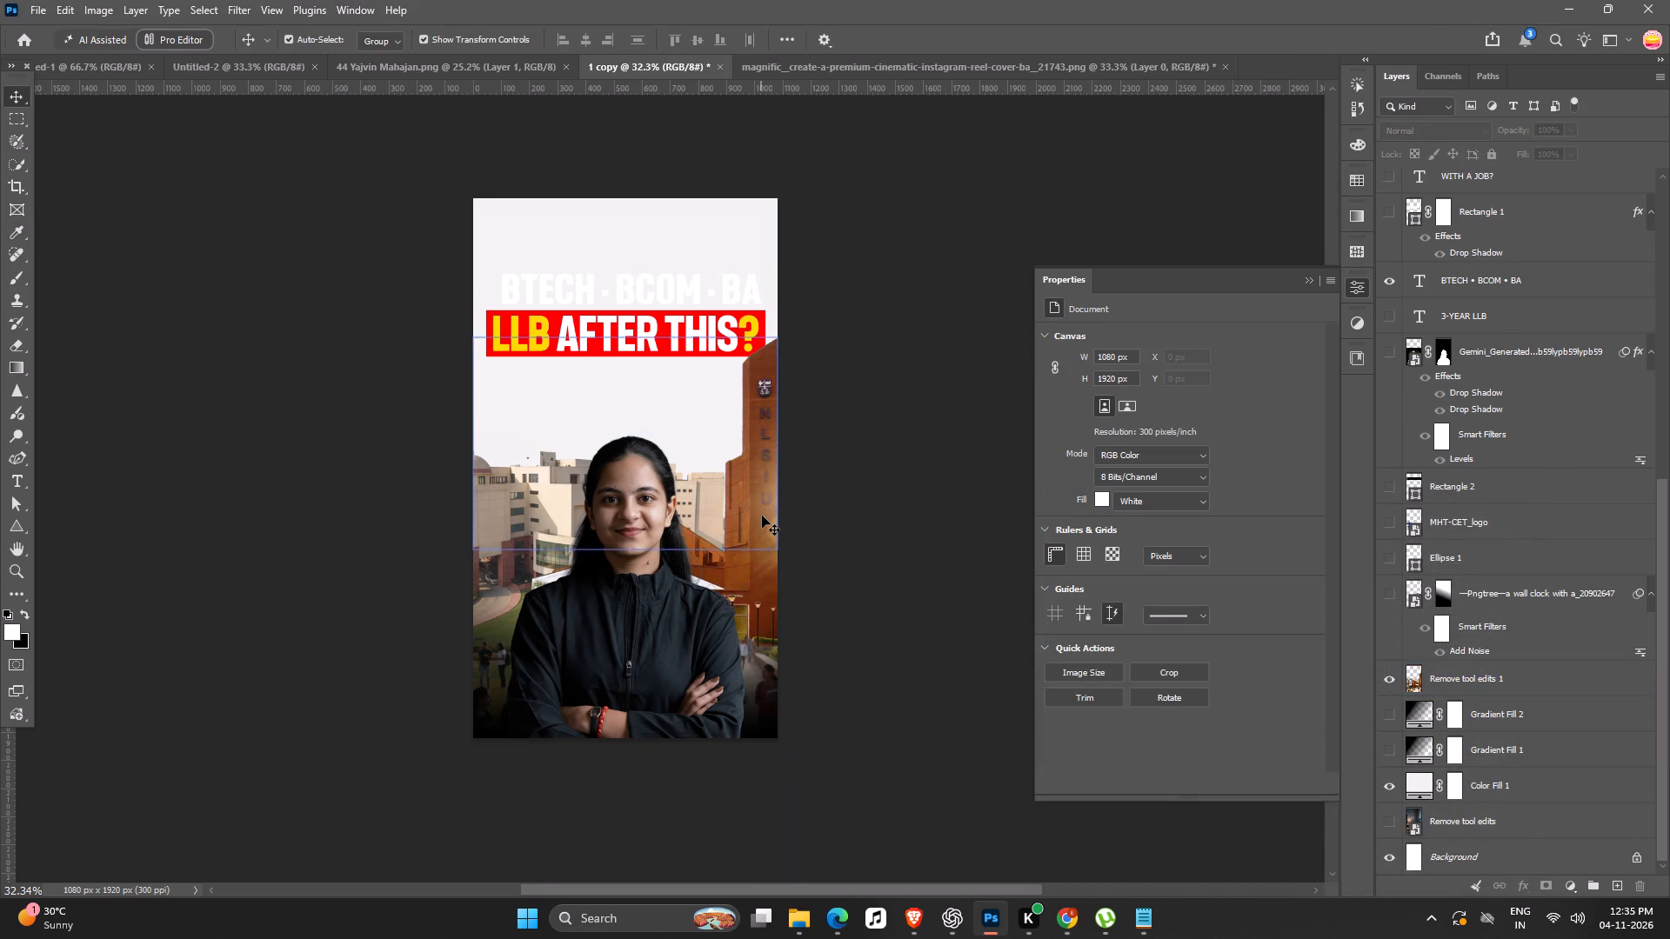
Scale the campus background, Remove tool edits 1, to about 96.5% and centre it horizontally with its upper edge at Y 0 px.
{"action": "left_click", "coordinate": [762, 516]}
{"action": "scroll", "coordinate": [1468, 771], "scroll_direction": "down", "scroll_amount": 20}
{"action": "scroll", "coordinate": [1468, 771], "scroll_direction": "down", "scroll_amount": 1}
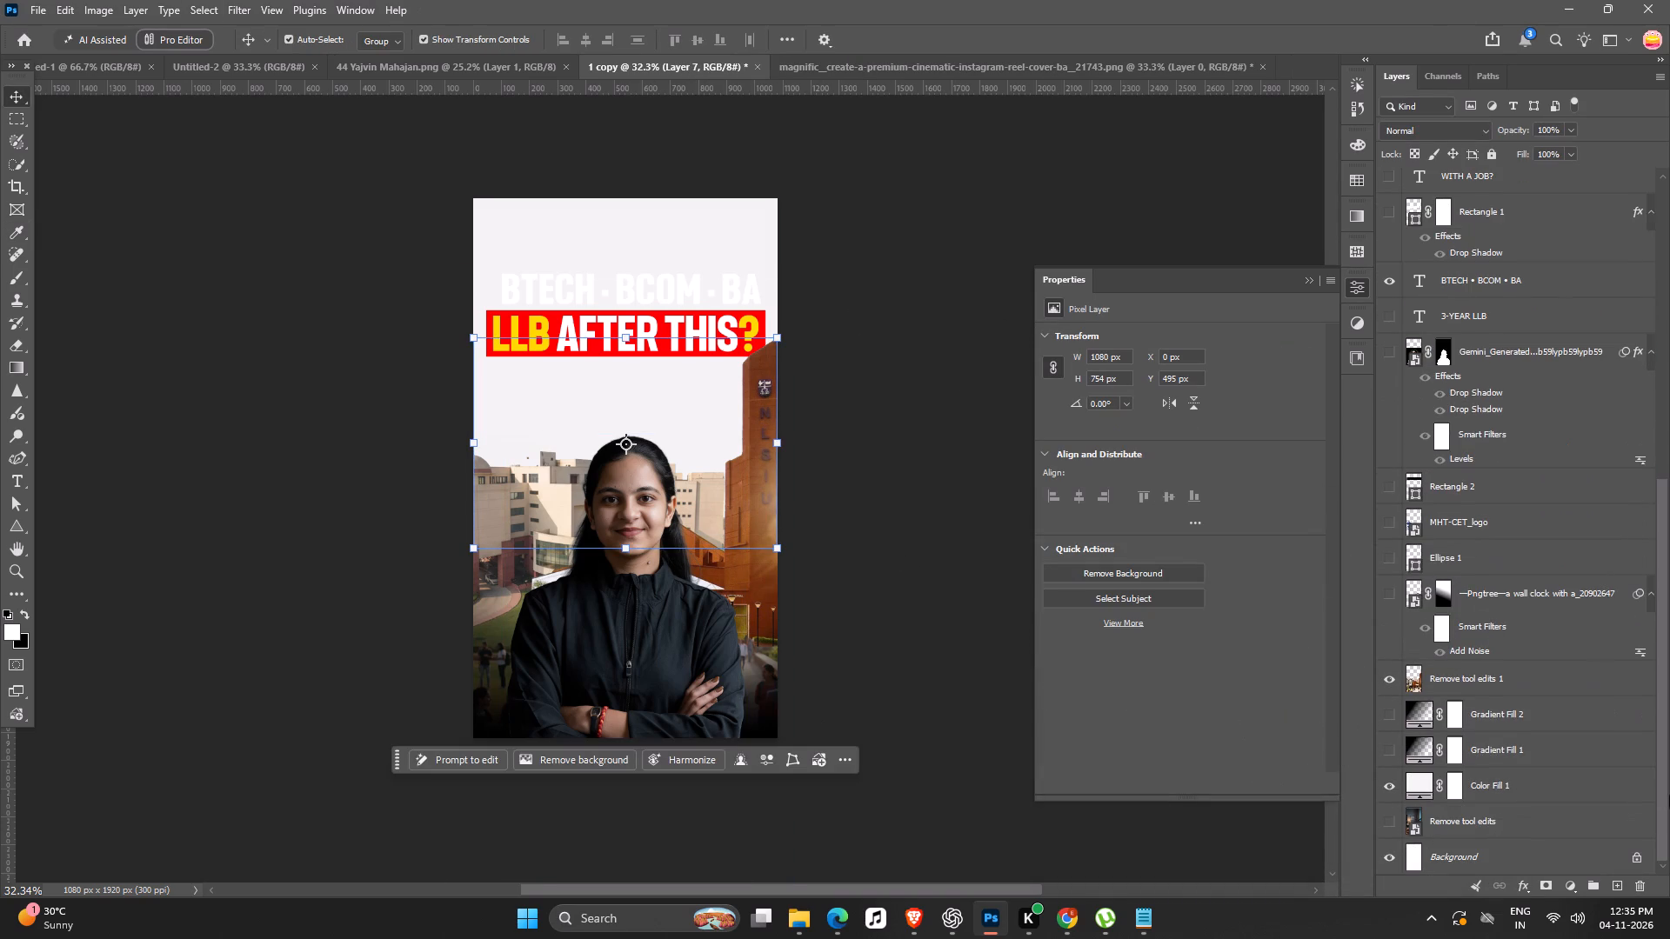
{"action": "left_click", "coordinate": [1490, 677]}
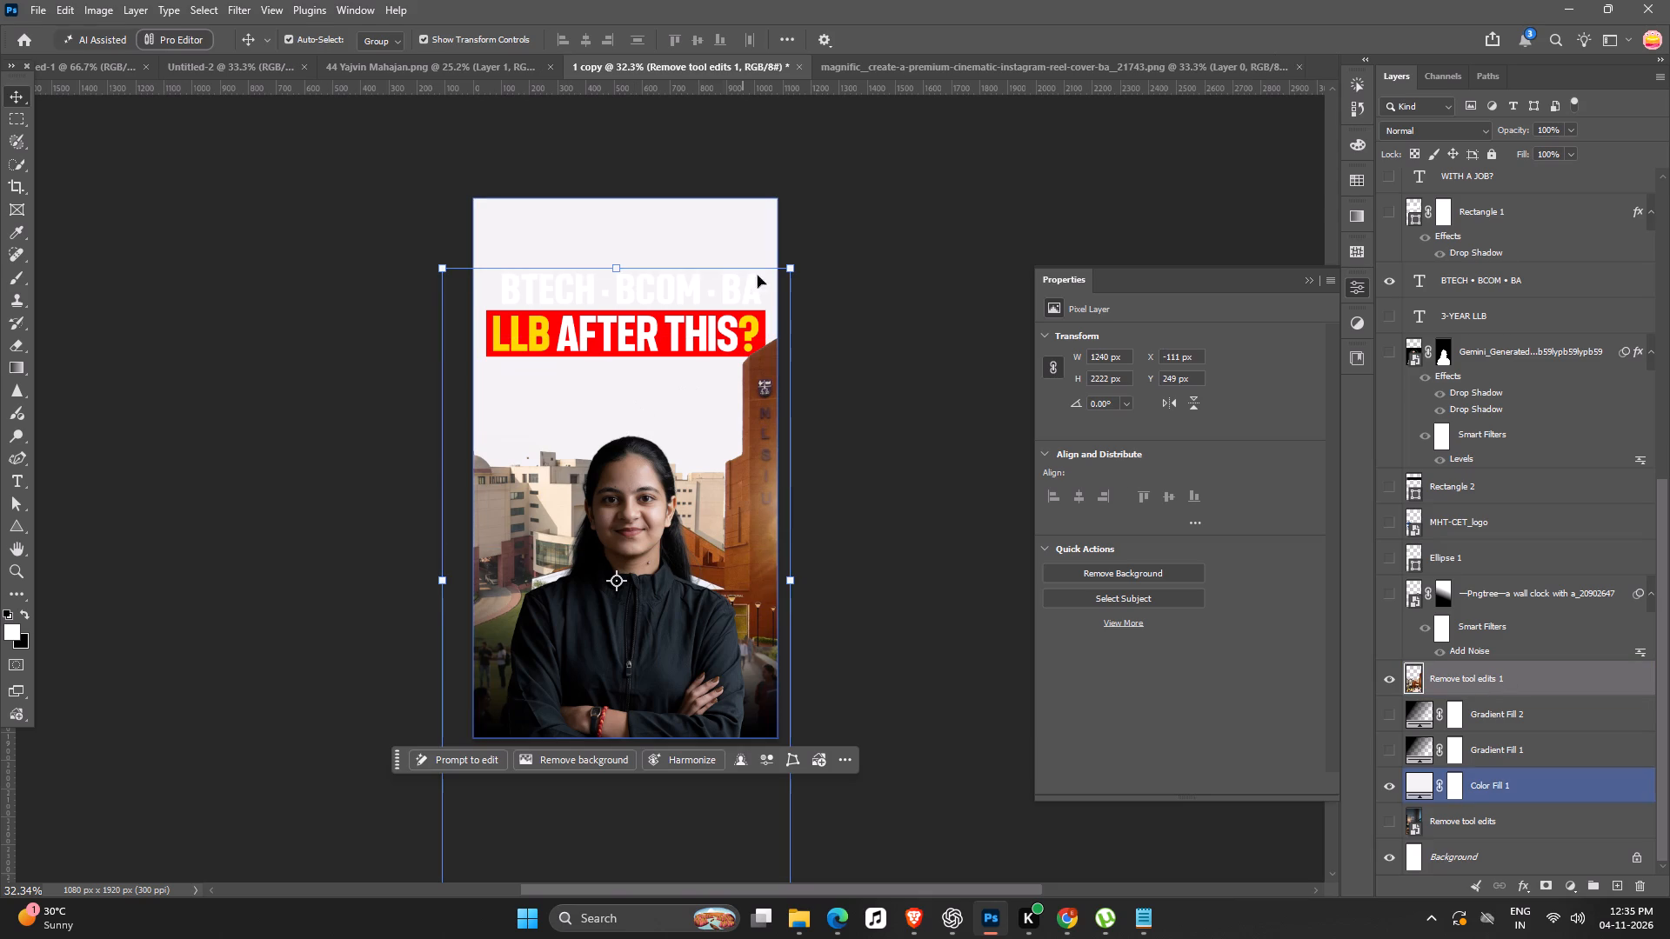
{"action": "left_click_drag", "start_coordinate": [794, 265], "coordinate": [793, 273], "text": "alt"}
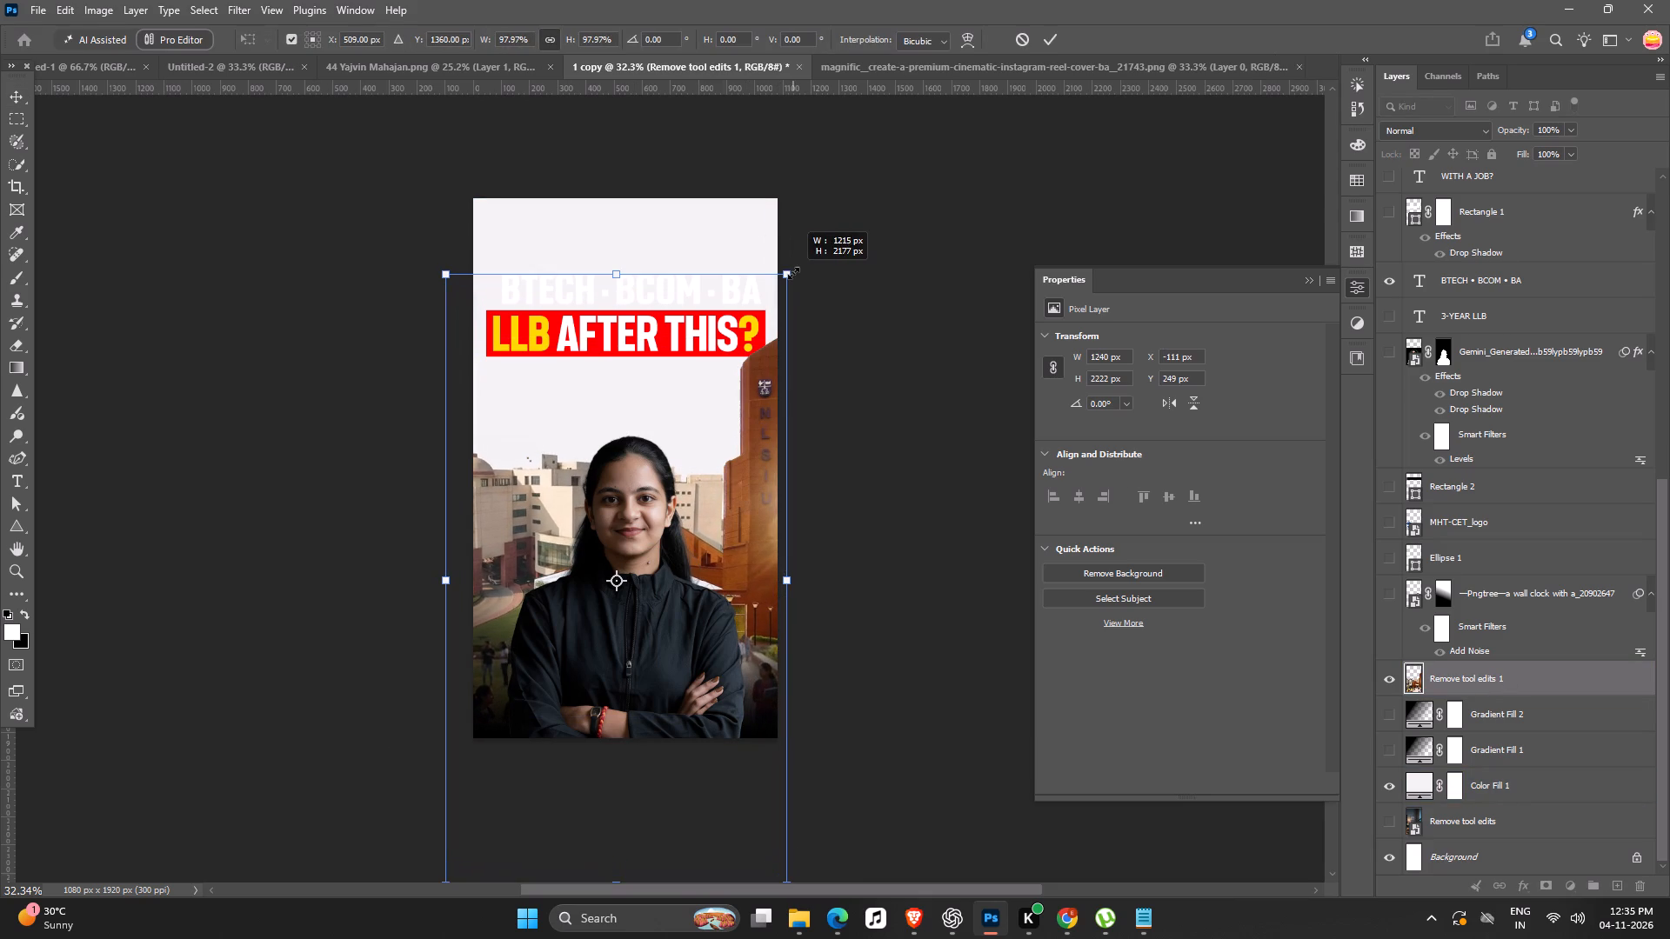
{"action": "left_click_drag", "start_coordinate": [793, 273], "coordinate": [781, 272], "text": "alt"}
{"action": "left_click_drag", "start_coordinate": [743, 448], "coordinate": [745, 390]}
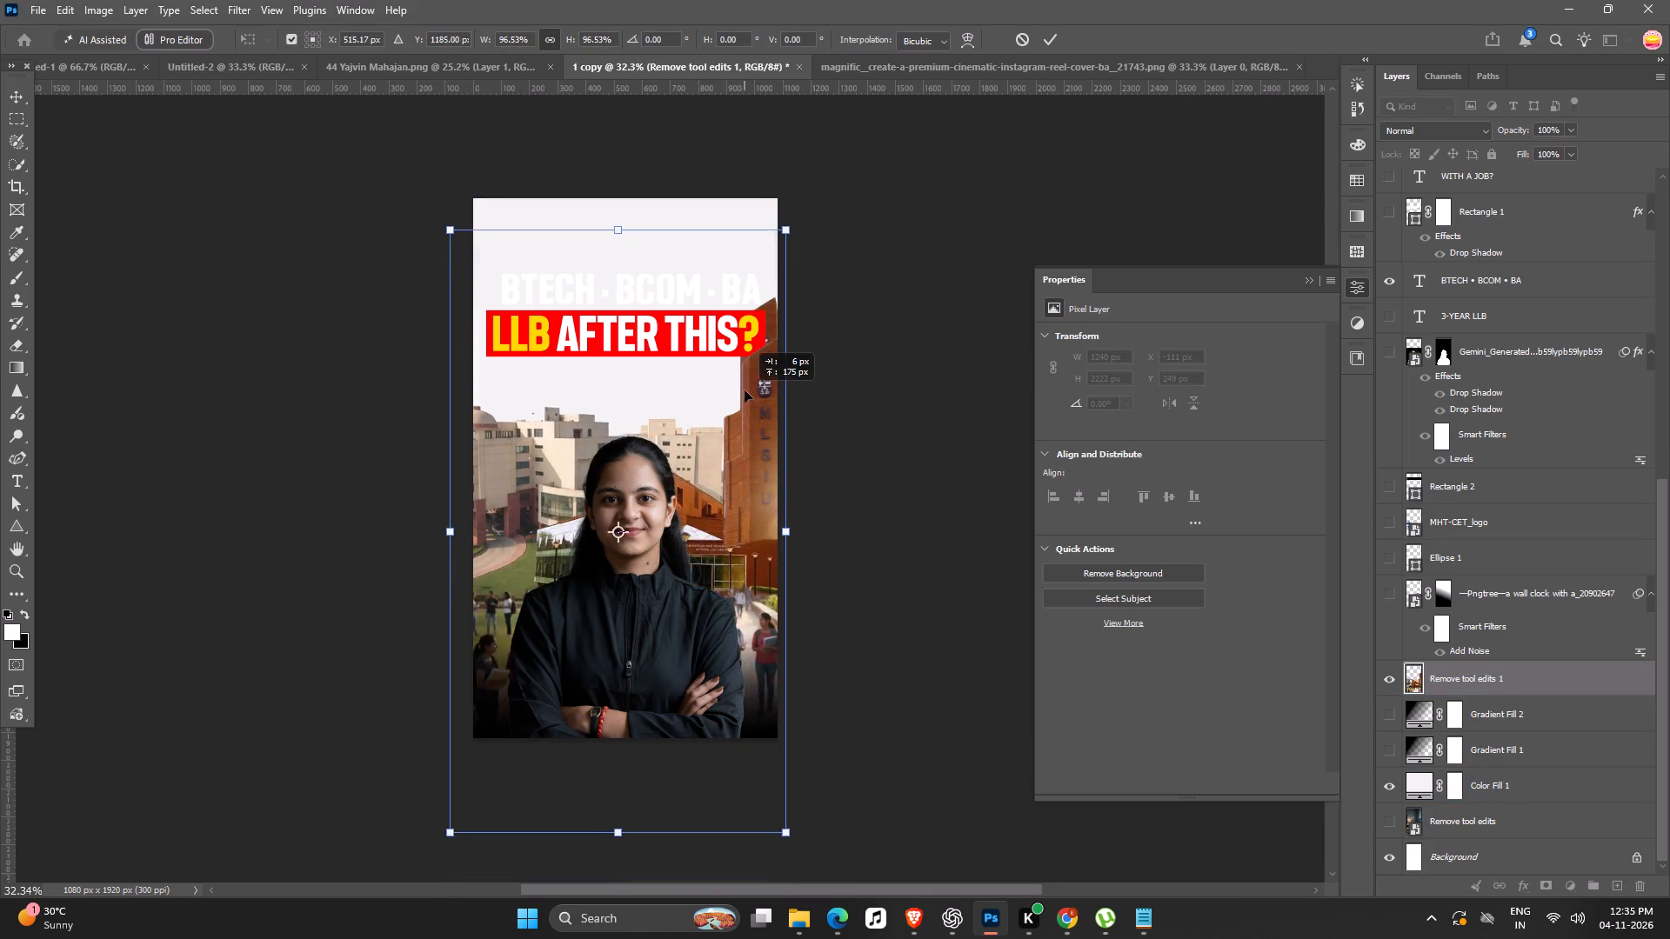
{"action": "left_click_drag", "start_coordinate": [745, 390], "coordinate": [746, 309]}
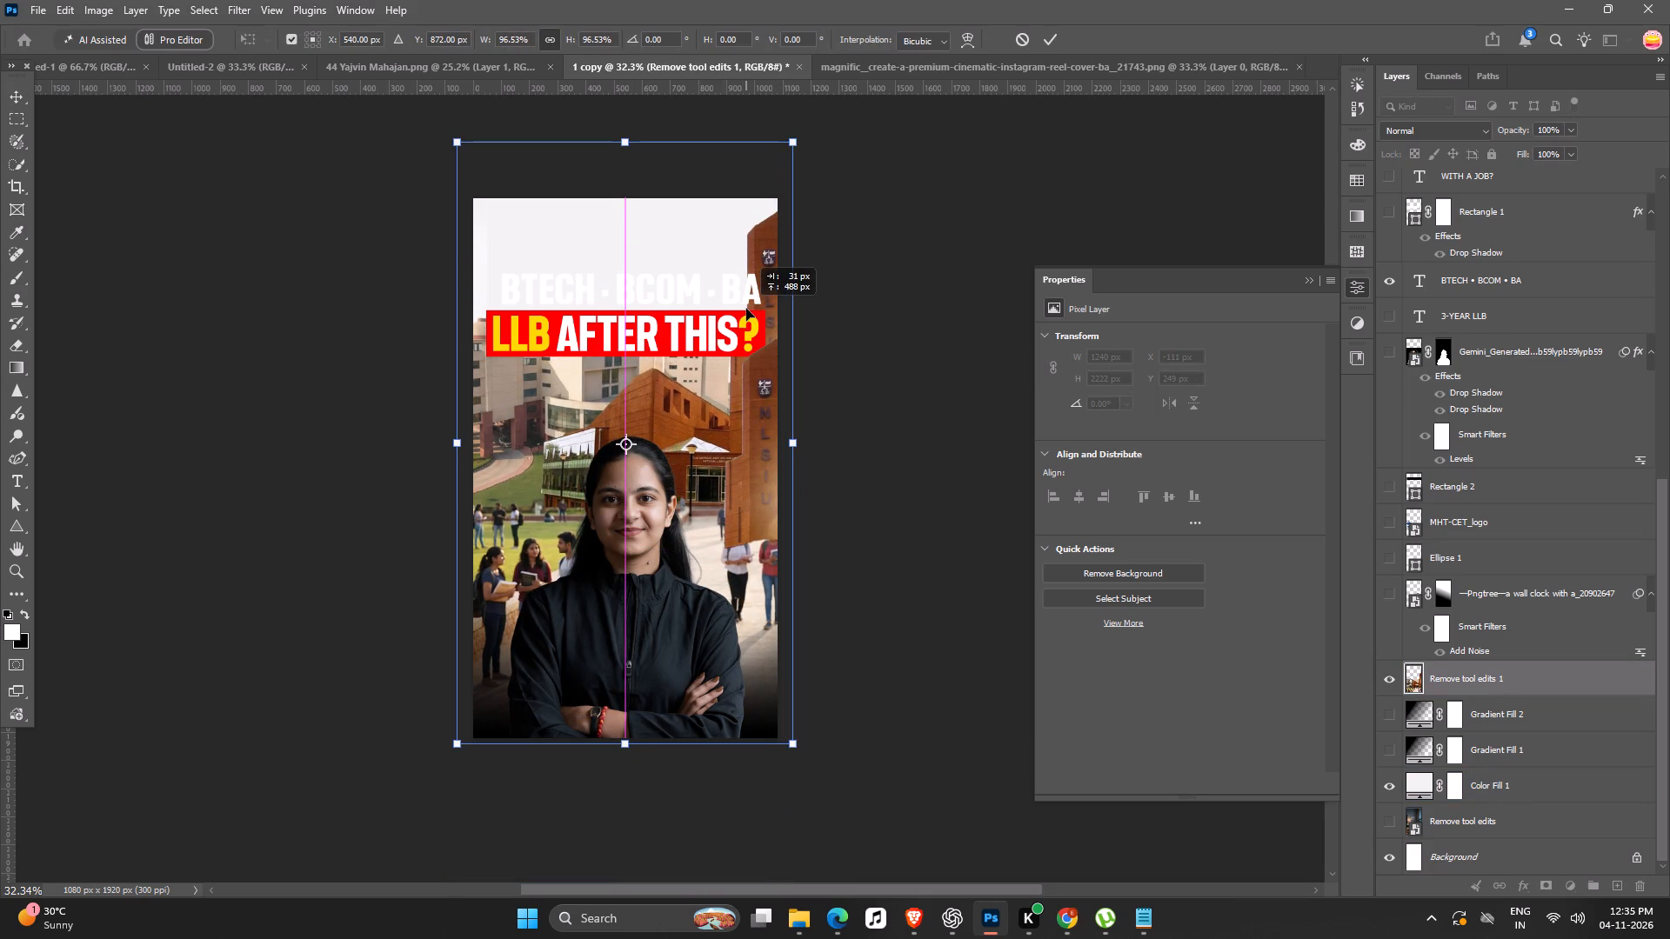
{"action": "left_click_drag", "start_coordinate": [746, 309], "coordinate": [748, 369]}
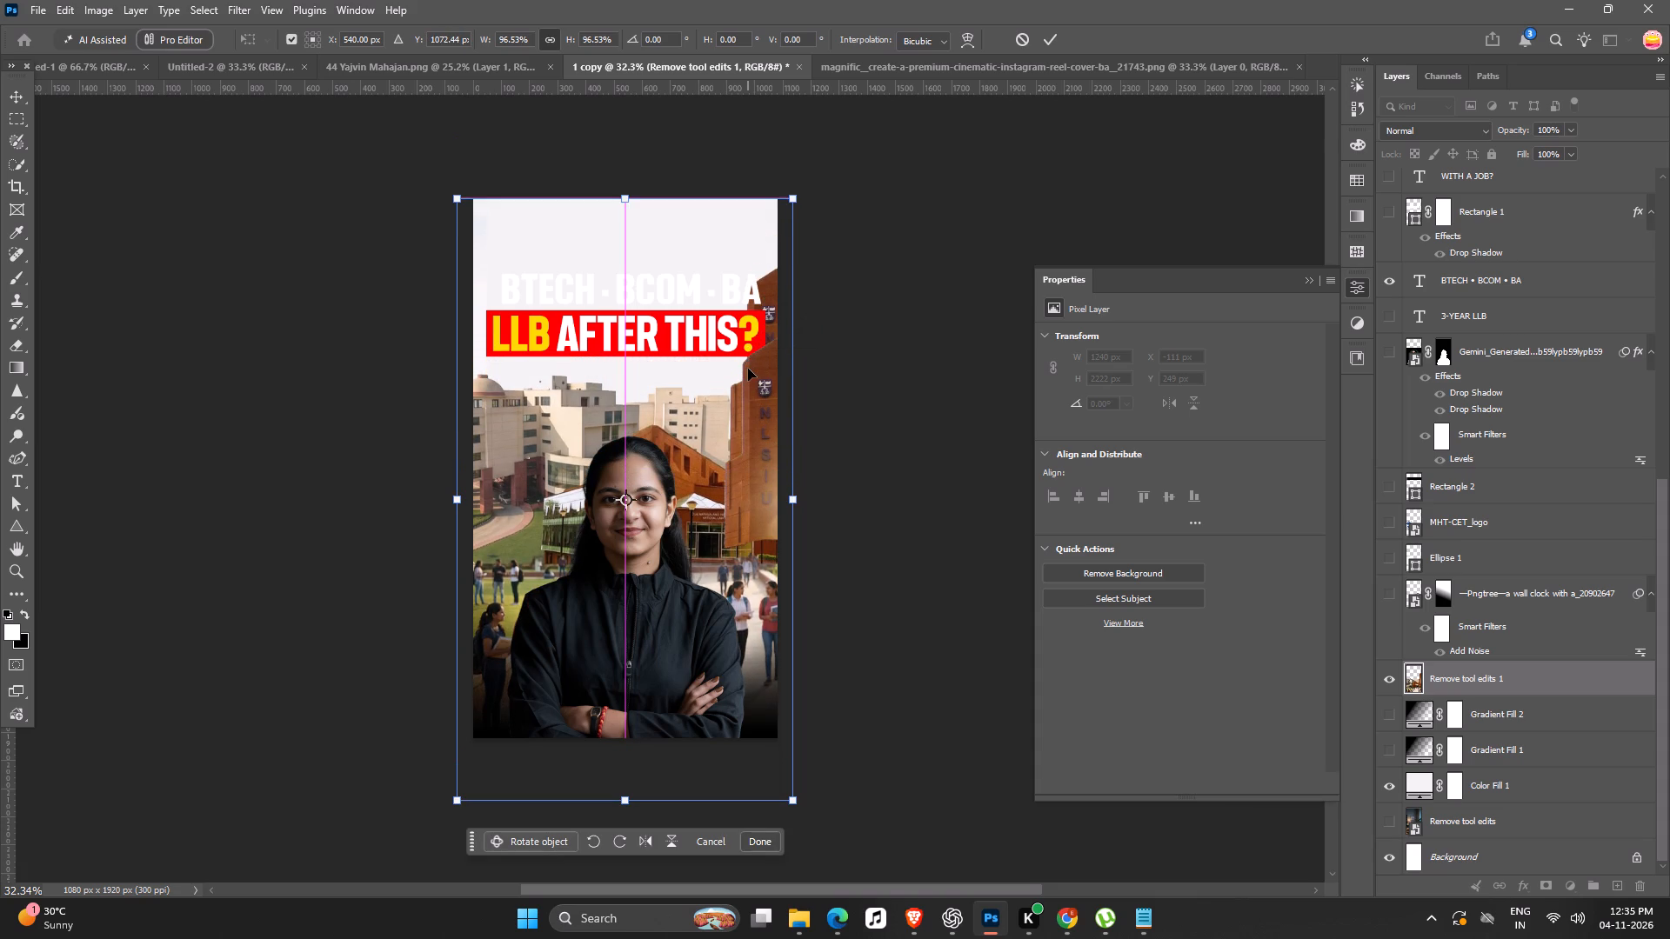
{"action": "key", "text": "Return"}
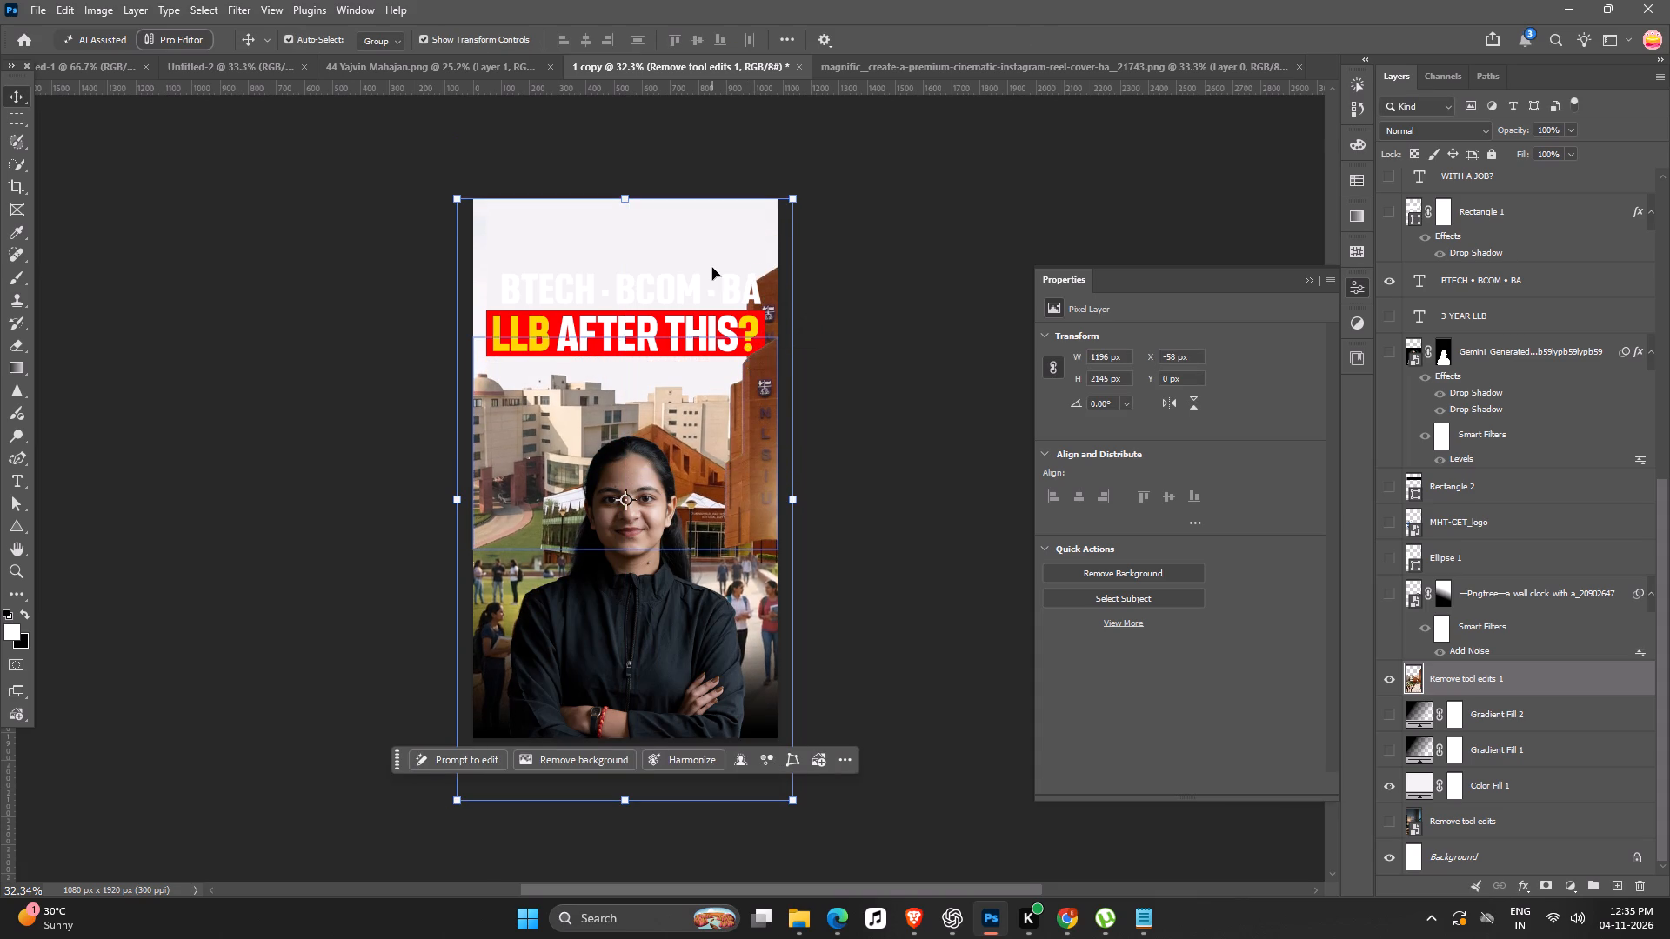
{"action": "left_click", "coordinate": [926, 333]}
Add a layer mask to Remove tool edits 1 and paint out its duplicate tower top behind the headline with a 600 px black brush.
{"action": "left_click", "coordinate": [756, 482]}
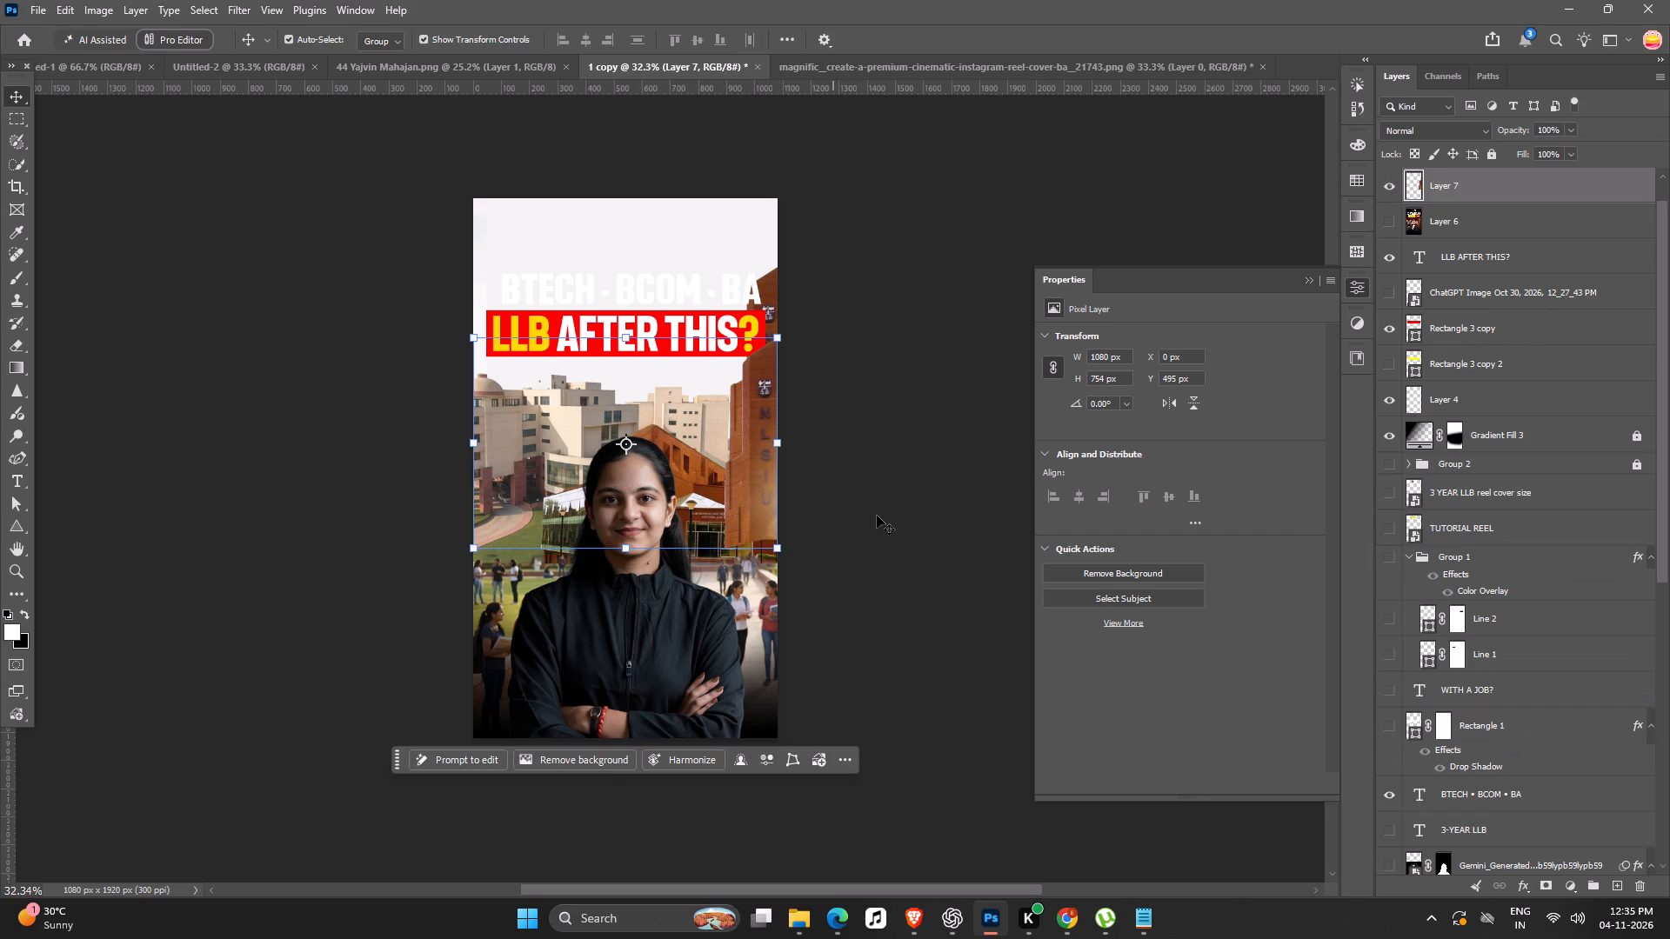
{"action": "left_click", "coordinate": [908, 515]}
{"action": "left_click", "coordinate": [753, 503]}
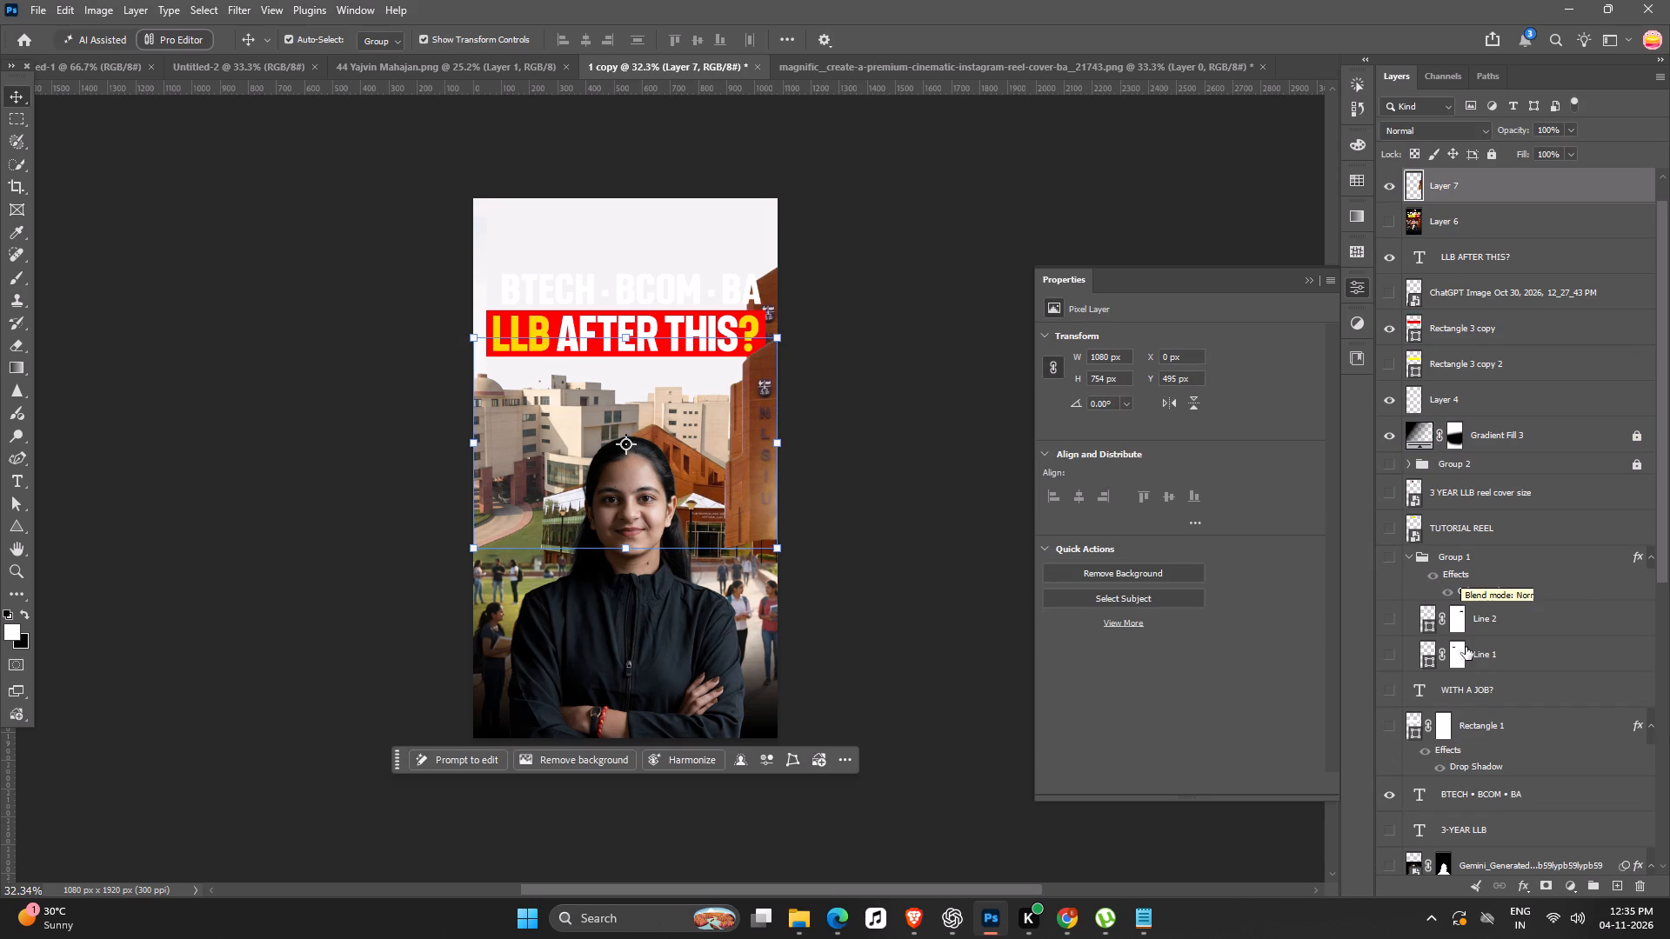
{"action": "left_click", "coordinate": [772, 649]}
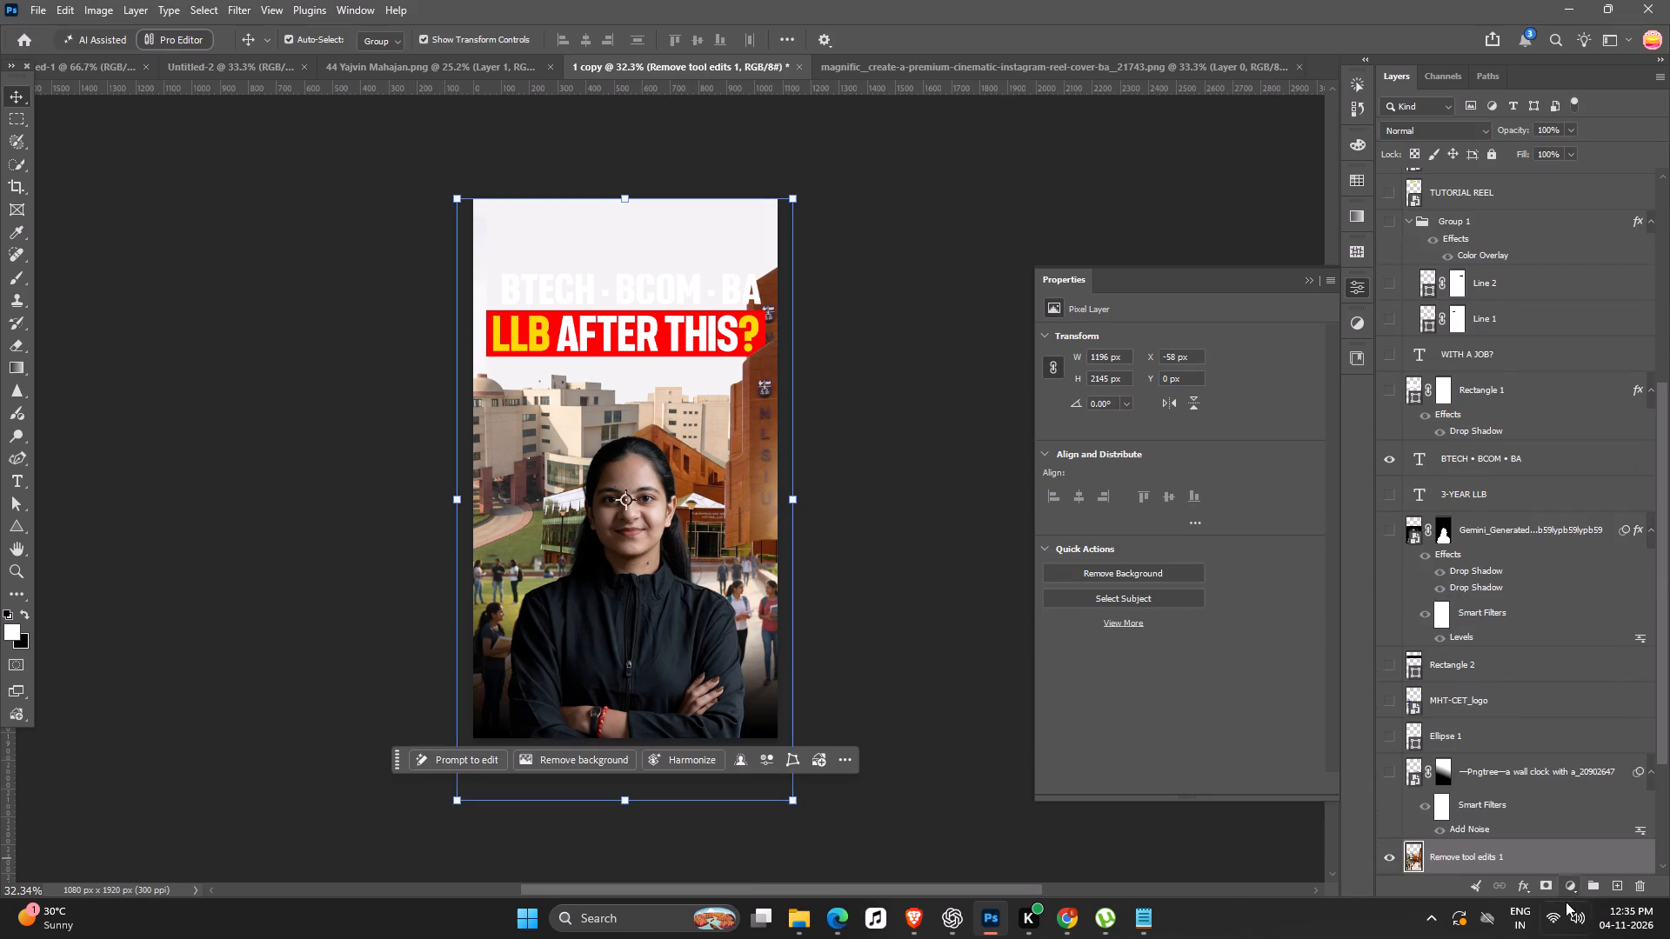
{"action": "left_click", "coordinate": [1546, 883]}
{"action": "key", "text": "b"}
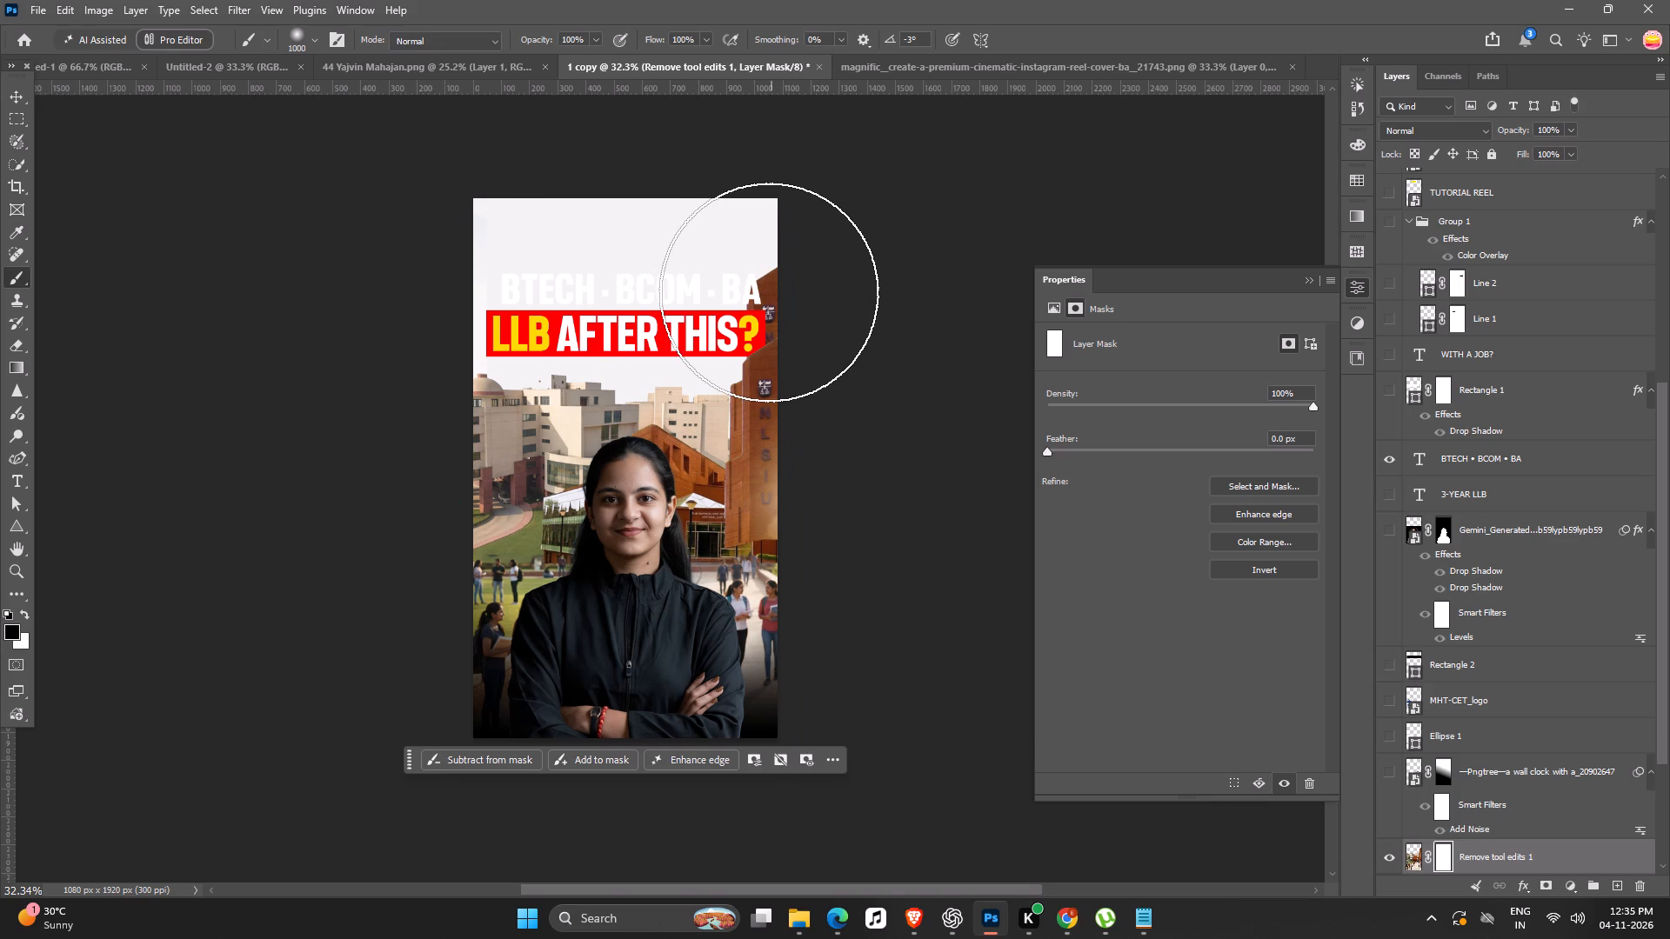
{"action": "key", "text": "bracketleft"}
{"action": "key", "text": "bracketleft"}
{"action": "key", "text": "bracketleft"}
{"action": "key", "text": "bracketleft"}
{"action": "left_click_drag", "start_coordinate": [750, 289], "coordinate": [659, 272]}
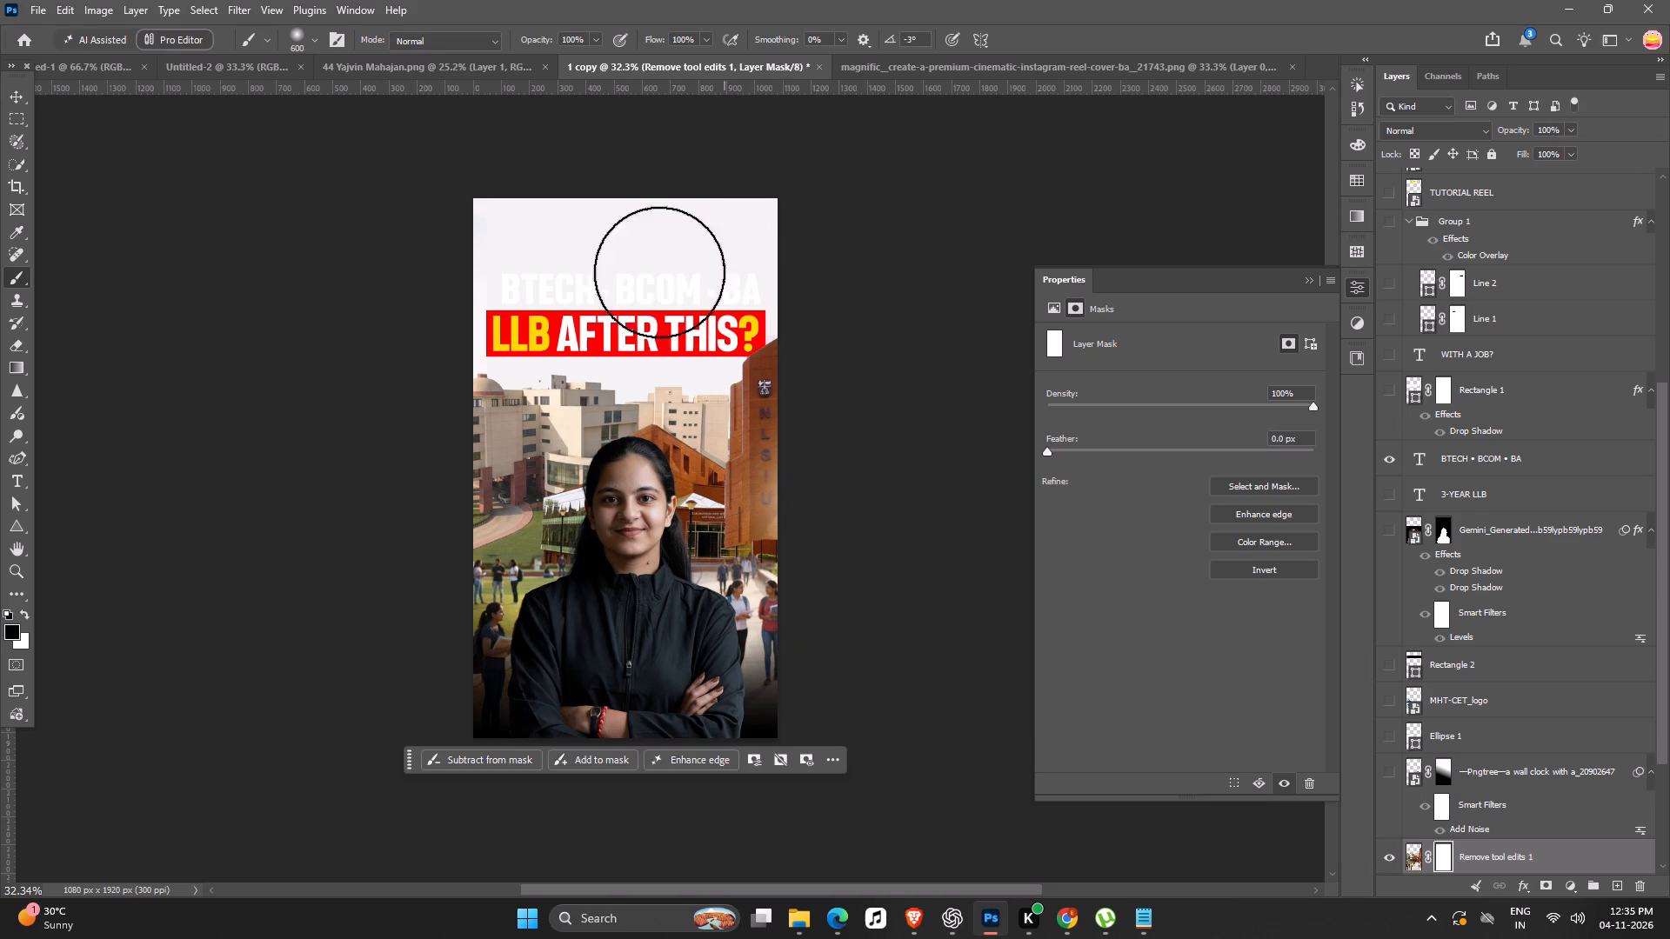
{"action": "left_click_drag", "start_coordinate": [659, 272], "coordinate": [0, 243]}
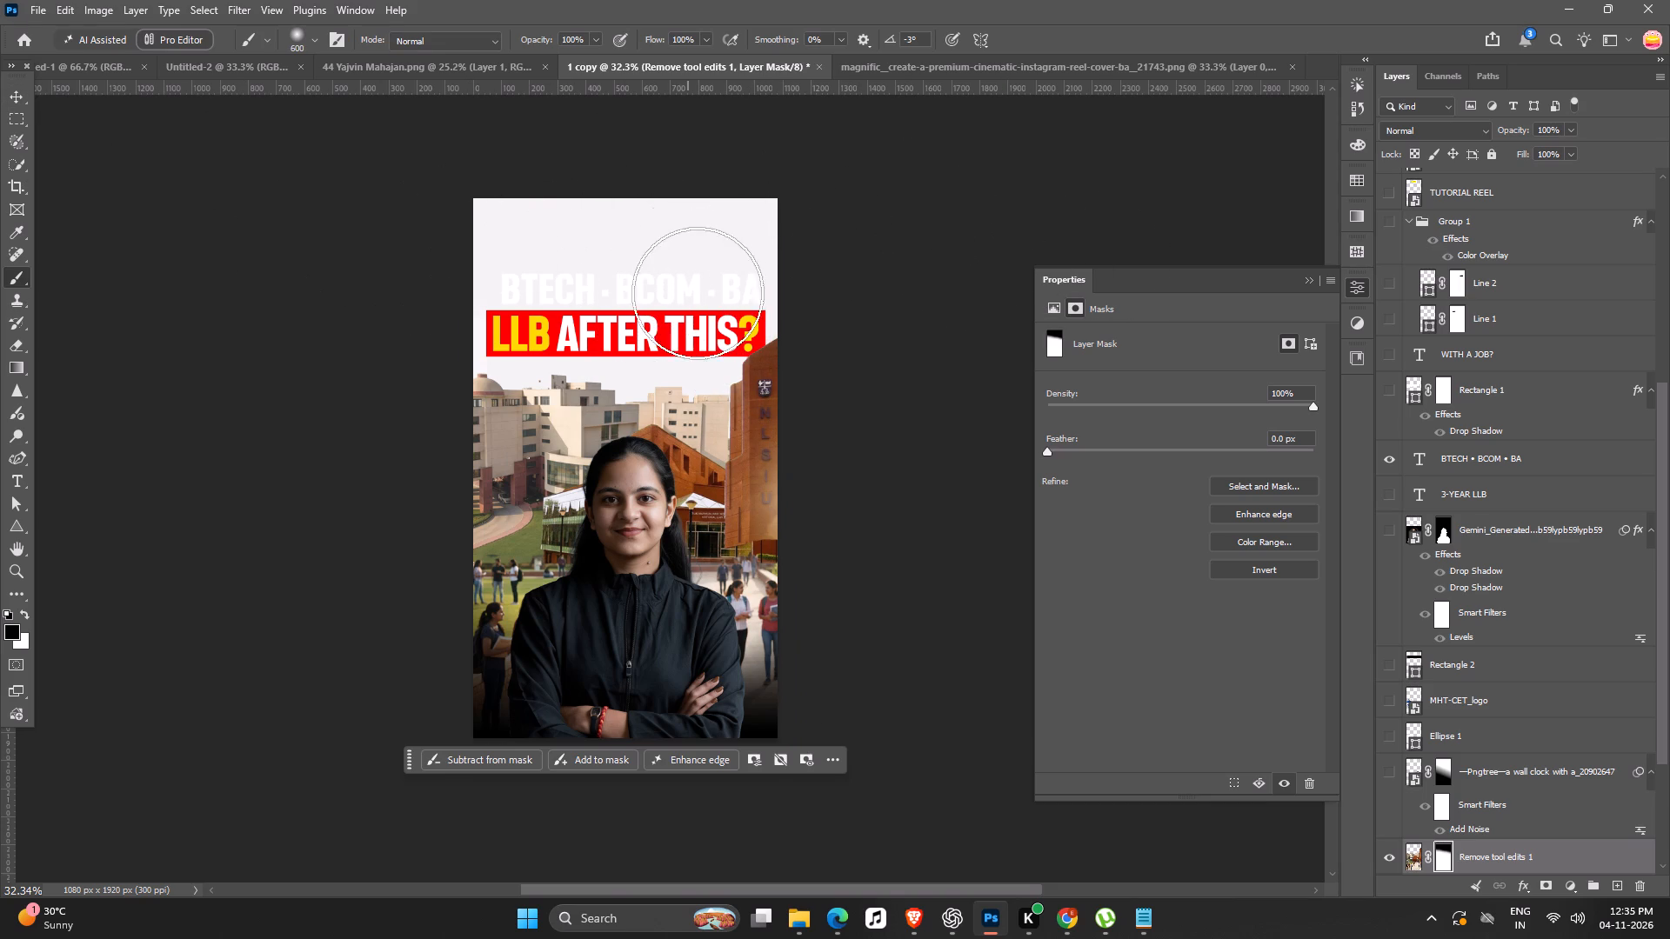
{"action": "left_click_drag", "start_coordinate": [717, 310], "coordinate": [769, 323]}
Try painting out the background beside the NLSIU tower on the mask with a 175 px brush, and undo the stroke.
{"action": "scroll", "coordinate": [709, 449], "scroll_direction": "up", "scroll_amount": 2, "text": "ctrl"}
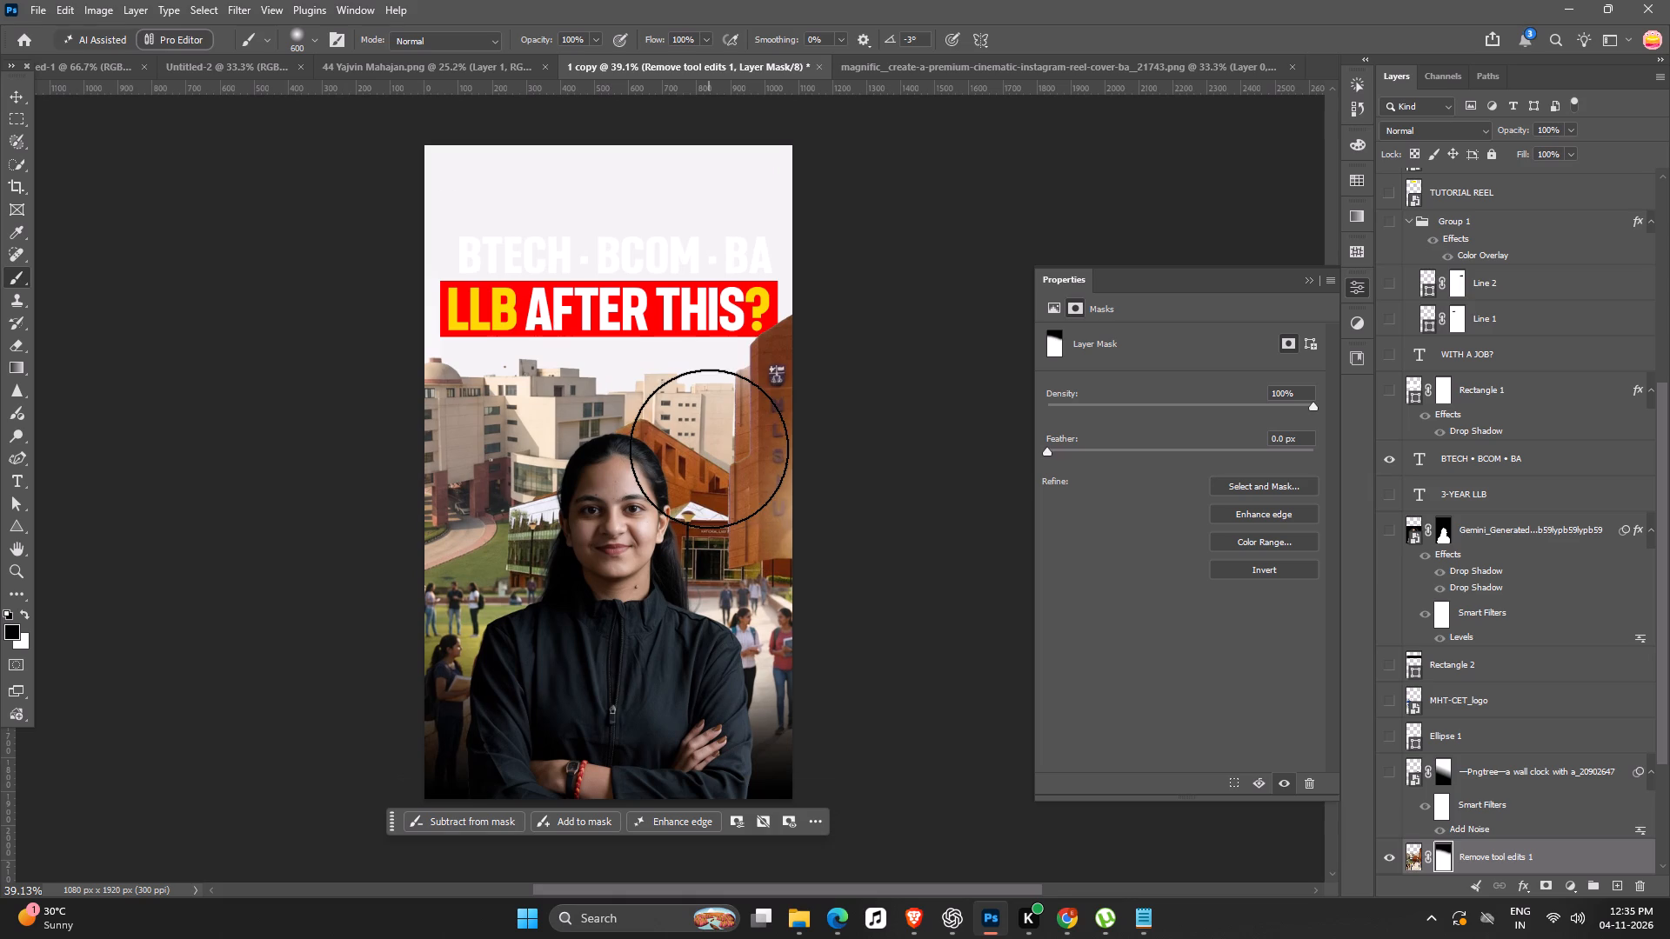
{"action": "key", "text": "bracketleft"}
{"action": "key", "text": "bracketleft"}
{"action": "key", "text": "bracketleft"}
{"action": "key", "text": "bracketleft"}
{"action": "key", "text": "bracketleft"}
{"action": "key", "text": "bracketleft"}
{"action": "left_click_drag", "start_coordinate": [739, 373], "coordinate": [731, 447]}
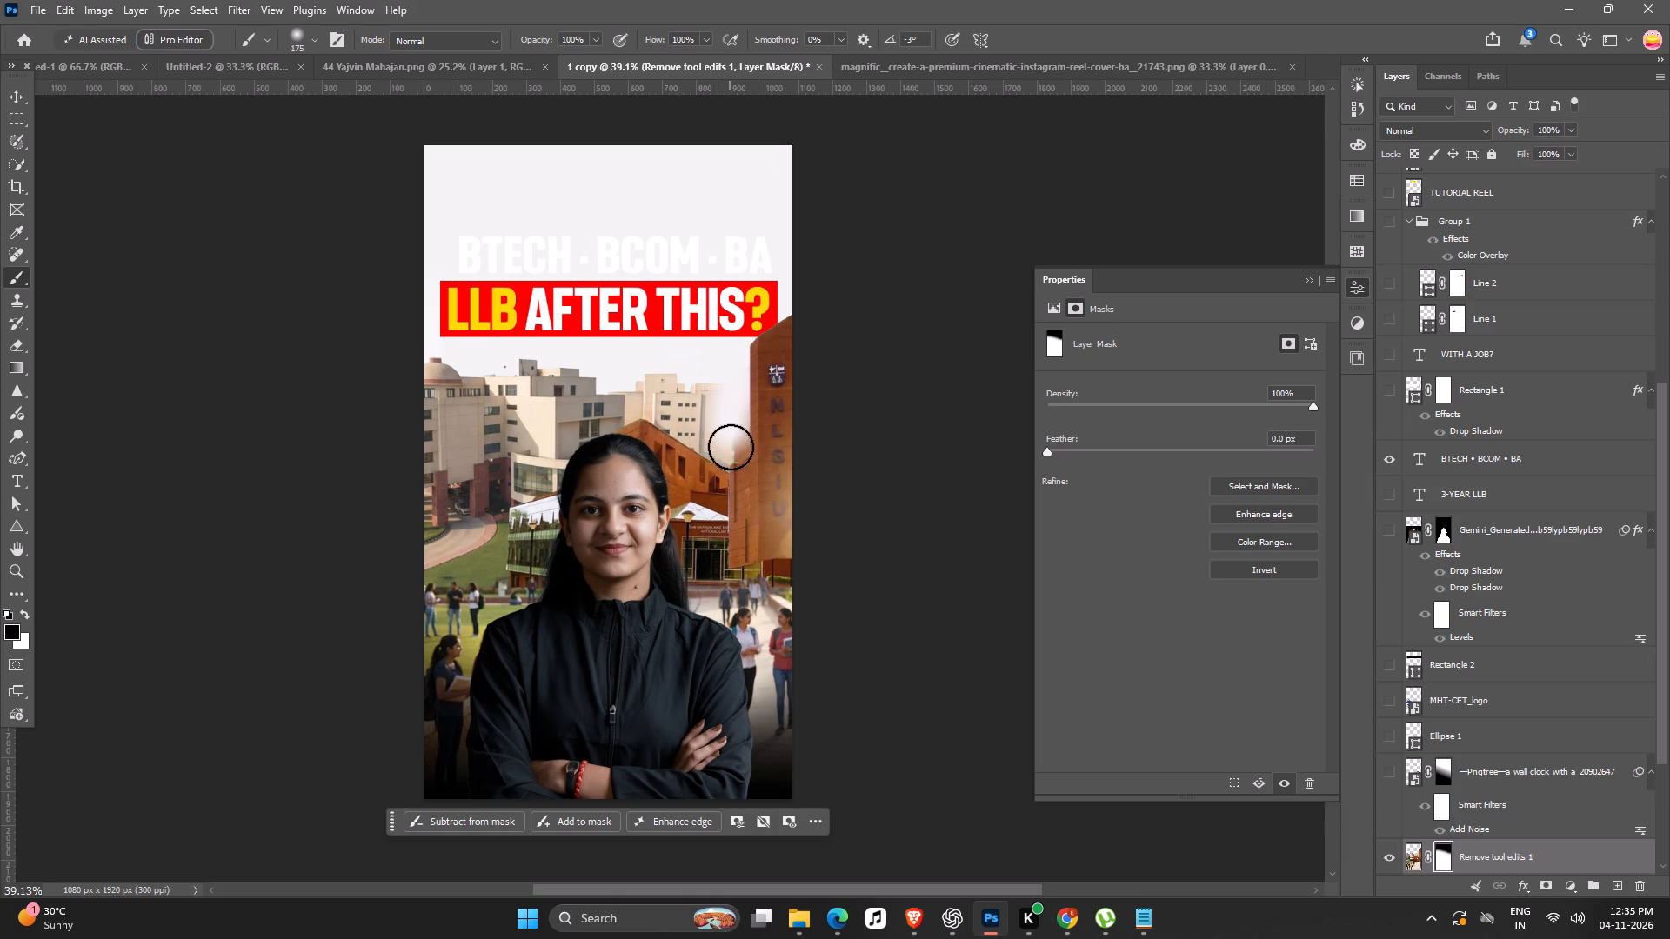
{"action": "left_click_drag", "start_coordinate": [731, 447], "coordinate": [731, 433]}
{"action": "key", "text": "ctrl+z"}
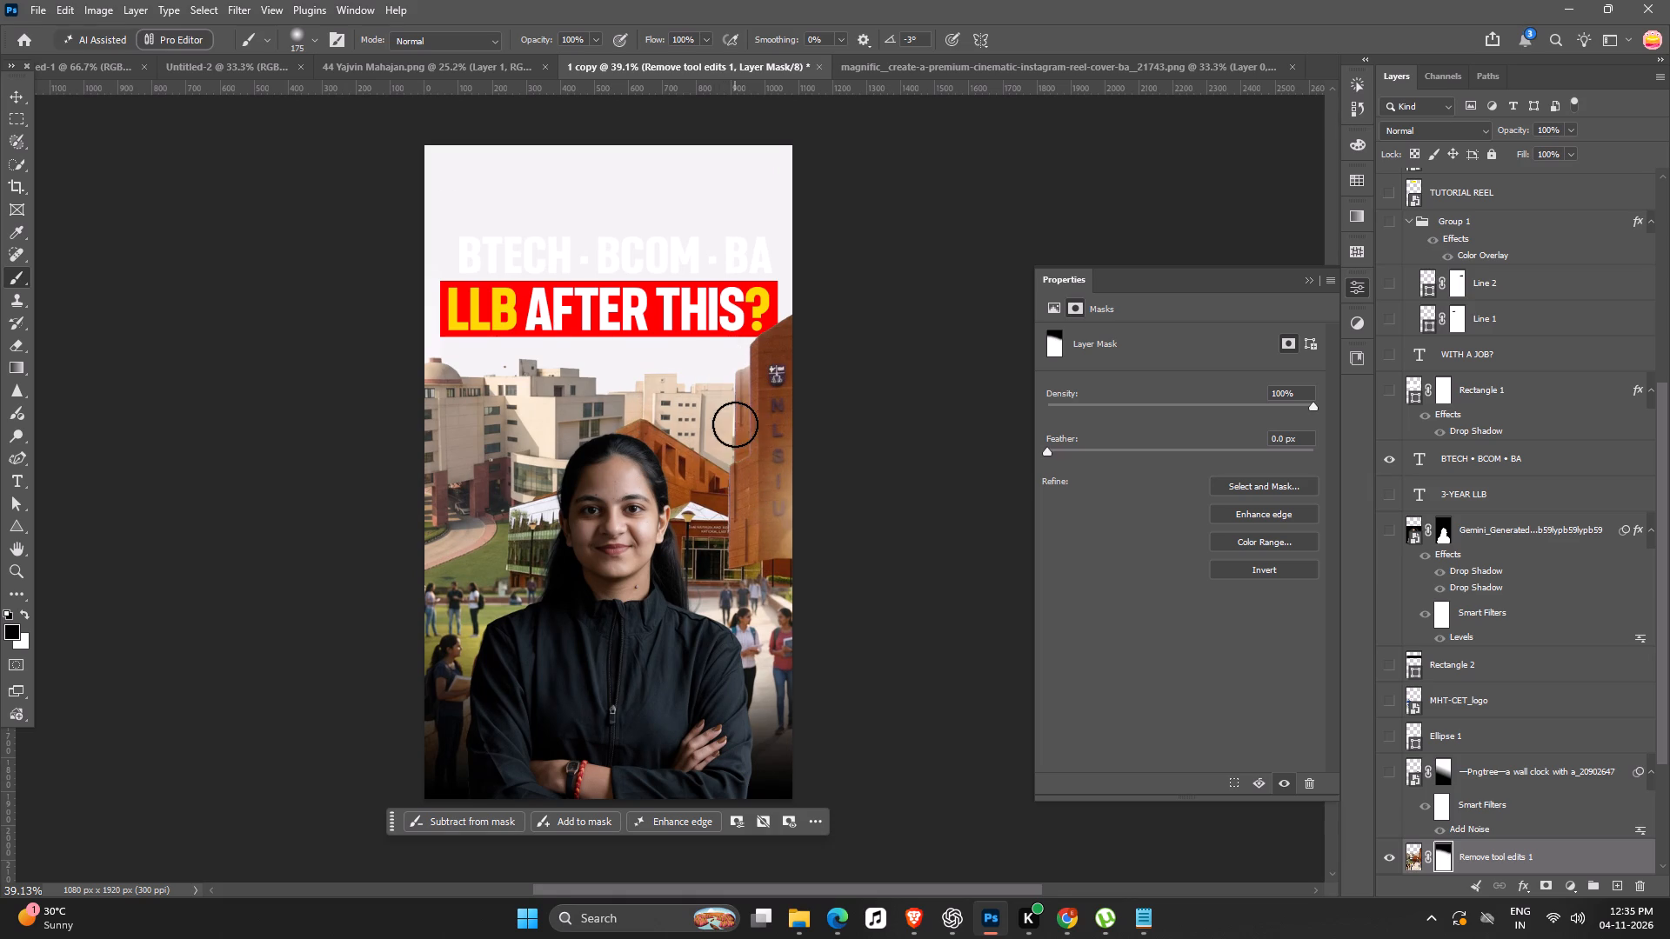
Mask out the leftover background edge alongside the NLSIU tower on Remove tool edits 1 with a 100 px brush.
{"action": "scroll", "coordinate": [735, 424], "scroll_direction": "up", "scroll_amount": 3, "text": "ctrl"}
{"action": "key", "text": "bracketleft"}
{"action": "key", "text": "bracketleft"}
{"action": "key", "text": "bracketleft"}
{"action": "left_click_drag", "start_coordinate": [747, 352], "coordinate": [745, 392]}
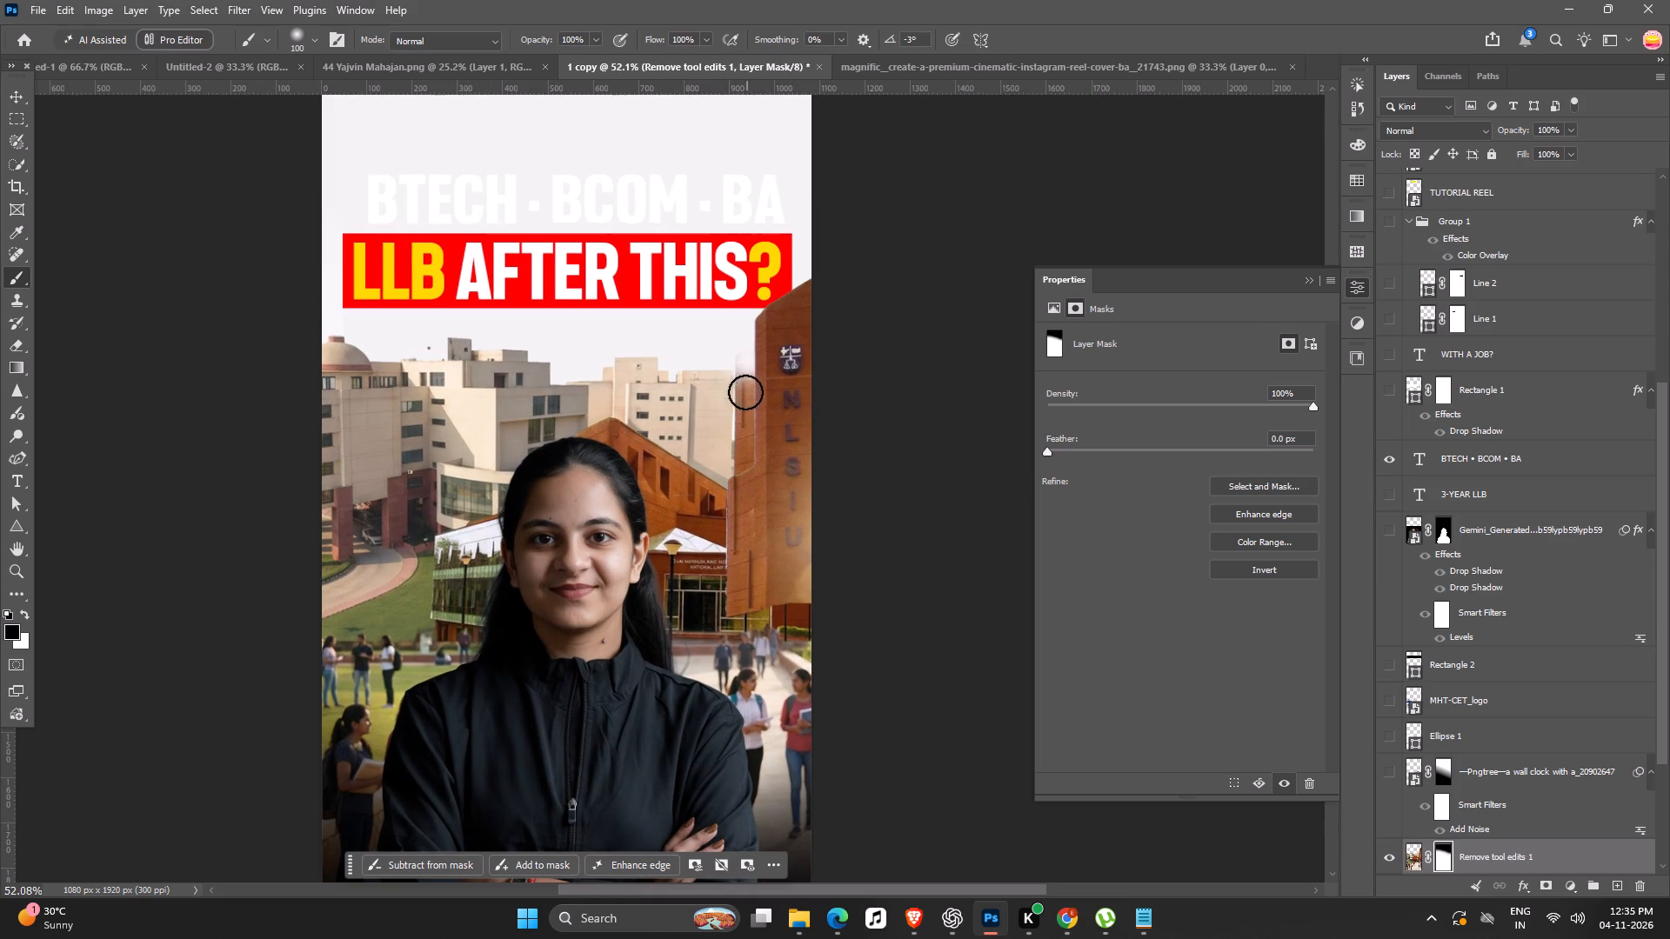
{"action": "left_click_drag", "start_coordinate": [745, 392], "coordinate": [756, 425]}
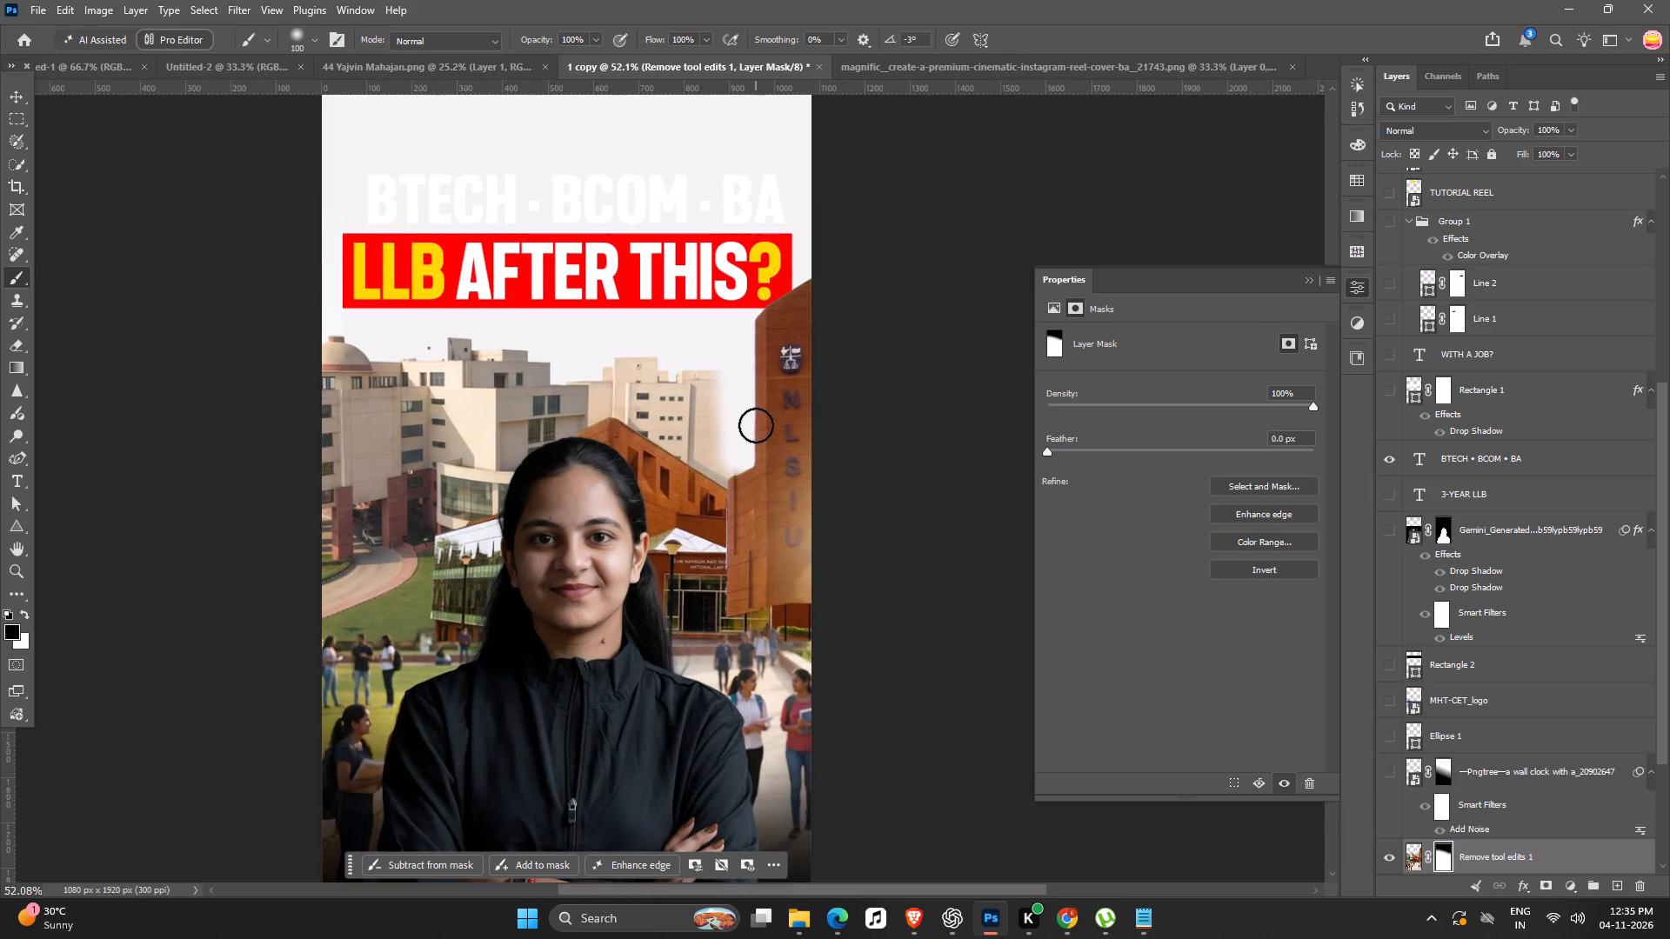
{"action": "left_click_drag", "start_coordinate": [756, 425], "coordinate": [759, 365]}
Add Layer 7 to the selection with Remove tool edits 1 and nudge both layers down 90 px.
{"action": "scroll", "coordinate": [749, 386], "scroll_direction": "down", "scroll_amount": 7, "text": "ctrl"}
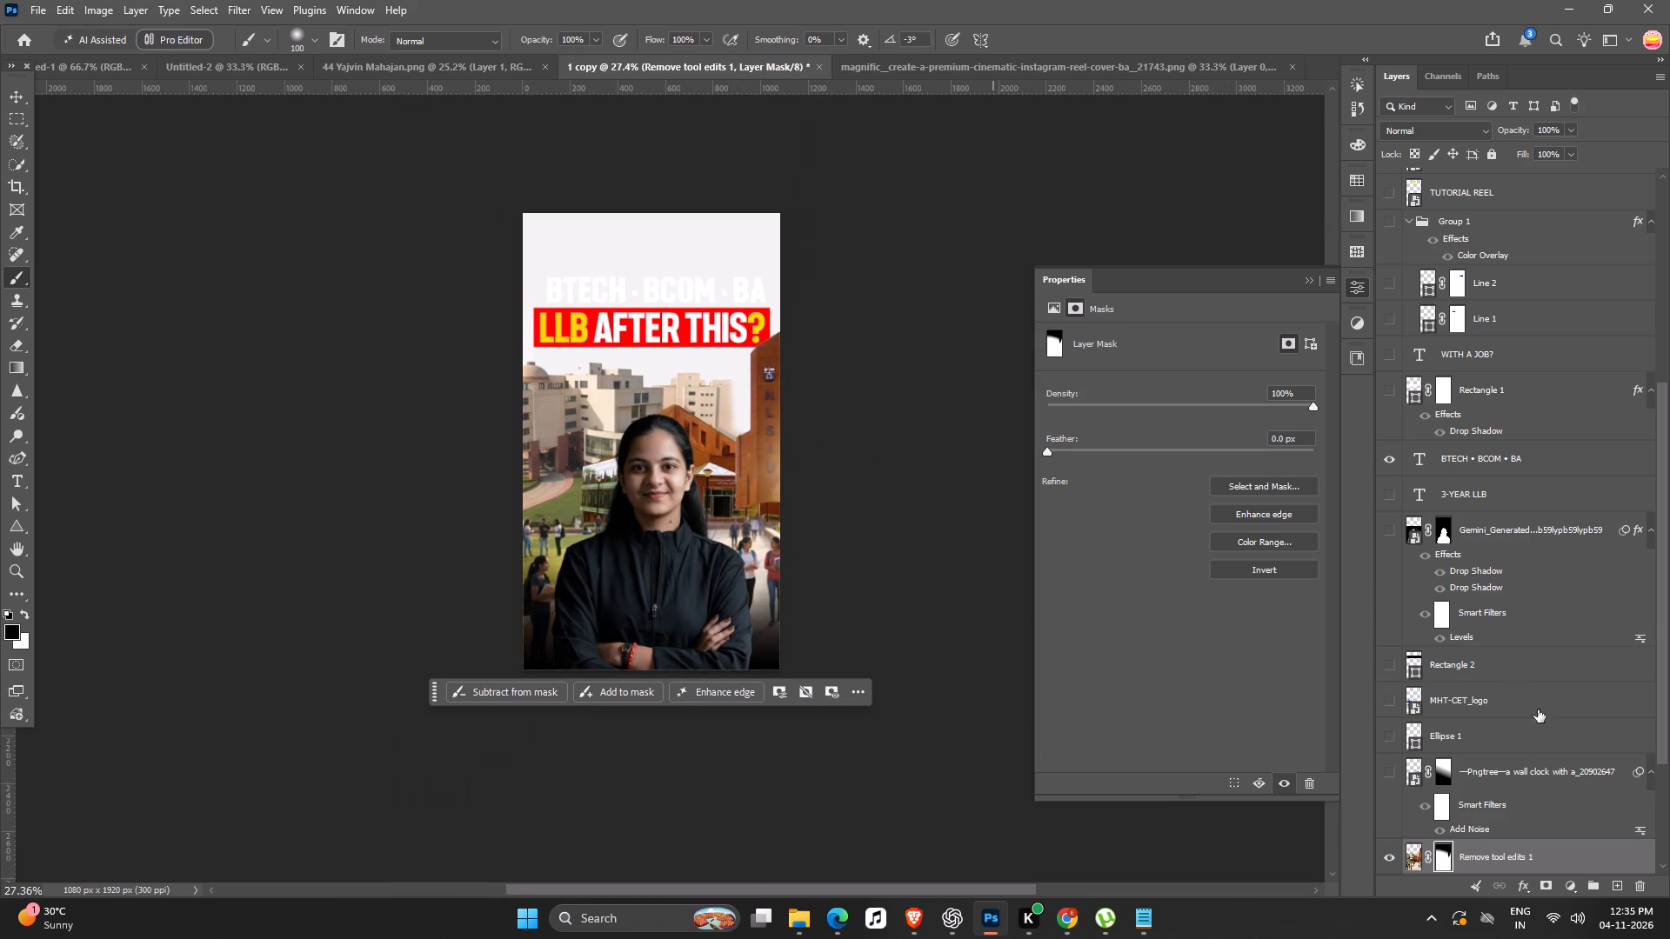
{"action": "scroll", "coordinate": [1530, 427], "scroll_direction": "up", "scroll_amount": 16}
{"action": "left_click", "coordinate": [1520, 227], "text": "ctrl"}
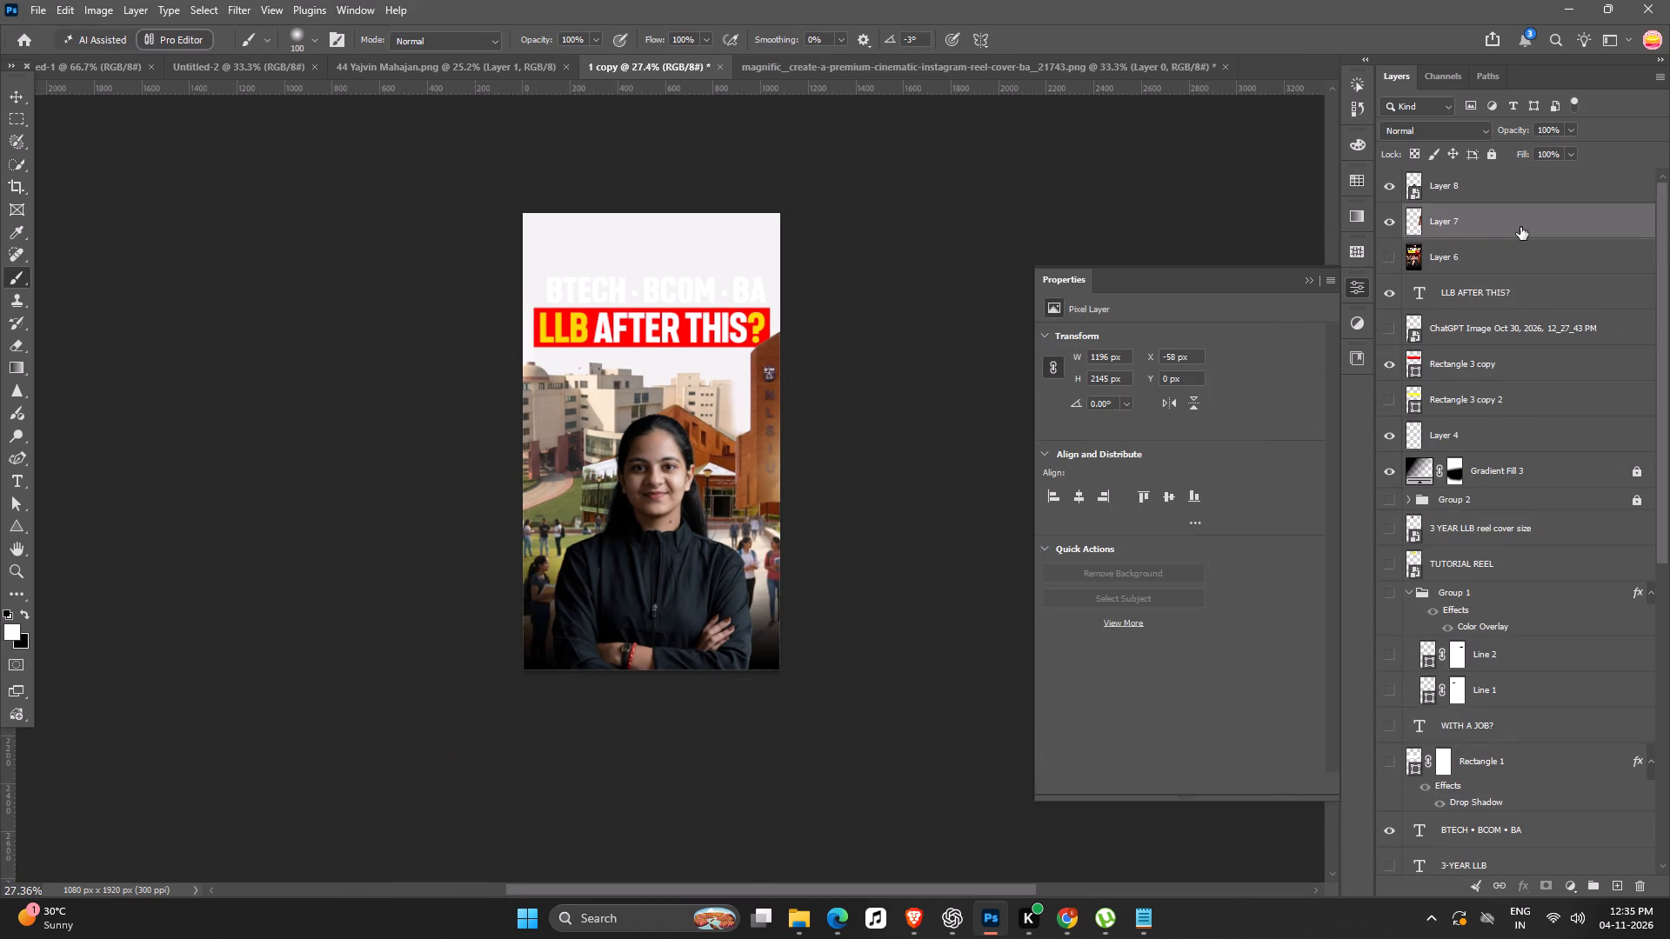
{"action": "key", "text": "shift+Down"}
{"action": "key", "text": "shift+Down"}
{"action": "key", "text": "shift+Down"}
{"action": "left_click", "coordinate": [10, 100]}
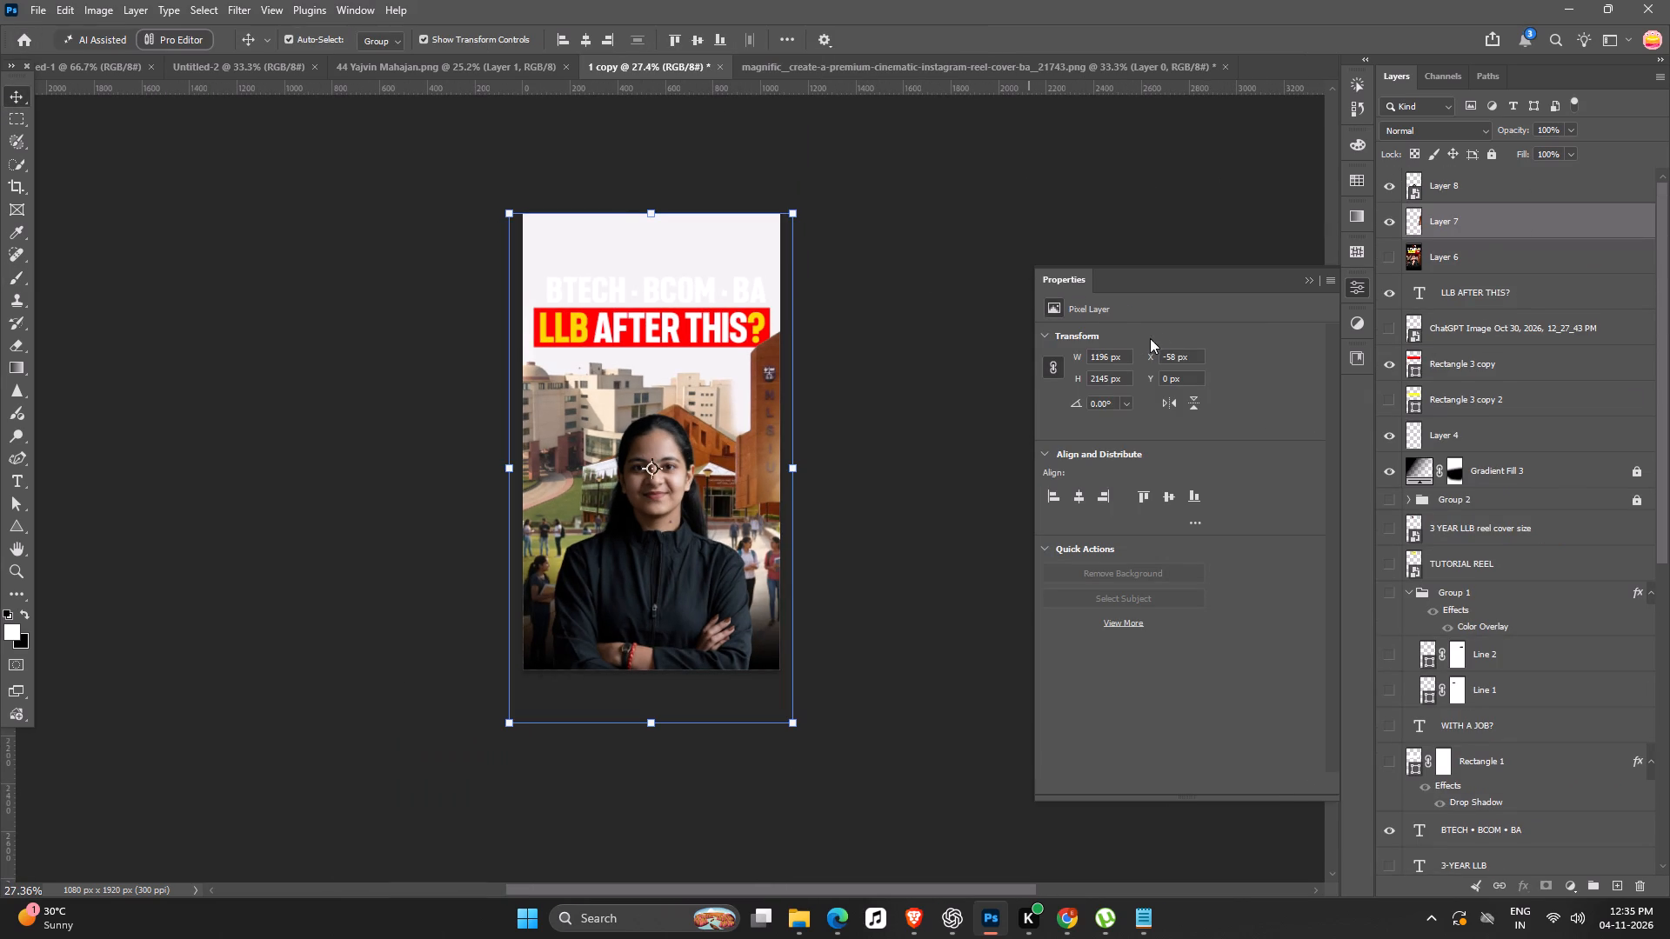
{"action": "key", "text": "shift+Down"}
{"action": "key", "text": "shift+Down"}
{"action": "key", "text": "shift+Down"}
{"action": "key", "text": "shift+Down"}
{"action": "key", "text": "shift+Down"}
{"action": "key", "text": "shift+Down"}
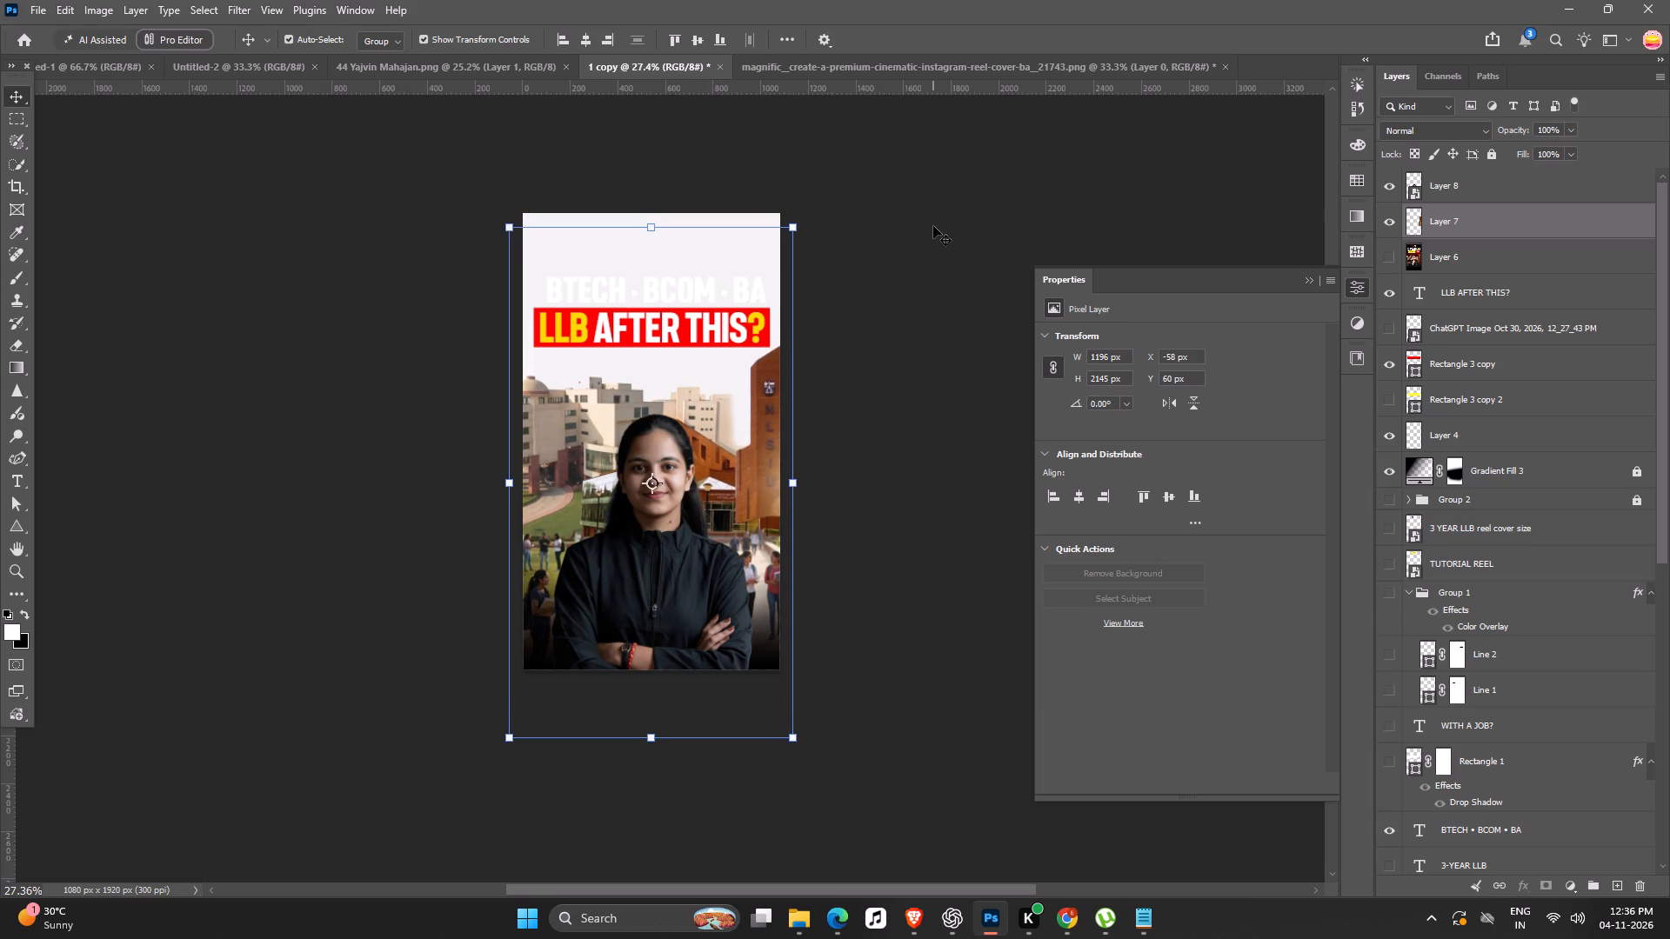
{"action": "key", "text": "shift+Down"}
{"action": "key", "text": "shift+Down"}
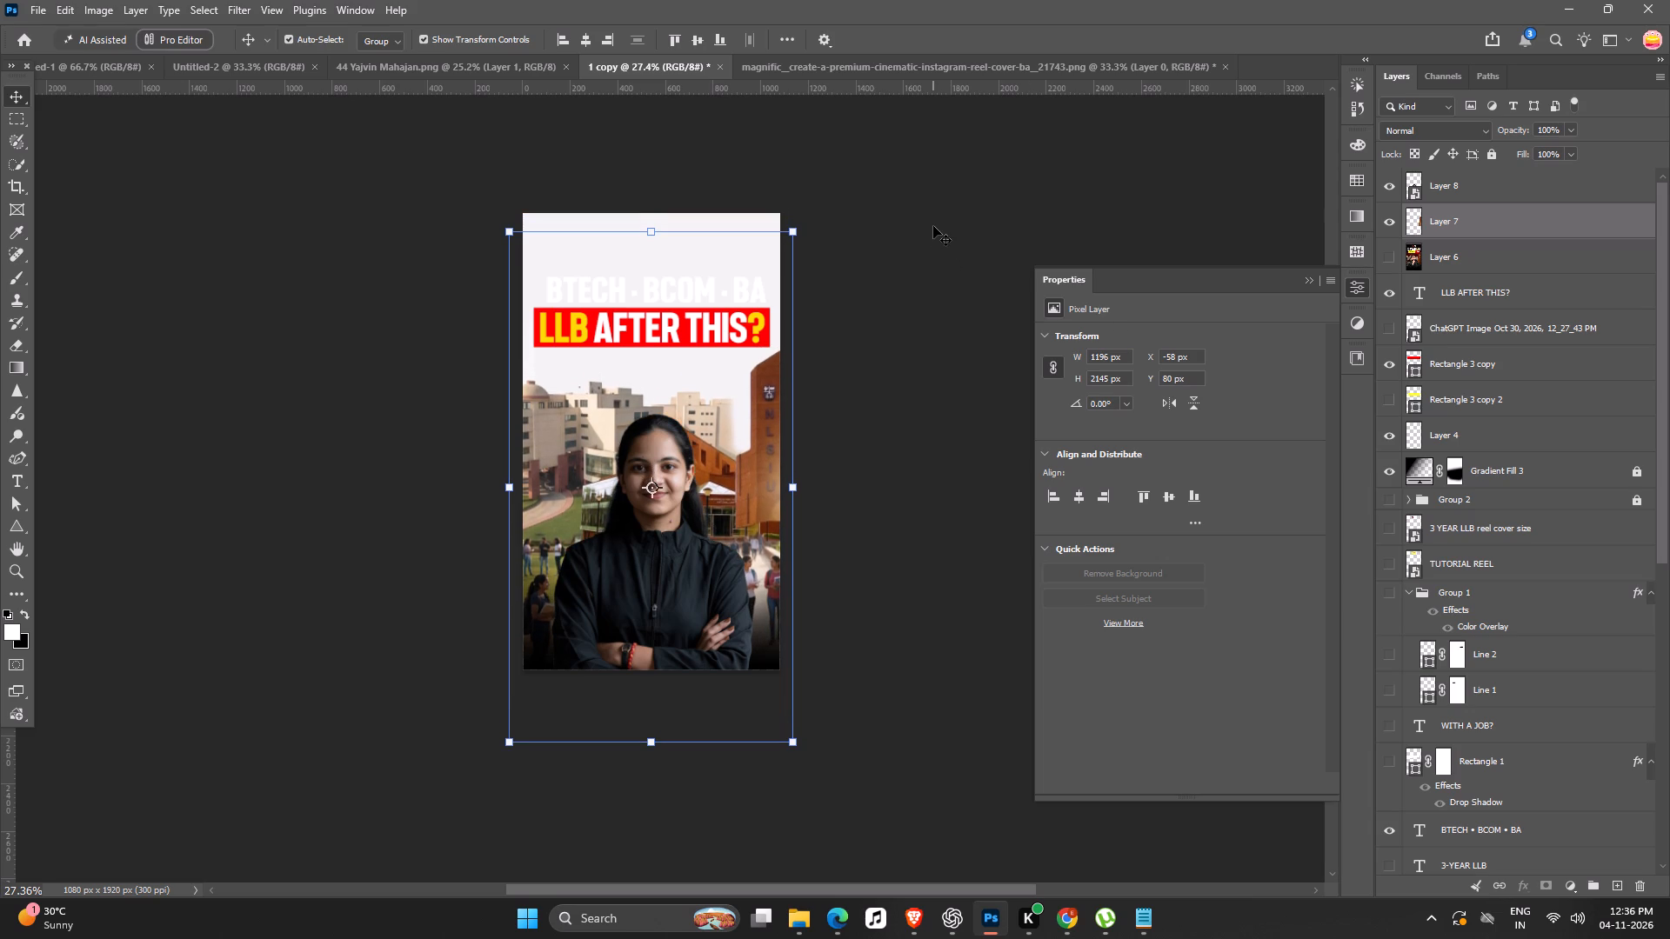
{"action": "key", "text": "shift+Down"}
{"action": "left_click", "coordinate": [958, 309]}
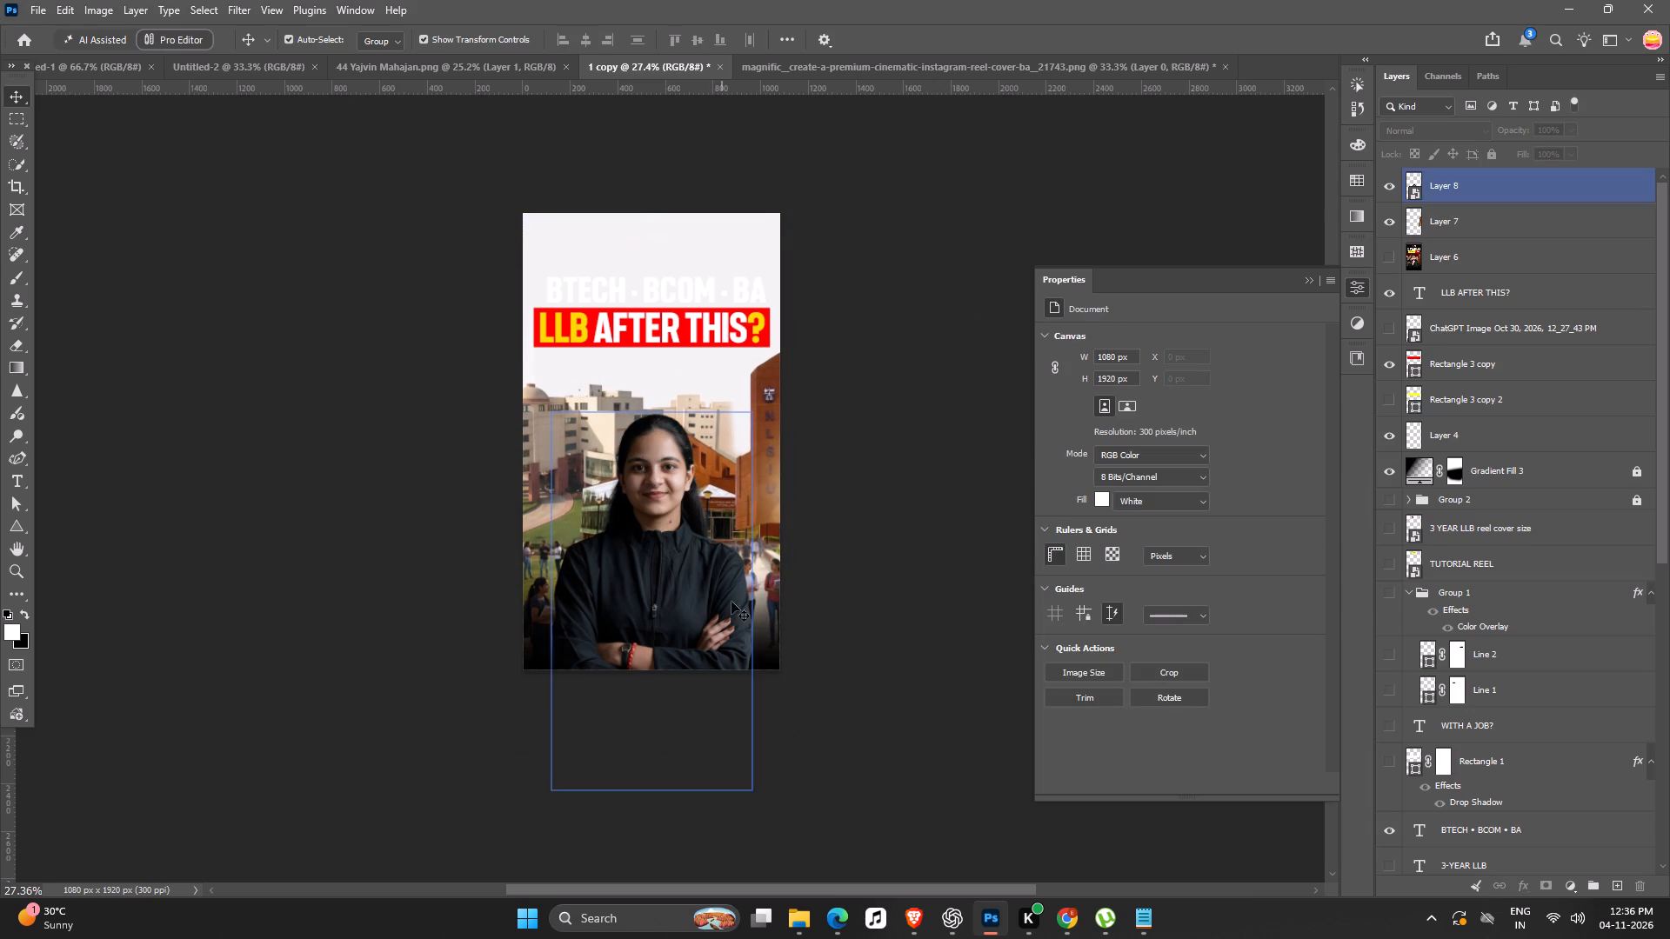
Scale the tower cutout on Layer 7 to 92.6% and place it flush with the canvas's right edge at X 80, Y 488 px.
{"action": "scroll", "coordinate": [894, 568], "scroll_direction": "up", "scroll_amount": 3}
{"action": "scroll", "coordinate": [889, 570], "scroll_direction": "up", "scroll_amount": 2, "text": "ctrl"}
{"action": "left_click_drag", "start_coordinate": [800, 482], "coordinate": [801, 483]}
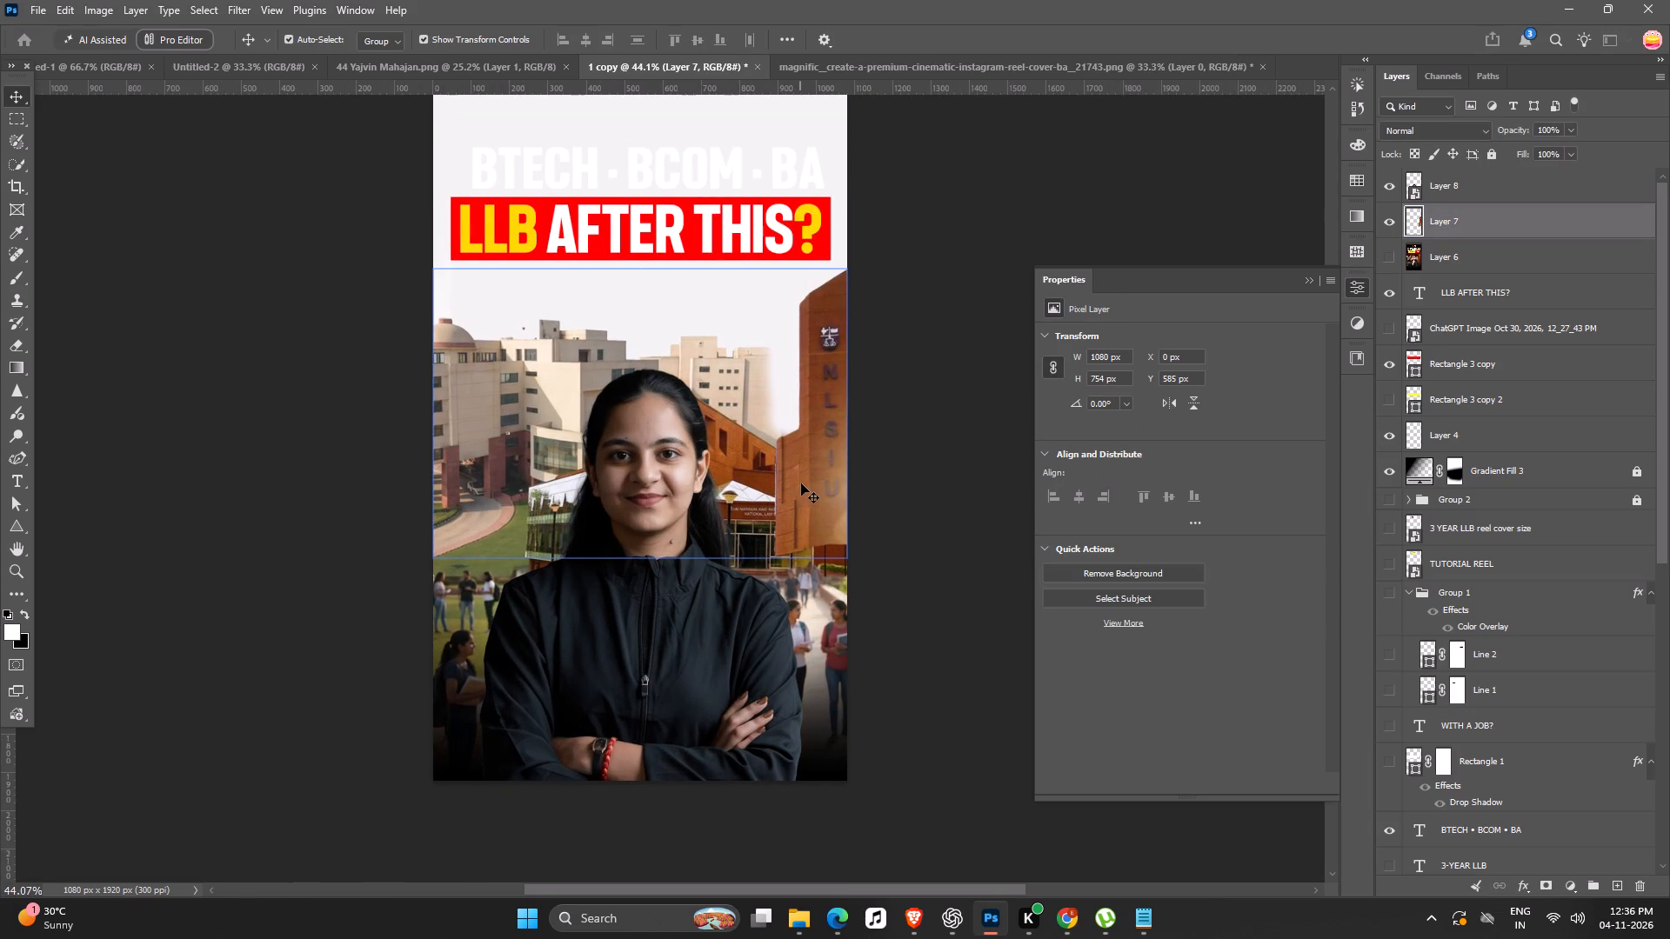
{"action": "left_click_drag", "start_coordinate": [801, 483], "coordinate": [815, 382]}
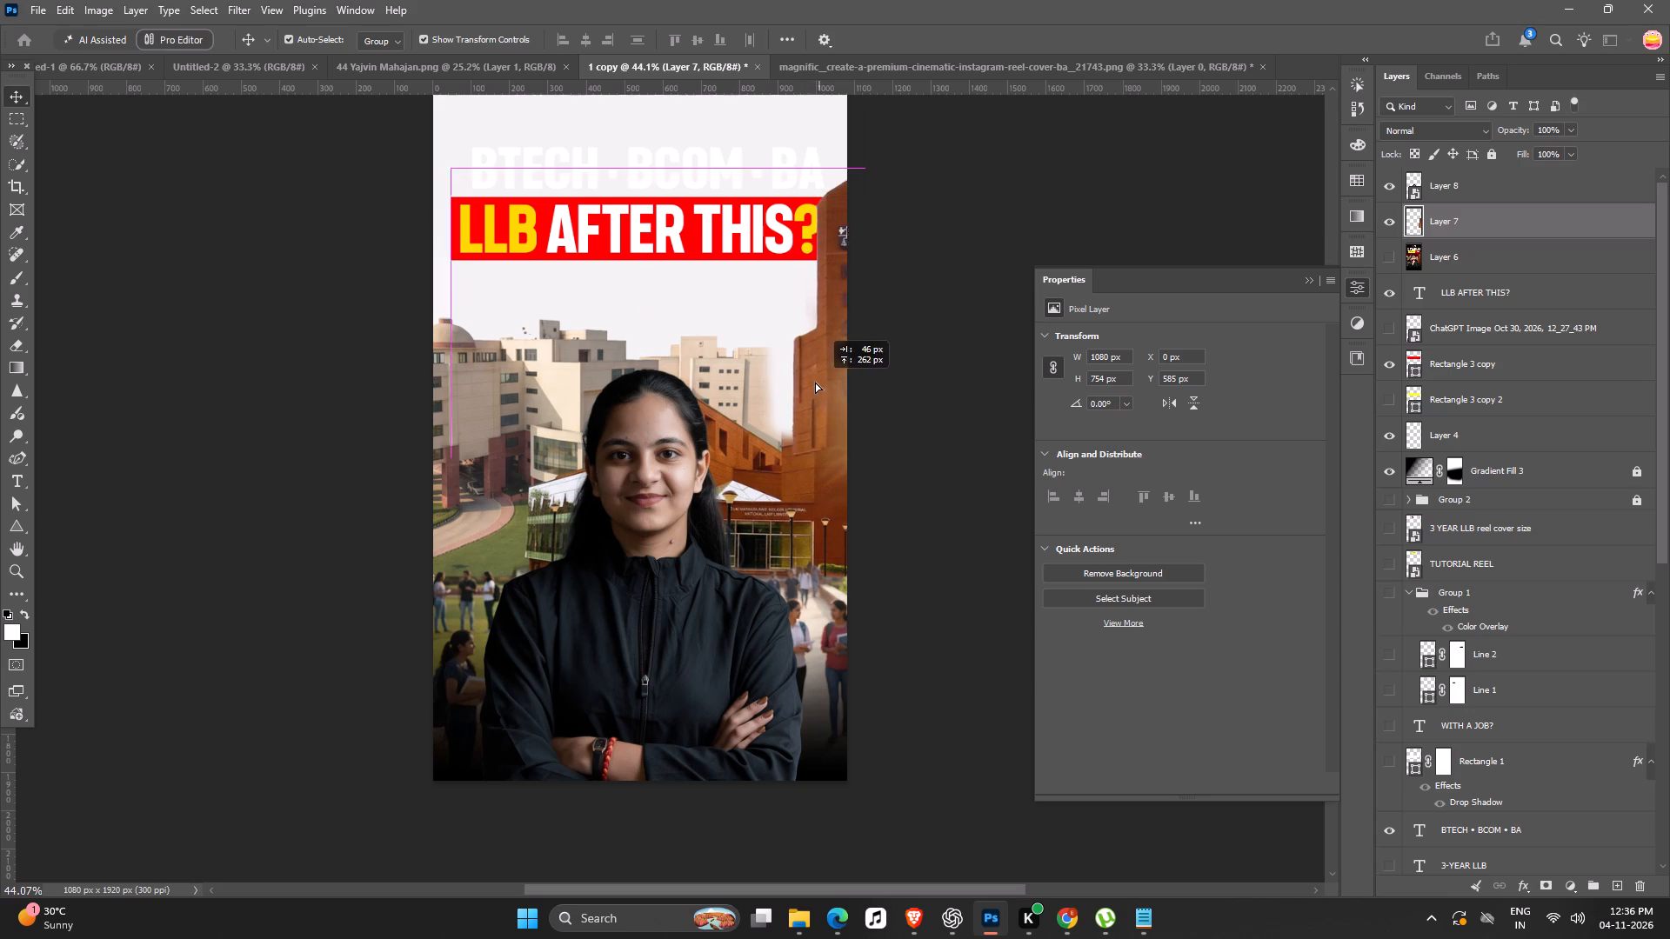
{"action": "left_click_drag", "start_coordinate": [815, 382], "coordinate": [799, 410]}
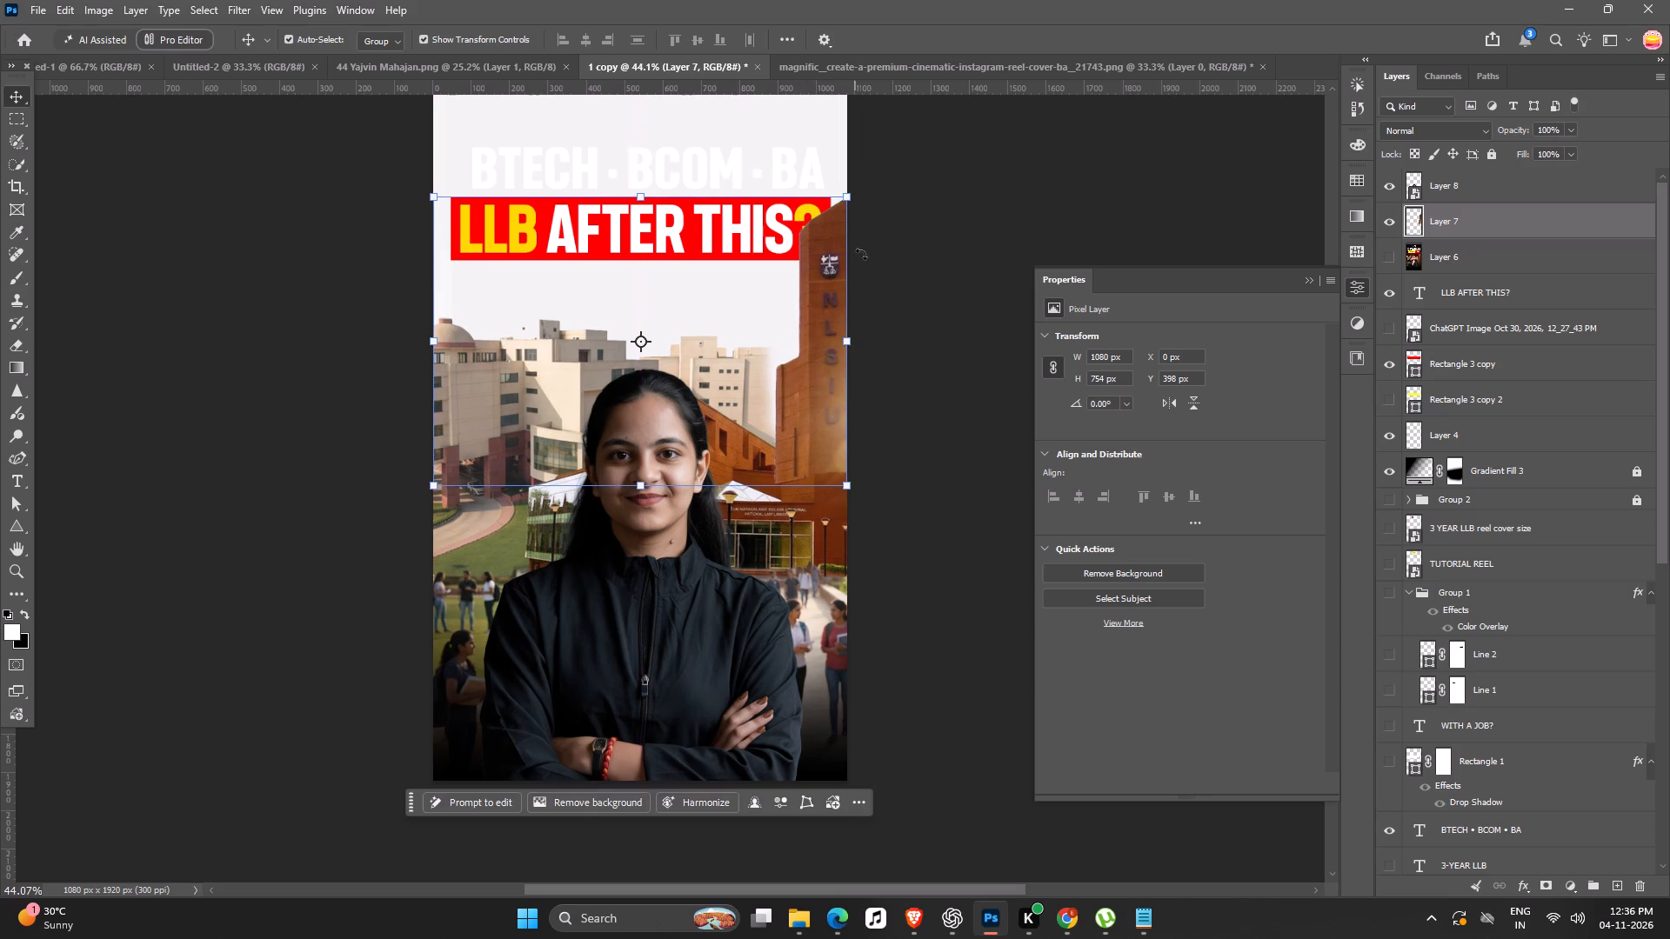
{"action": "left_click", "coordinate": [847, 202], "text": "ctrl"}
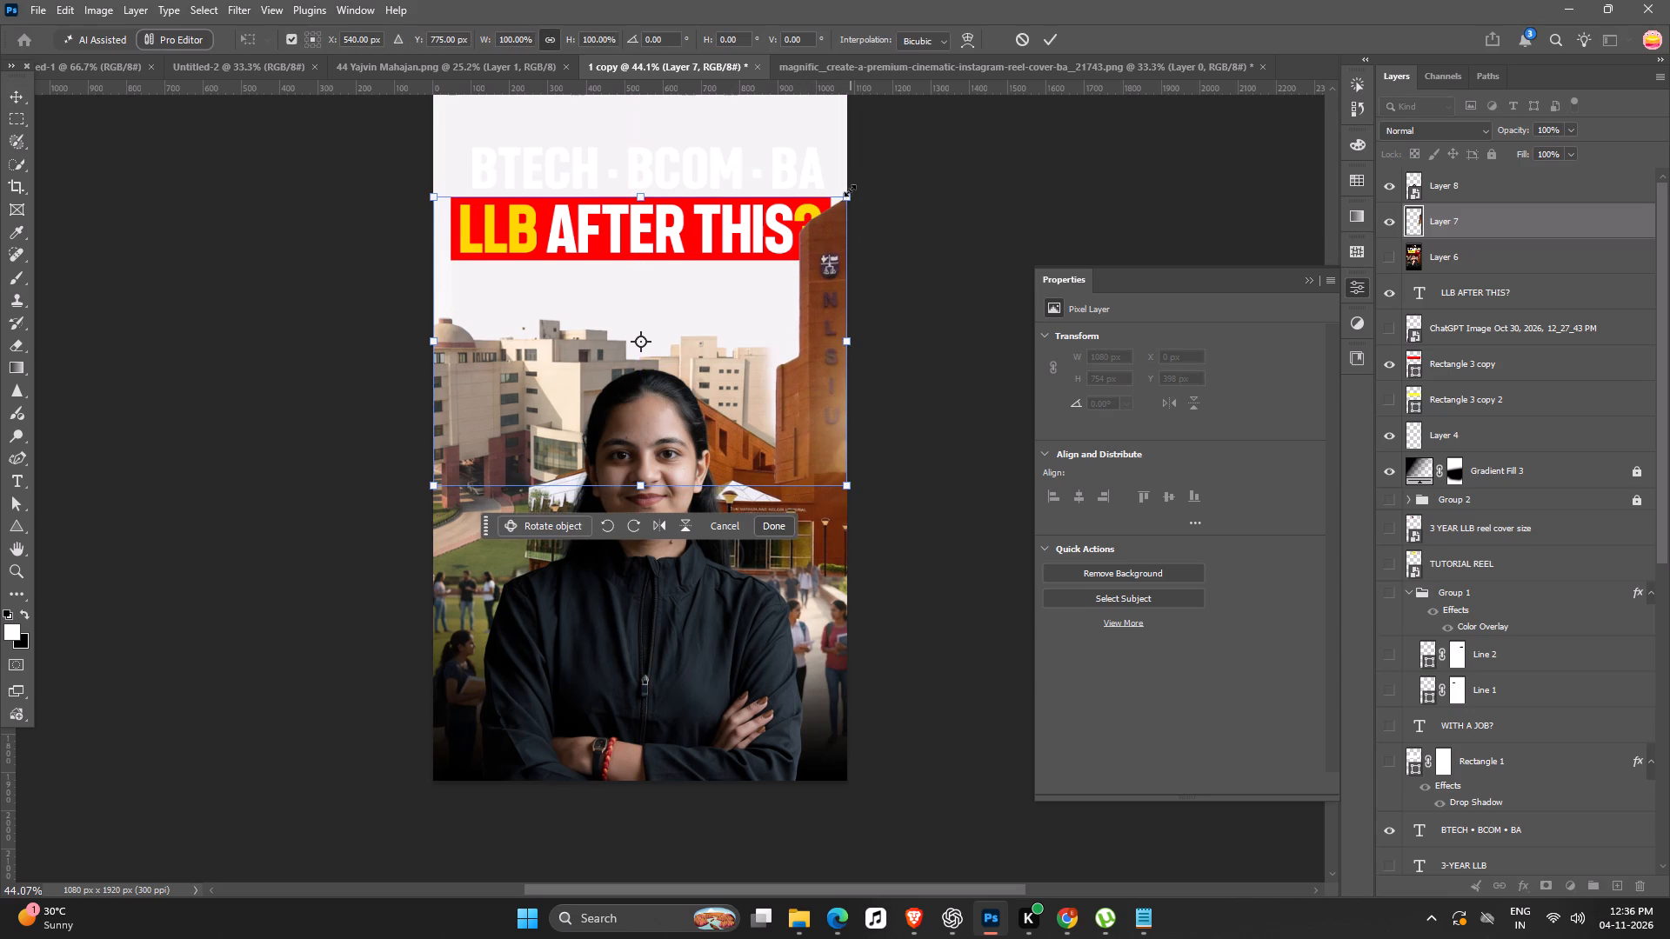
{"action": "left_click_drag", "start_coordinate": [848, 195], "coordinate": [829, 200], "text": "alt"}
{"action": "left_click_drag", "start_coordinate": [819, 281], "coordinate": [835, 314]}
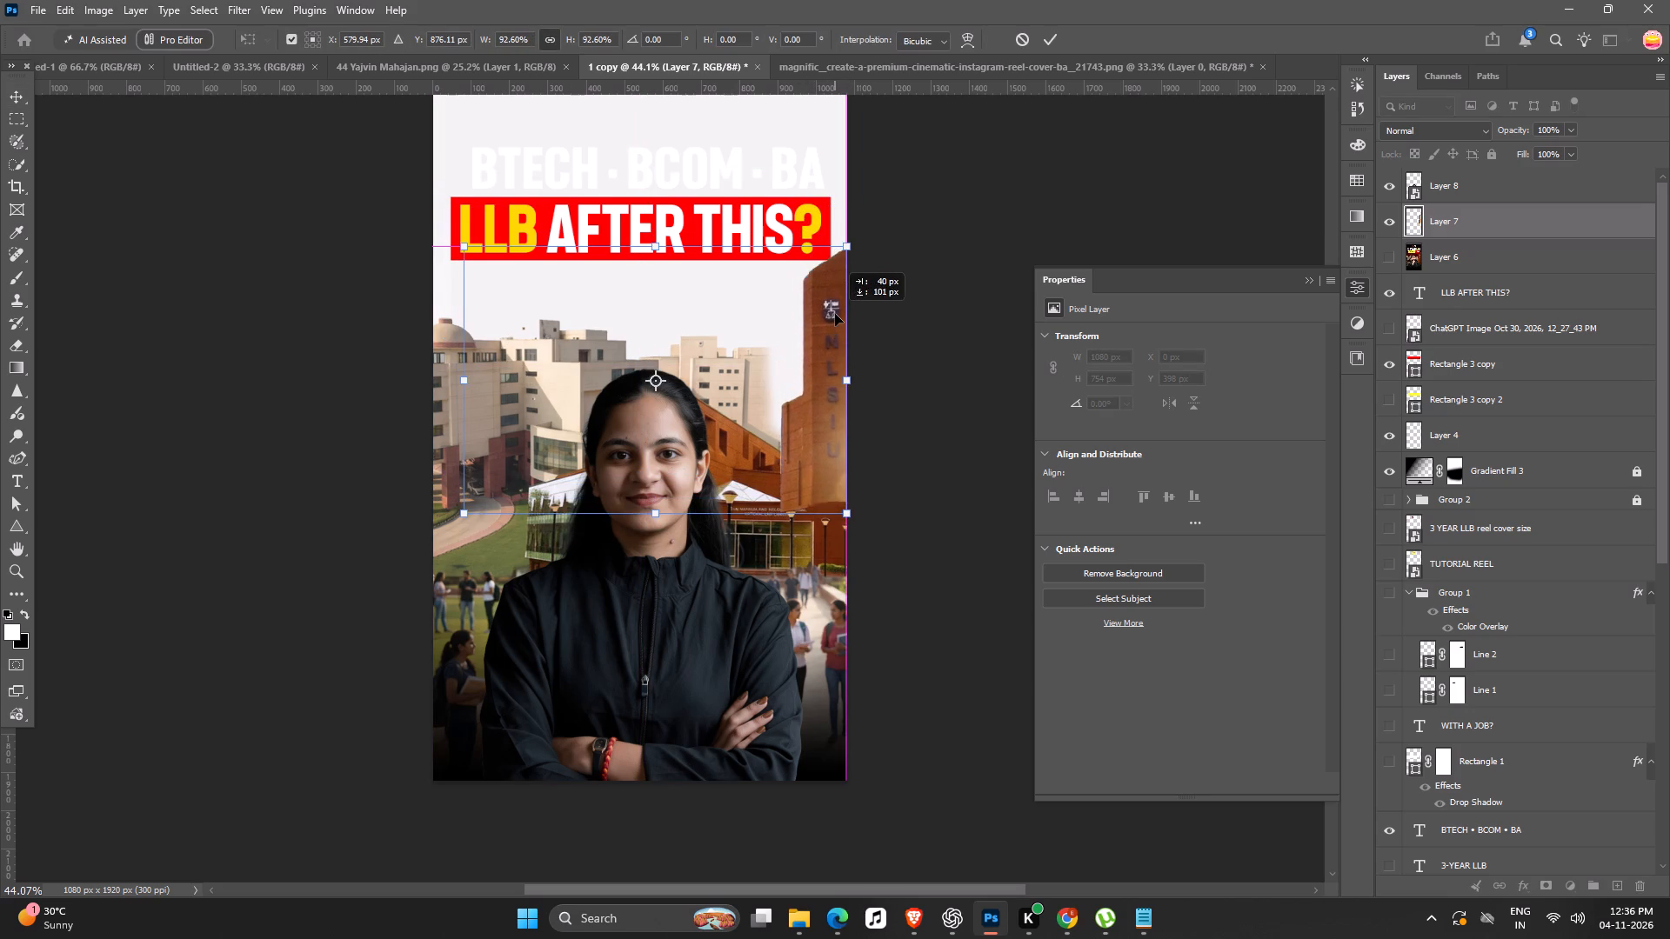
{"action": "left_click_drag", "start_coordinate": [835, 314], "coordinate": [835, 311]}
{"action": "key", "text": "Return"}
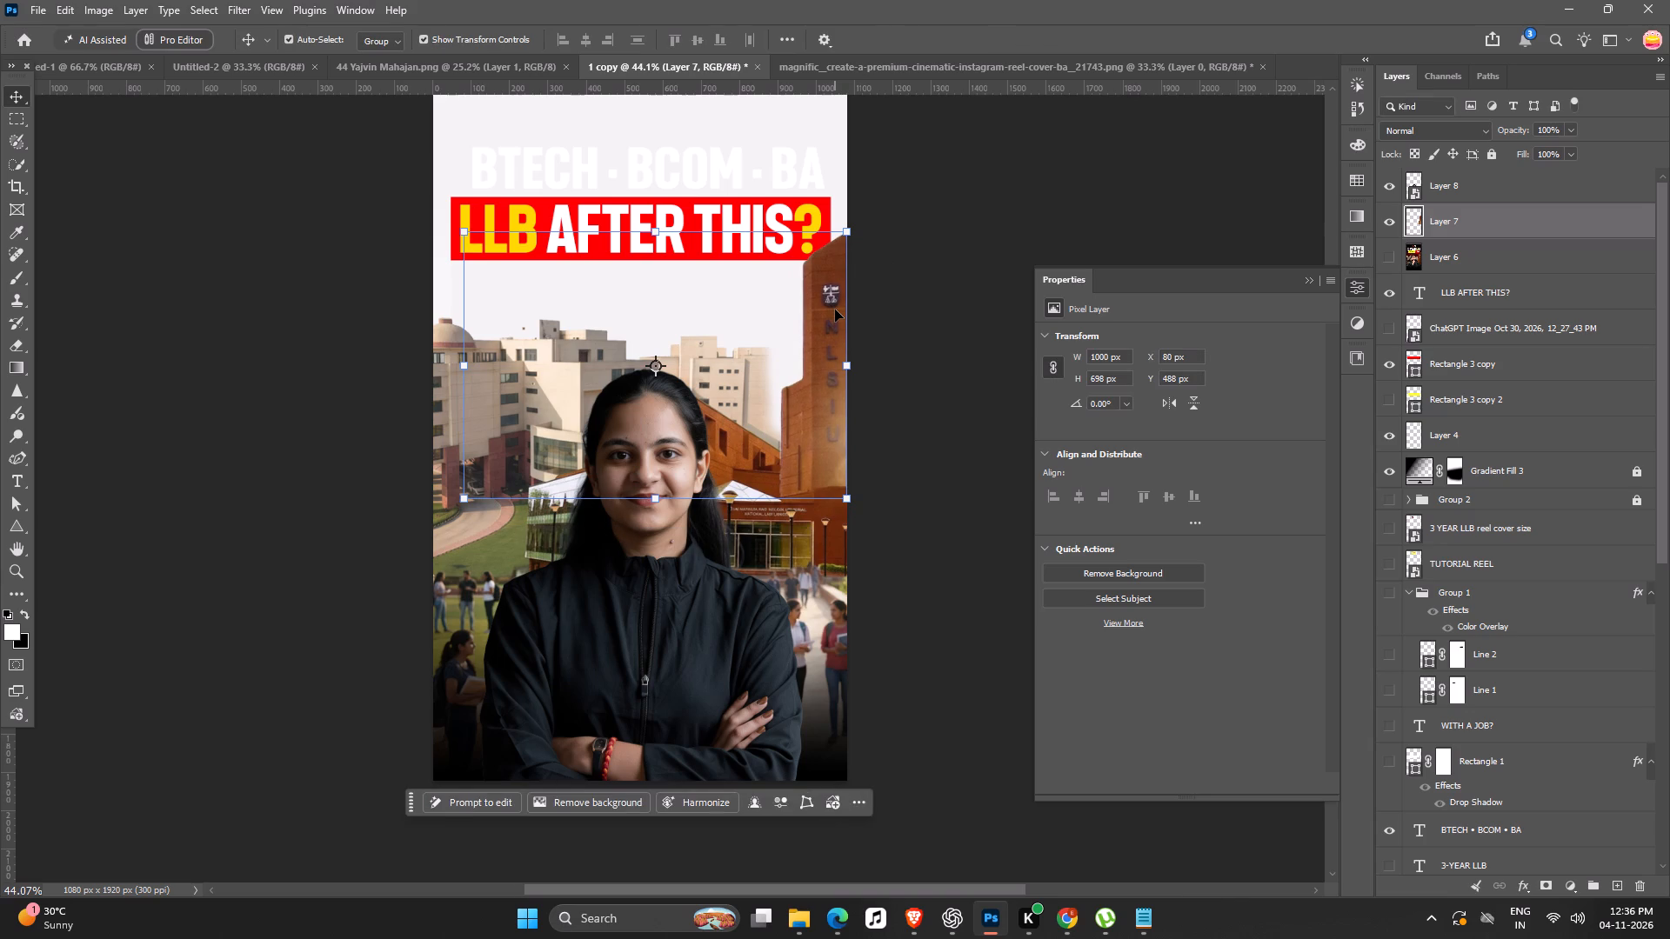
{"action": "left_click", "coordinate": [1023, 202]}
Change the text colour of the BTECH • BCOM • BA line to black, #000000.
{"action": "scroll", "coordinate": [1016, 270], "scroll_direction": "down", "scroll_amount": 7, "text": "ctrl"}
{"action": "key", "text": "space"}
{"action": "left_click_drag", "start_coordinate": [667, 472], "coordinate": [658, 471]}
{"action": "scroll", "coordinate": [645, 421], "scroll_direction": "up", "scroll_amount": 4, "text": "ctrl"}
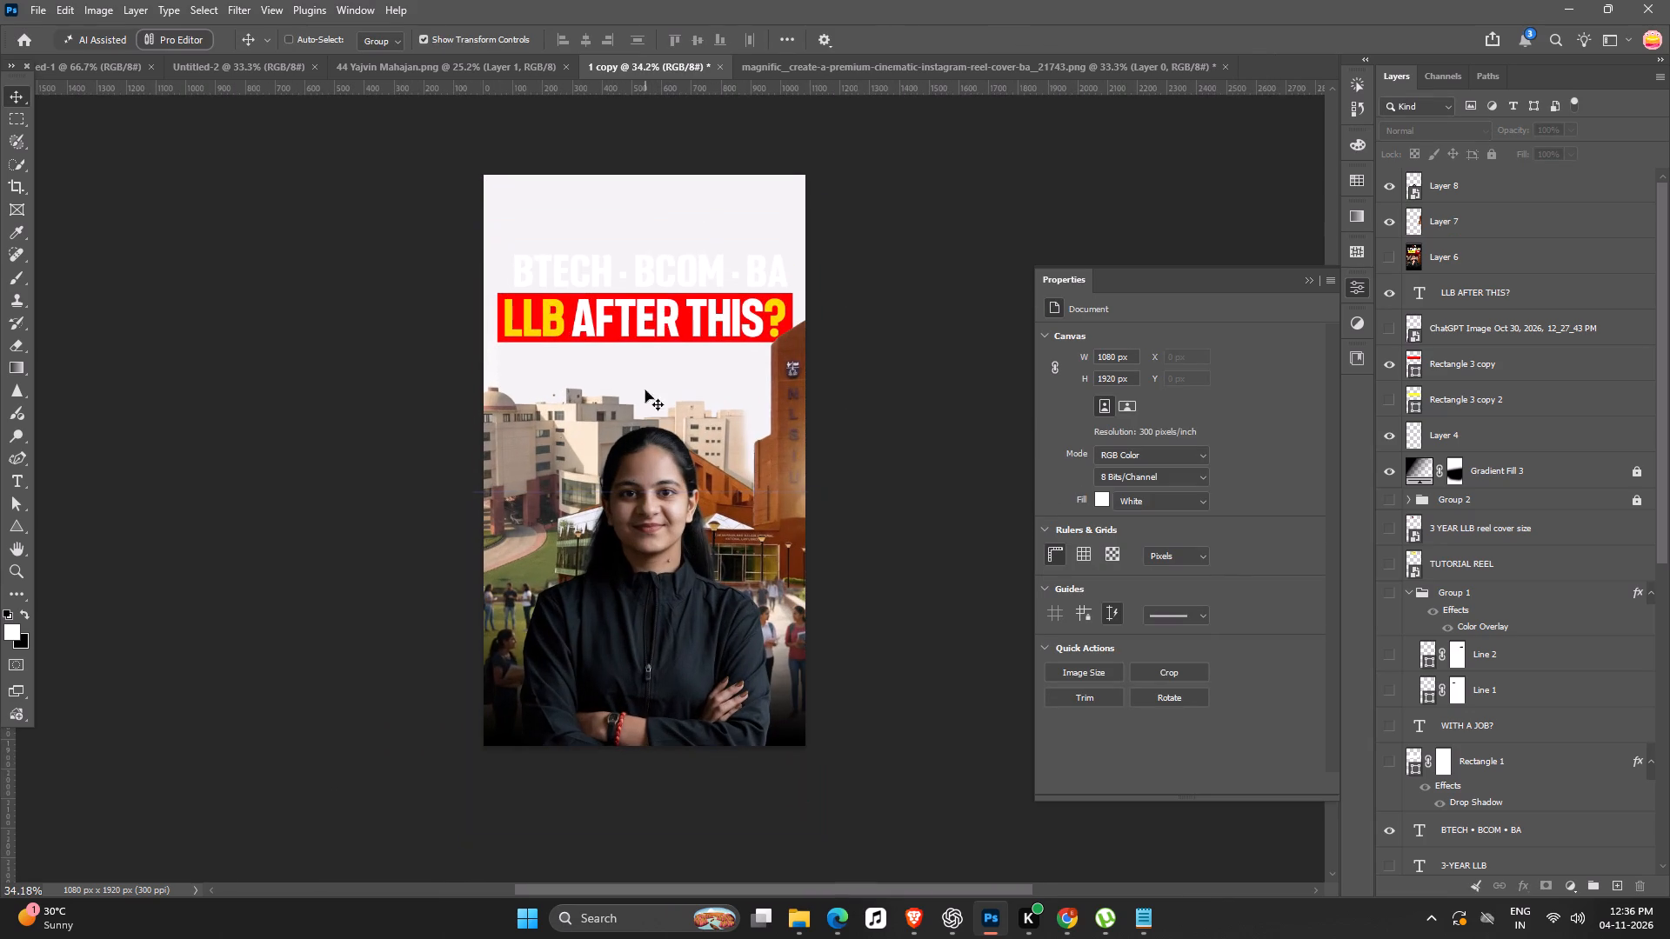
{"action": "left_click", "coordinate": [681, 270]}
{"action": "left_click", "coordinate": [1195, 468]}
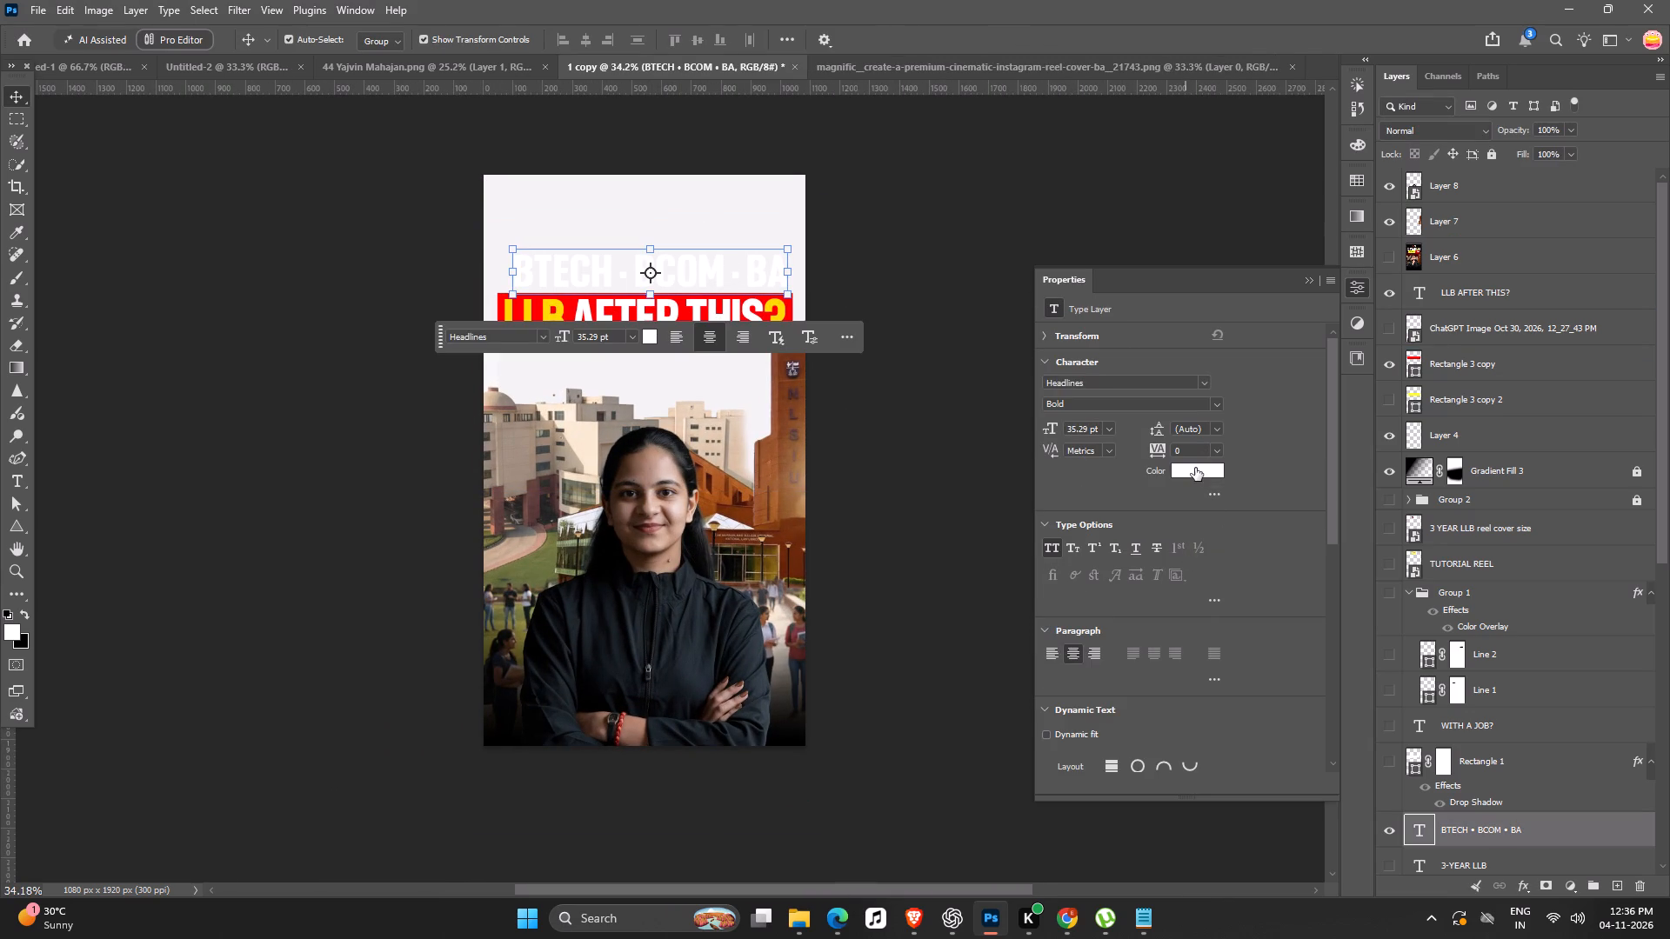
{"action": "left_click_drag", "start_coordinate": [1162, 609], "coordinate": [994, 869]}
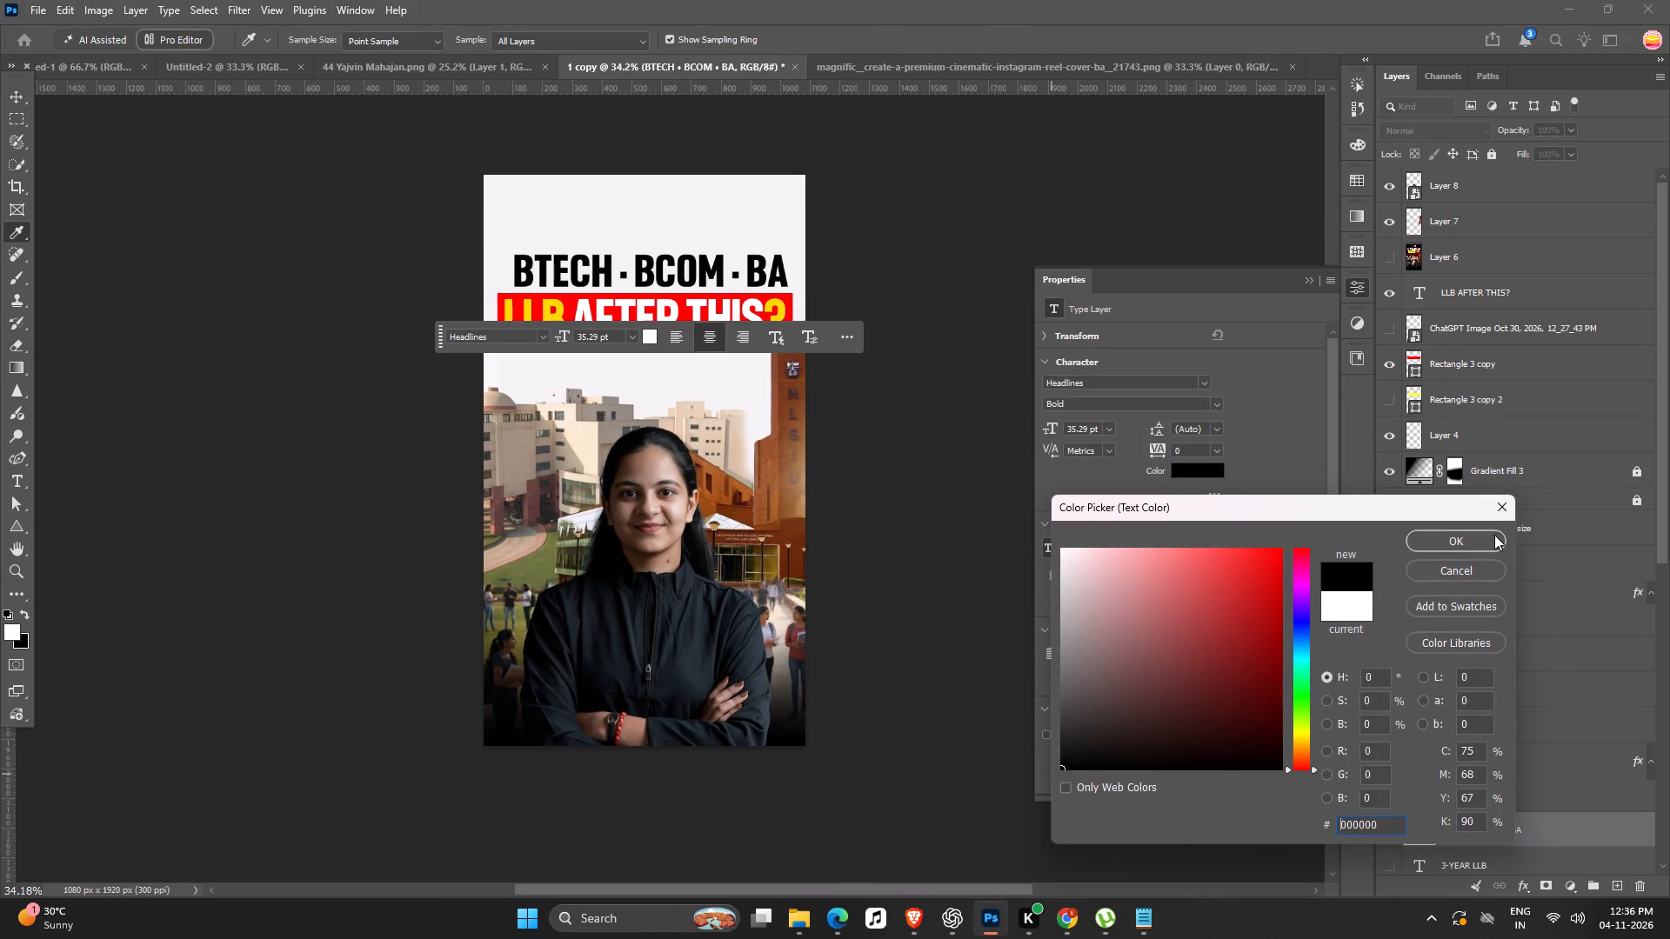
{"action": "left_click", "coordinate": [1478, 542]}
{"action": "left_click", "coordinate": [1103, 158]}
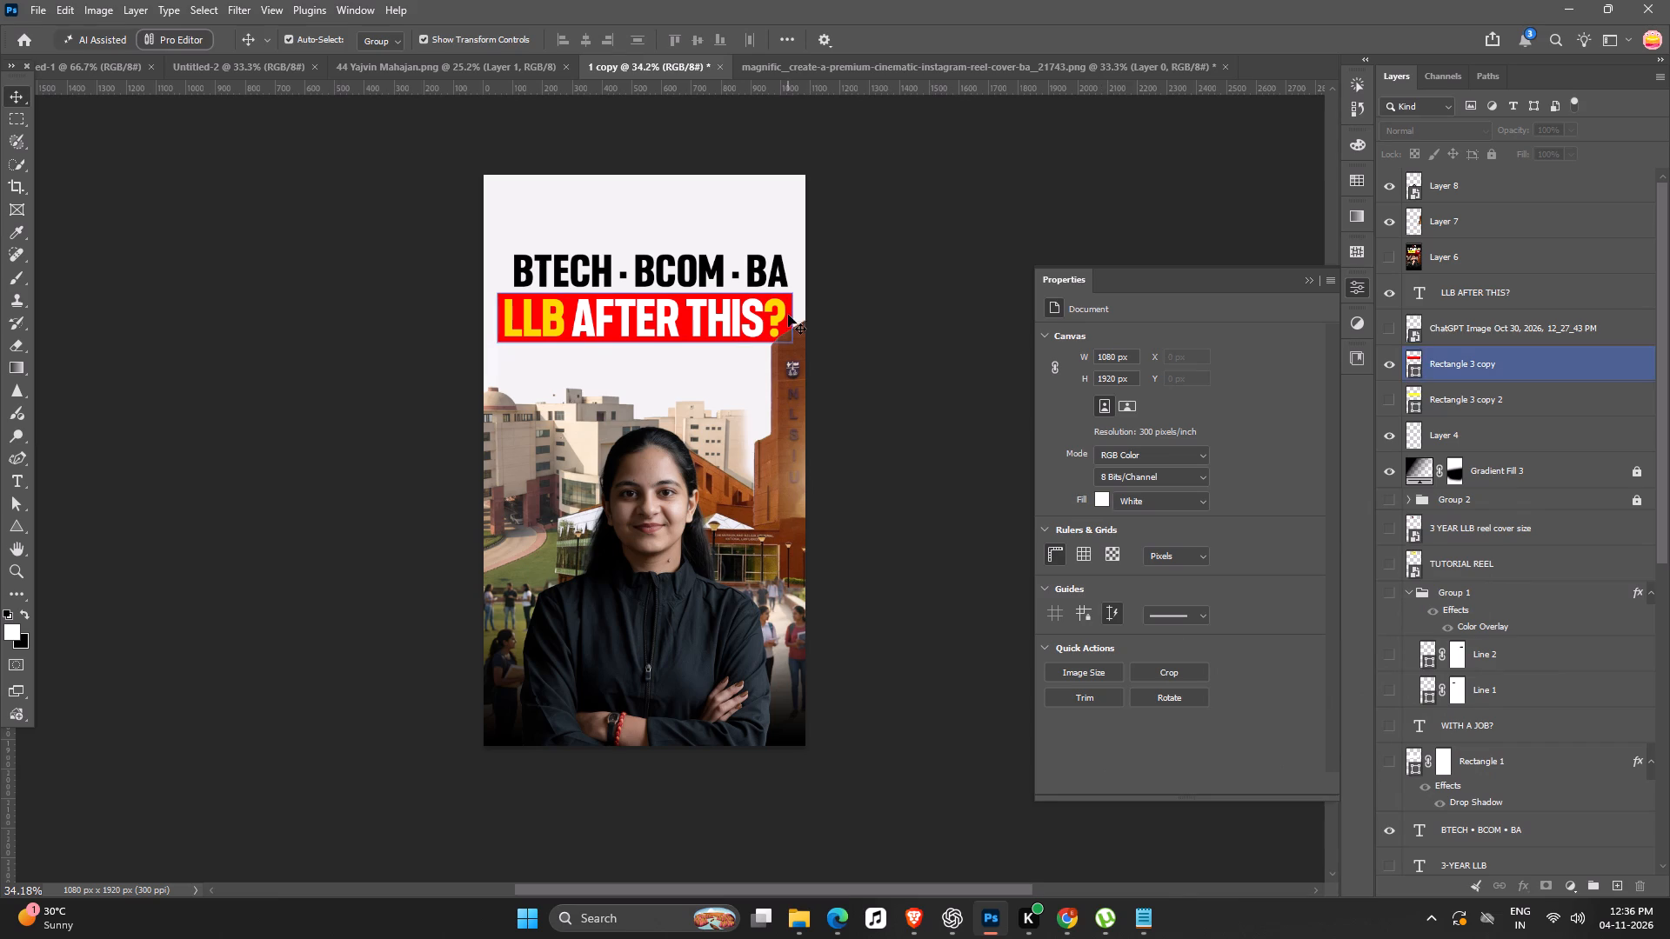
Scale the BTECH • BCOM • BA line up to 113.1% and centre it horizontally at X 540 px.
{"action": "scroll", "coordinate": [730, 311], "scroll_direction": "up", "scroll_amount": 3, "text": "ctrl"}
{"action": "left_click", "coordinate": [731, 270]}
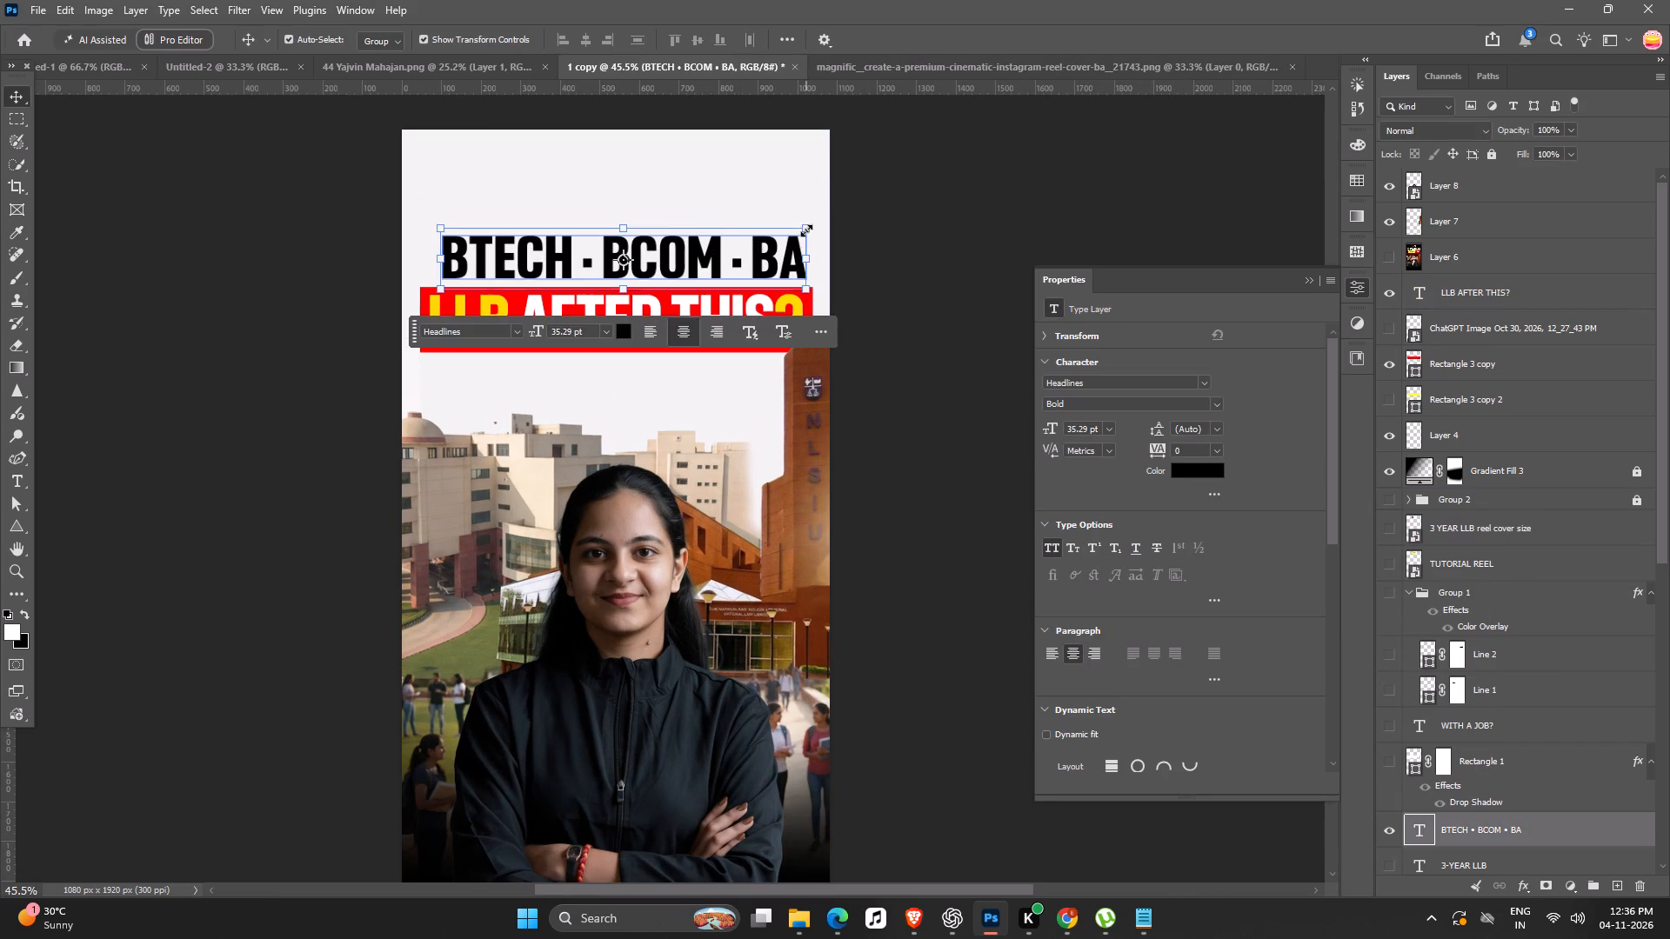
{"action": "left_click_drag", "start_coordinate": [808, 227], "coordinate": [829, 204], "text": "alt"}
{"action": "left_click_drag", "start_coordinate": [773, 250], "coordinate": [765, 250]}
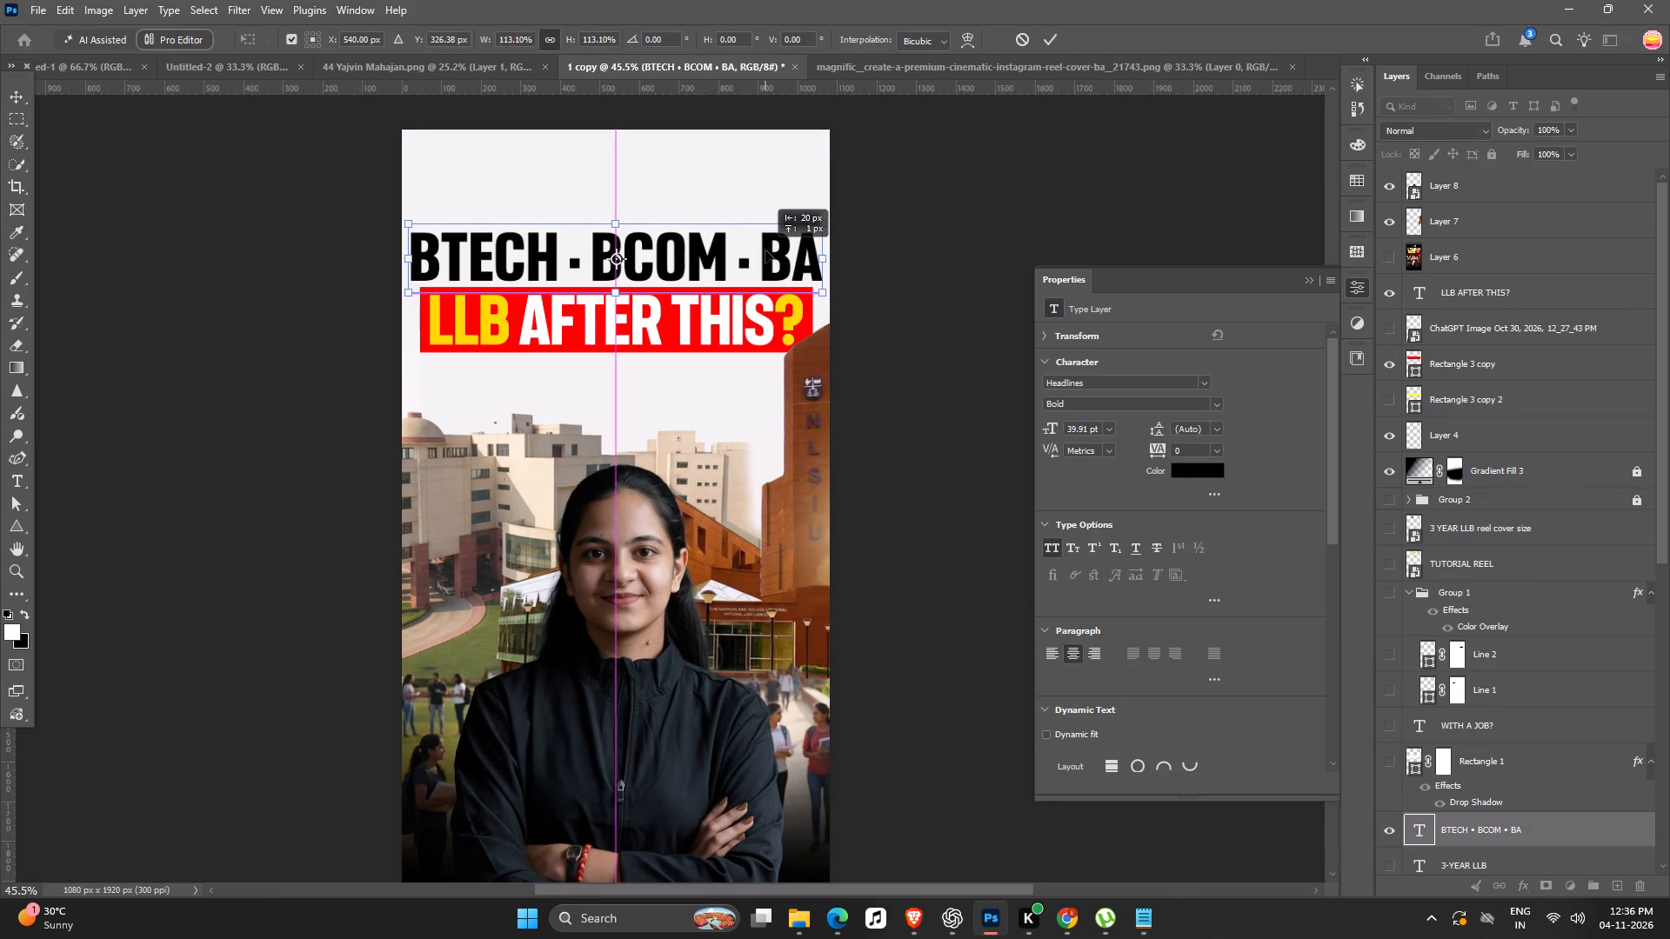
{"action": "left_click_drag", "start_coordinate": [765, 250], "coordinate": [765, 250]}
{"action": "key", "text": "Return"}
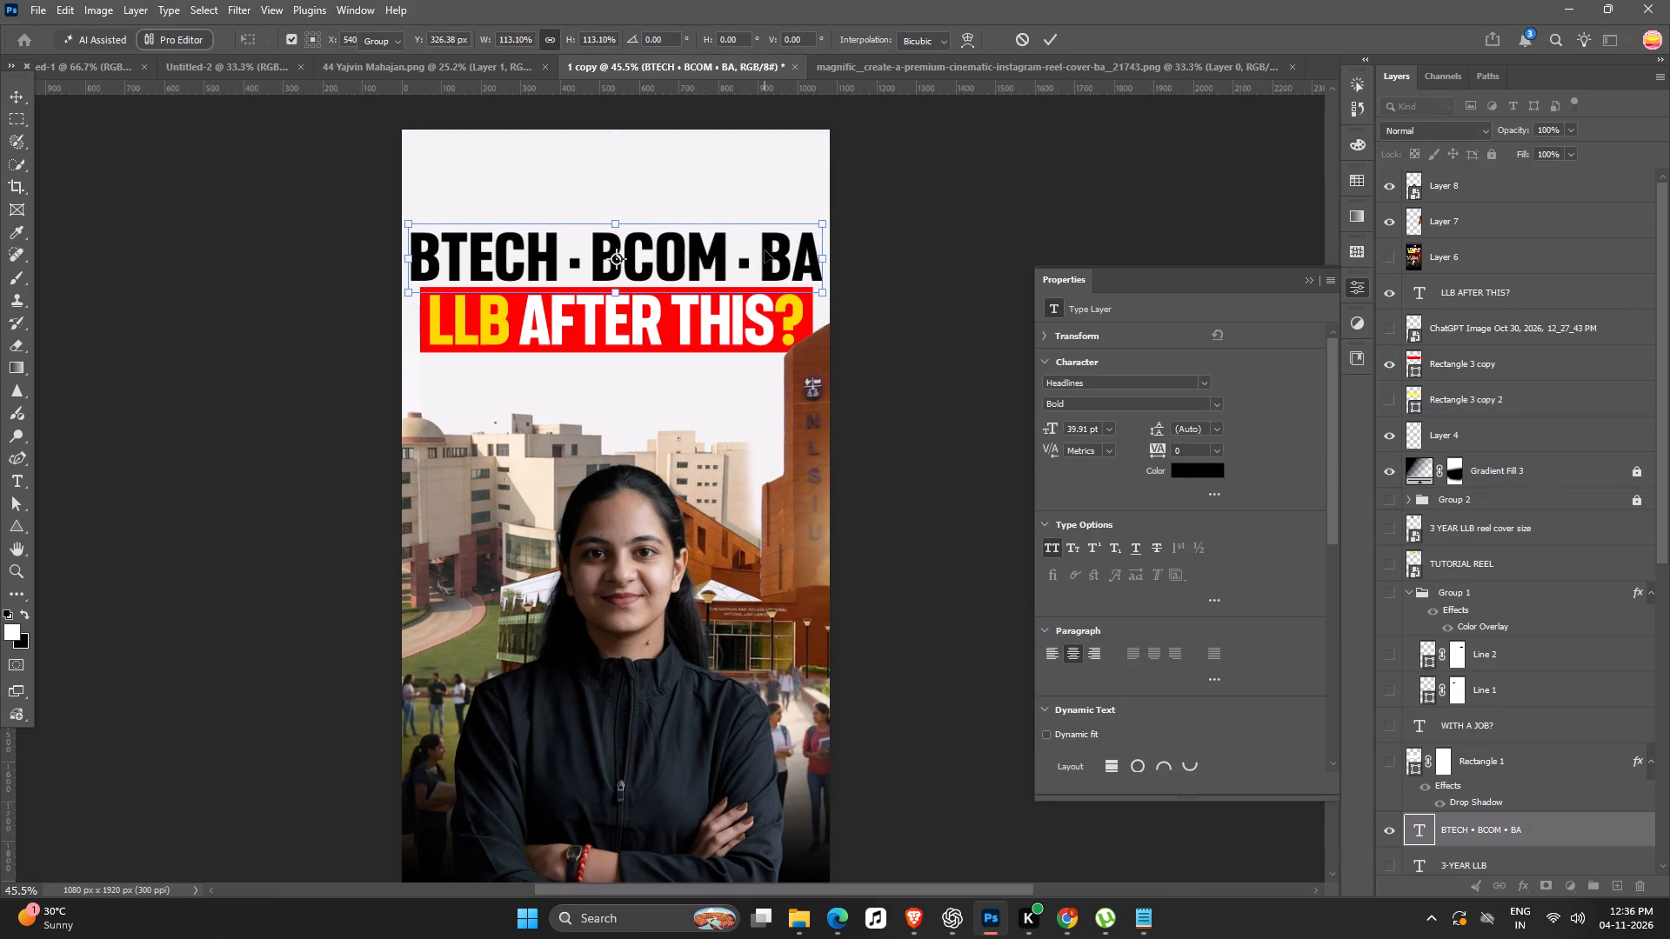
{"action": "left_click", "coordinate": [1089, 179]}
Scale the LLB AFTER THIS? text and its red rectangle together to 92.5%, keeping them centred beneath the BTECH • BCOM • BA line.
{"action": "scroll", "coordinate": [840, 329], "scroll_direction": "down", "scroll_amount": 6}
{"action": "key", "text": "space"}
{"action": "left_click_drag", "start_coordinate": [690, 411], "coordinate": [704, 408]}
{"action": "scroll", "coordinate": [701, 408], "scroll_direction": "up", "scroll_amount": 6, "text": "ctrl"}
{"action": "left_click", "coordinate": [690, 400]}
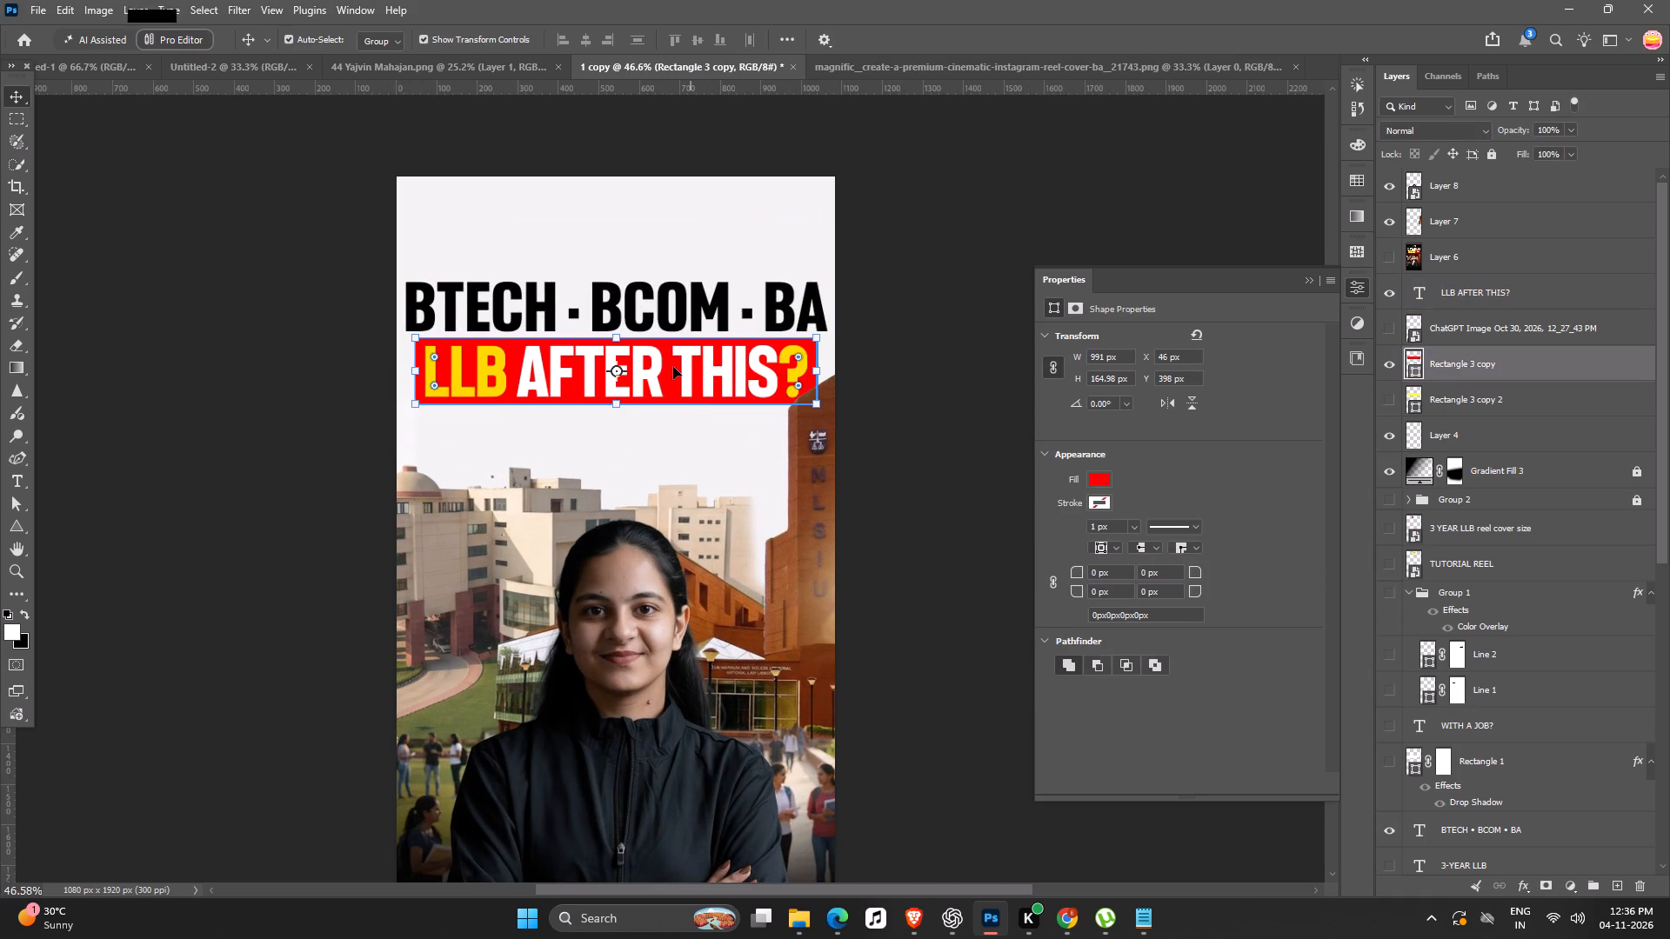
{"action": "left_click", "coordinate": [691, 362], "text": "shift"}
{"action": "left_click_drag", "start_coordinate": [819, 340], "coordinate": [805, 344], "text": "alt"}
{"action": "left_click", "coordinate": [701, 392]}
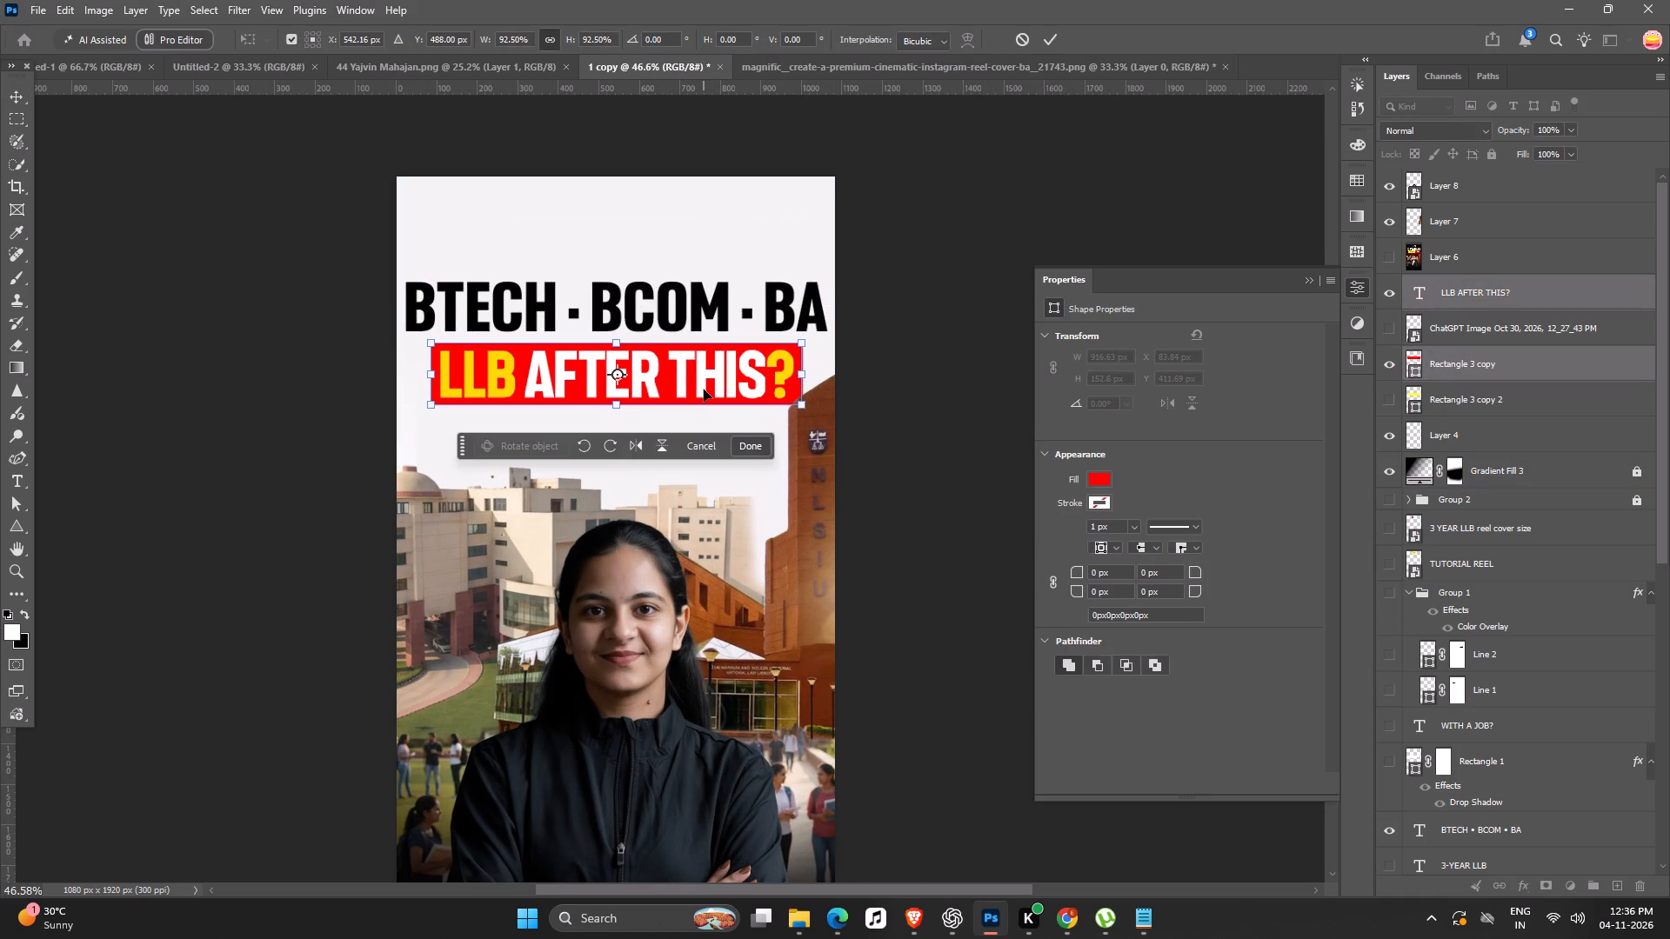
{"action": "key", "text": "Return"}
{"action": "left_click", "coordinate": [964, 272]}
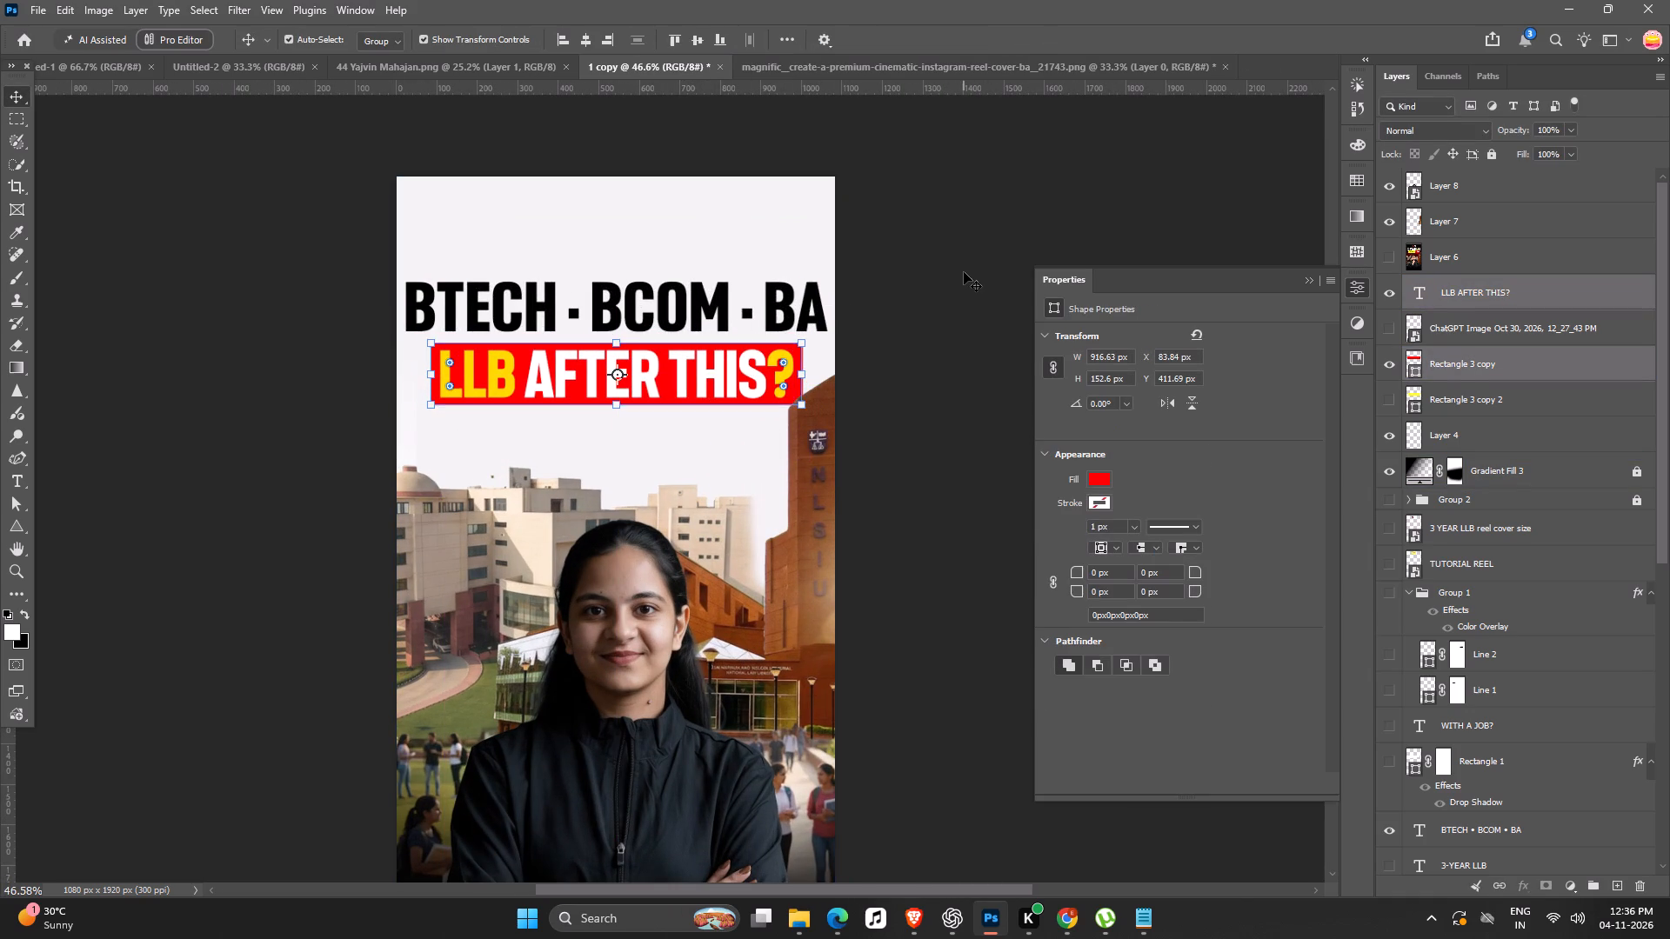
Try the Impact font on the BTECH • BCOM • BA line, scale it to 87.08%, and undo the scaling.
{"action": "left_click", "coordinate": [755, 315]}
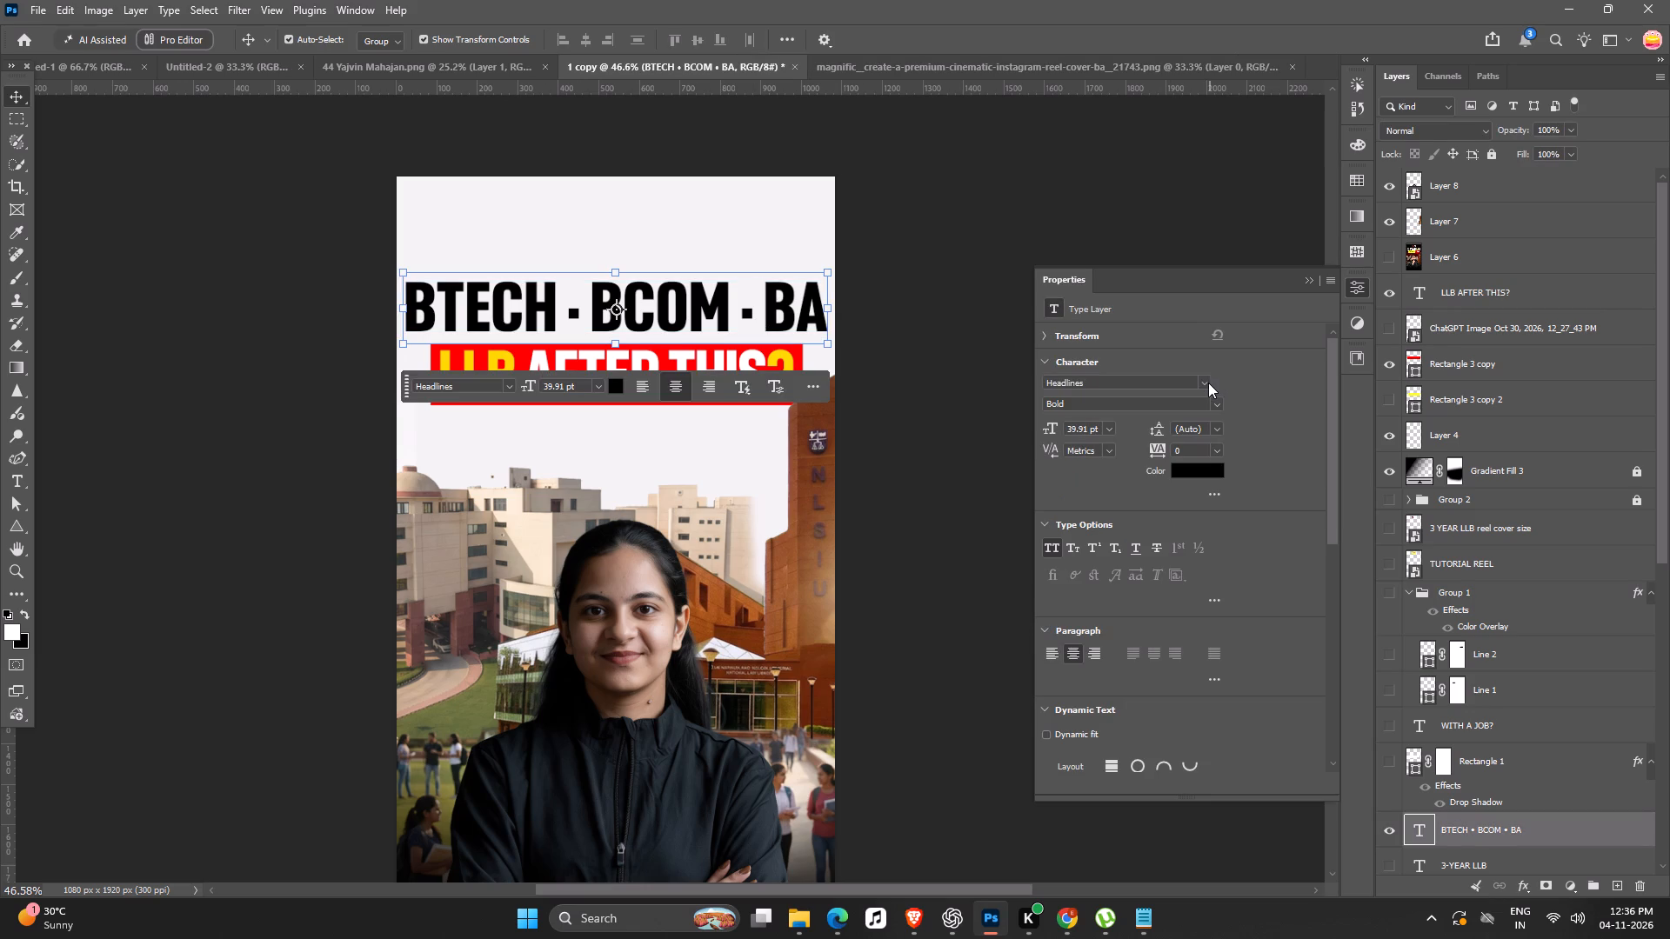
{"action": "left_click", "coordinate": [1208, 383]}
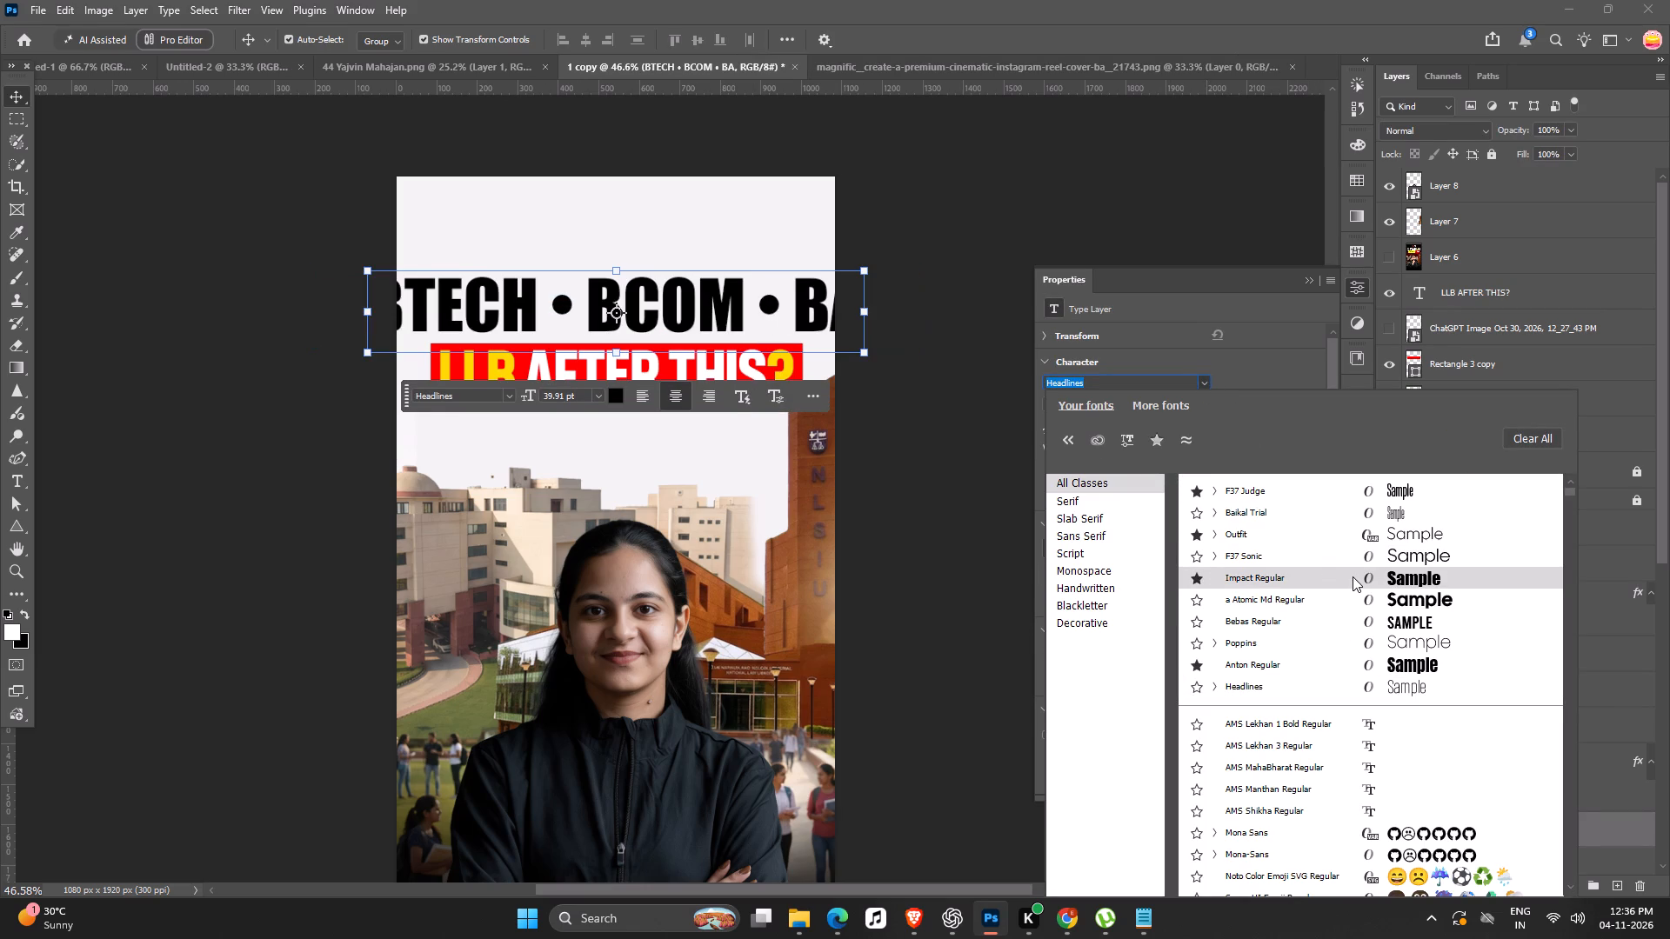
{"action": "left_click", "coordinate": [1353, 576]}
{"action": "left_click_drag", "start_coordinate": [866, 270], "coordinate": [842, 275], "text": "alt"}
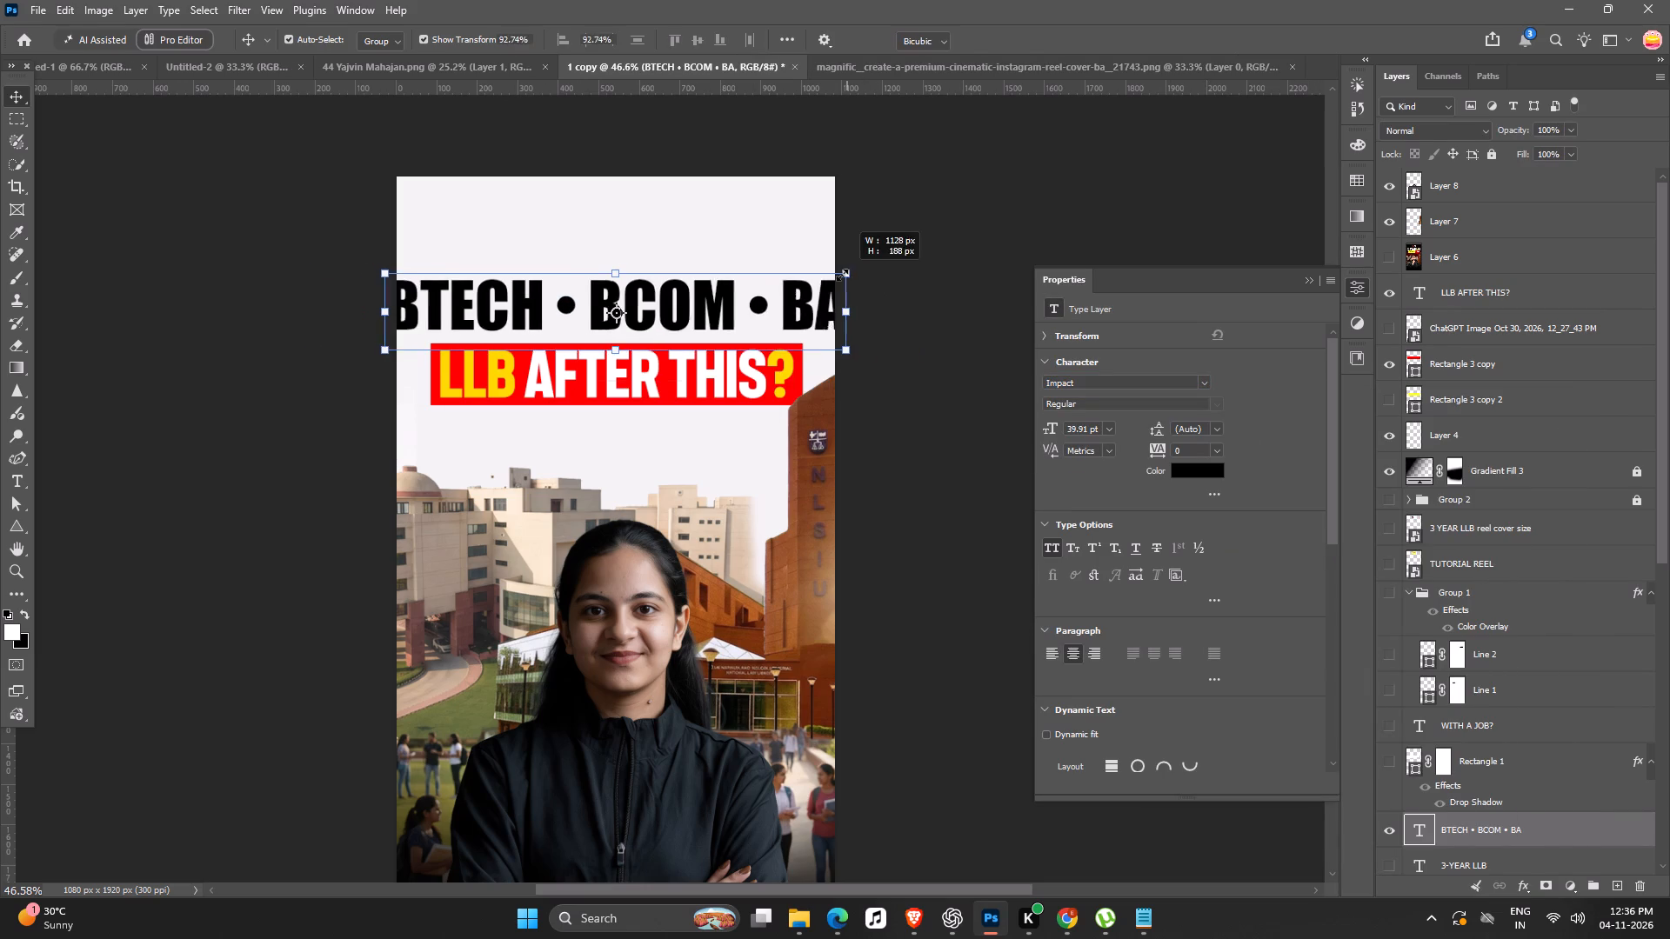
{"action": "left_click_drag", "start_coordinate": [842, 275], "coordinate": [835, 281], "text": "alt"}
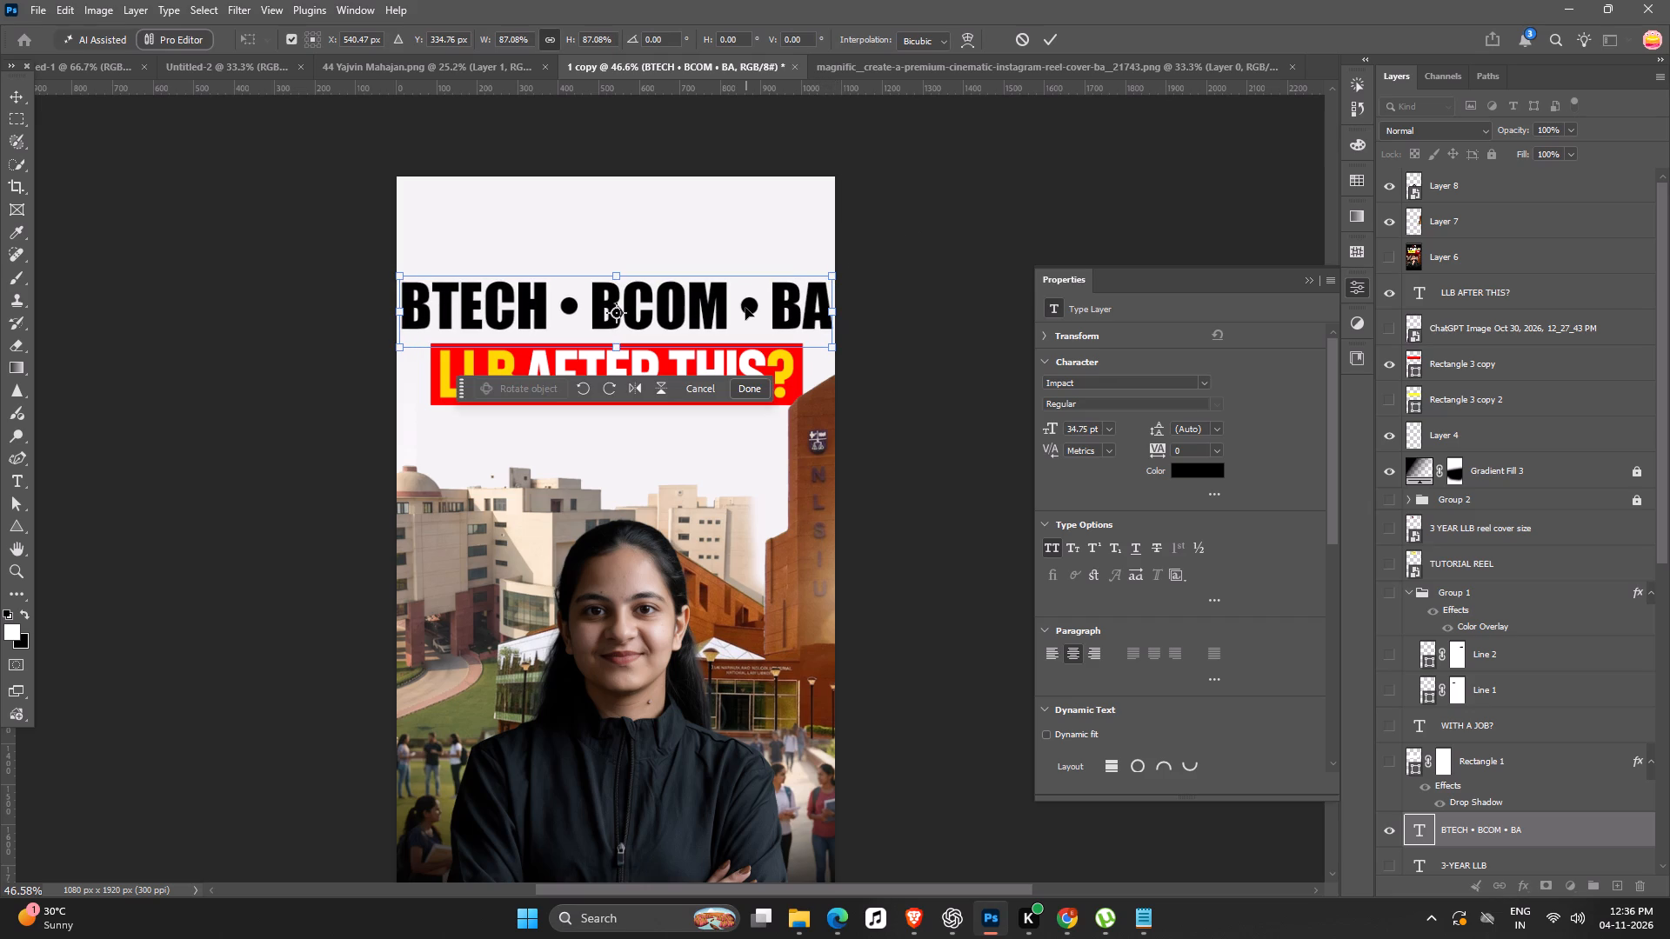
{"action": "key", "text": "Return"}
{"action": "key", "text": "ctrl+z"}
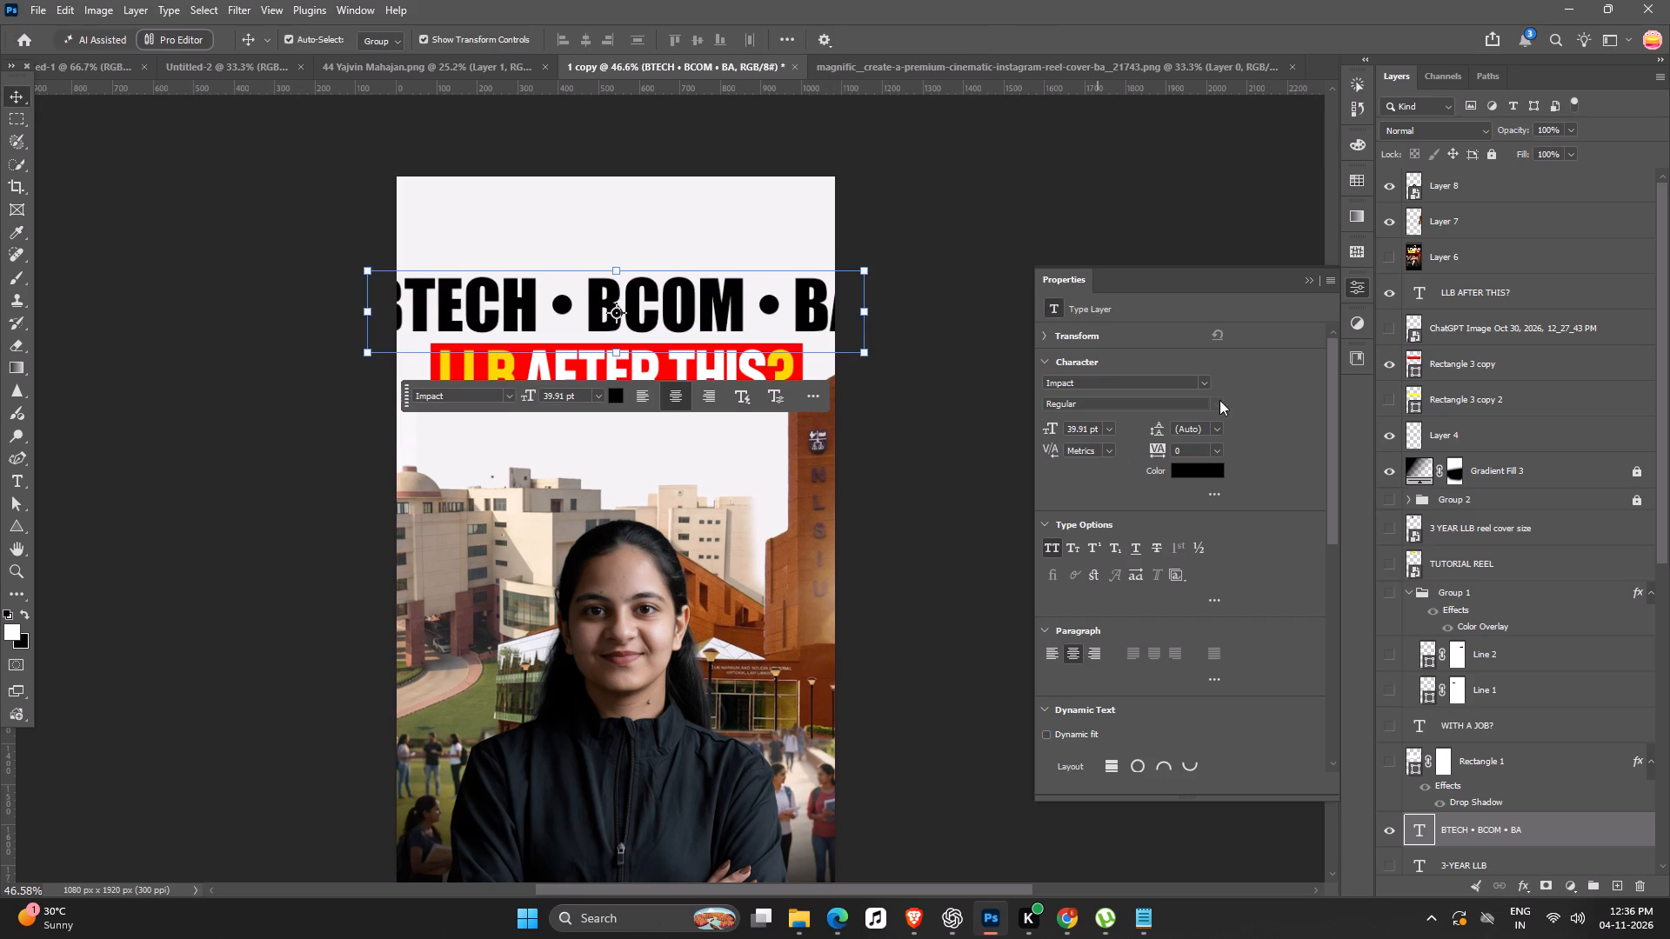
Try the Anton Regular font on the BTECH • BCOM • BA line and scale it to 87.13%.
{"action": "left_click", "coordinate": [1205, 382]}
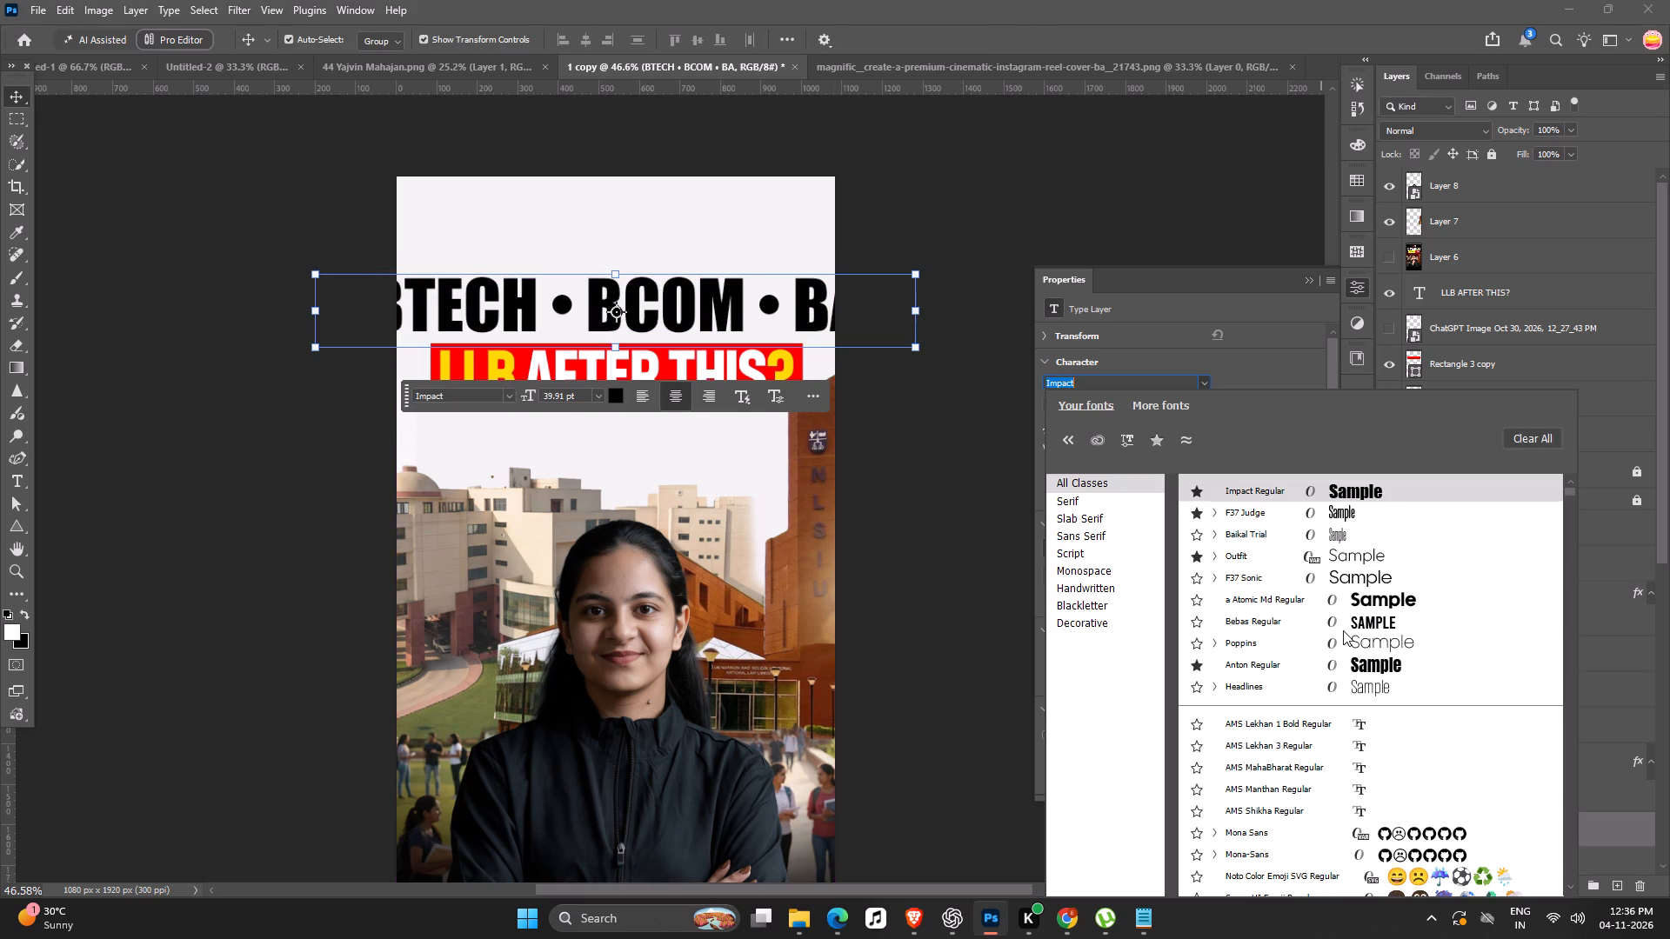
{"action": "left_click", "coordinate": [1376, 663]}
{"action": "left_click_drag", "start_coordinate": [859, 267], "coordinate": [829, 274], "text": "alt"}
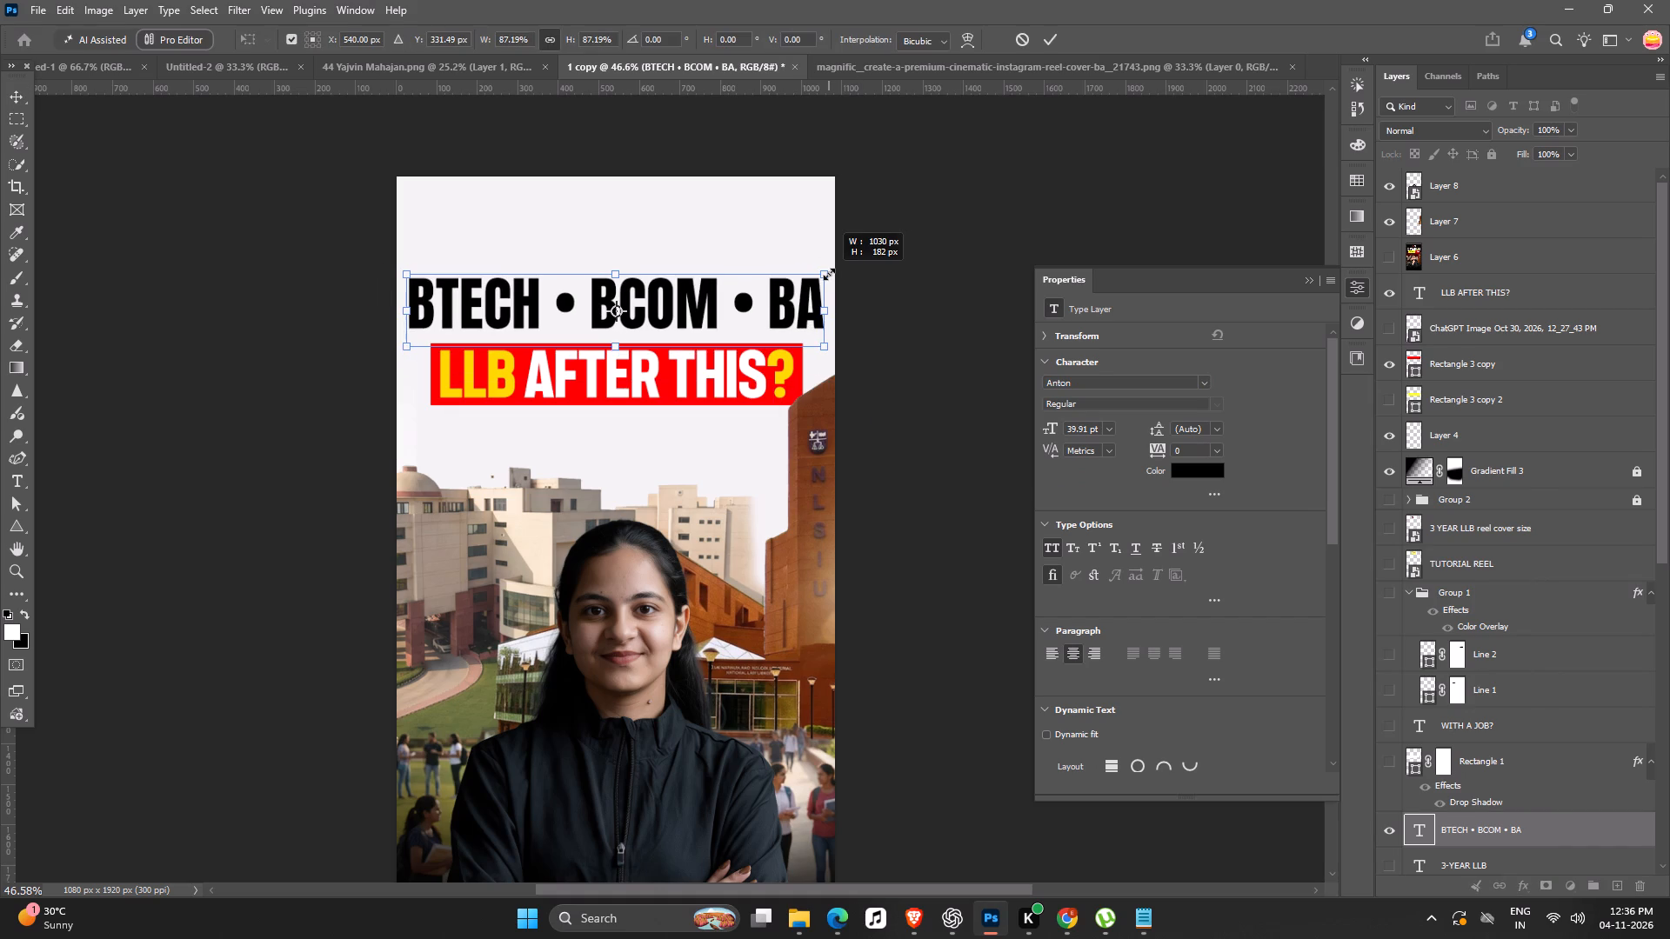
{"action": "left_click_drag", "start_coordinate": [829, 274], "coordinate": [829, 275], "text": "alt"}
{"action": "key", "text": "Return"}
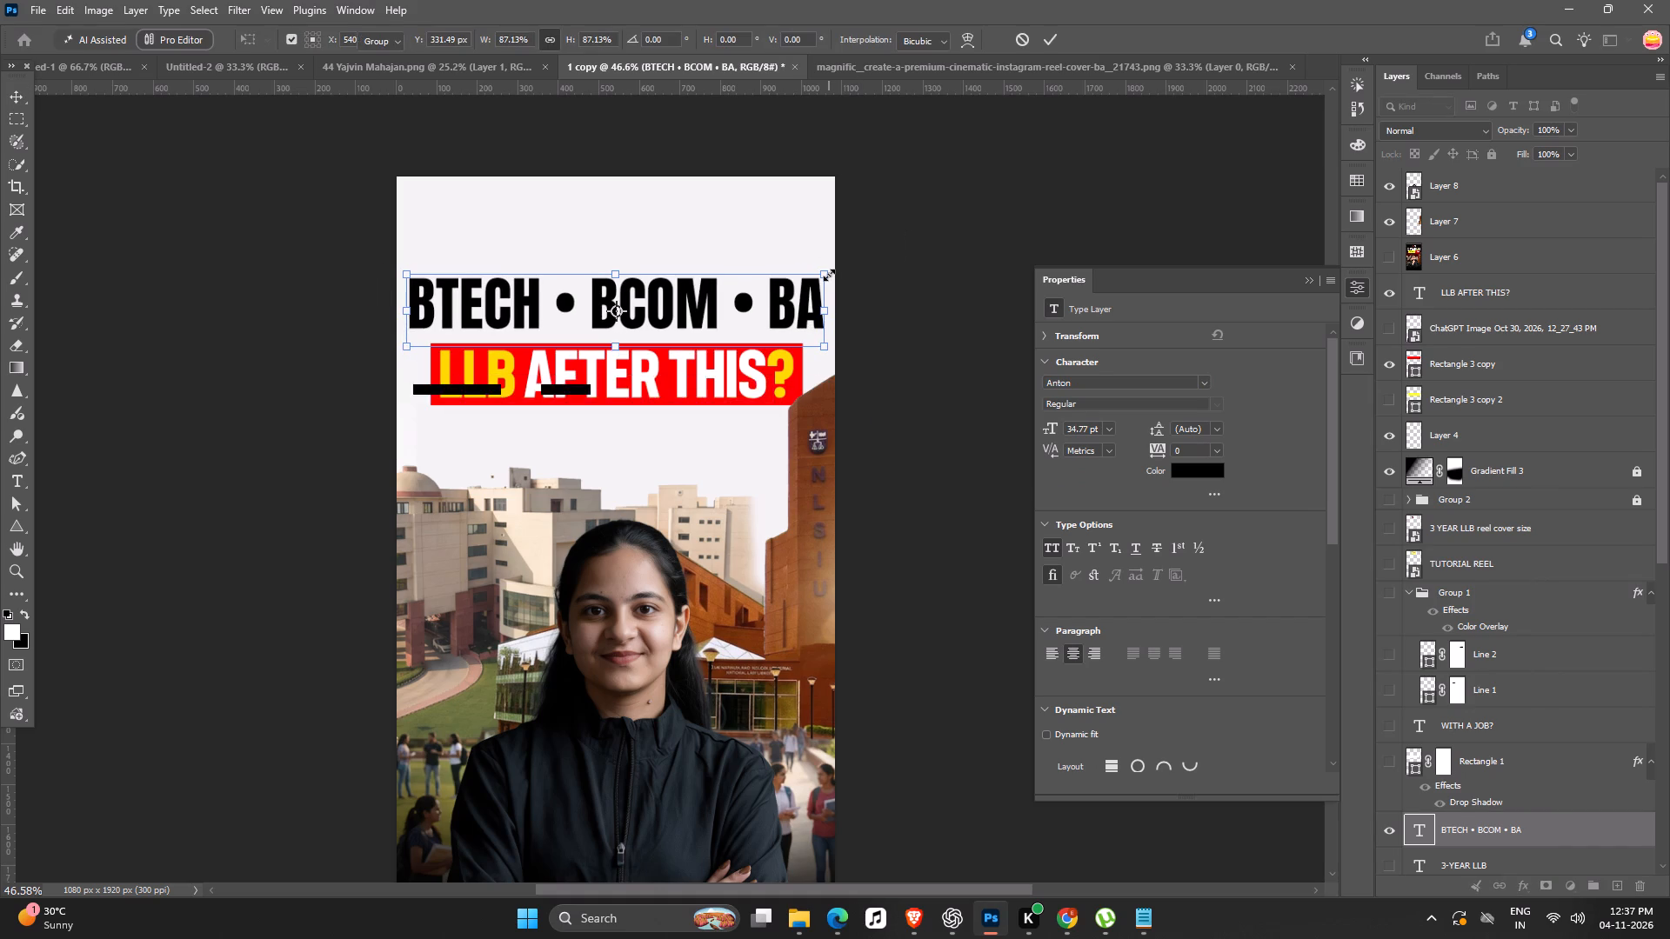
Set the BTECH • BCOM • BA line in F37 Judge Medium Condensed, scale it to 142.06% and shift it to X 542.3 px.
{"action": "left_click", "coordinate": [1212, 387]}
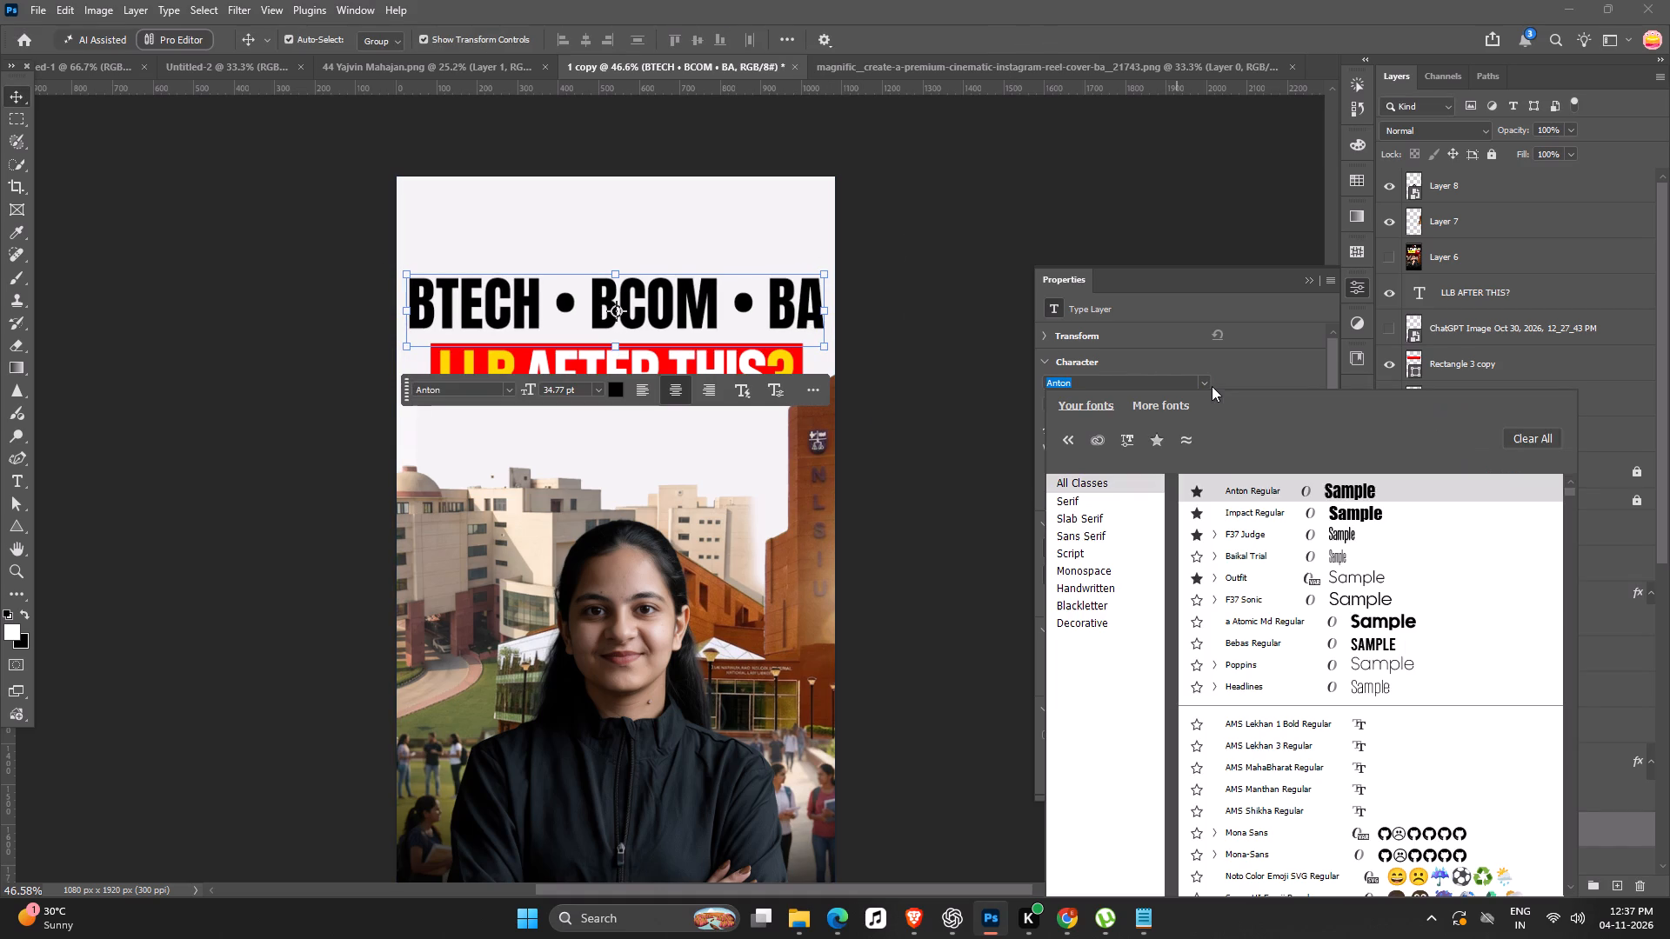
{"action": "left_click", "coordinate": [1218, 536]}
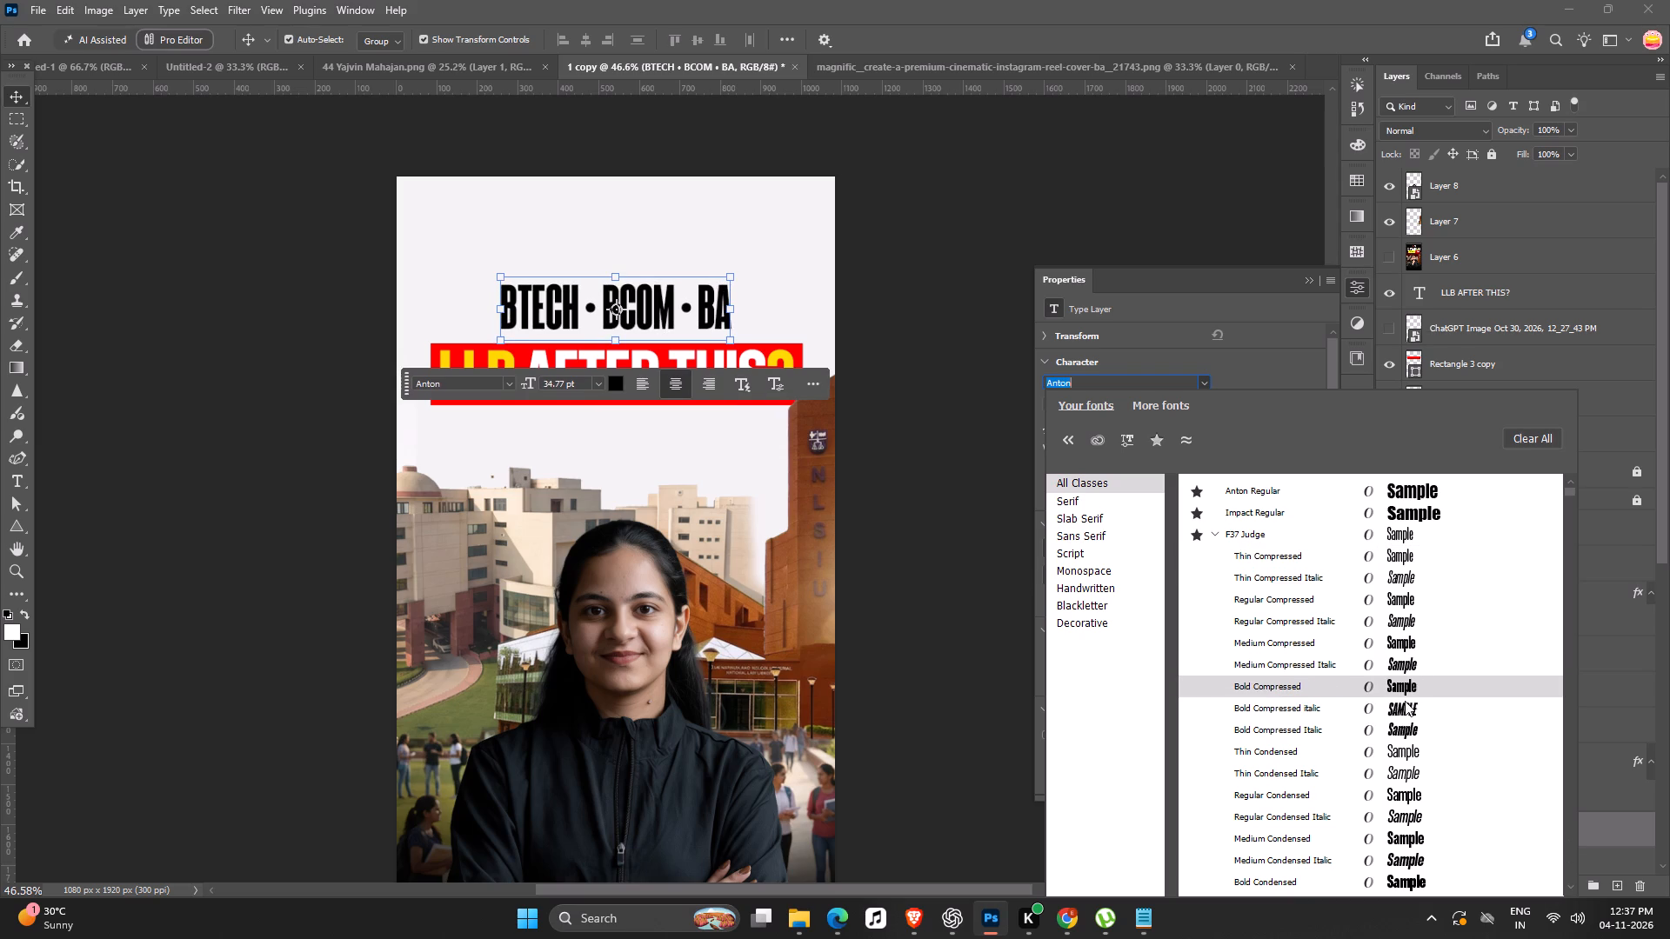
{"action": "scroll", "coordinate": [1415, 838], "scroll_direction": "down", "scroll_amount": 5}
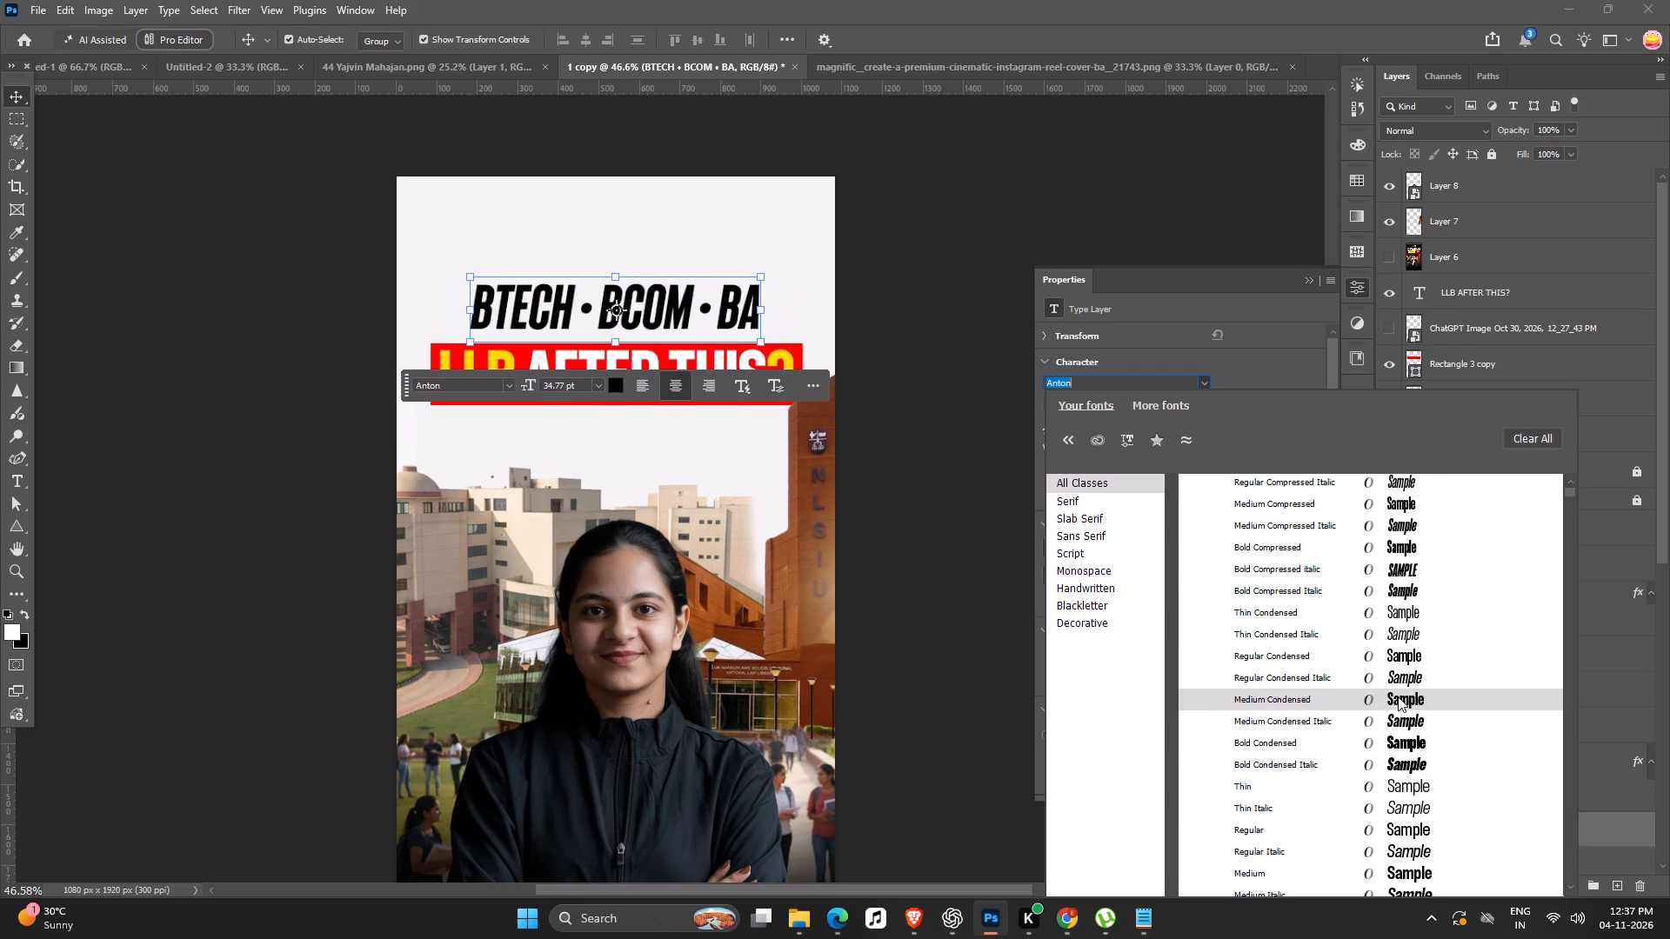
{"action": "left_click", "coordinate": [1398, 696]}
{"action": "left_click_drag", "start_coordinate": [766, 280], "coordinate": [778, 276], "text": "alt"}
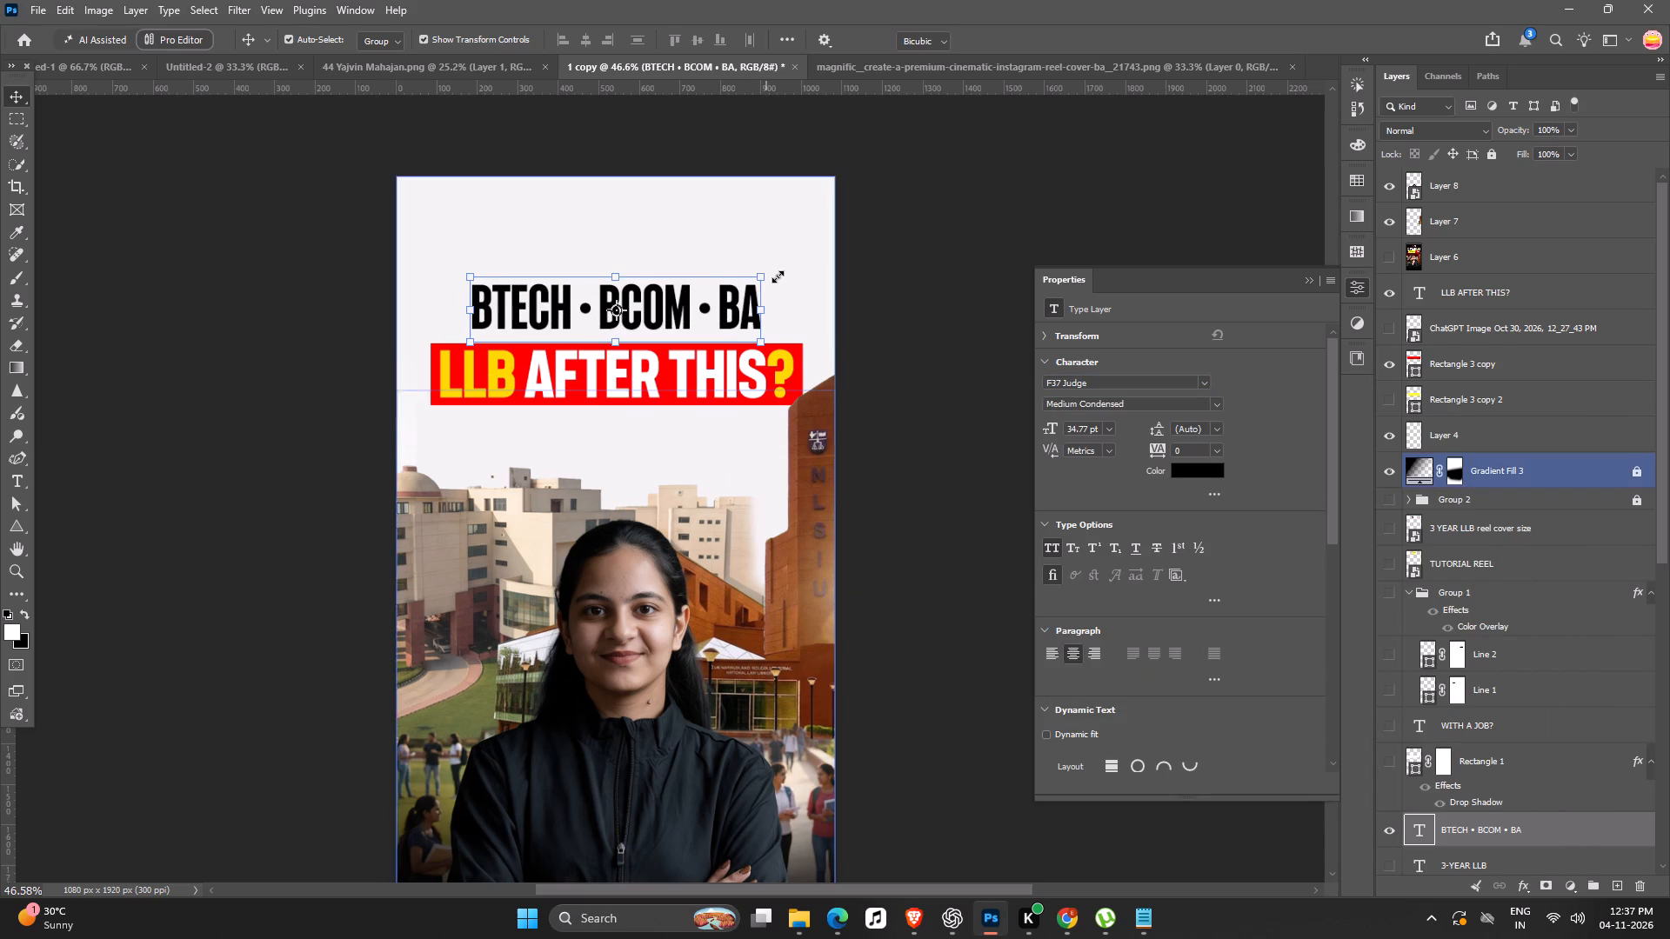
{"action": "left_click_drag", "start_coordinate": [778, 276], "coordinate": [825, 265], "text": "alt"}
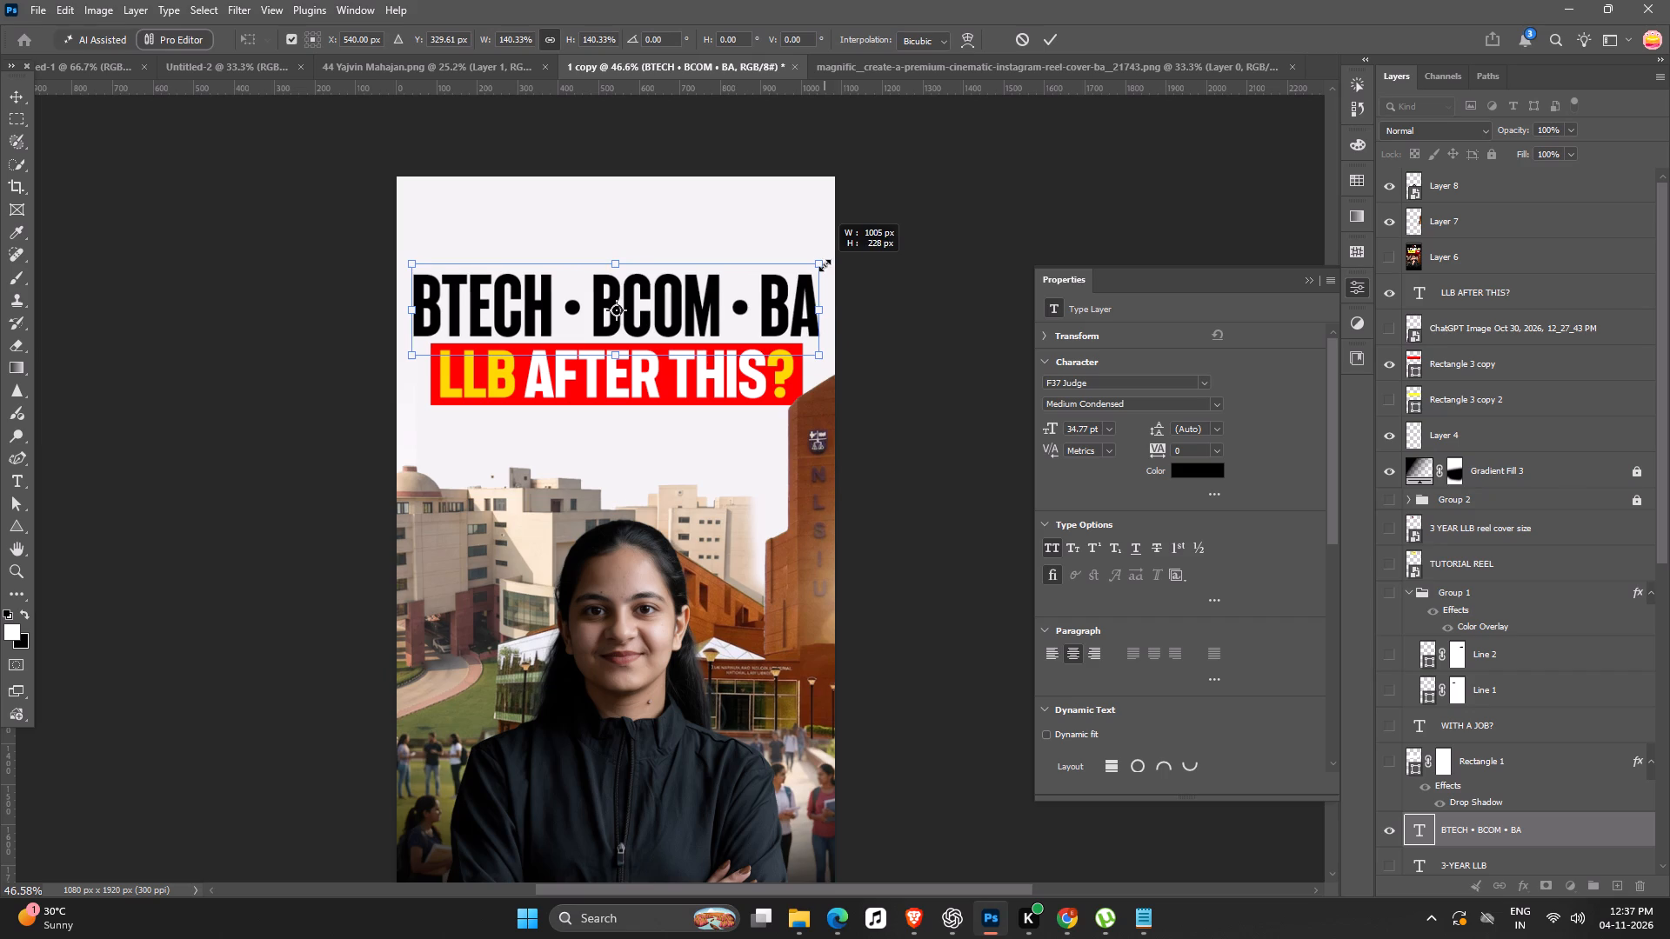
{"action": "left_click_drag", "start_coordinate": [825, 265], "coordinate": [825, 257], "text": "alt"}
{"action": "left_click", "coordinate": [695, 287]}
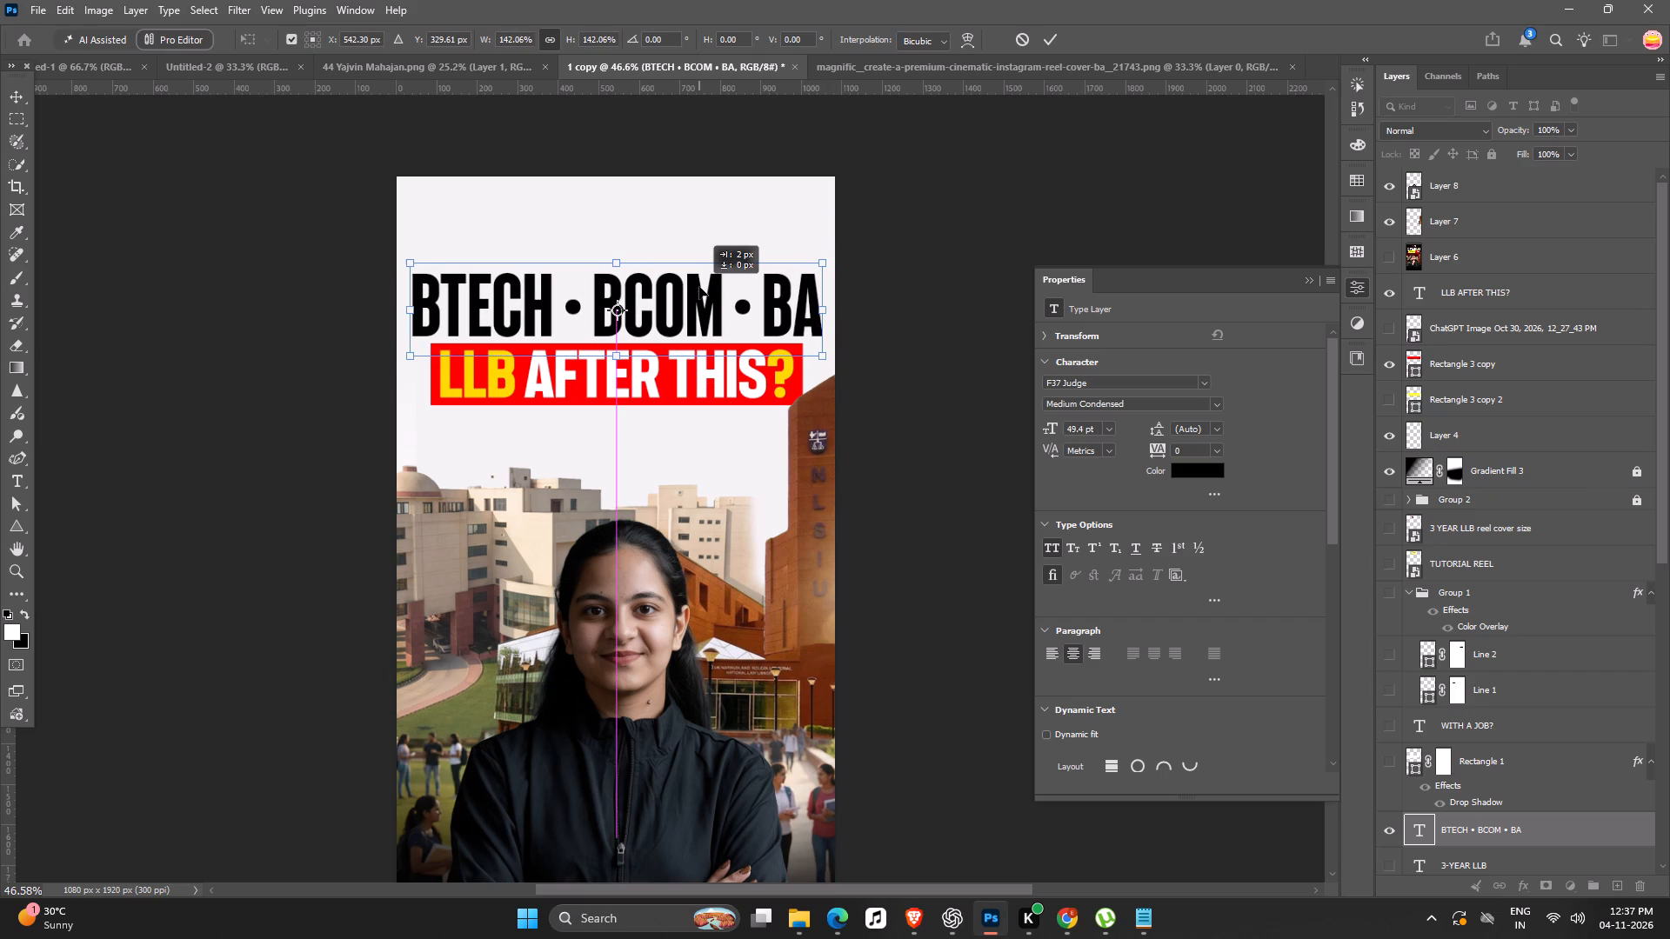
{"action": "key", "text": "Return"}
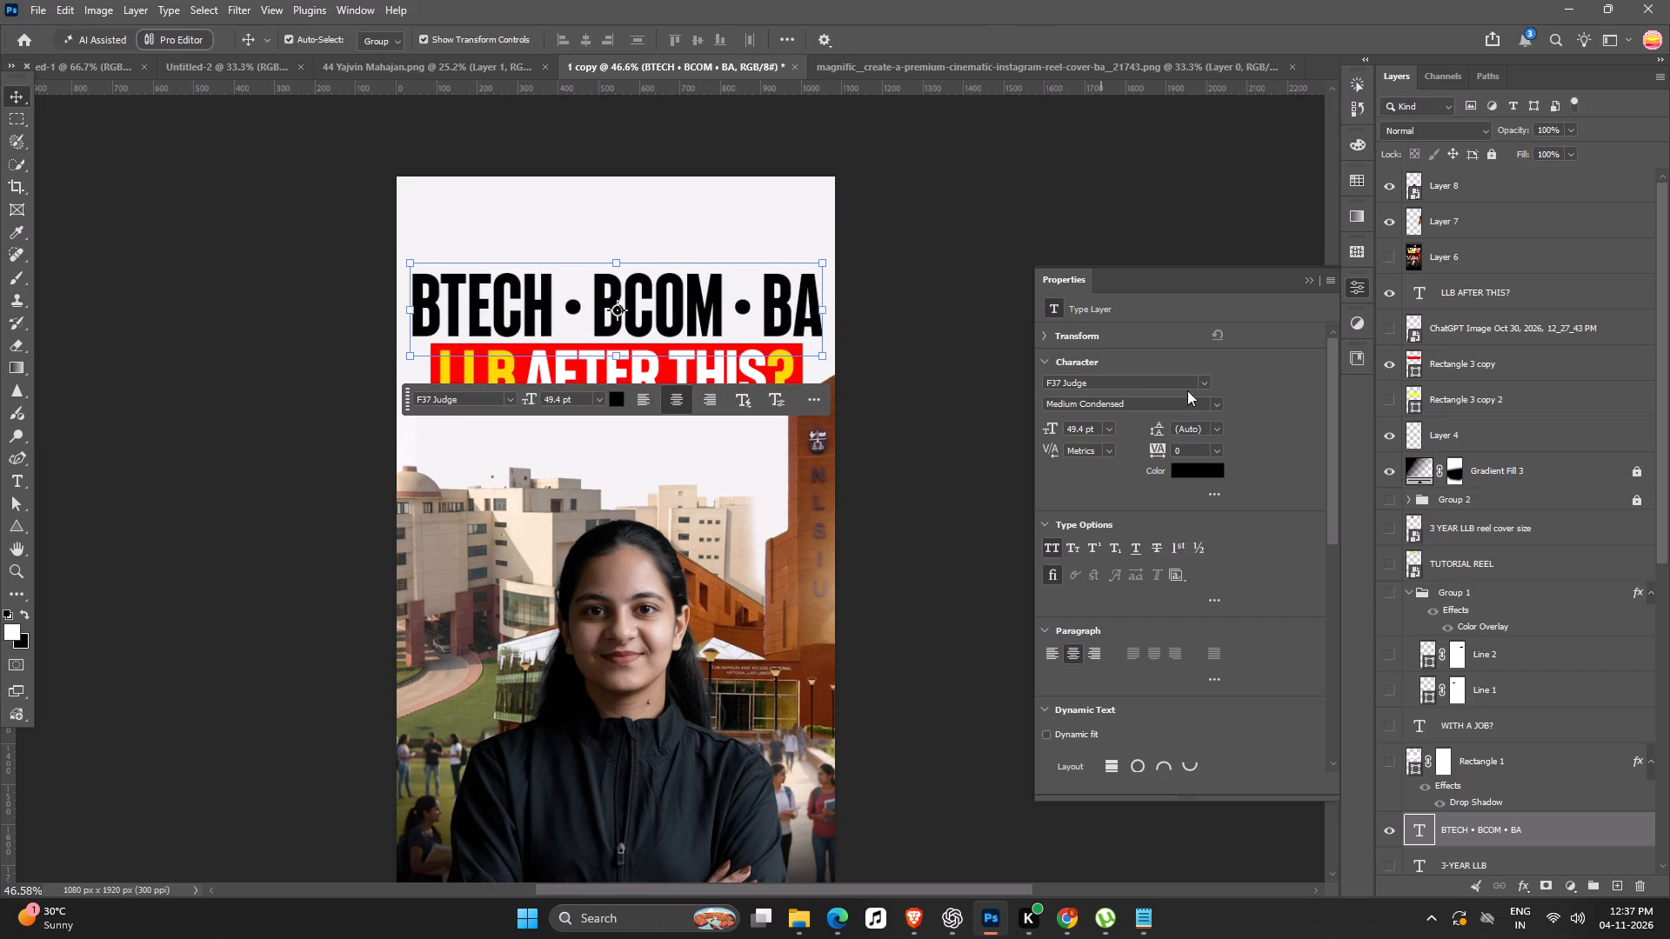
Change the BTECH • BCOM • BA line's weight to F37 Judge Bold and scale it to 80.66% so it fits the canvas width.
{"action": "left_click", "coordinate": [1221, 403]}
{"action": "left_click", "coordinate": [1336, 677]}
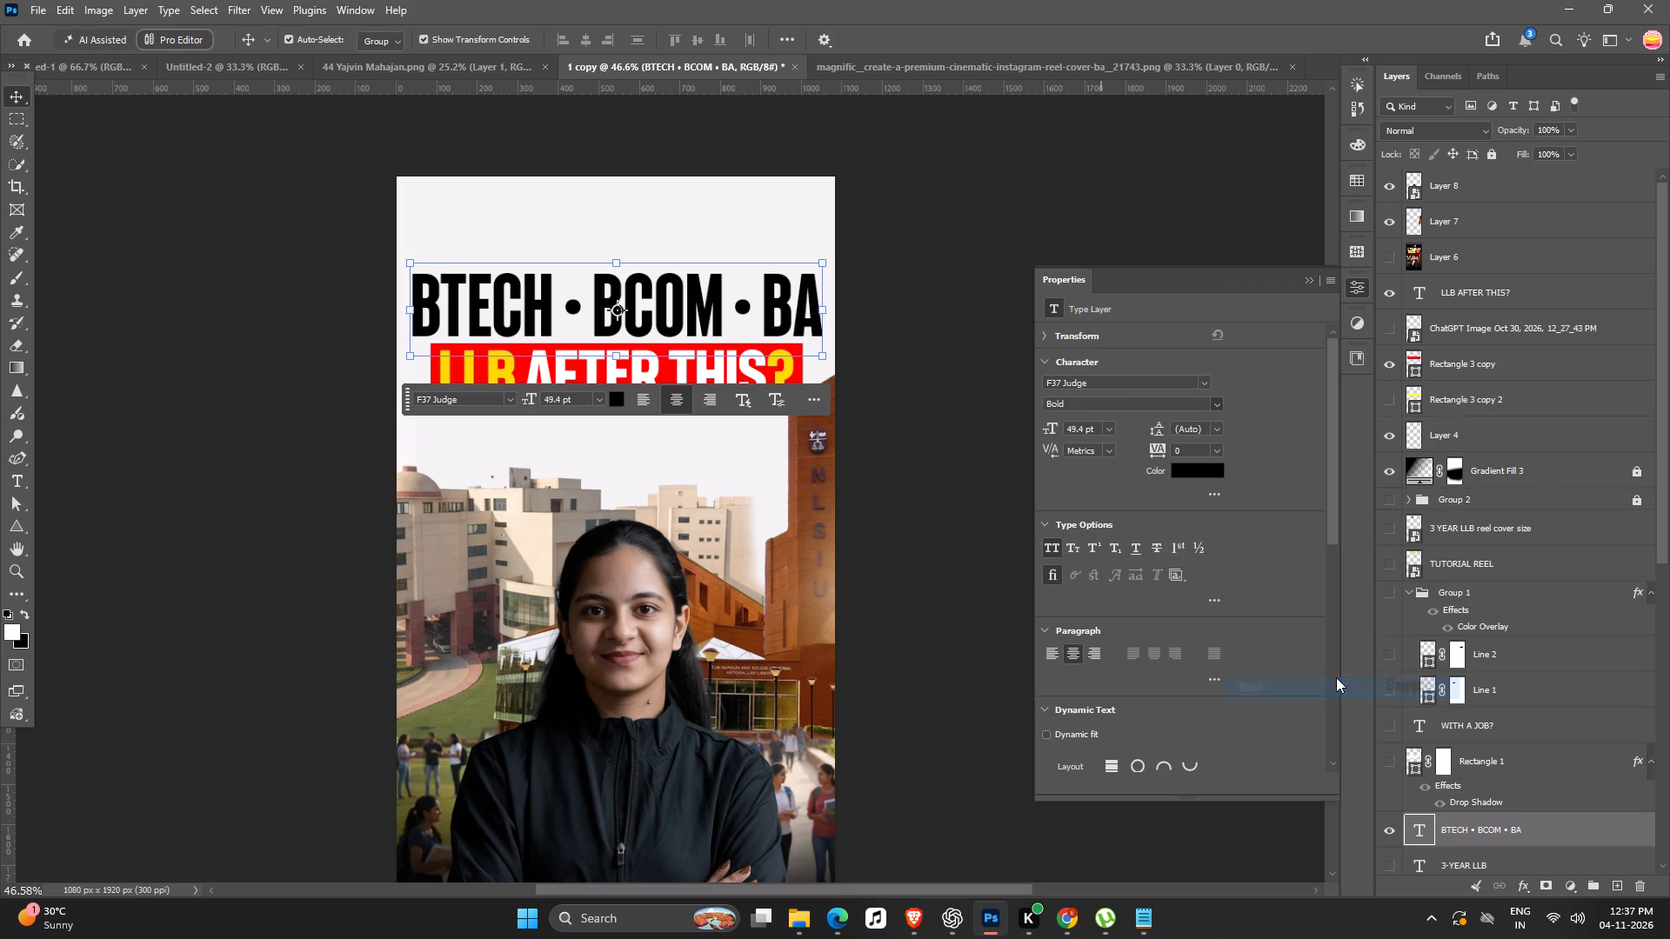
{"action": "left_click_drag", "start_coordinate": [872, 261], "coordinate": [831, 268], "text": "alt"}
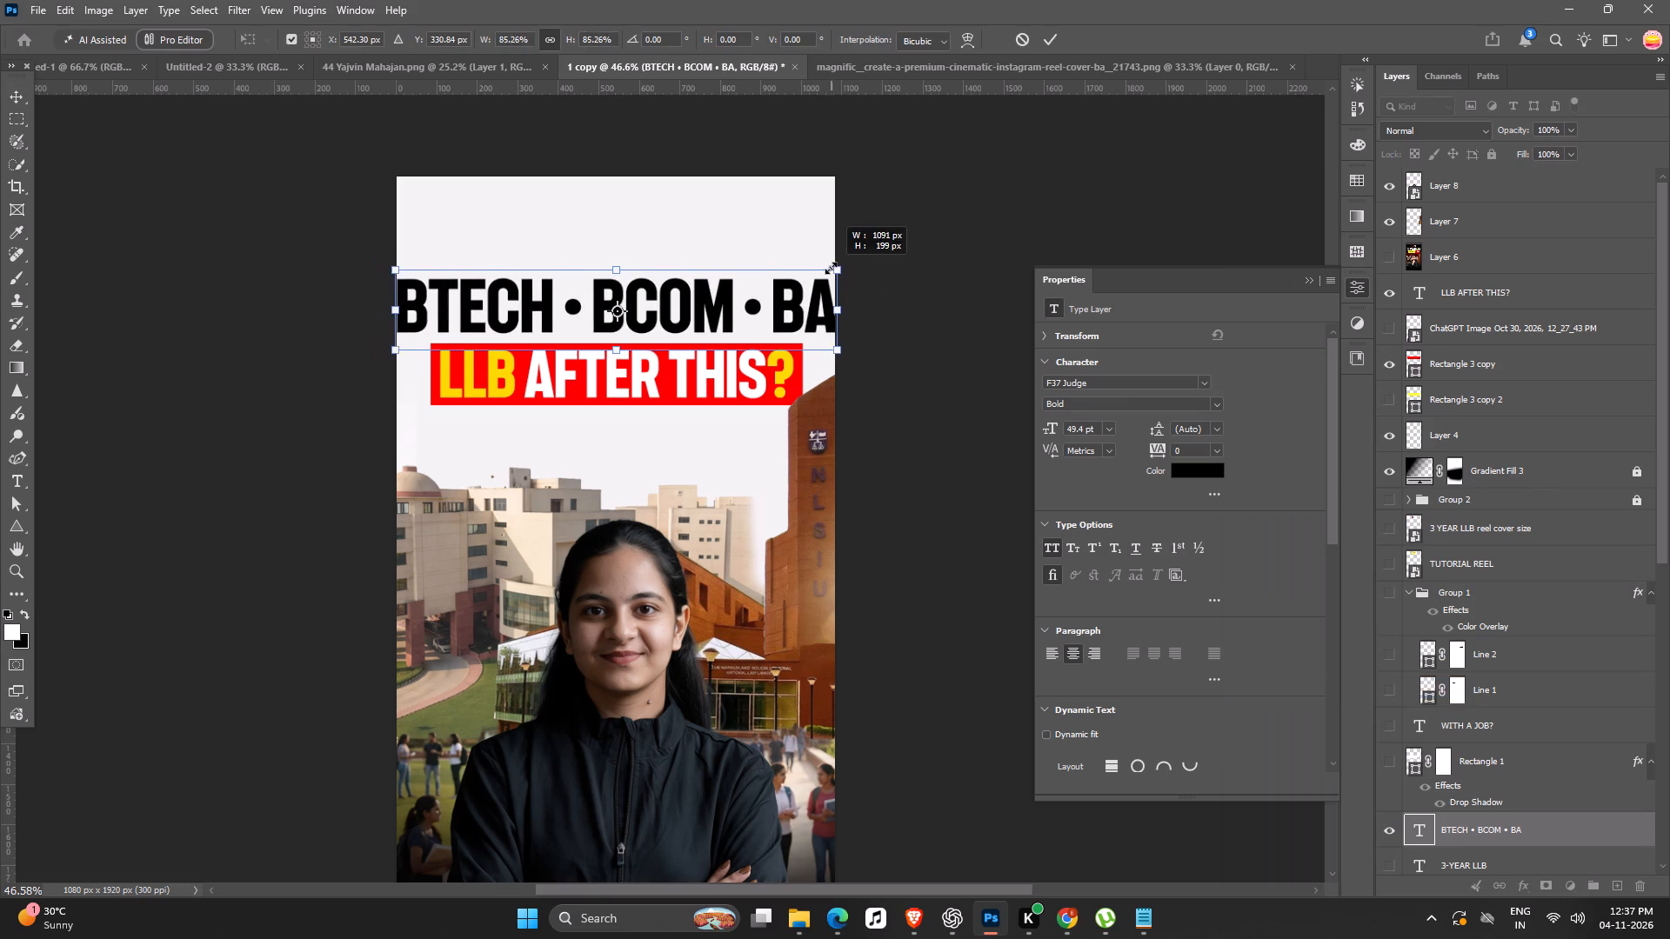
{"action": "left_click_drag", "start_coordinate": [831, 268], "coordinate": [821, 269], "text": "alt"}
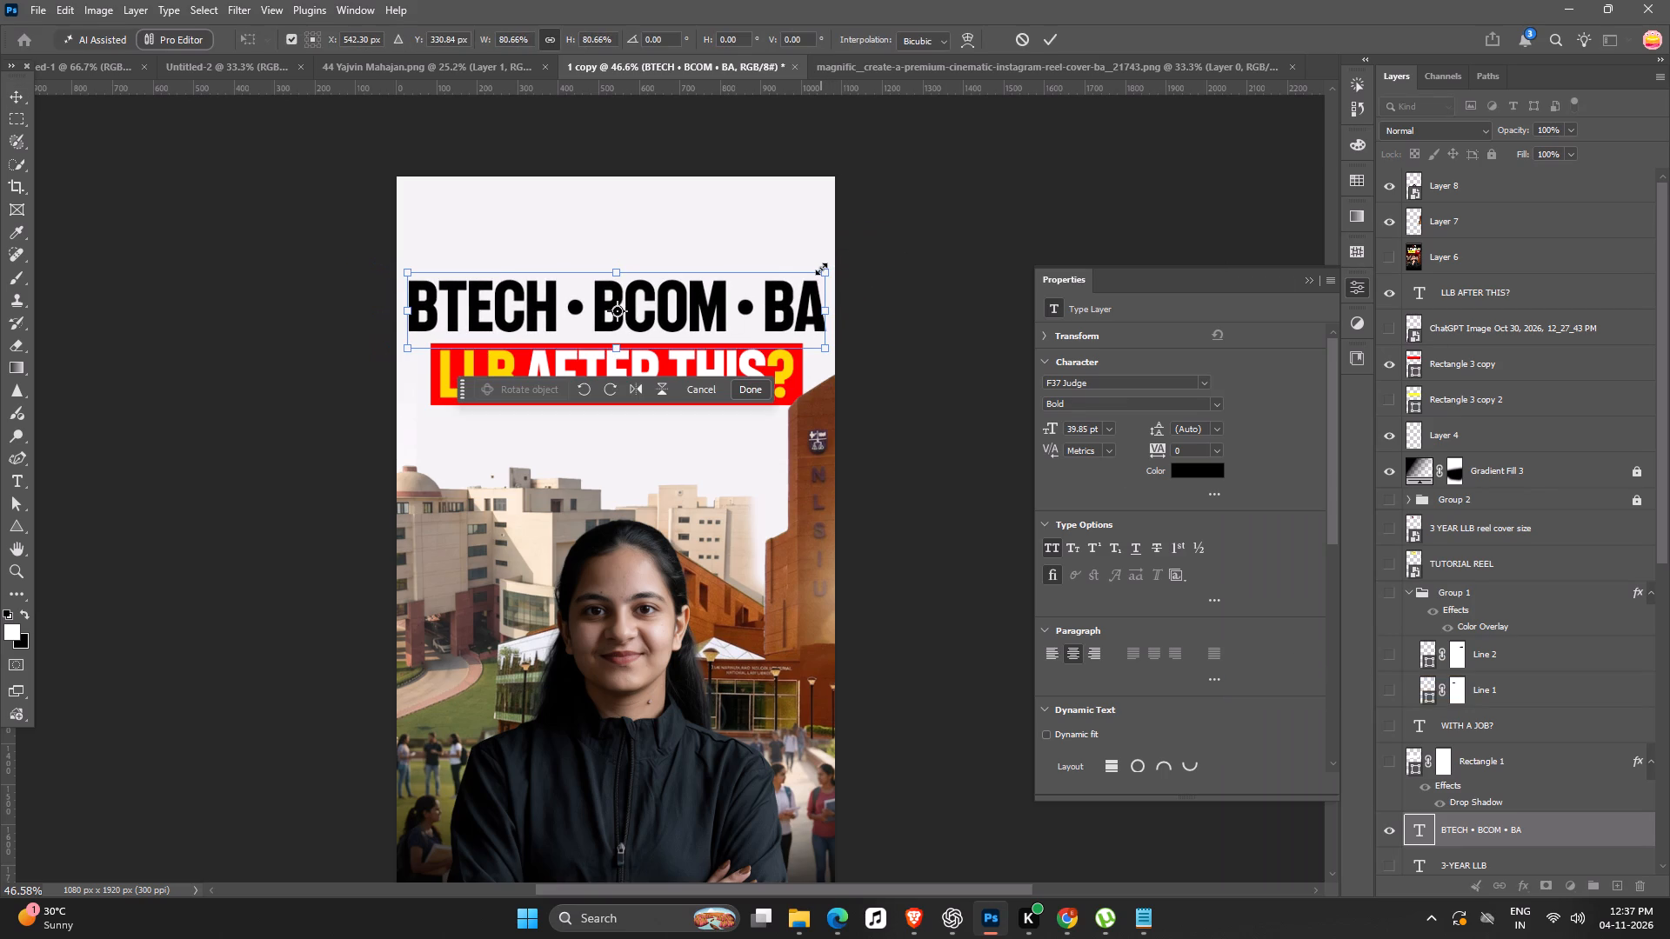
{"action": "key", "text": "Return"}
{"action": "left_click", "coordinate": [922, 313]}
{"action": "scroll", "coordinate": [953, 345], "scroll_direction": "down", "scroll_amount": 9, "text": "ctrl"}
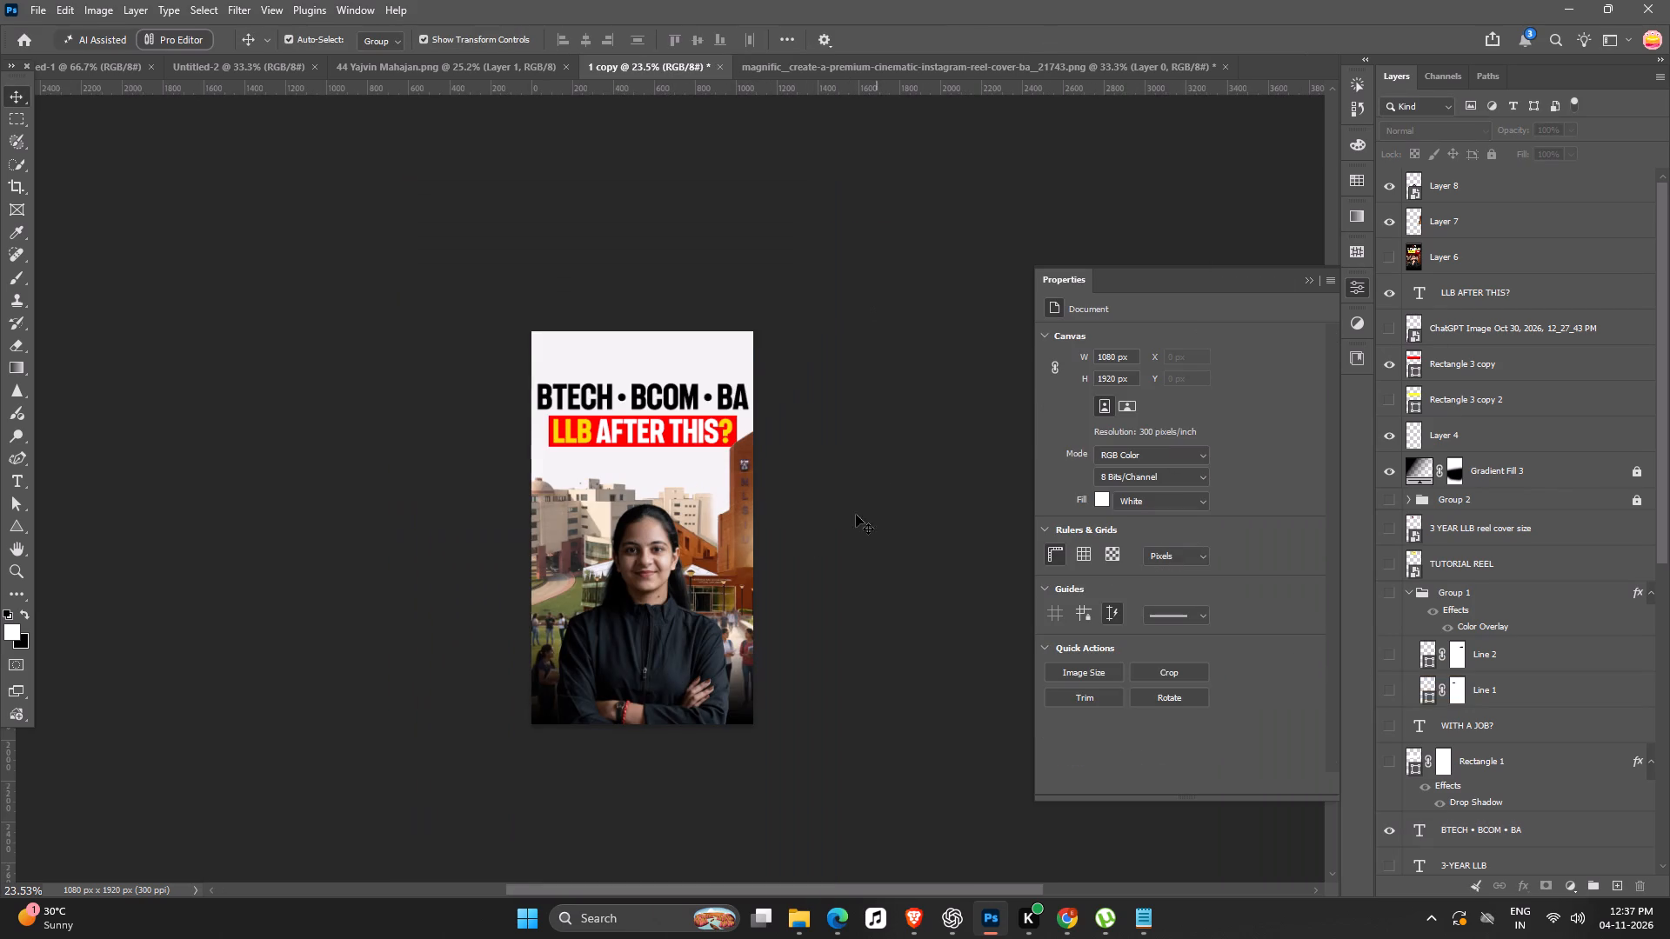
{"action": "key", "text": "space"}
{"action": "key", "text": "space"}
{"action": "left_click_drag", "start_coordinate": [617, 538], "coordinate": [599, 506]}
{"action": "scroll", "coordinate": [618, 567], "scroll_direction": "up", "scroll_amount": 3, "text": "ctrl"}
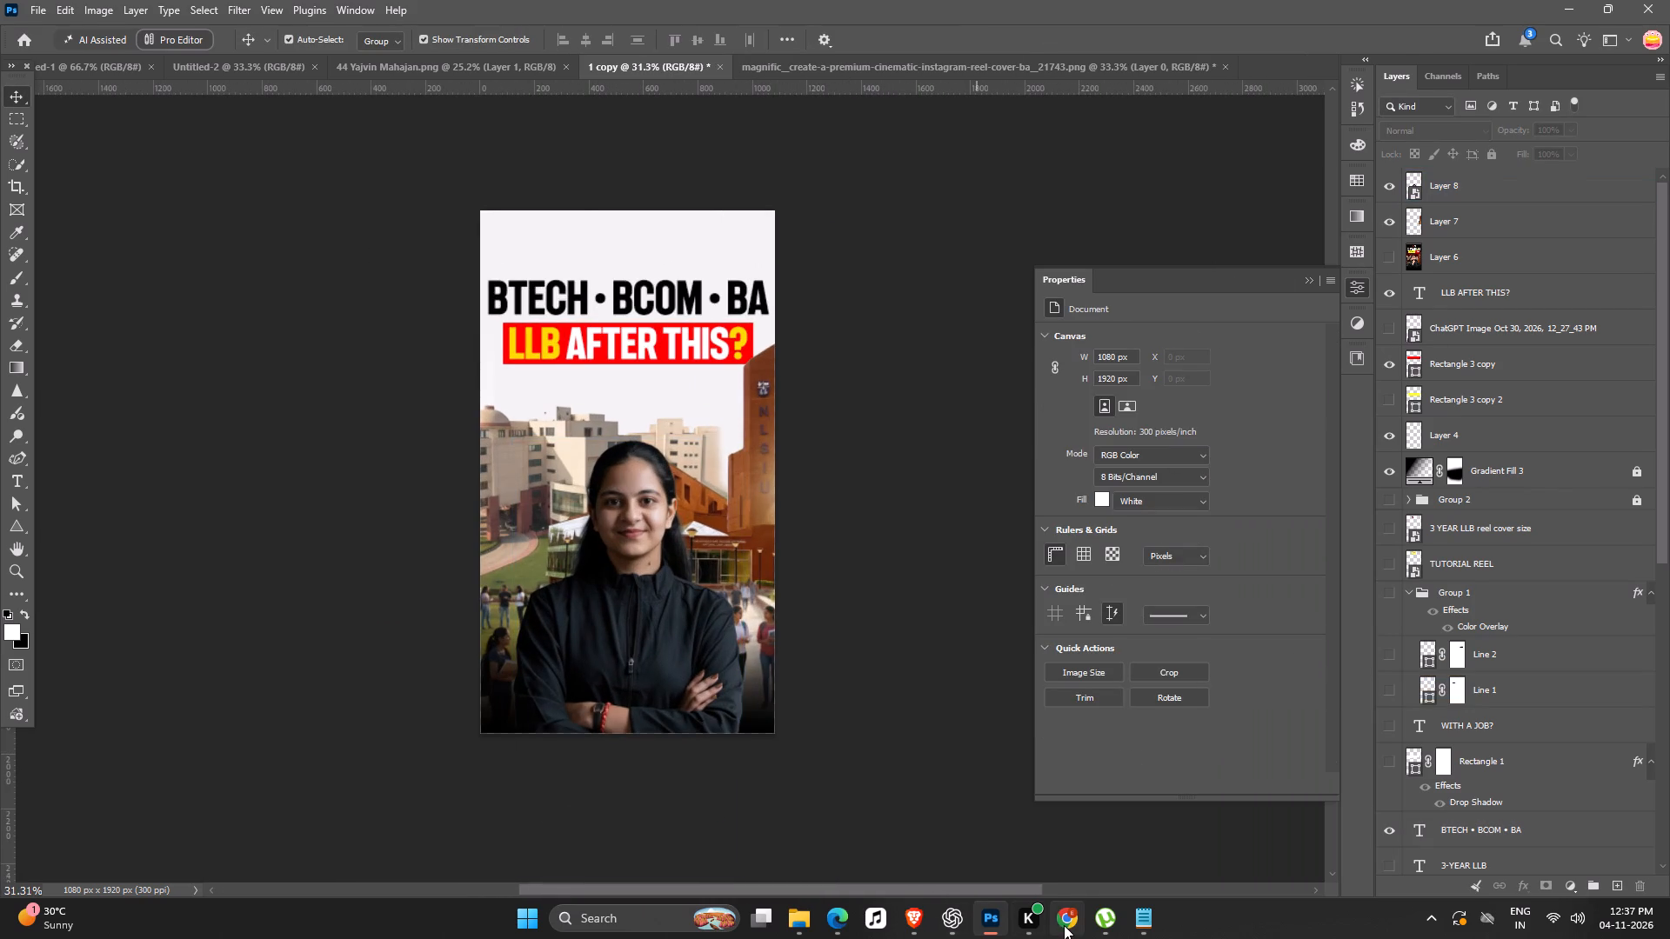
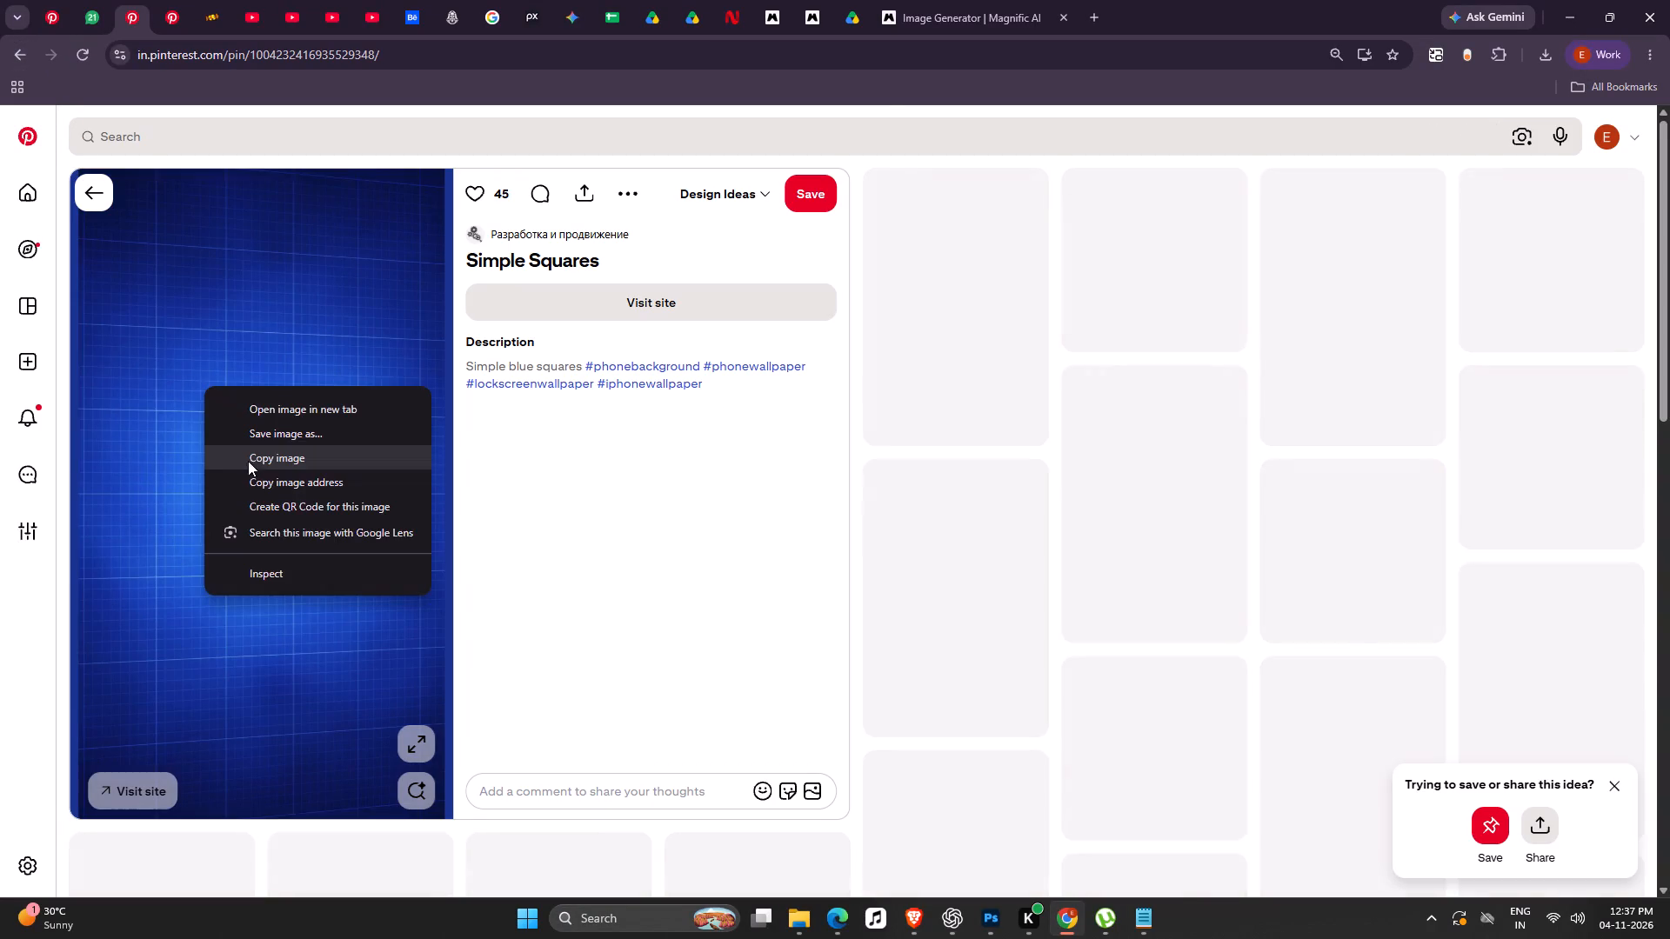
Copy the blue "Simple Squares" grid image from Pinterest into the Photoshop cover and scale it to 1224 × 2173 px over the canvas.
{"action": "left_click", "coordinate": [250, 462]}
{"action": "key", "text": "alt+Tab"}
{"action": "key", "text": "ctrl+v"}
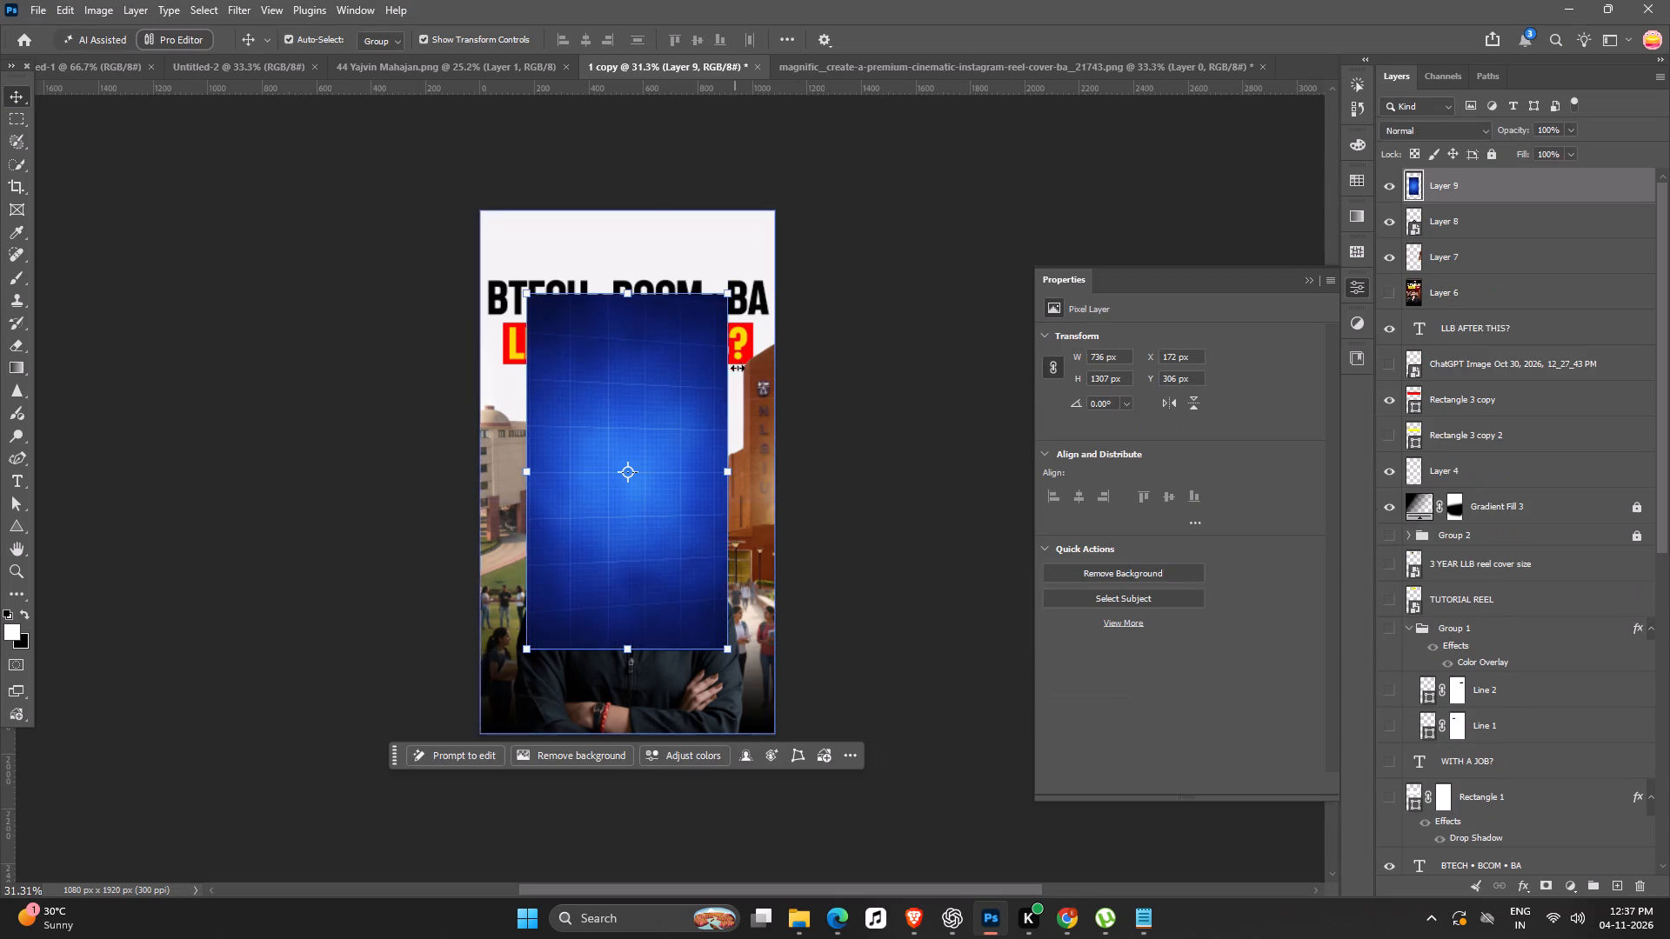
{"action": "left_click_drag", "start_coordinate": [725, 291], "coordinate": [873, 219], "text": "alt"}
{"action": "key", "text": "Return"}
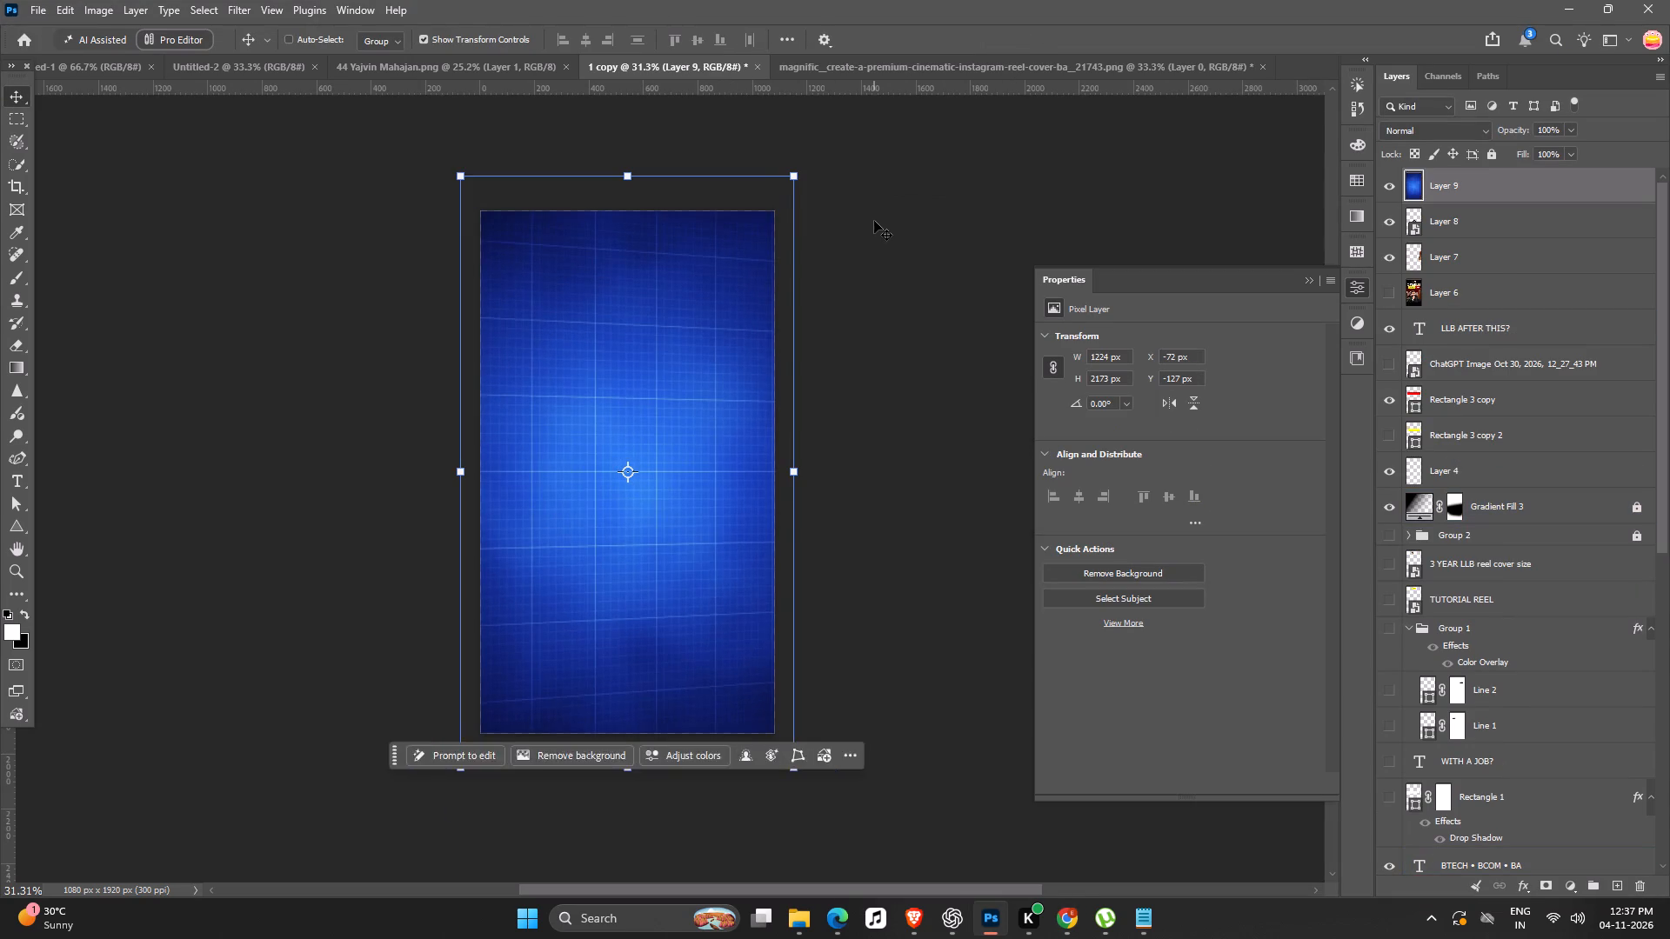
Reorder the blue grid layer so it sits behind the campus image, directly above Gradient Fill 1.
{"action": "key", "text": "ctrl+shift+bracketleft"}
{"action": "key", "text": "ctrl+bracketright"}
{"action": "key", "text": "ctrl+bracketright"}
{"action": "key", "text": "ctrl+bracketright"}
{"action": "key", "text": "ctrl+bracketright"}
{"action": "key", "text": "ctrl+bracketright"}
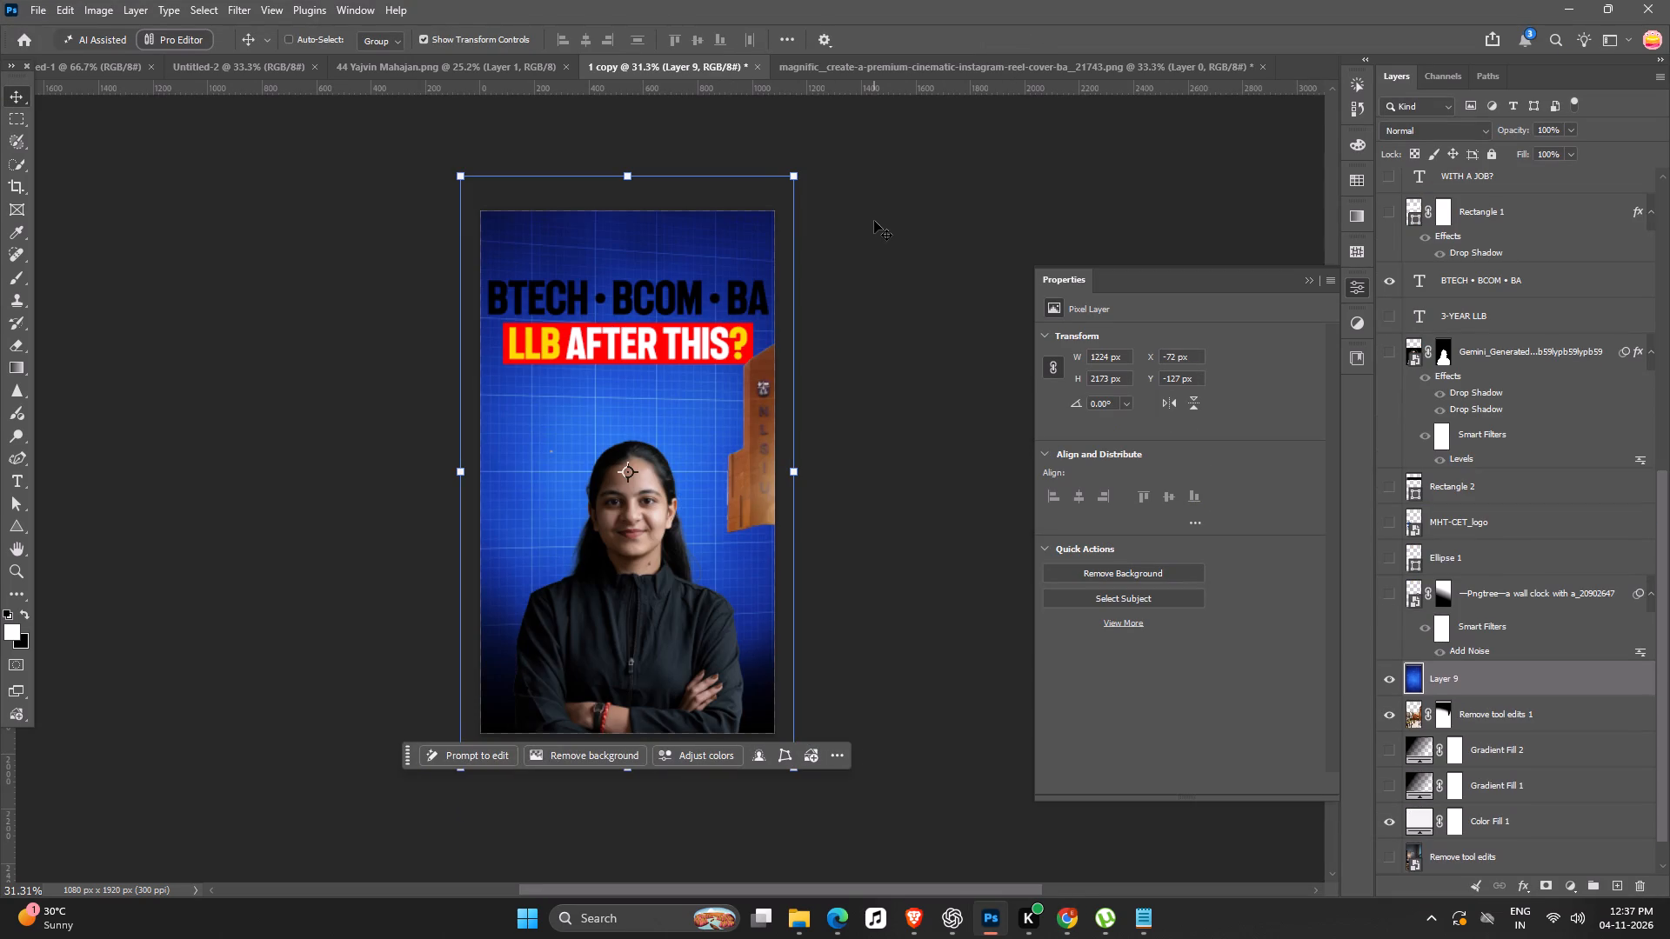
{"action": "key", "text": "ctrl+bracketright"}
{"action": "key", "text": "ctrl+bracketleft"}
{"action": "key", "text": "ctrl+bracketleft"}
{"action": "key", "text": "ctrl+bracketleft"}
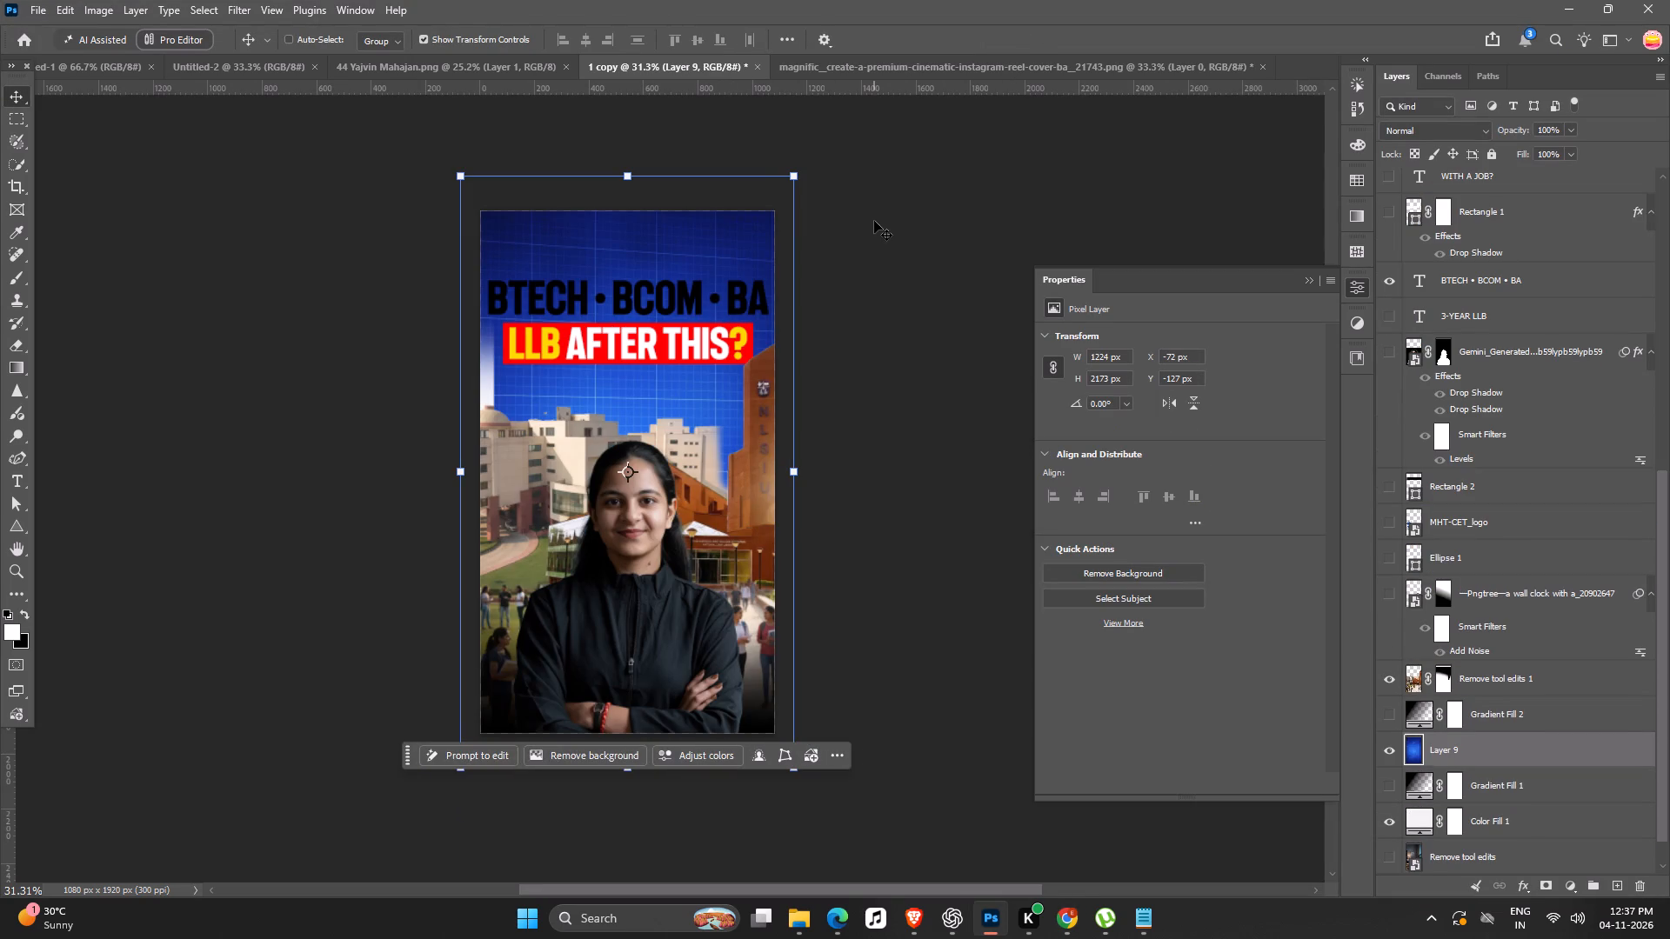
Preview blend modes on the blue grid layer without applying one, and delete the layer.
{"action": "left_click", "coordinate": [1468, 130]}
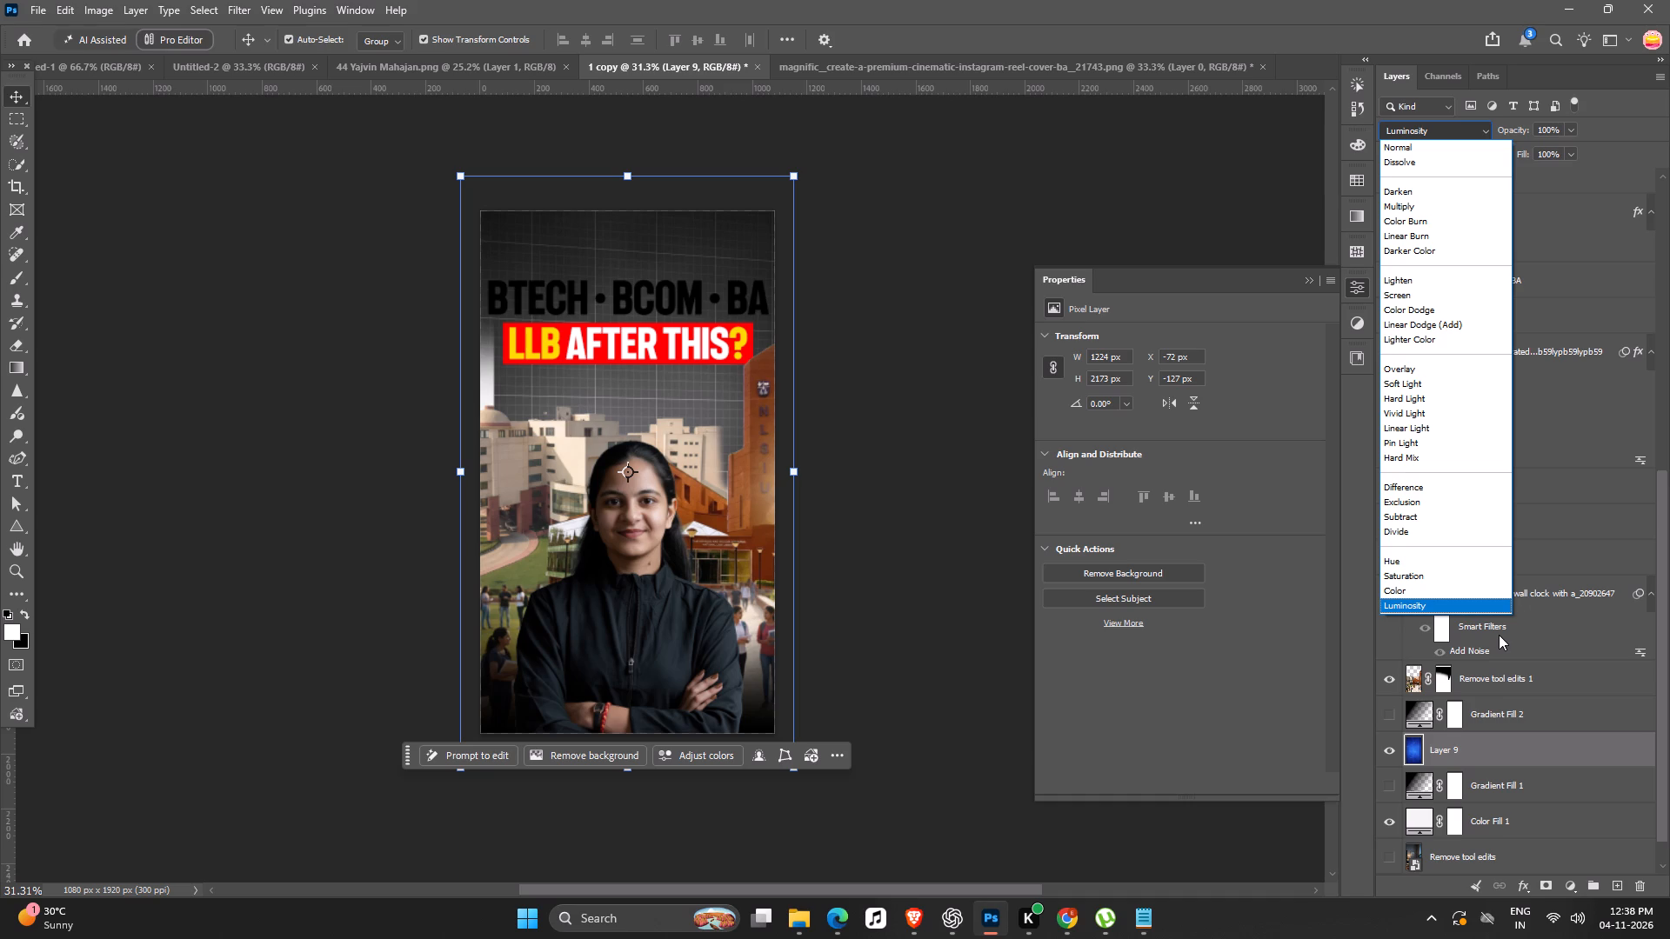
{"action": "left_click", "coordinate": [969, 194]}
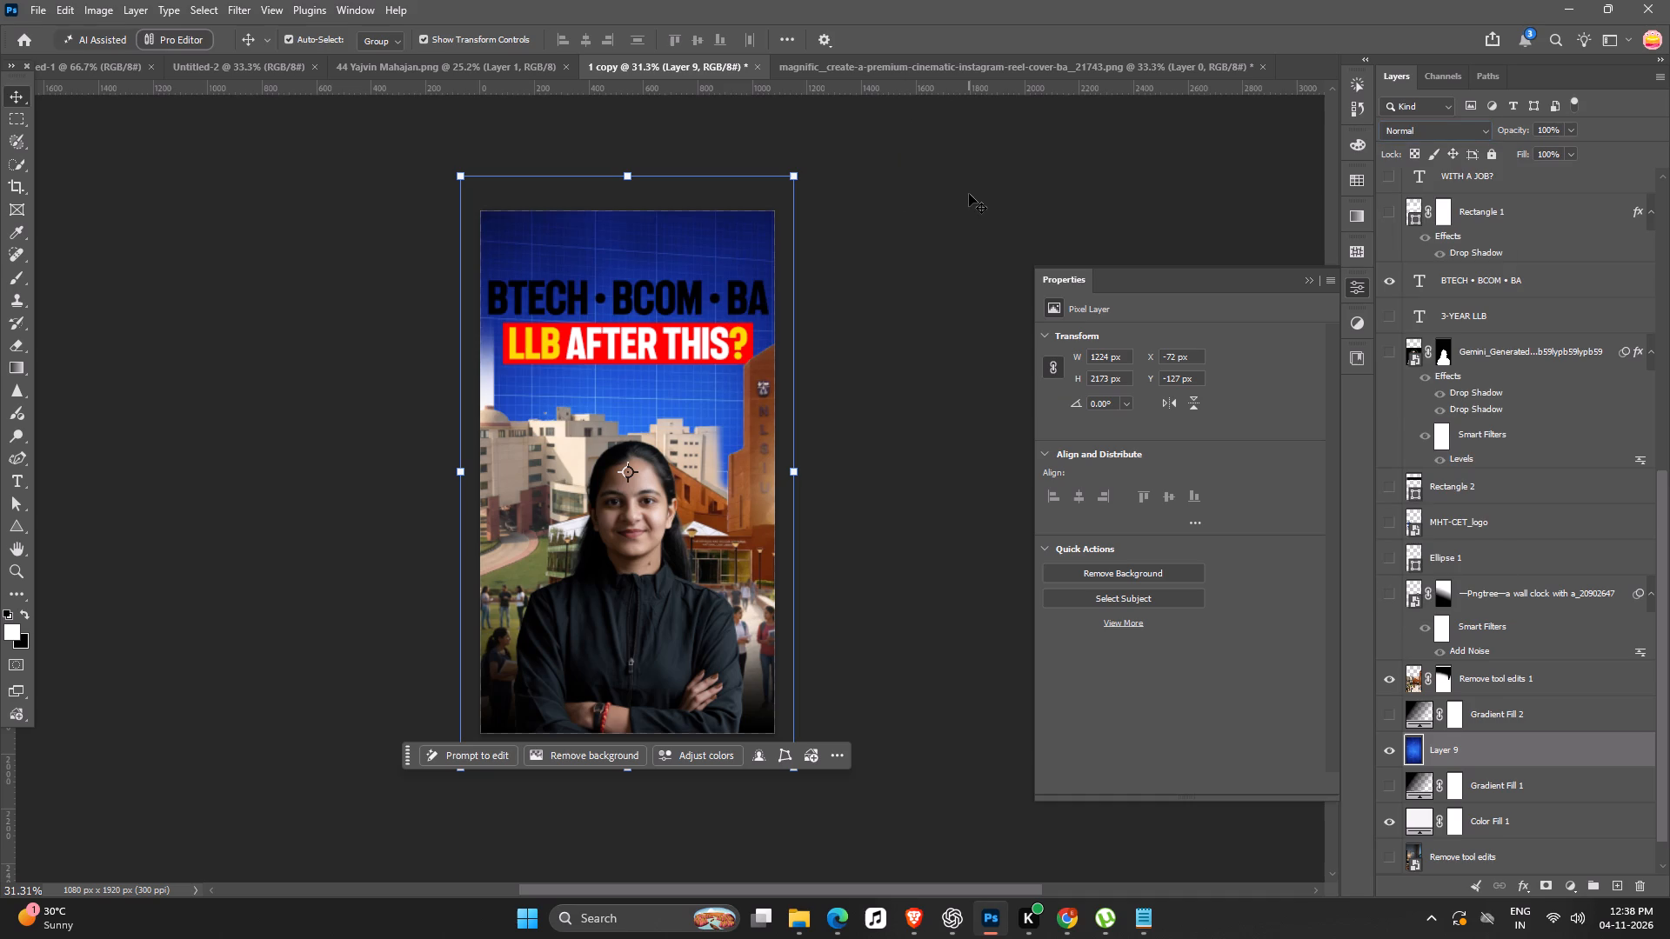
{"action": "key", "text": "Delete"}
Switch back to Pinterest in Chrome, search for "wahit over" and look through the results for a white overlay.
{"action": "key", "text": "alt+Tab"}
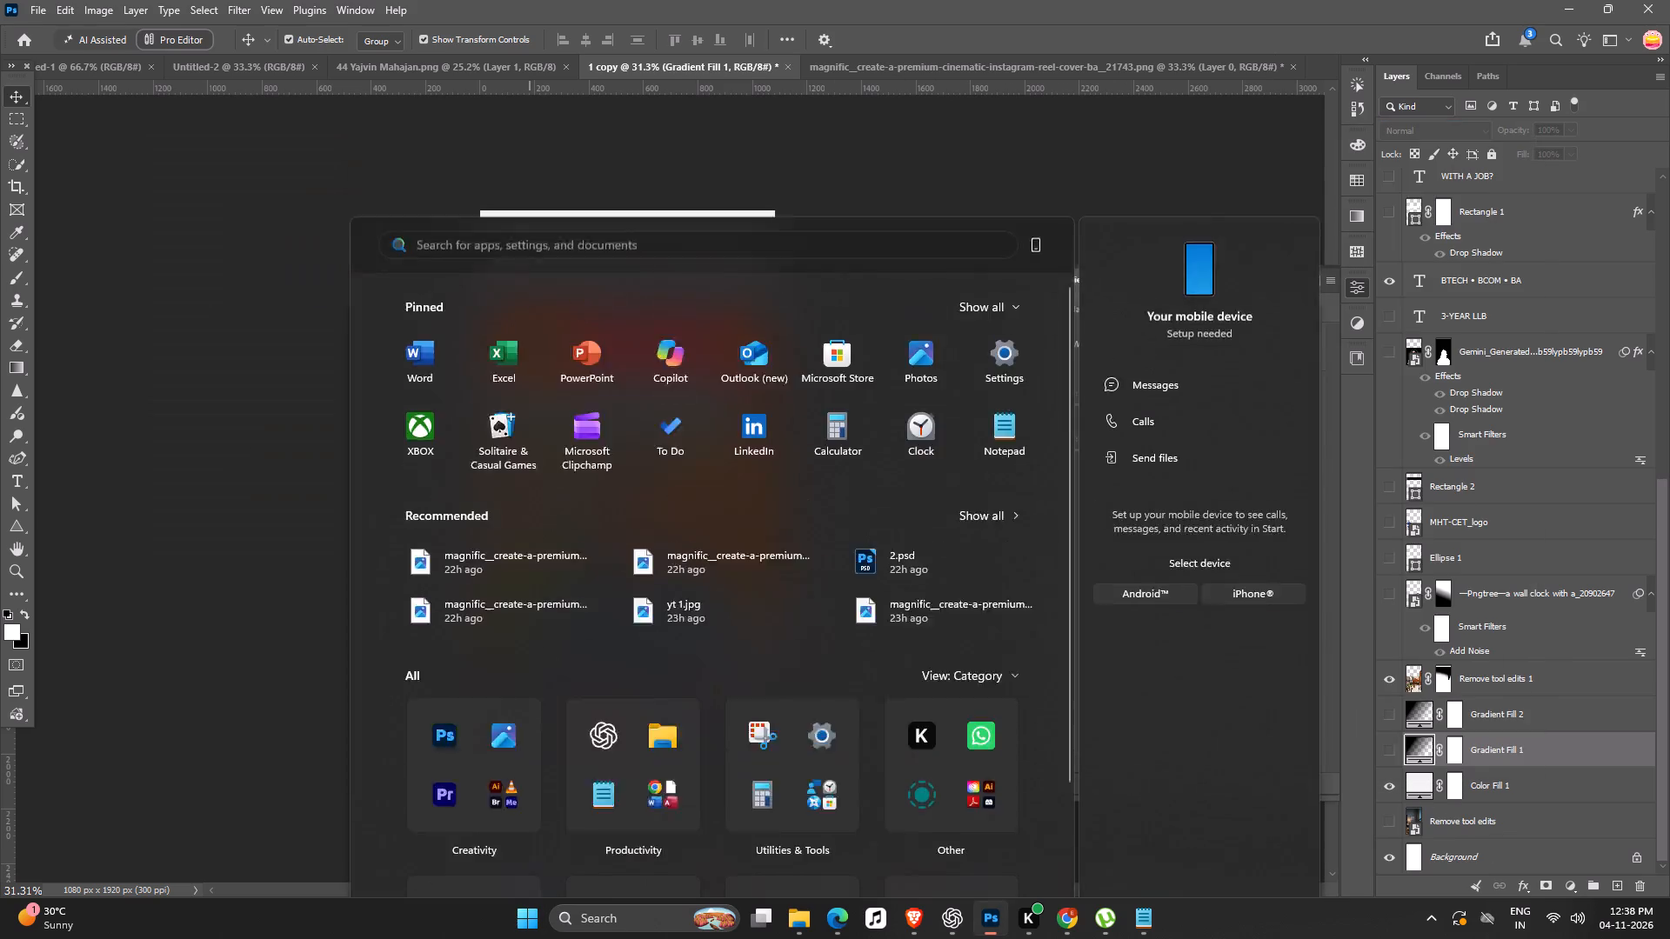
{"action": "key", "text": "alt+Tab"}
{"action": "key", "text": "alt+Tab"}
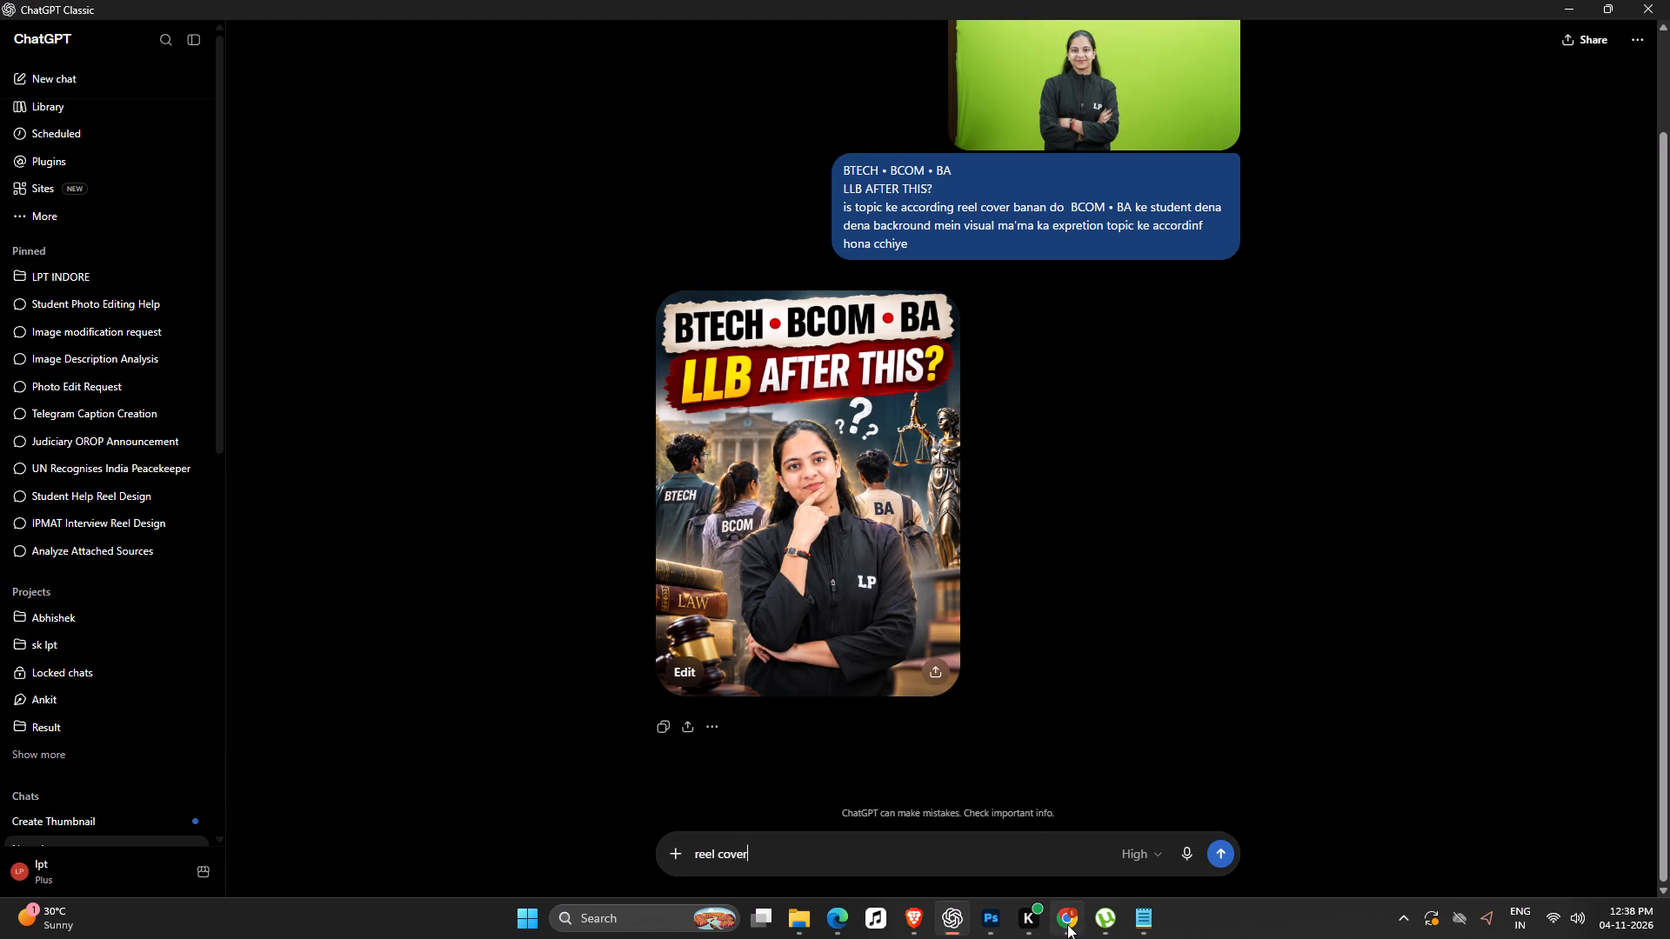
{"action": "left_click", "coordinate": [1067, 924]}
{"action": "left_click", "coordinate": [235, 137]}
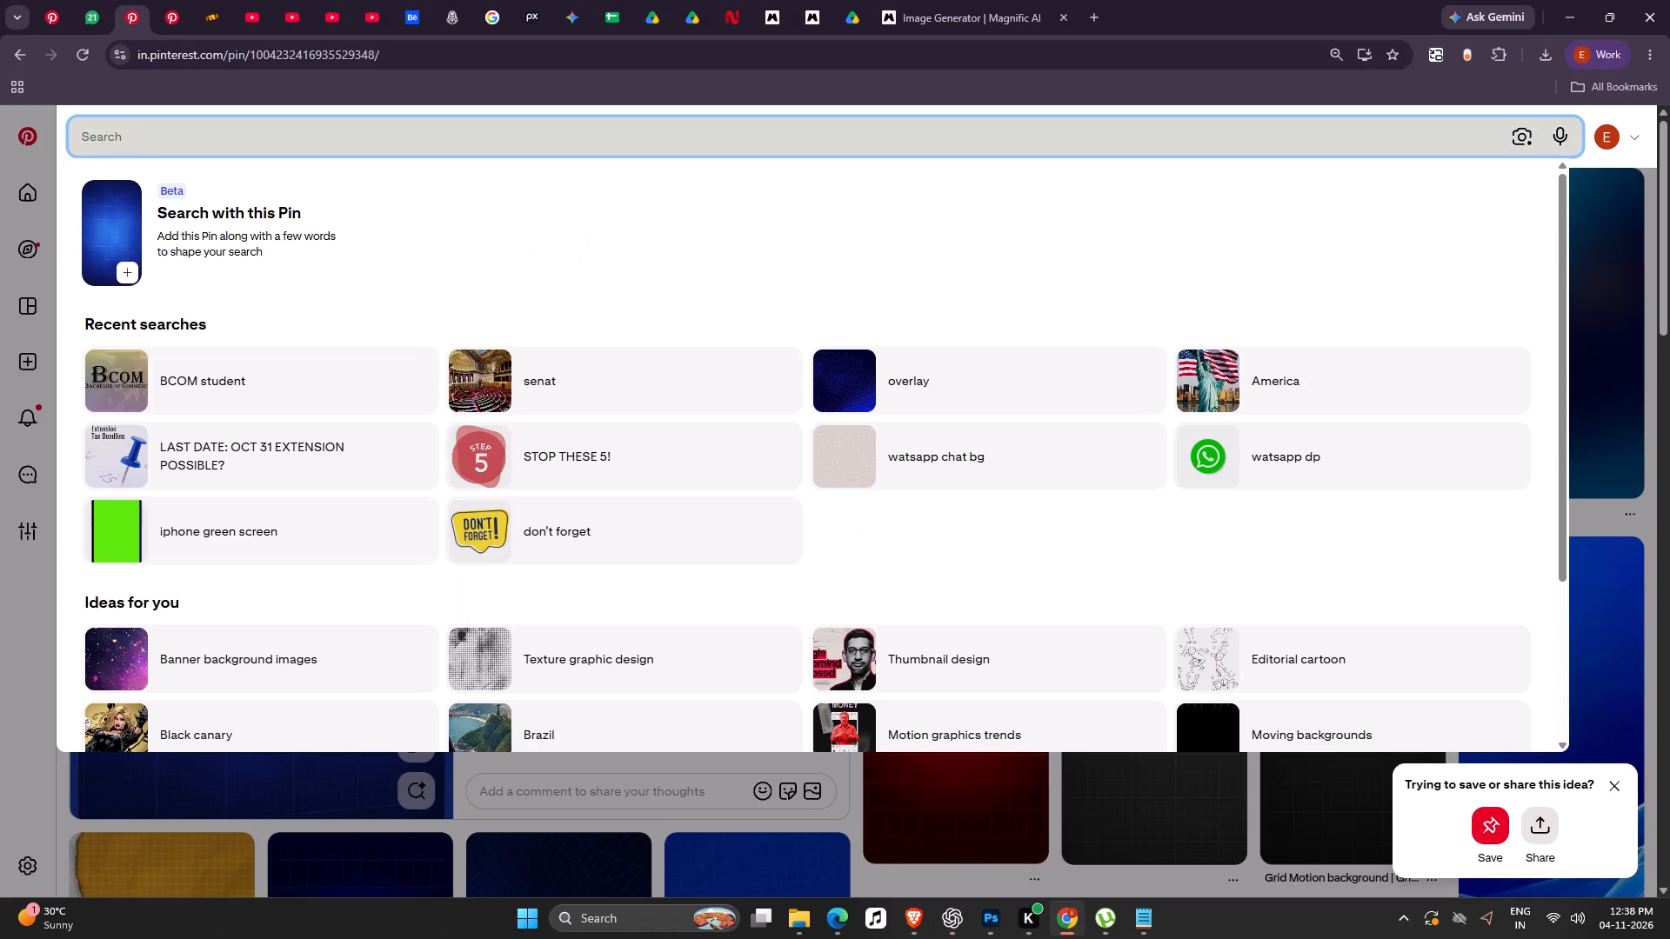
{"action": "key", "text": "w"}
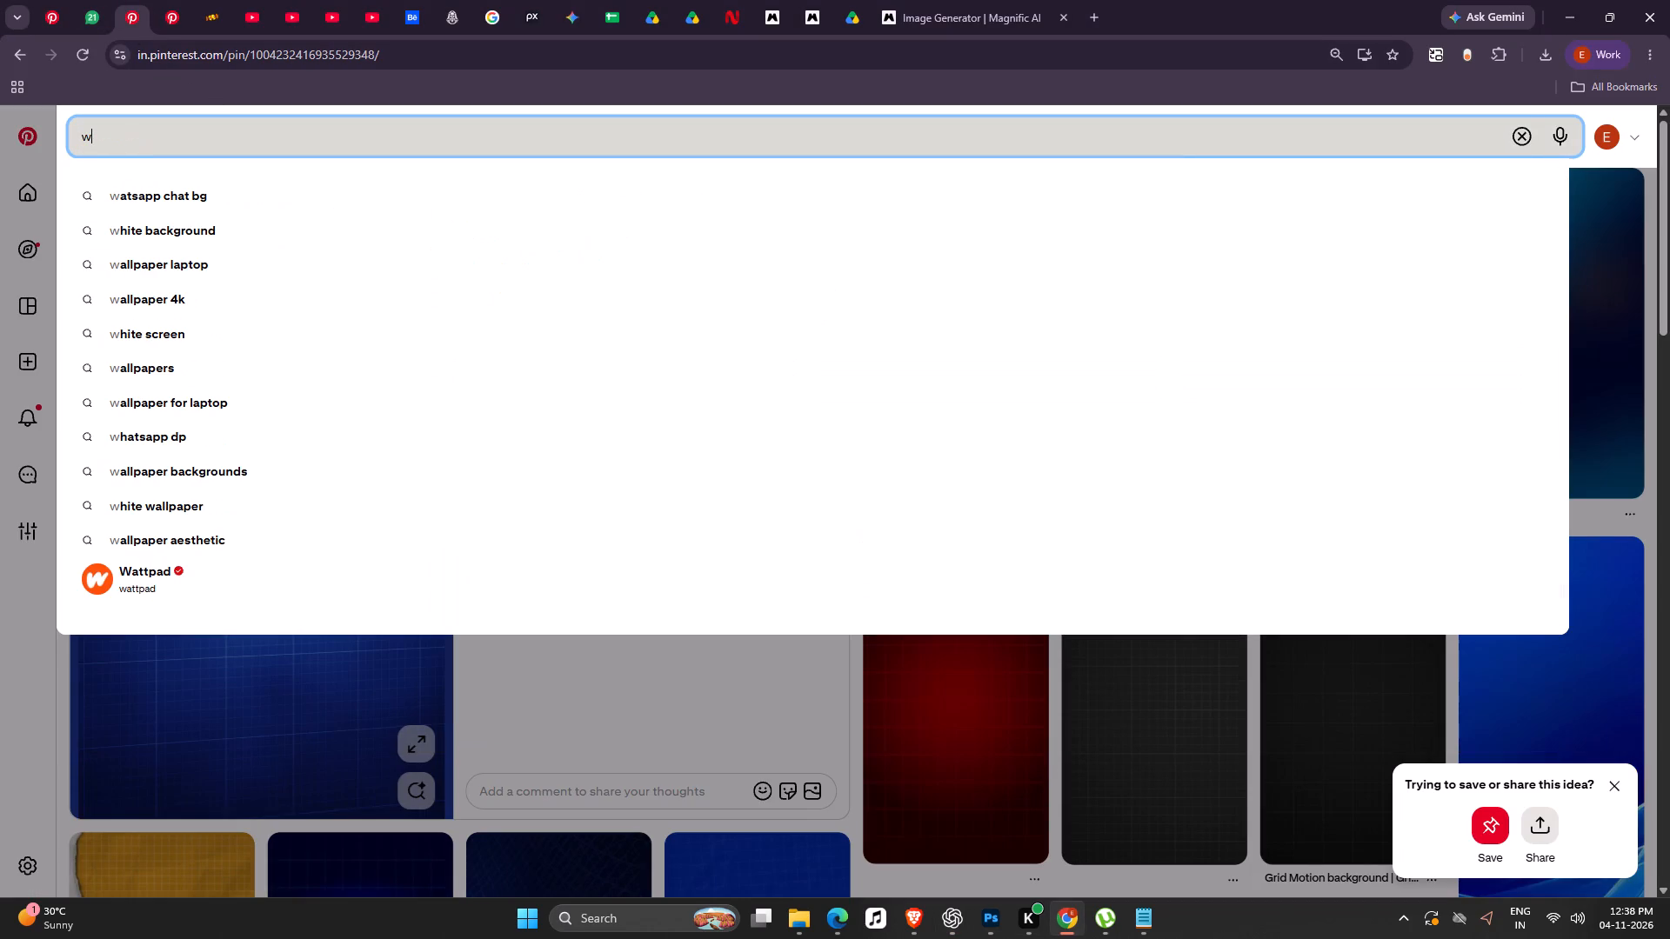
{"action": "key", "text": "a"}
{"action": "type", "text": "ti"}
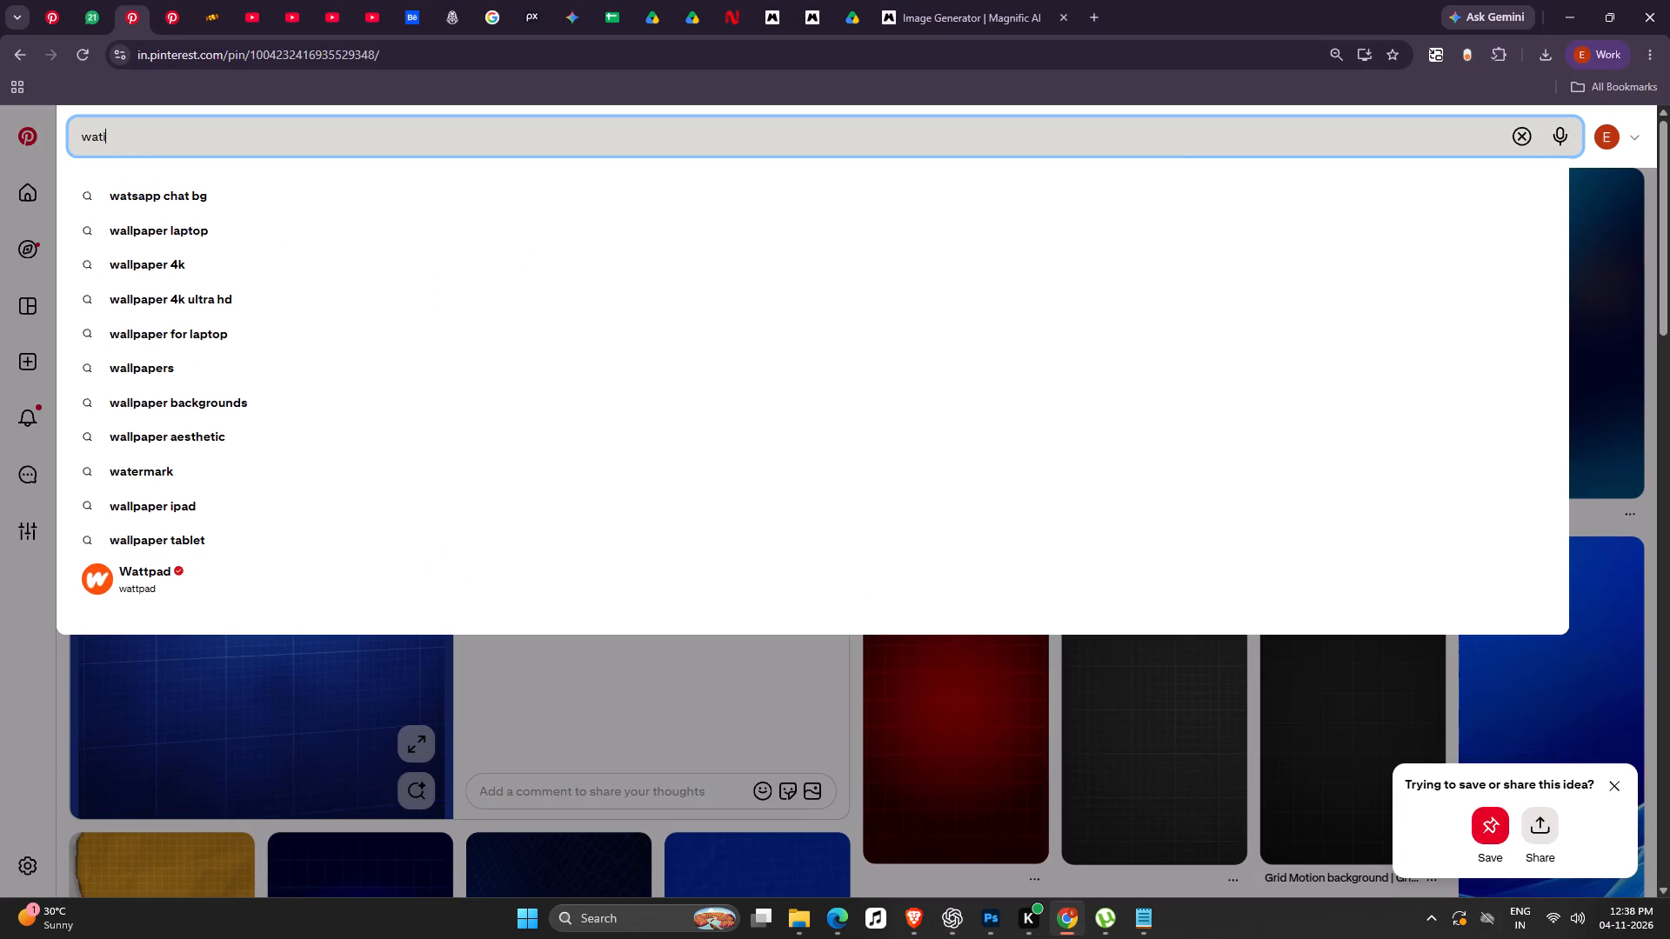
{"action": "key", "text": "BackSpace"}
{"action": "key", "text": "BackSpace"}
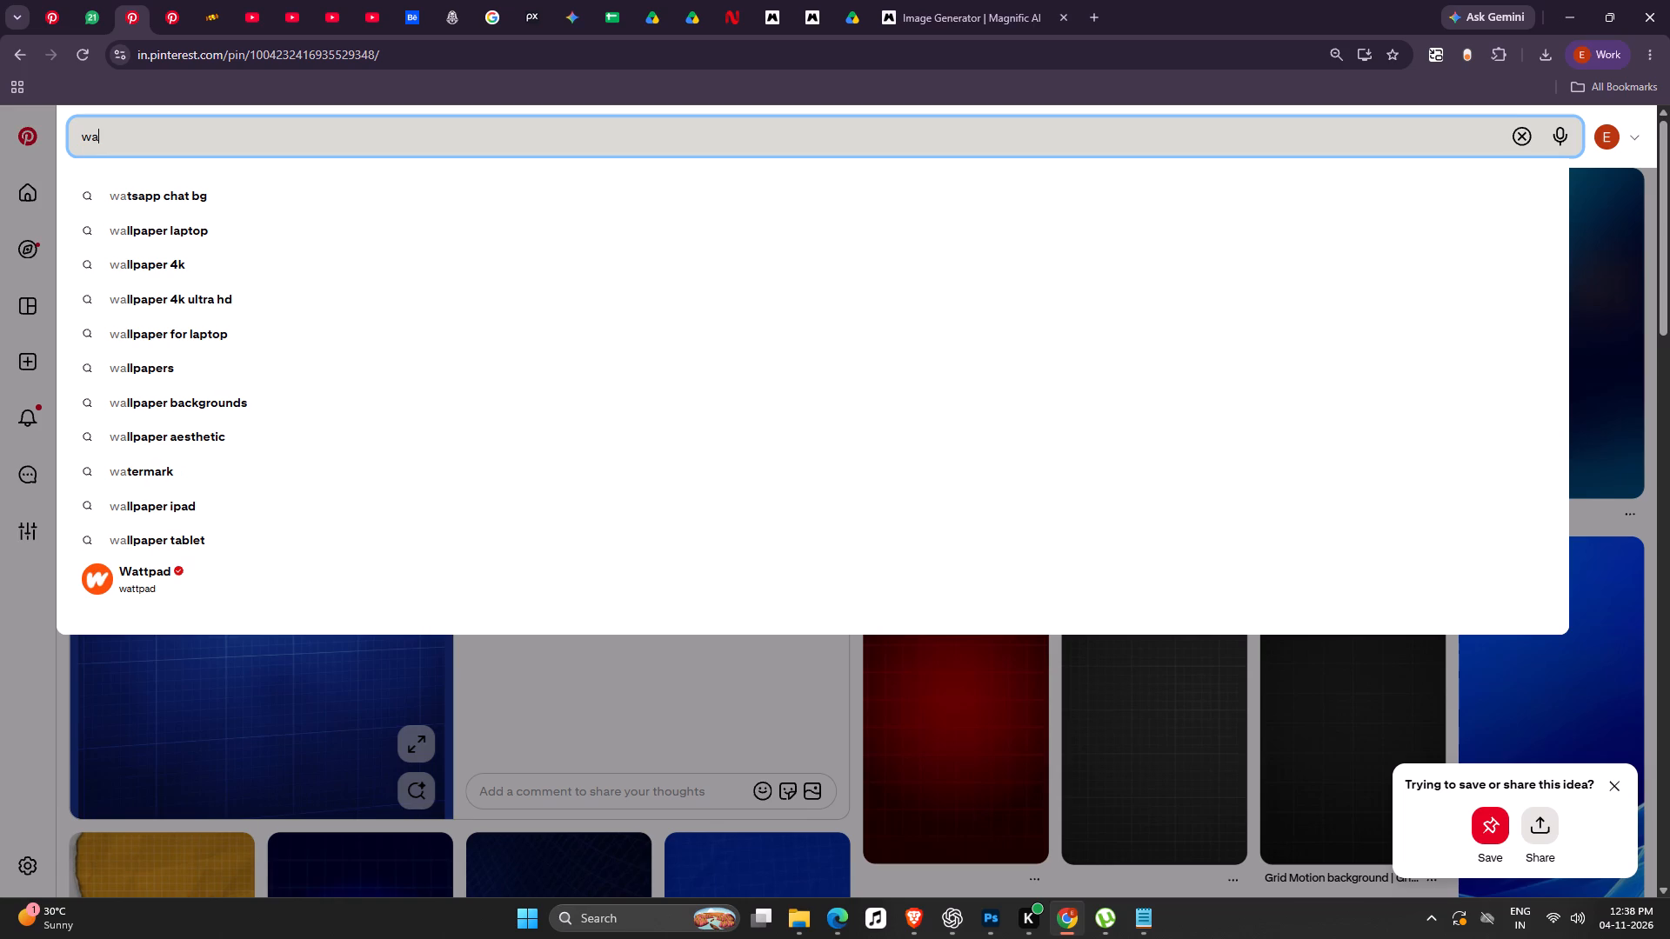
{"action": "type", "text": "hit over"}
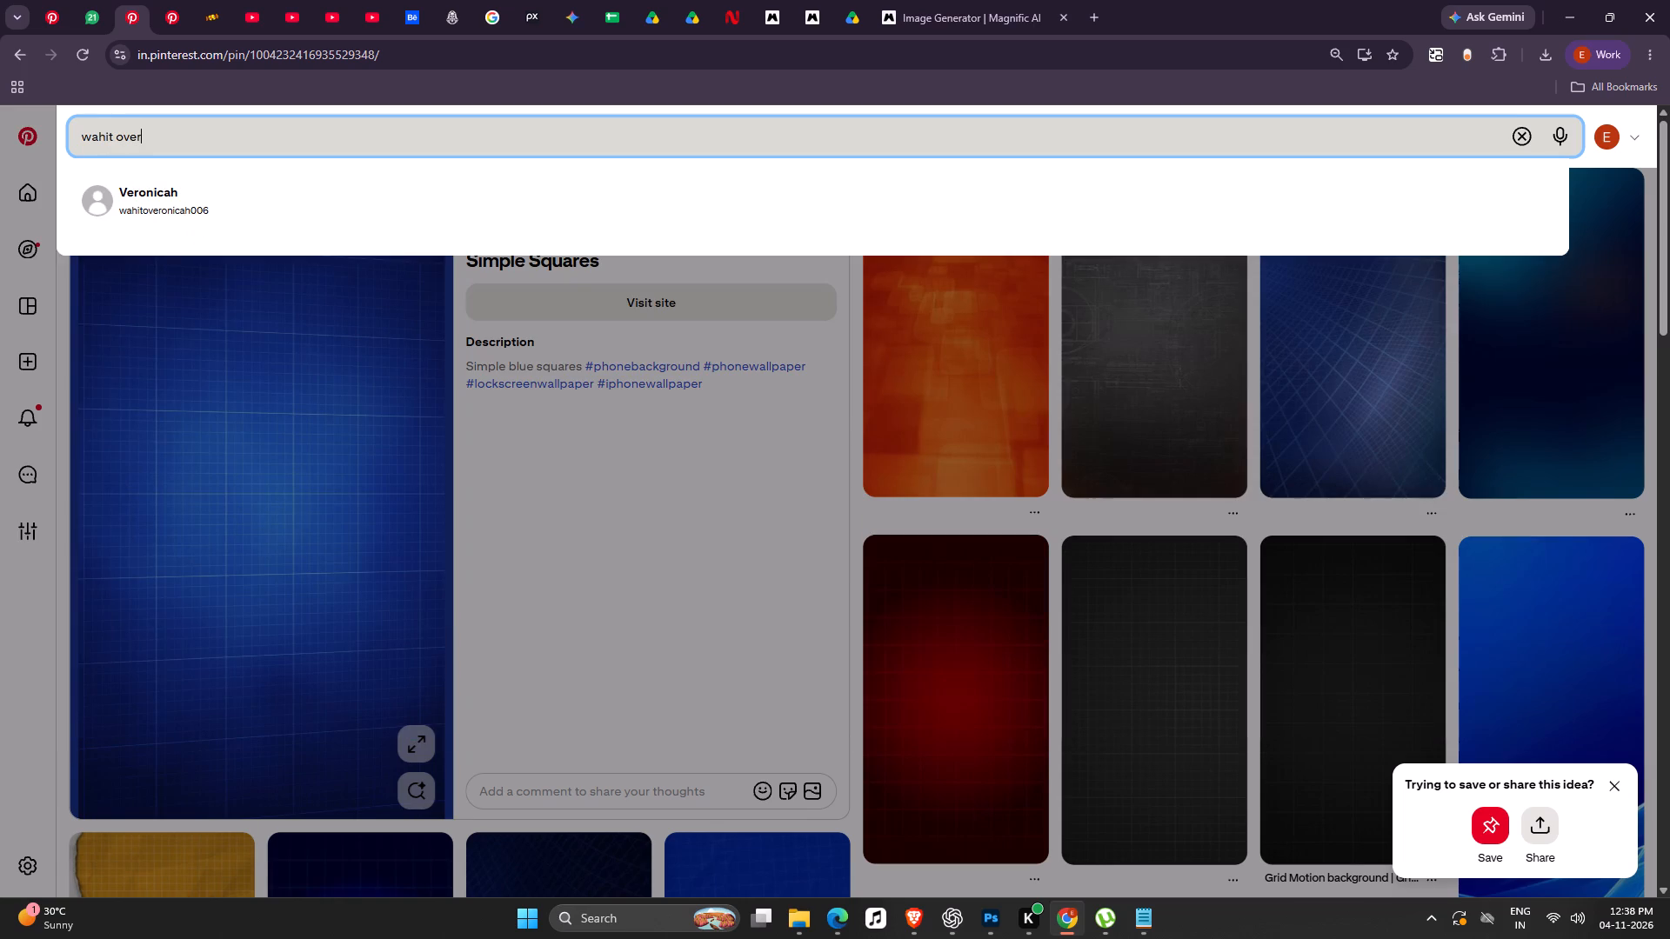
{"action": "key", "text": "Return"}
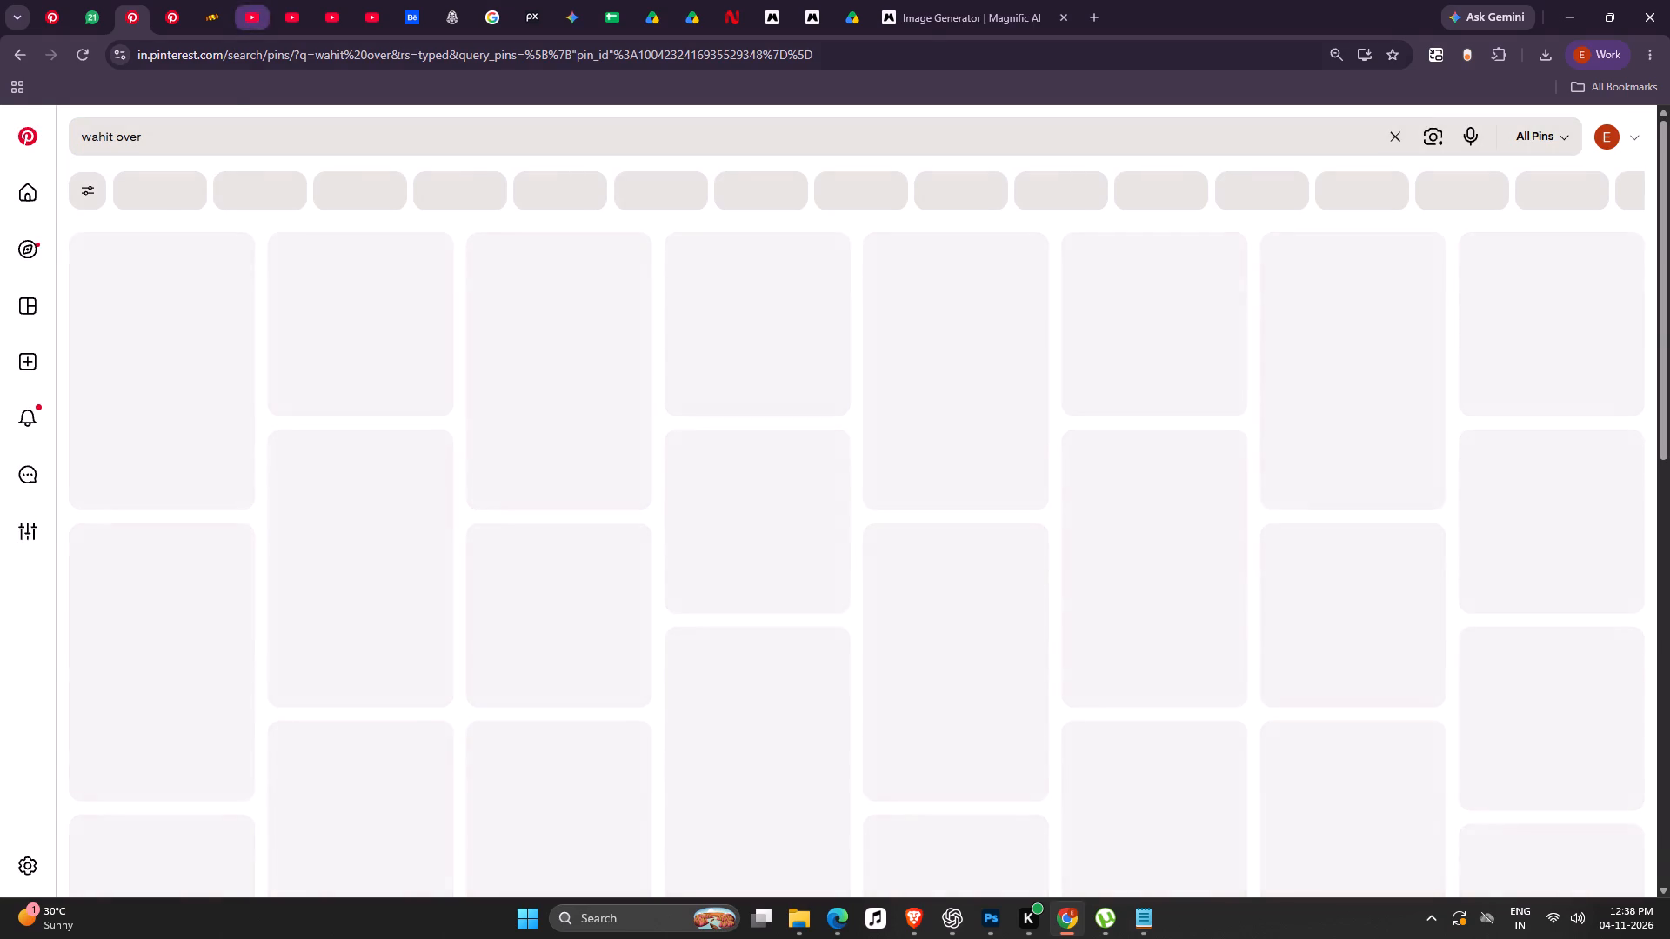
{"action": "scroll", "coordinate": [546, 459], "scroll_direction": "down", "scroll_amount": 5}
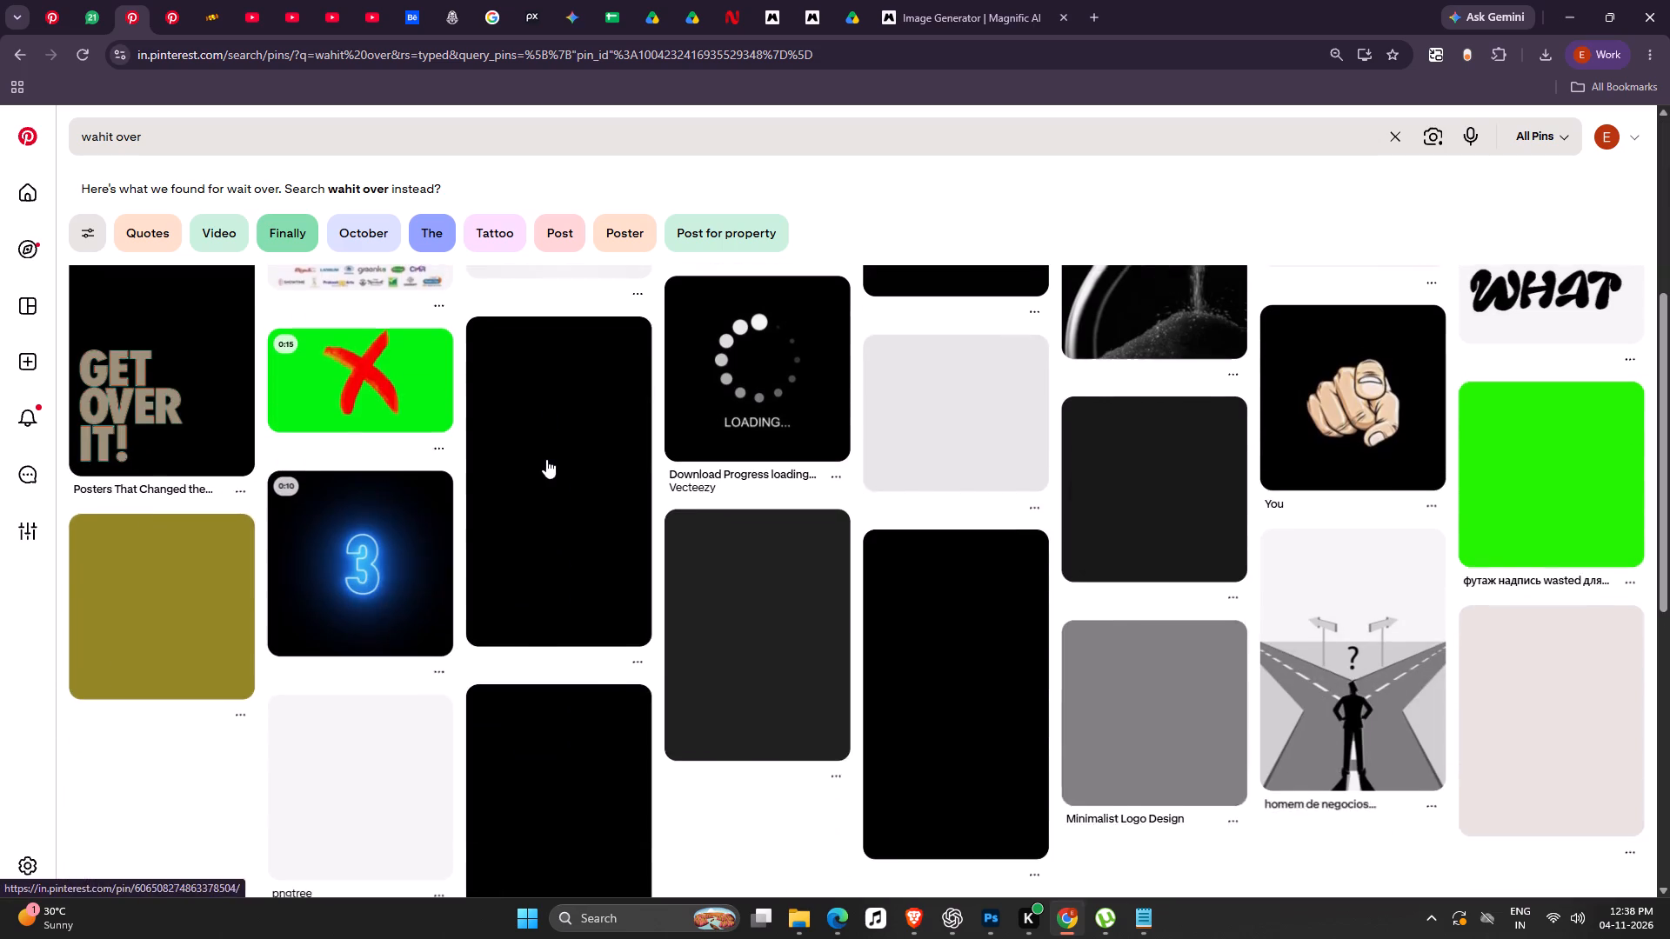
{"action": "scroll", "coordinate": [546, 459], "scroll_direction": "down", "scroll_amount": 10}
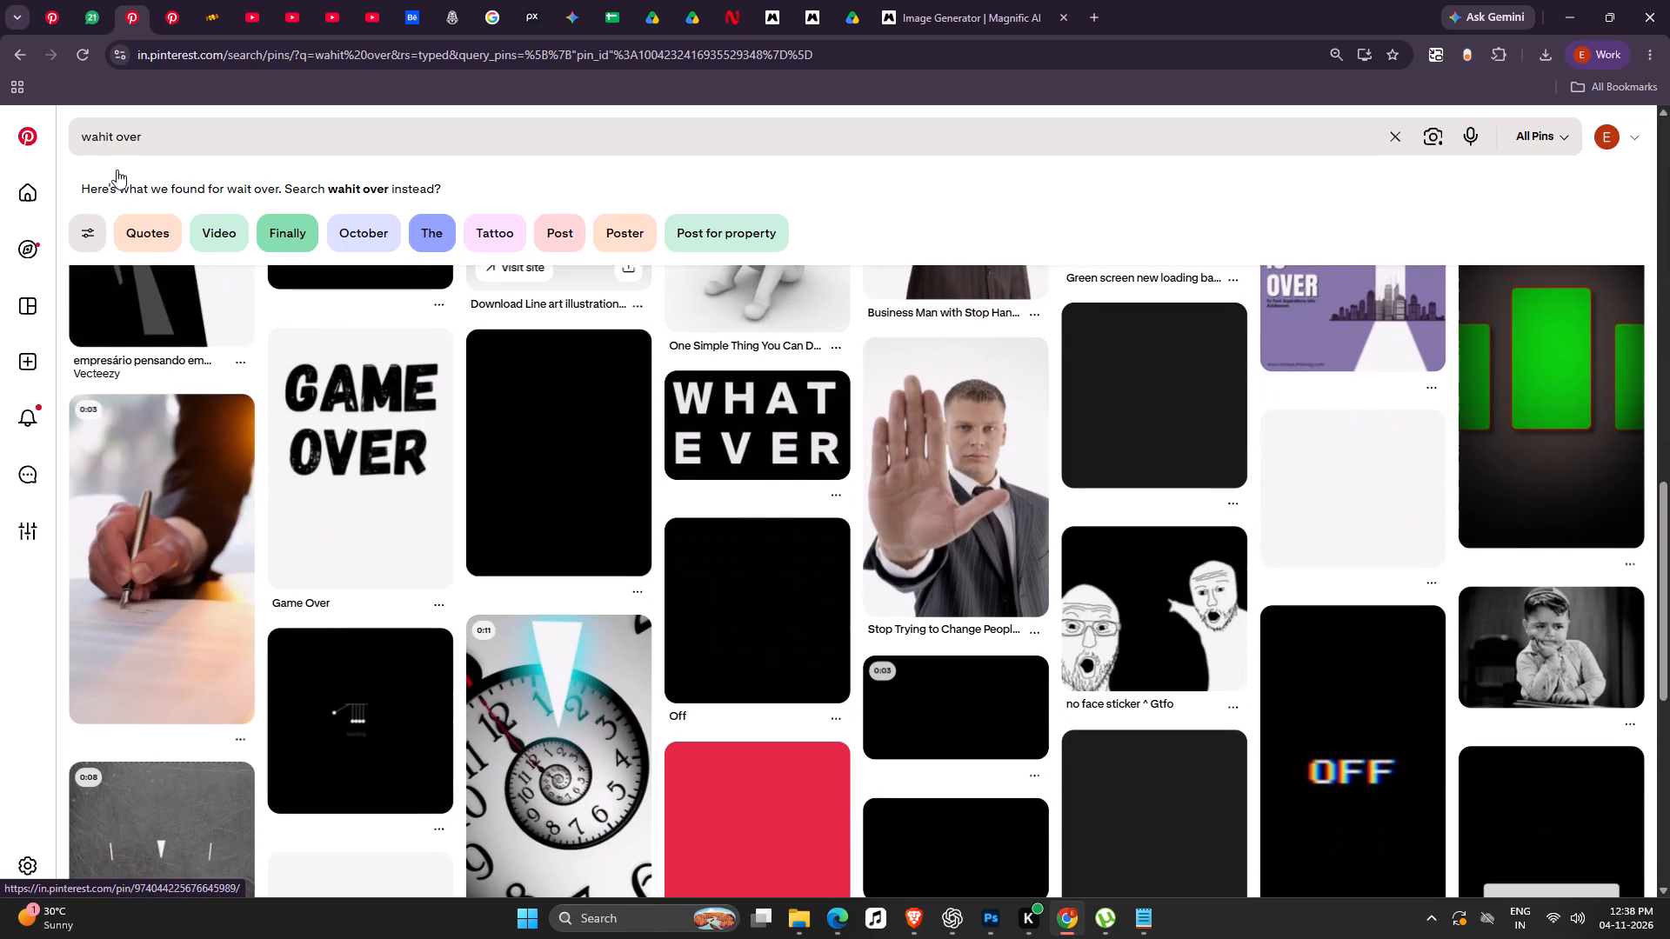
Extend the Pinterest search to "wahit oververls".
{"action": "left_click", "coordinate": [160, 150]}
{"action": "type", "text": "verls"}
{"action": "key", "text": "Return"}
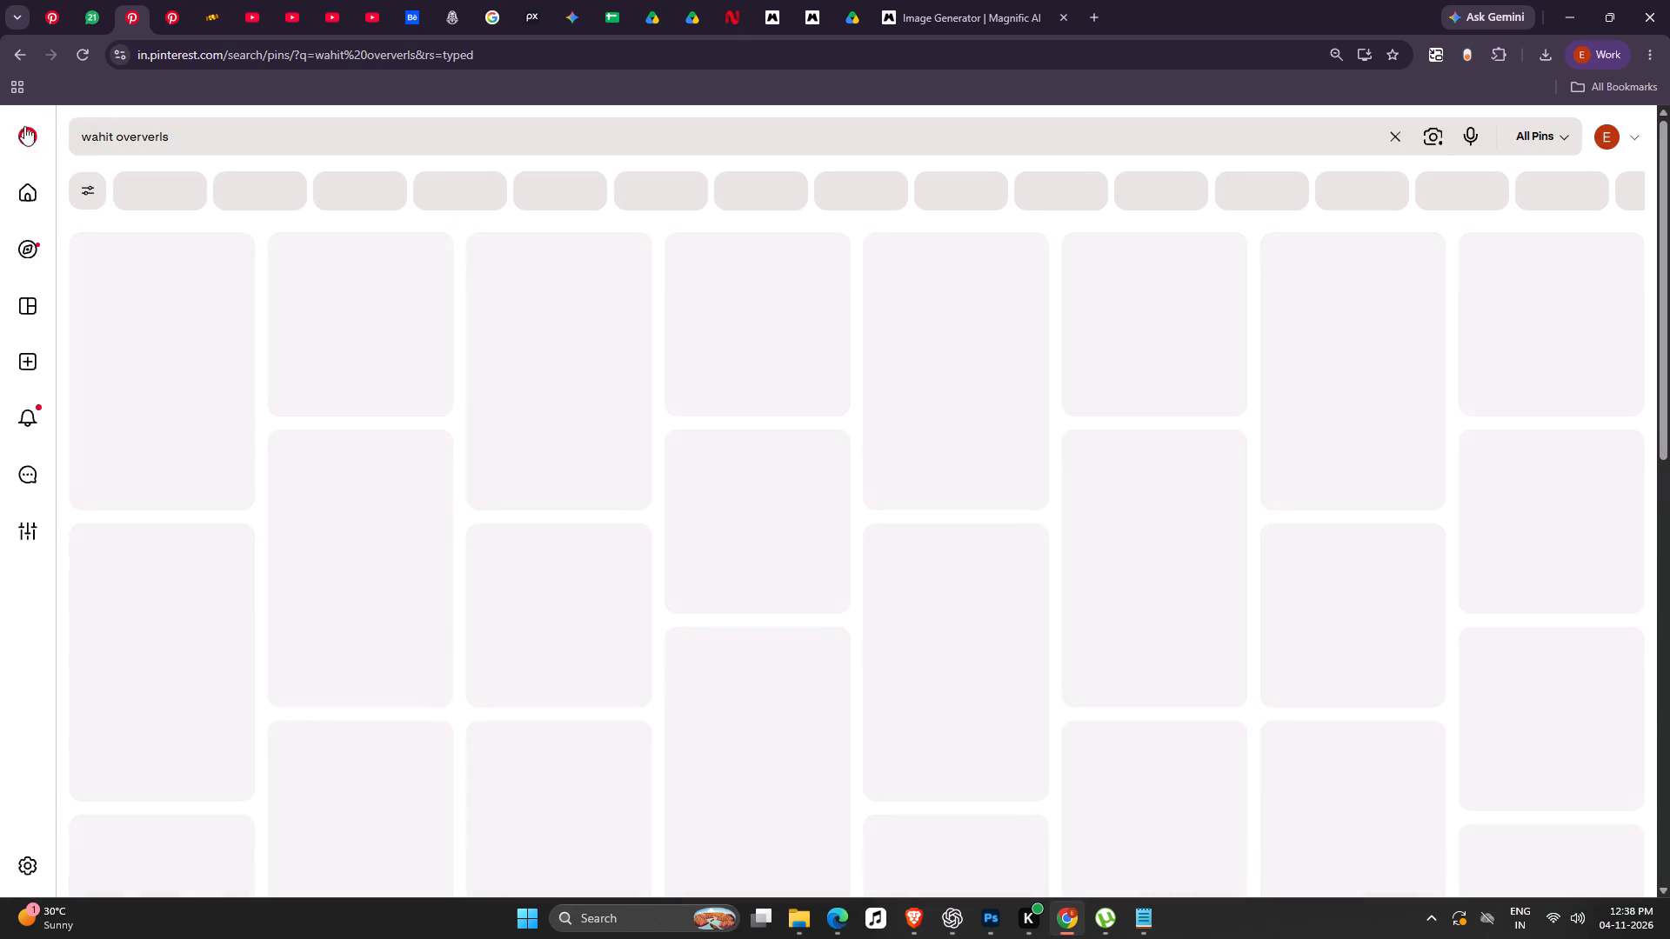
Replace the search with Pinterest's "Texture graphic design" idea and look through it for a white texture.
{"action": "left_click_drag", "start_coordinate": [191, 130], "coordinate": [0, 156]}
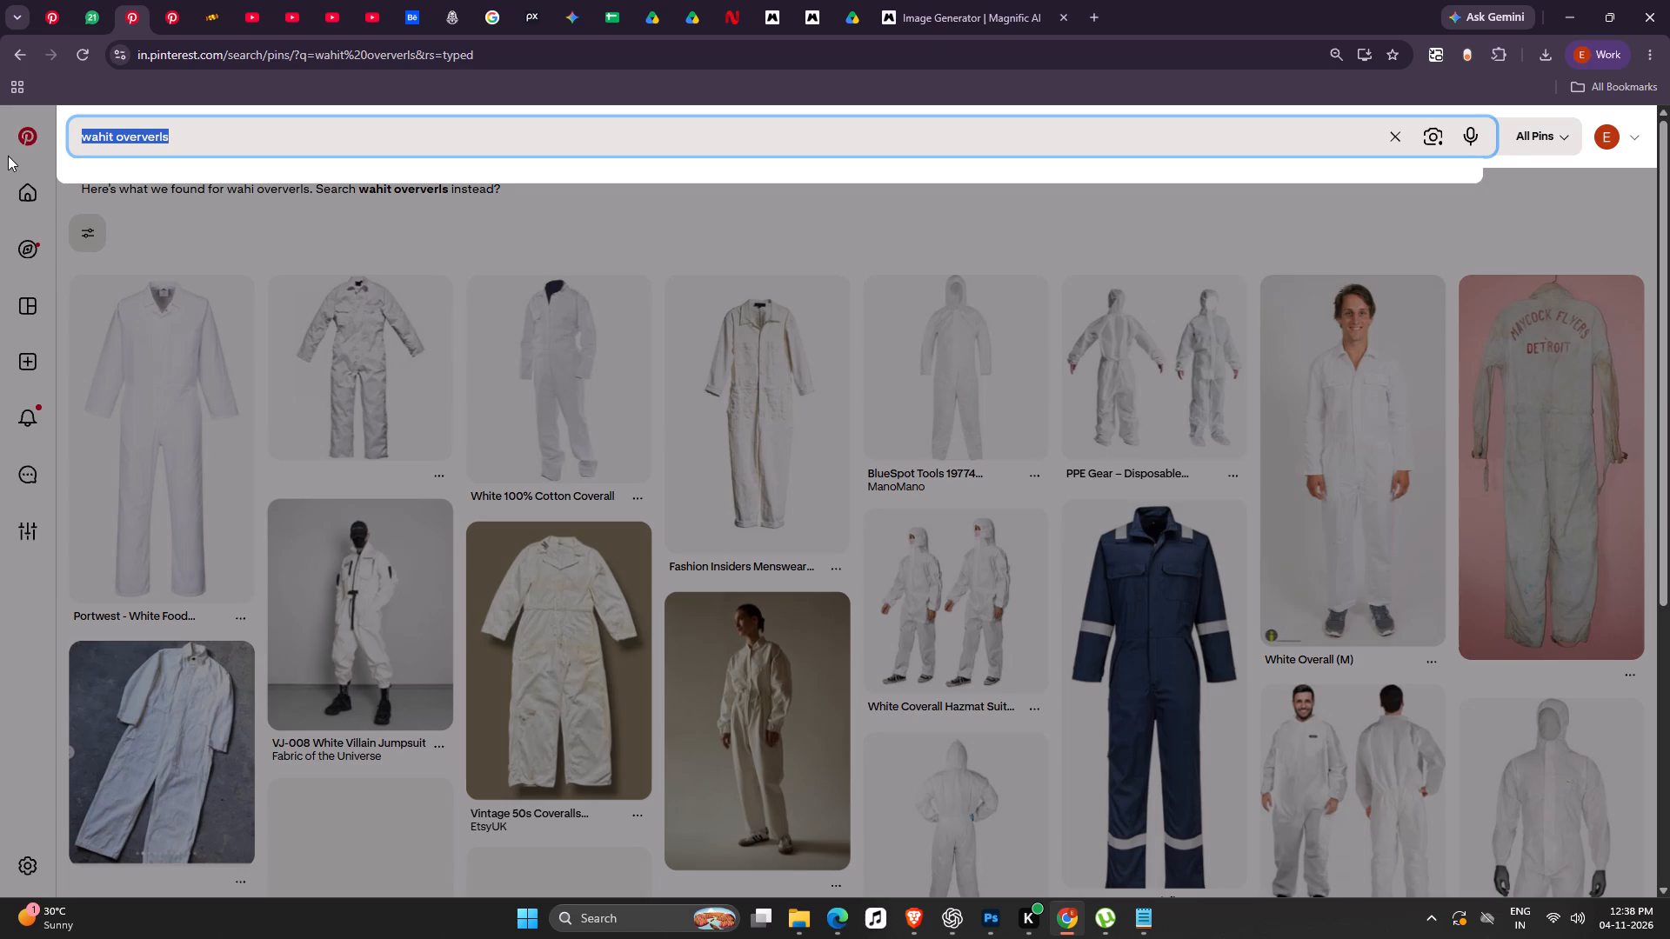
{"action": "key", "text": "BackSpace"}
{"action": "key", "text": "BackSpace"}
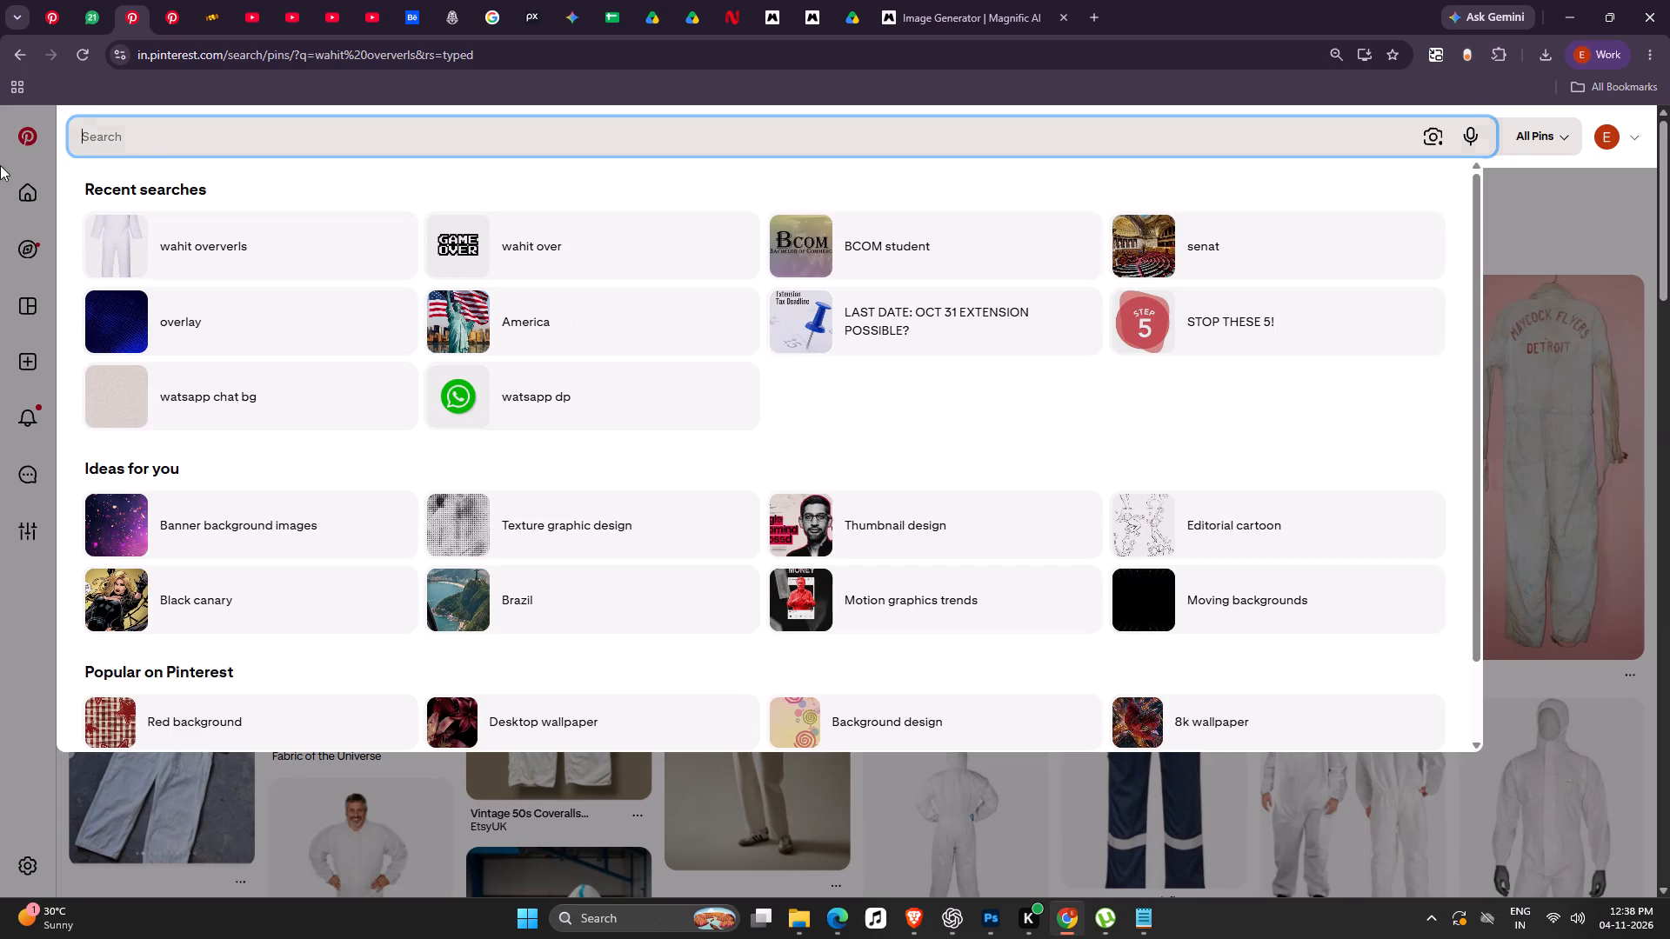
{"action": "left_click", "coordinate": [614, 513]}
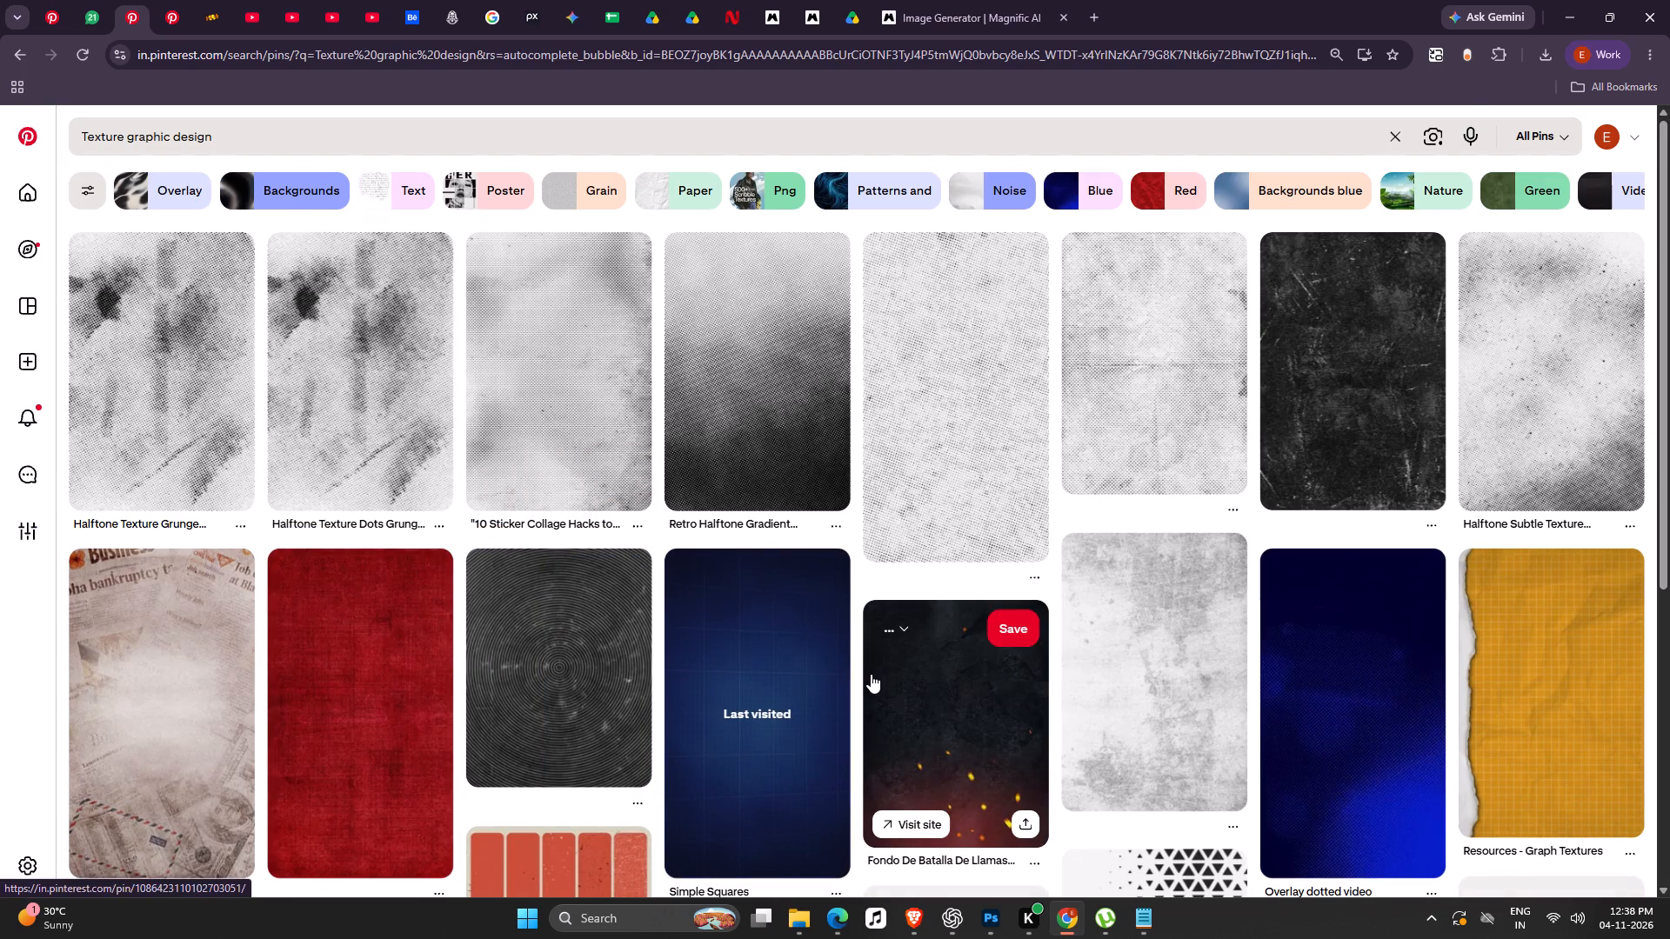
{"action": "scroll", "coordinate": [871, 674], "scroll_direction": "down", "scroll_amount": 12}
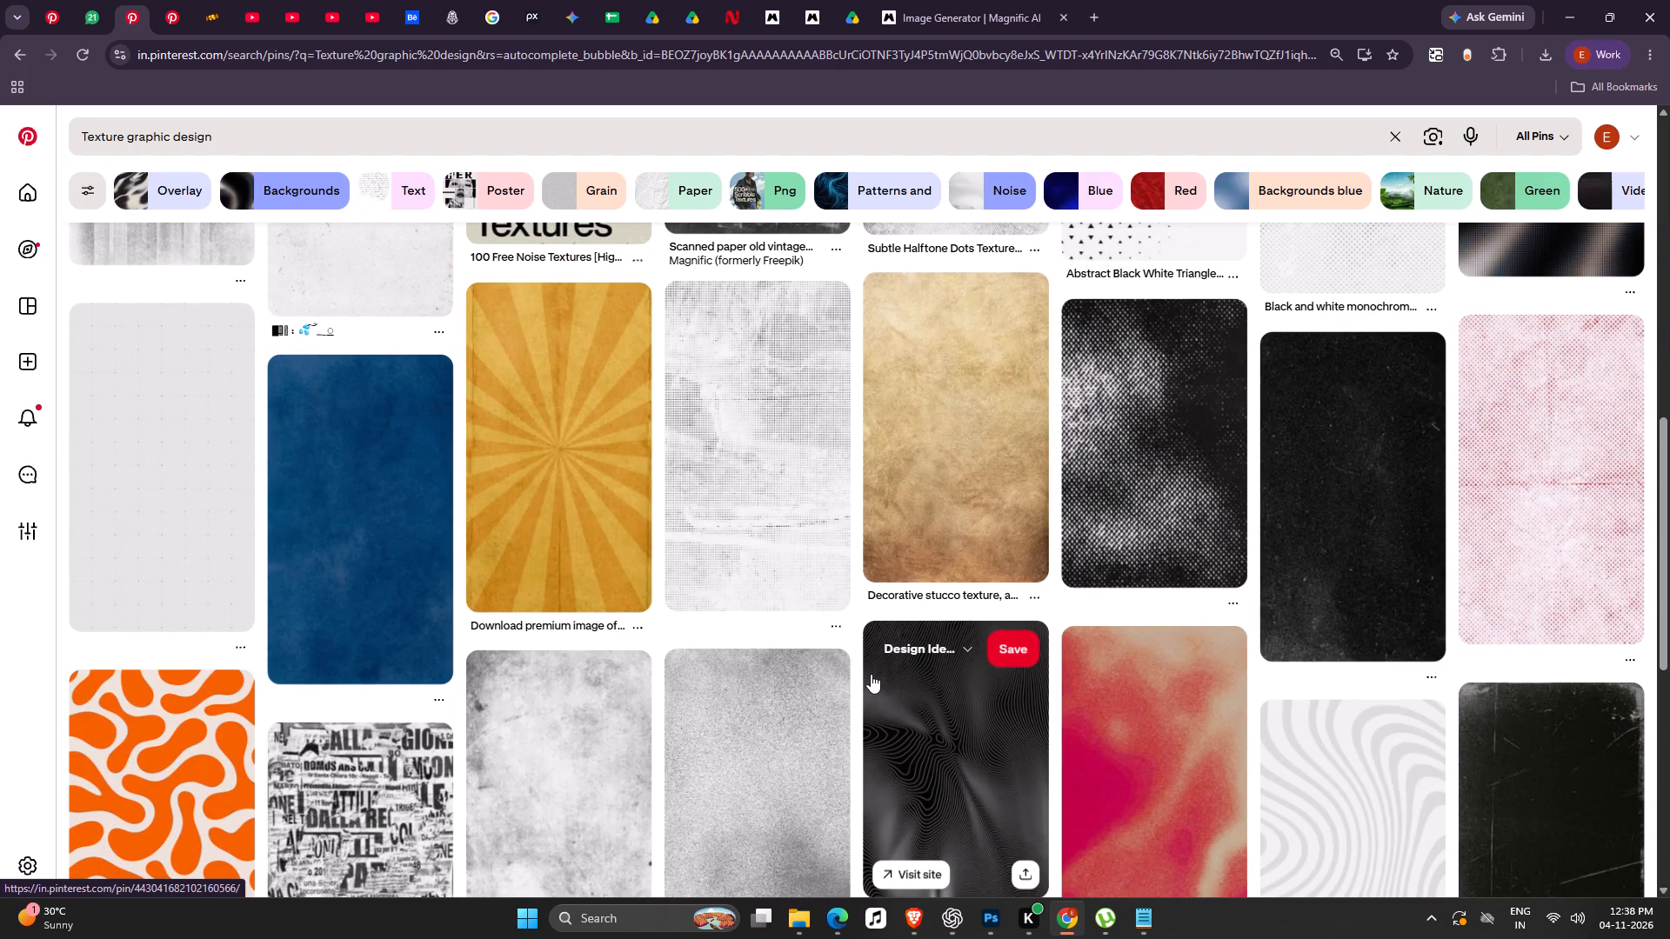
{"action": "scroll", "coordinate": [871, 674], "scroll_direction": "down", "scroll_amount": 3}
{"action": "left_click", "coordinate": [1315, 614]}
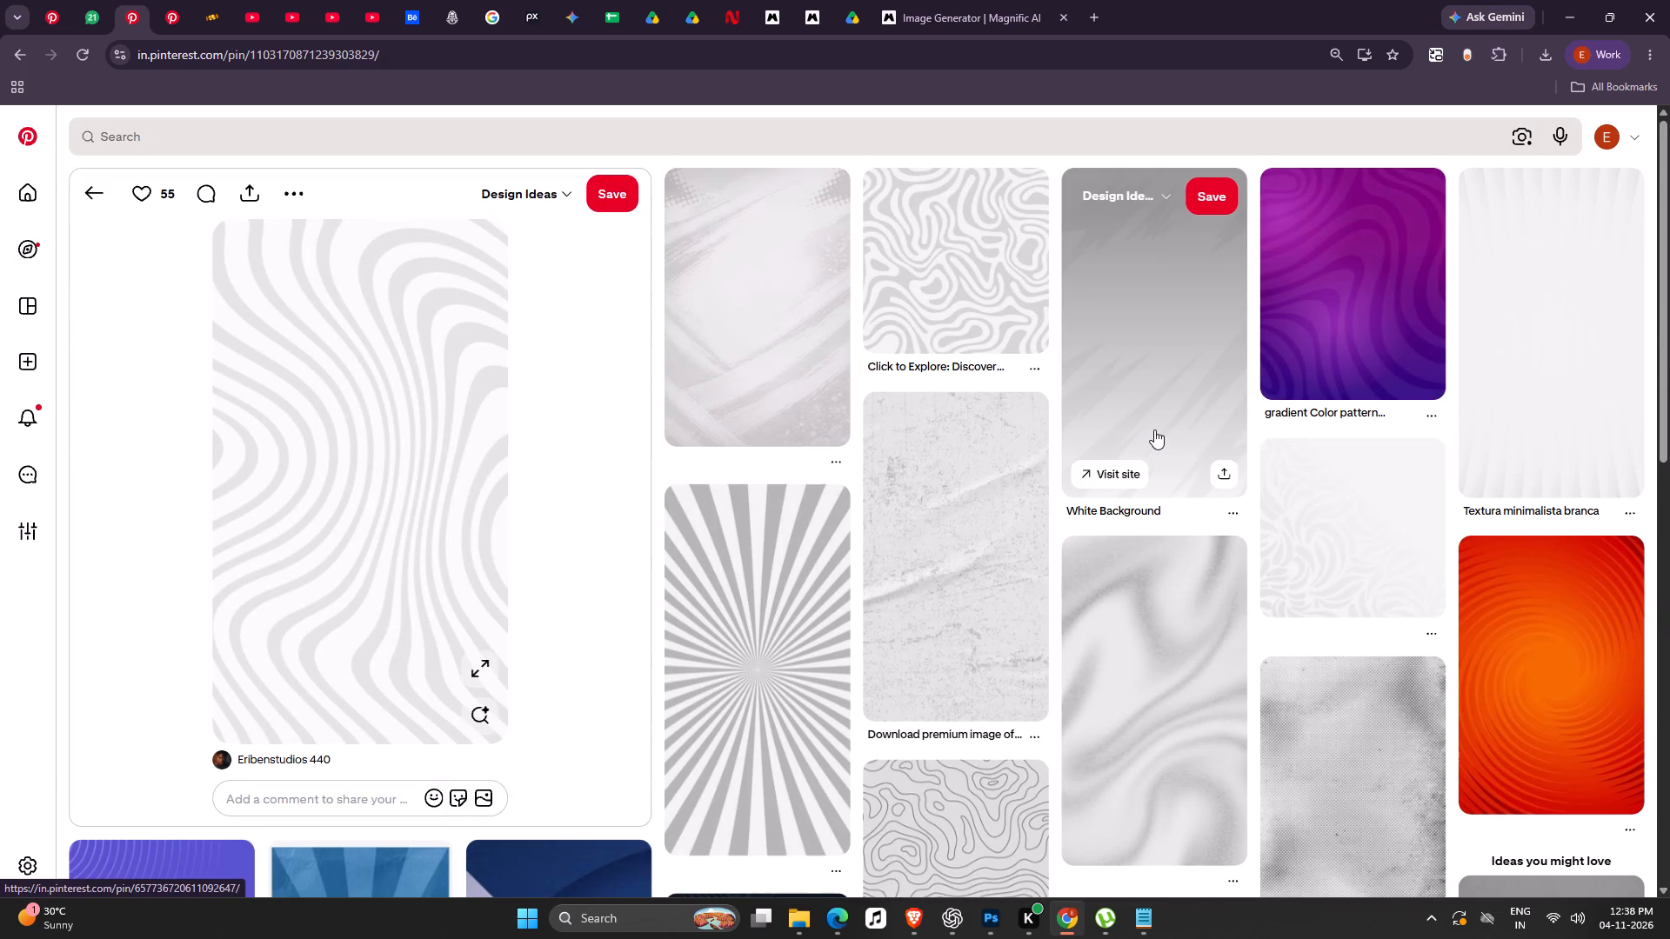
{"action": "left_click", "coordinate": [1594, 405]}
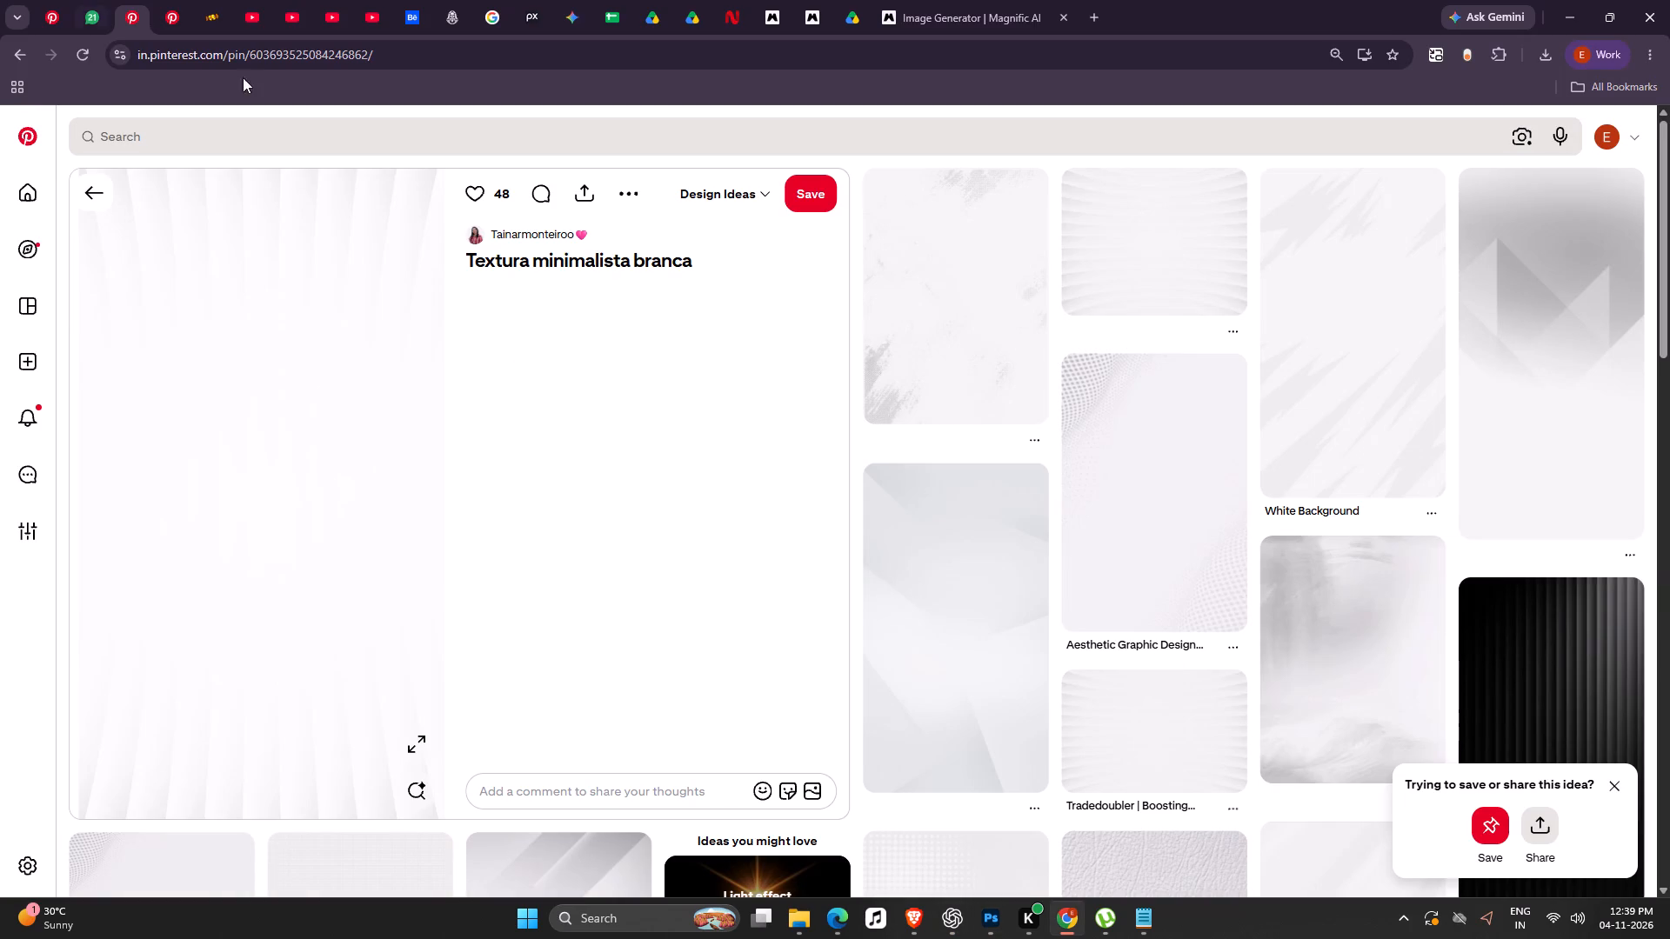
{"action": "left_click", "coordinate": [1162, 274]}
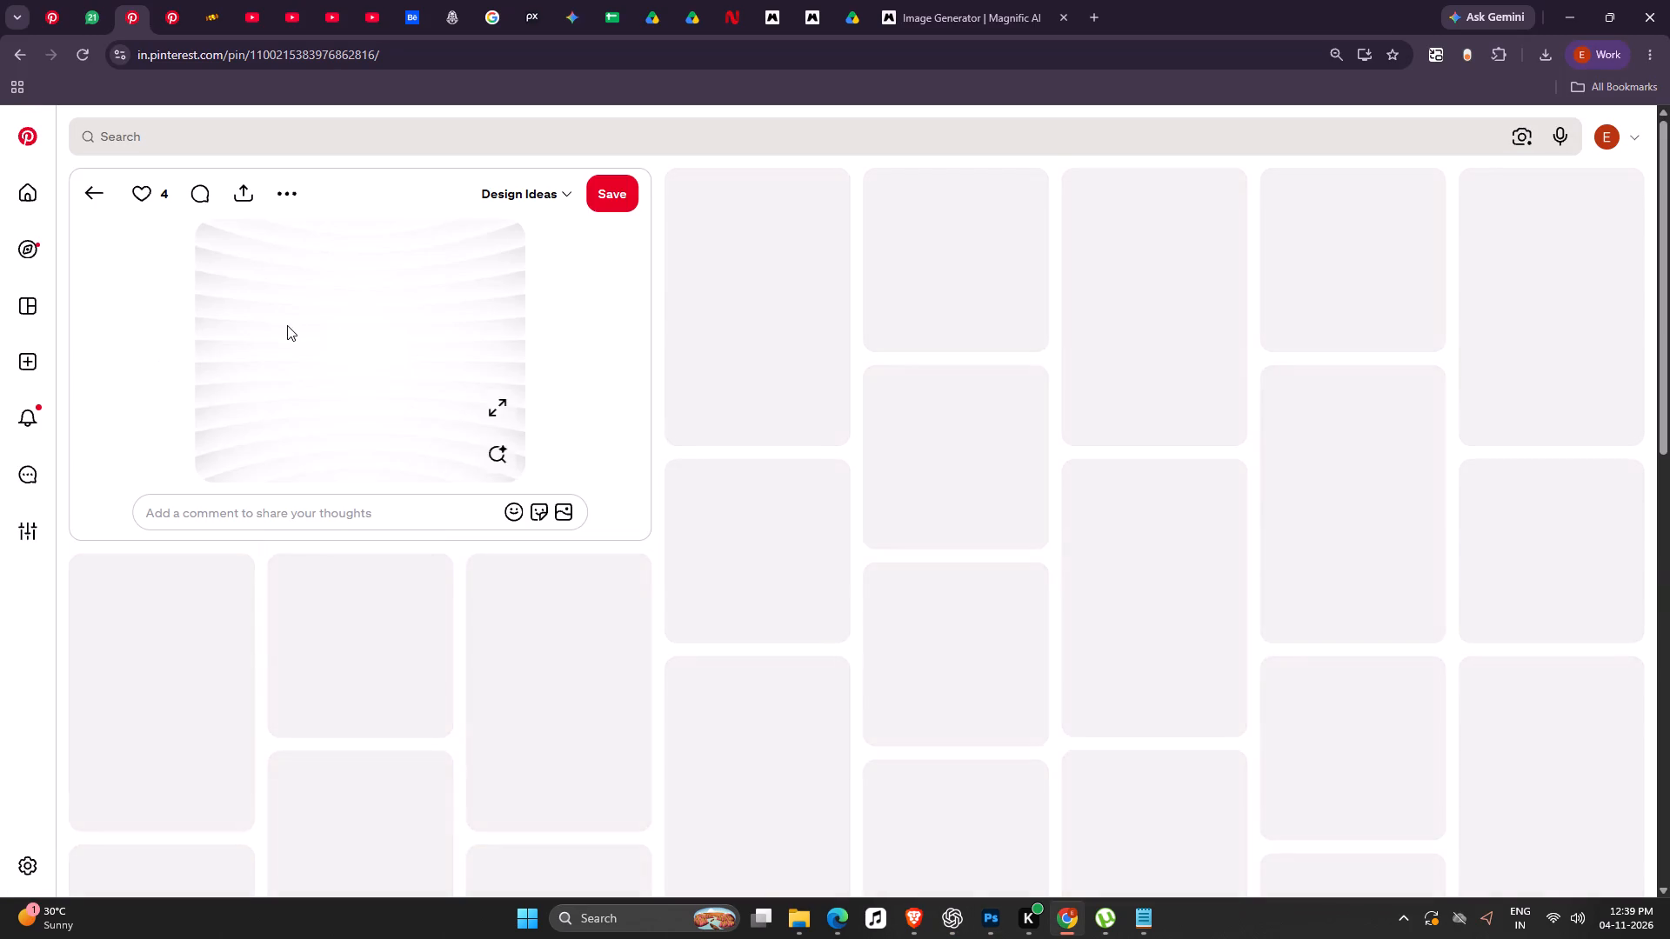
{"action": "right_click", "coordinate": [287, 325]}
{"action": "left_click", "coordinate": [354, 406]}
In the Photoshop cover, replace the wavy white texture with the copied curved-band texture, scaled to 1202 × 960 px over the top area.
{"action": "key", "text": "alt+Tab"}
{"action": "key", "text": "alt+Tab"}
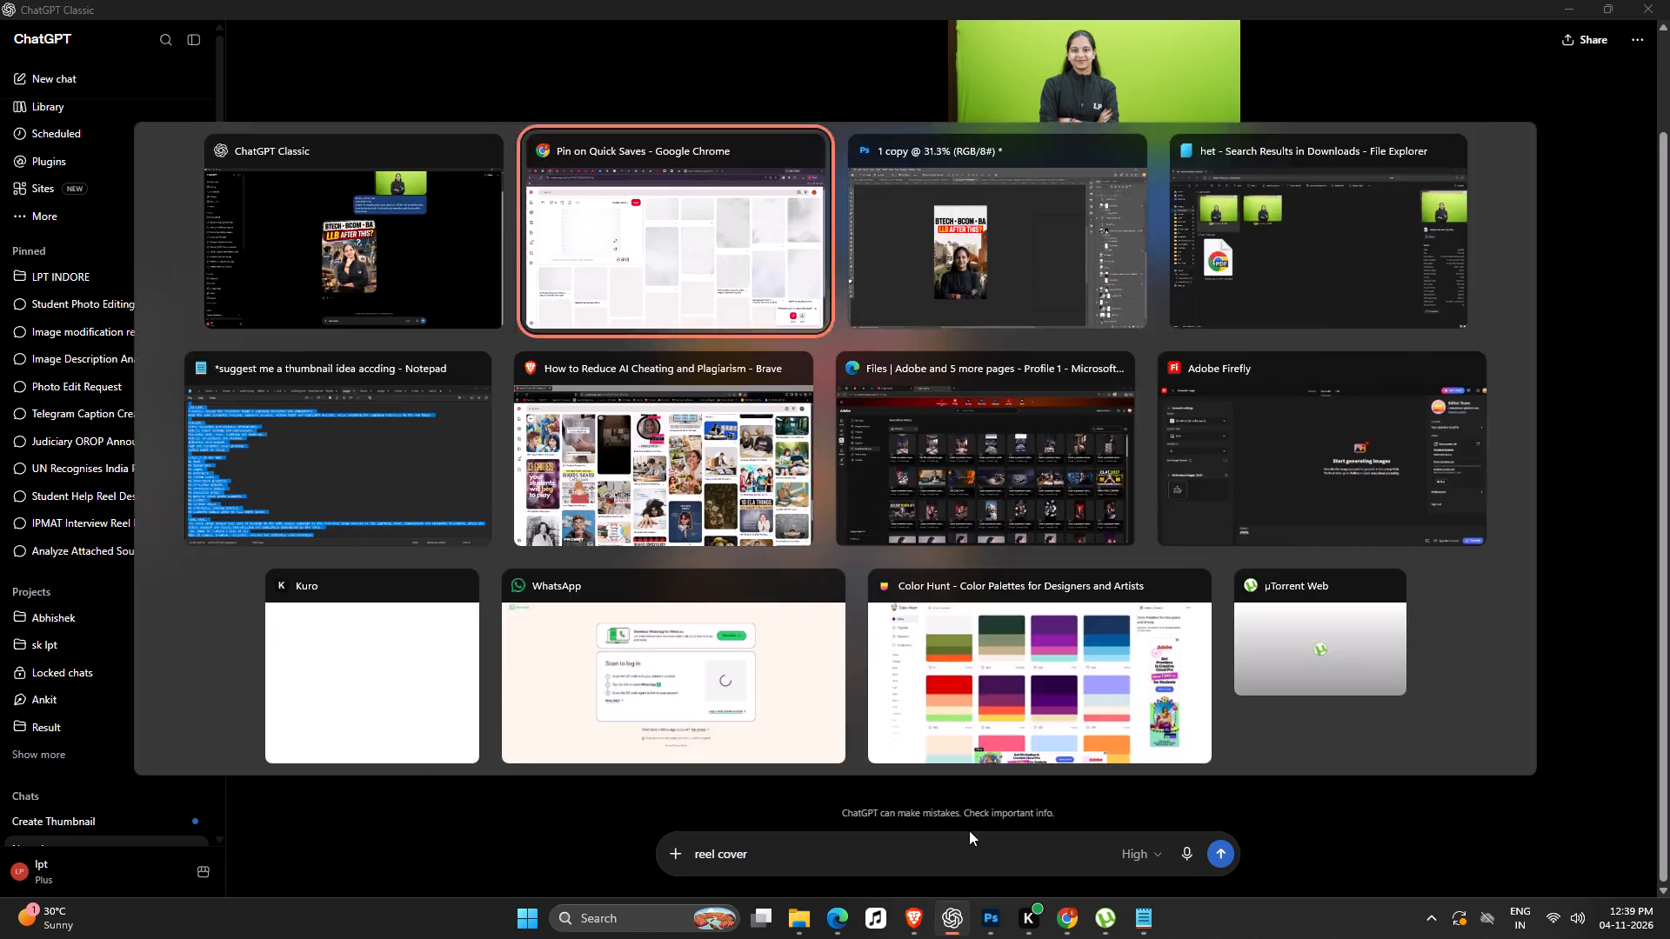
{"action": "key", "text": "alt+Tab"}
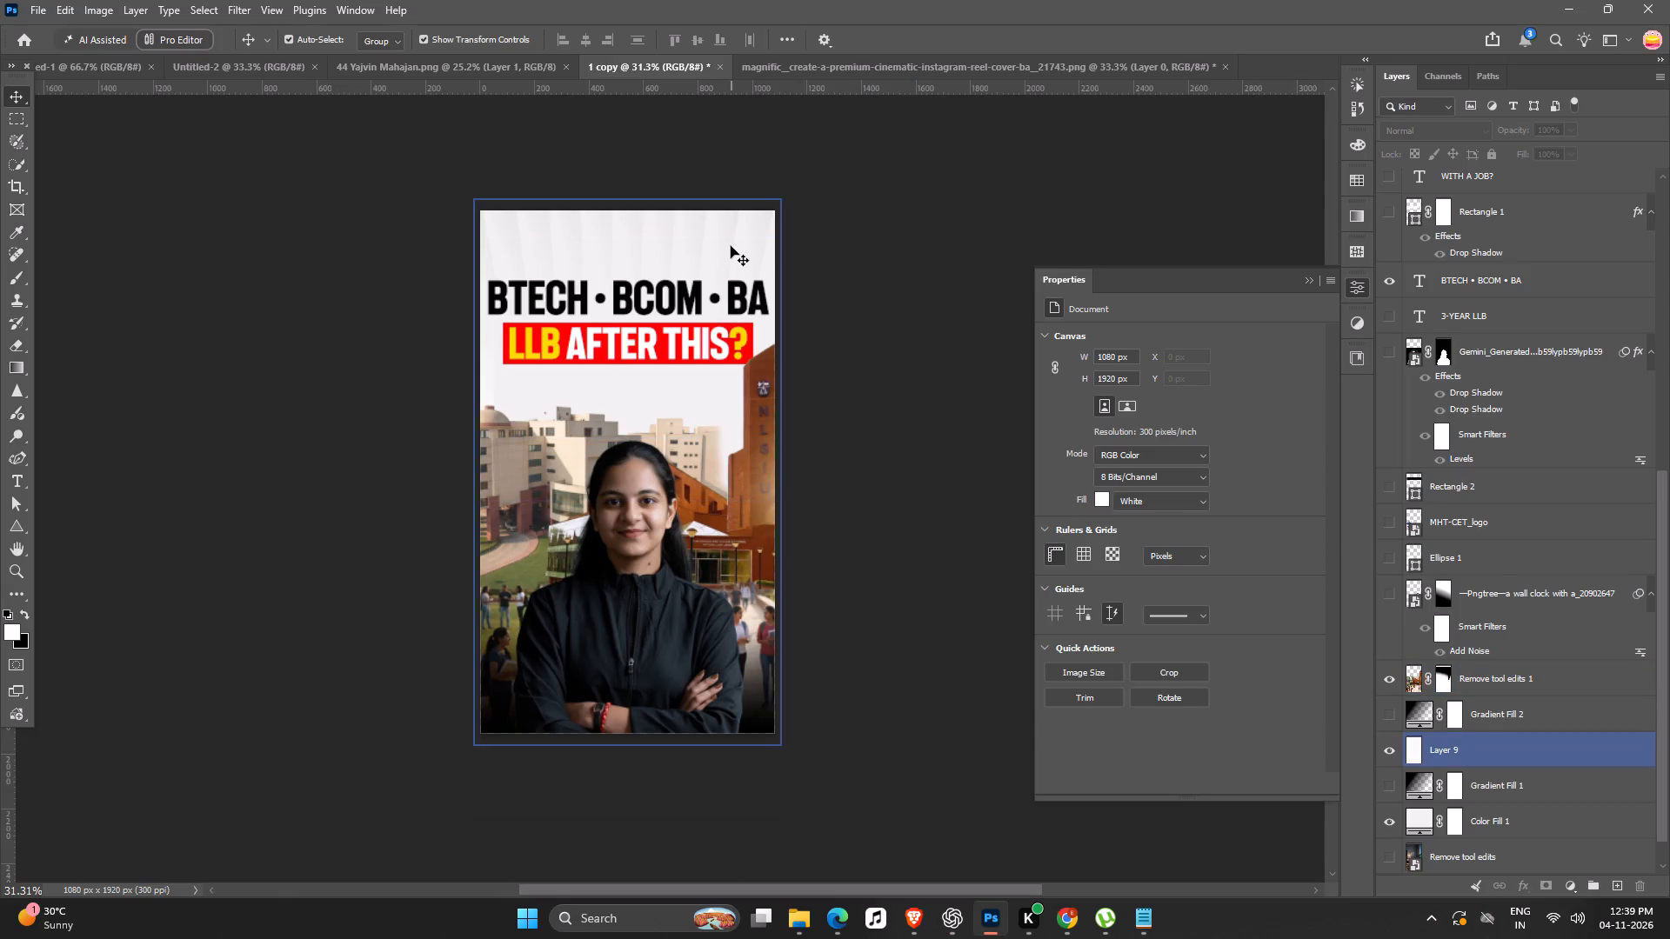
{"action": "left_click", "coordinate": [731, 243]}
{"action": "key", "text": "Delete"}
{"action": "key", "text": "ctrl+v"}
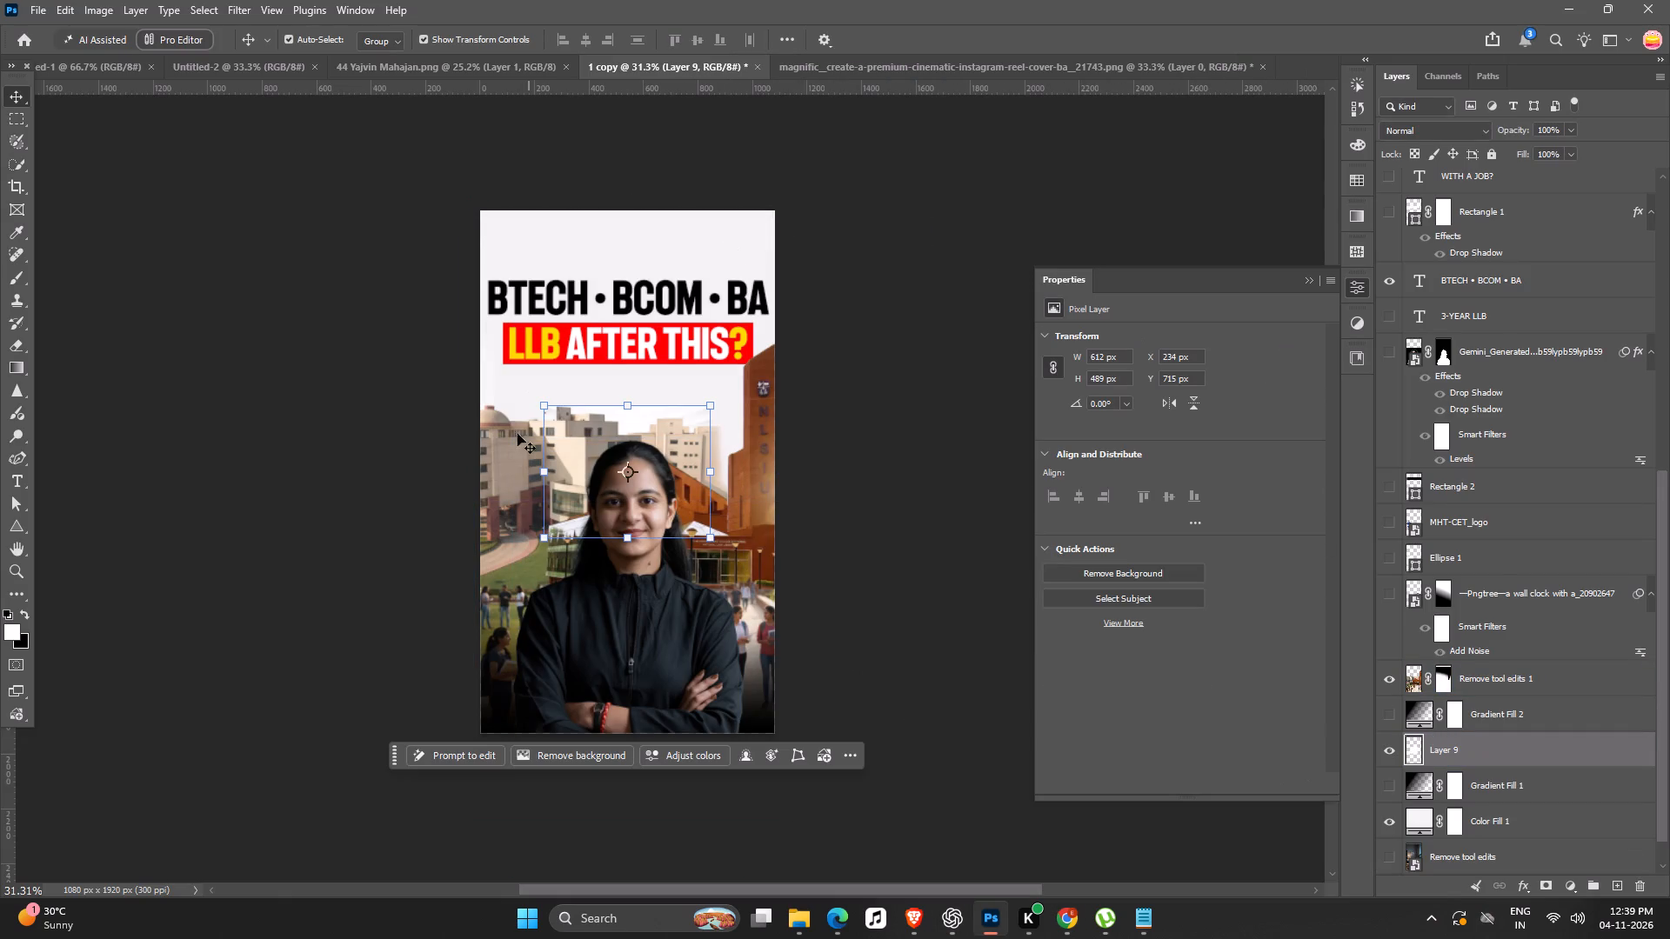
{"action": "left_click_drag", "start_coordinate": [715, 403], "coordinate": [814, 363], "text": "alt"}
{"action": "left_click_drag", "start_coordinate": [751, 438], "coordinate": [766, 298]}
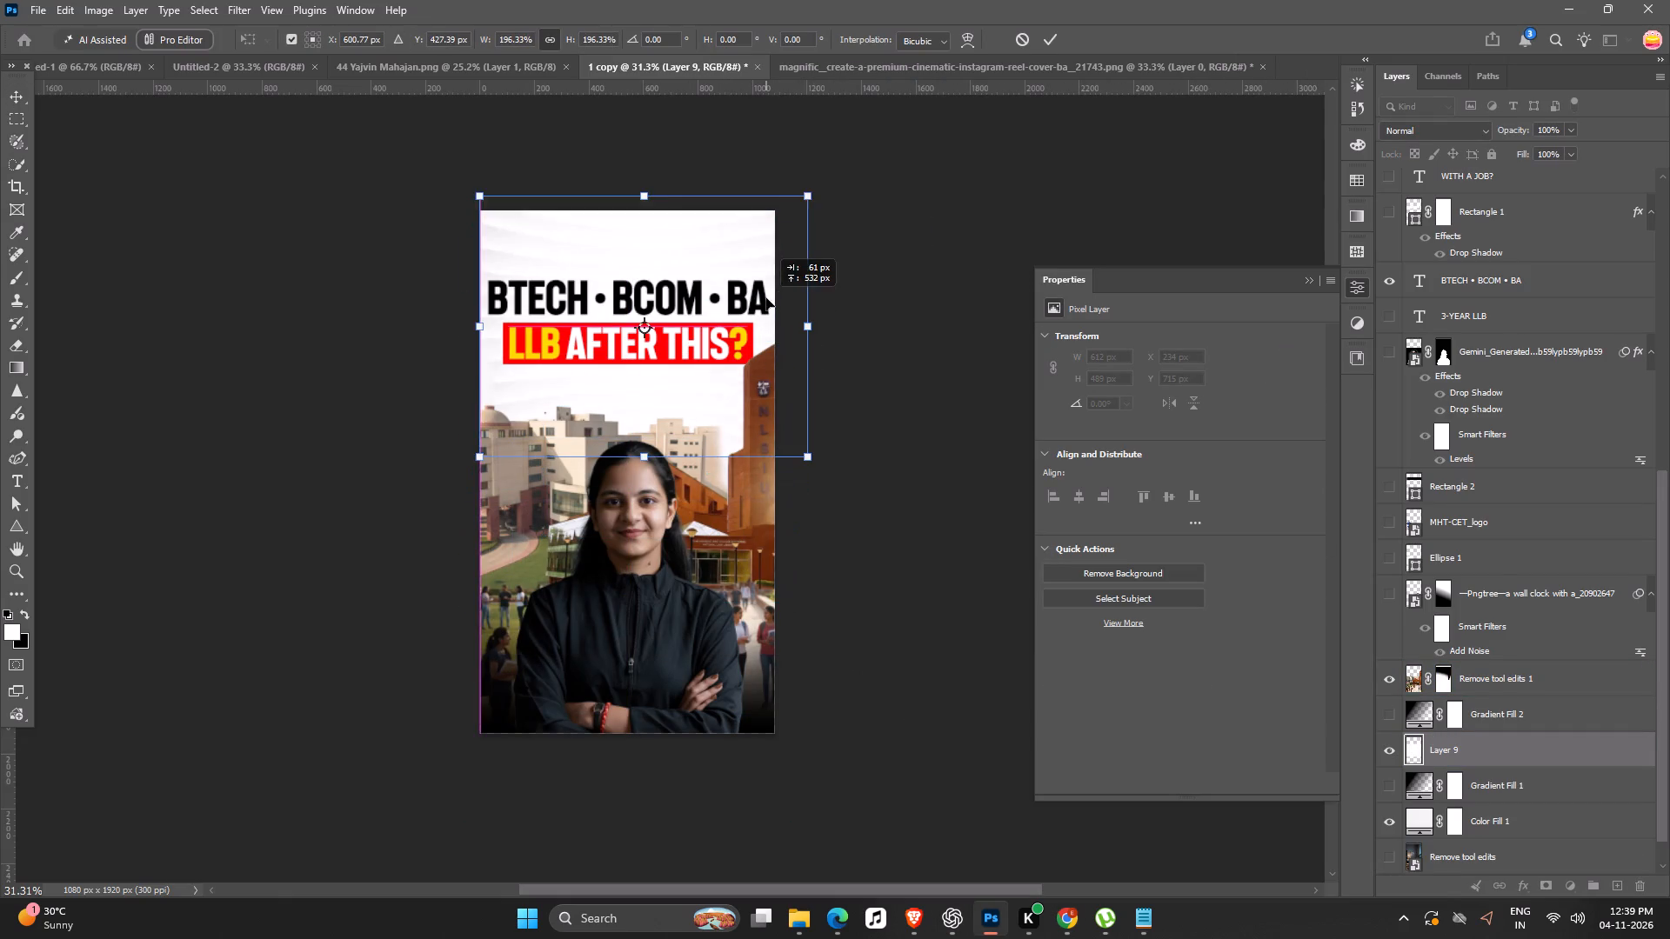
{"action": "left_click_drag", "start_coordinate": [766, 298], "coordinate": [757, 289]}
{"action": "key", "text": "Return"}
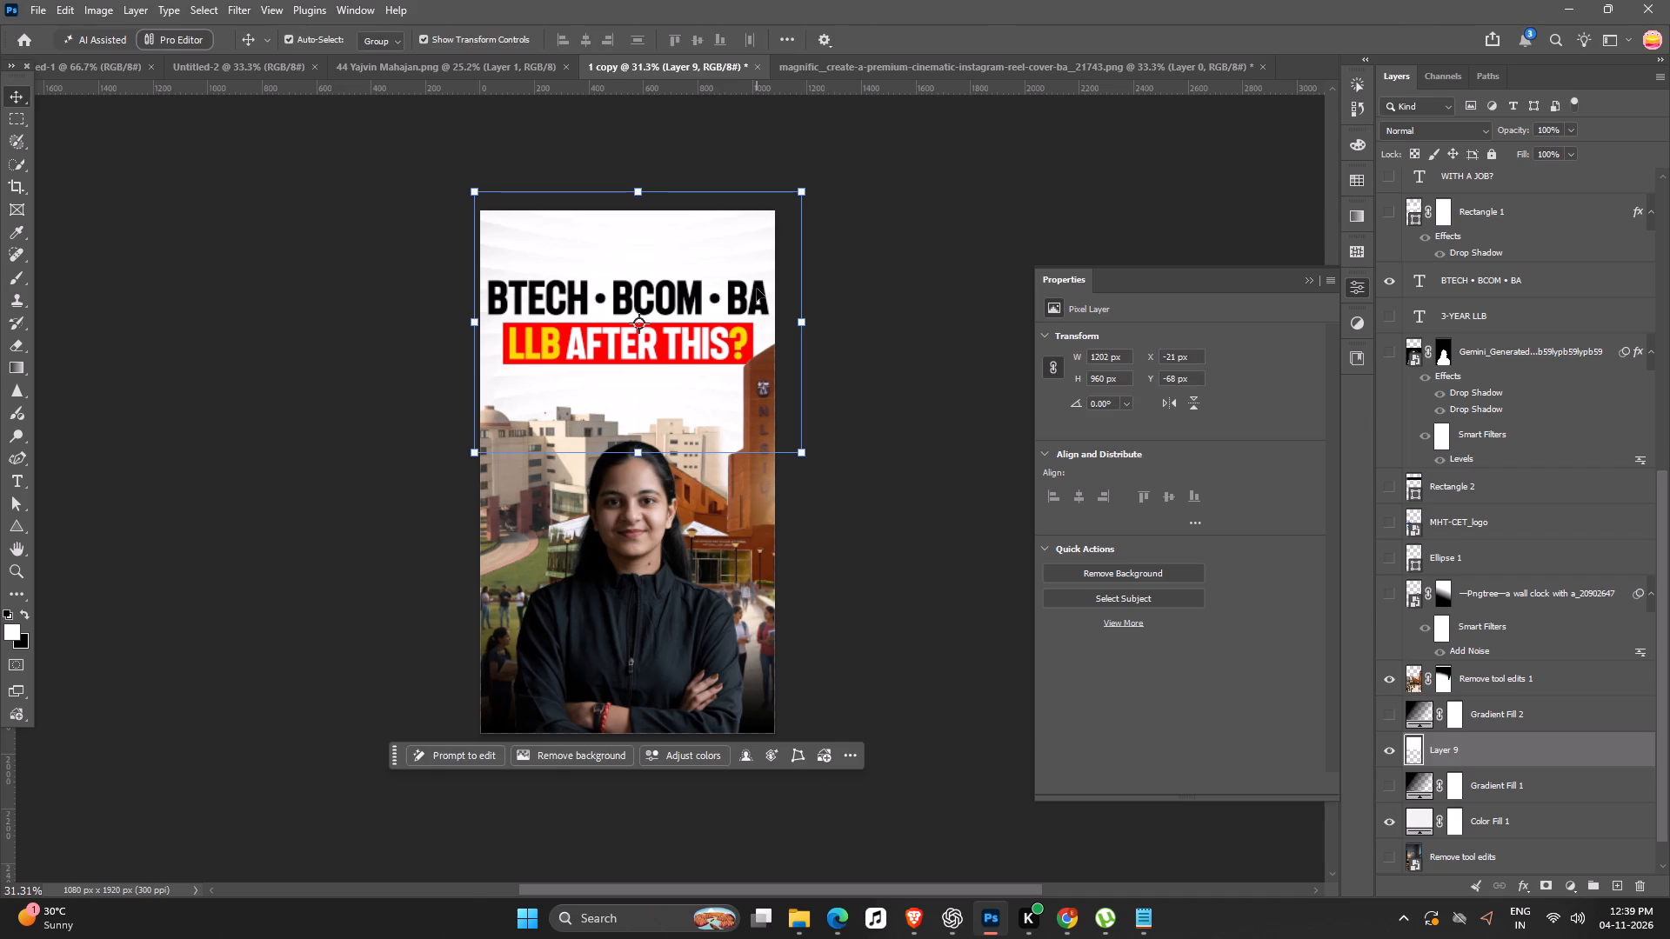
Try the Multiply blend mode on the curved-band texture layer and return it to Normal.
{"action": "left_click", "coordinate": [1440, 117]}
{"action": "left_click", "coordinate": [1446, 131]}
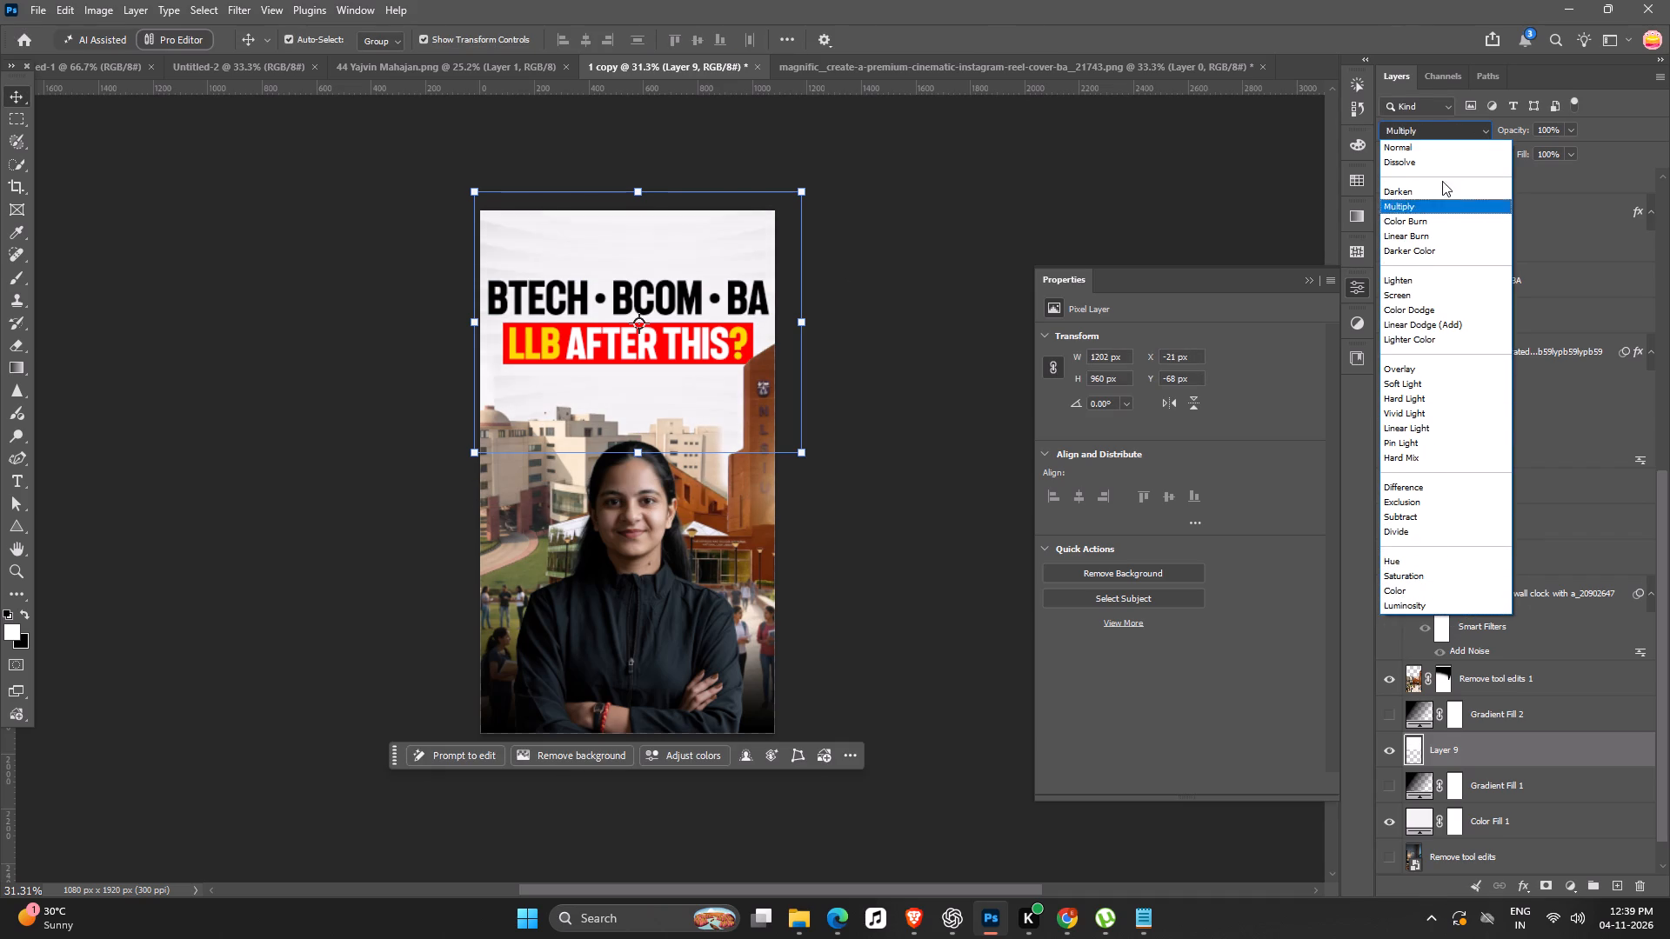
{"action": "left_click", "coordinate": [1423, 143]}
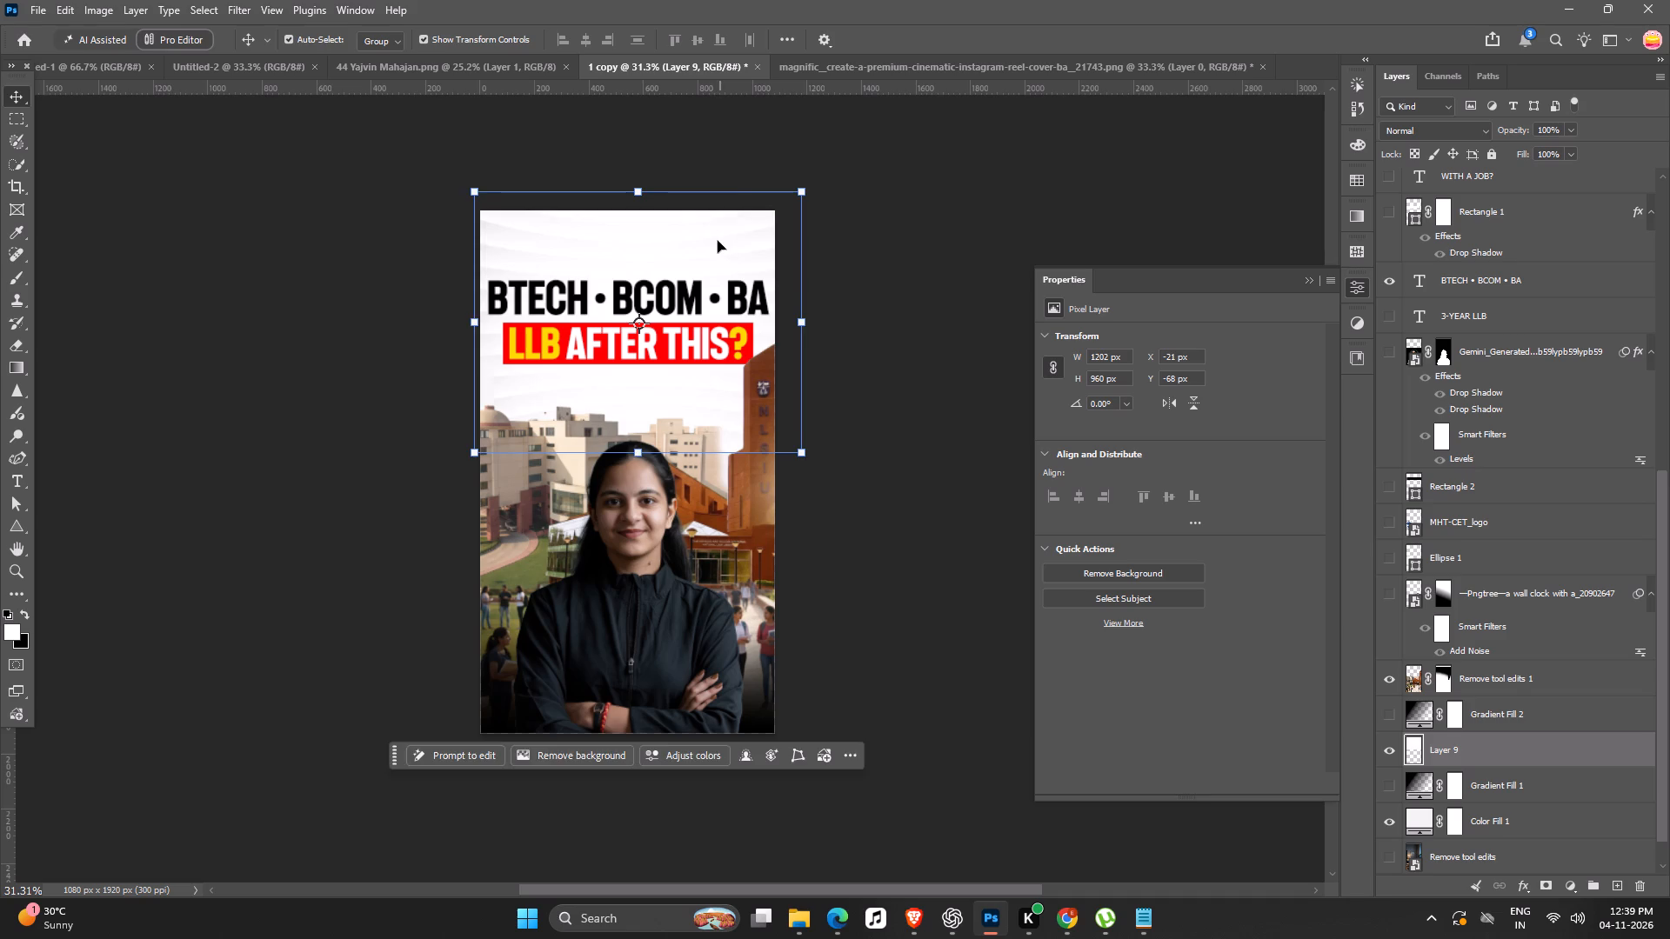
Shift the curved-band texture sideways to X −57 px so it is centred behind the headline.
{"action": "left_click", "coordinate": [718, 241]}
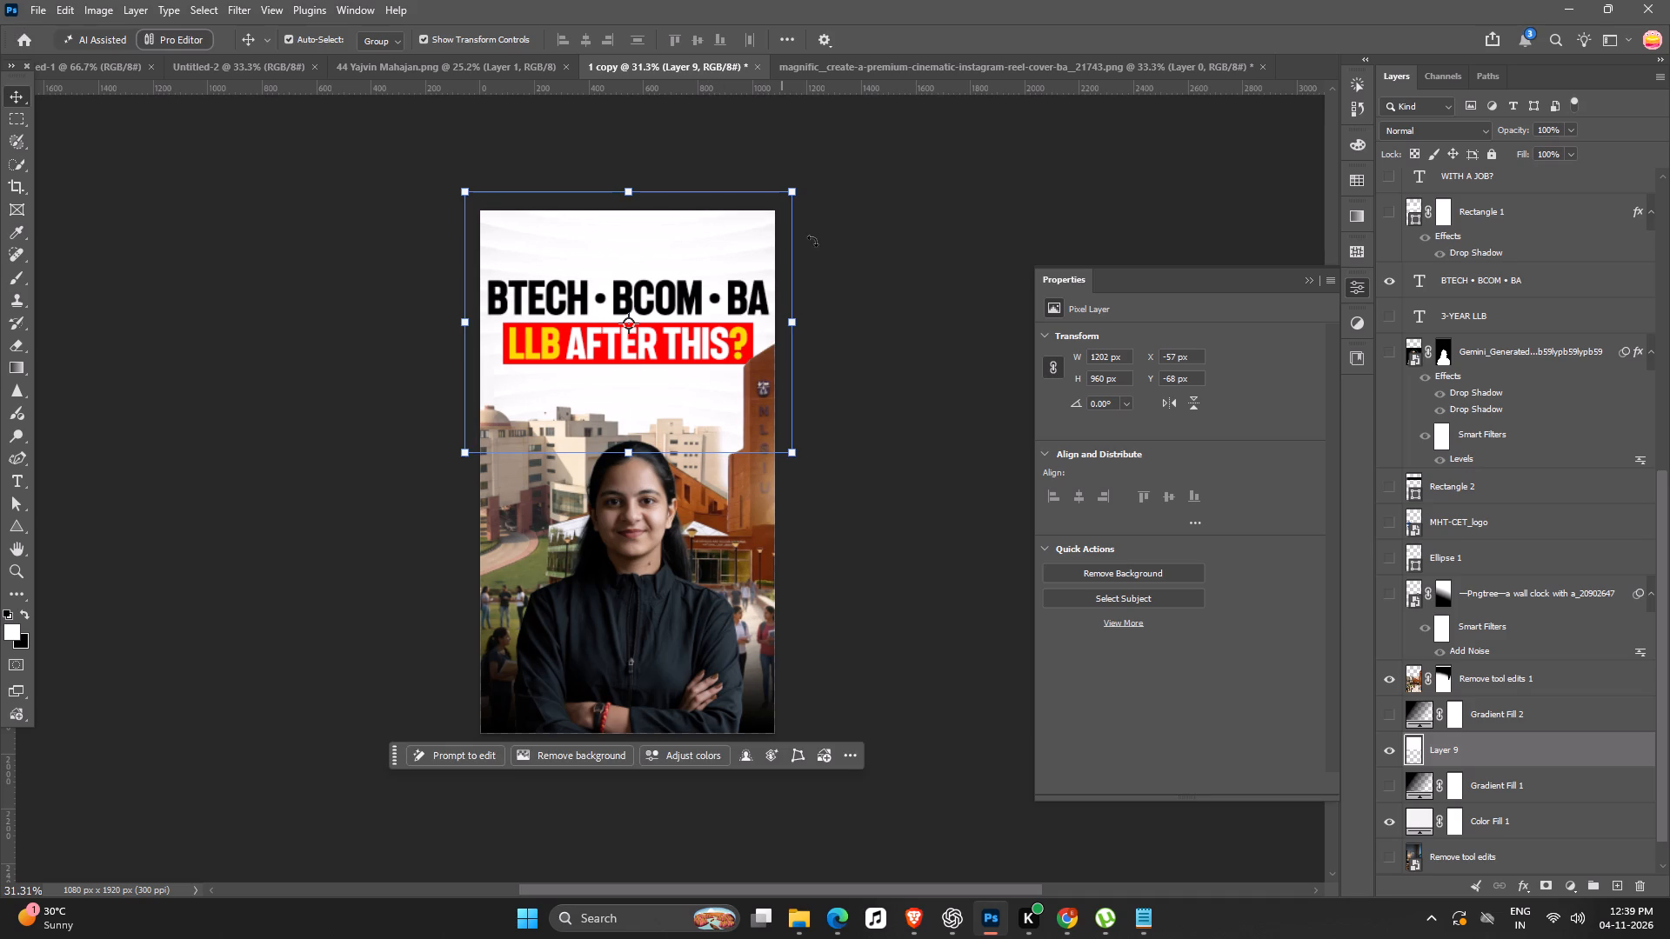
{"action": "left_click", "coordinate": [1137, 172]}
{"action": "scroll", "coordinate": [572, 289], "scroll_direction": "up", "scroll_amount": 6, "text": "ctrl"}
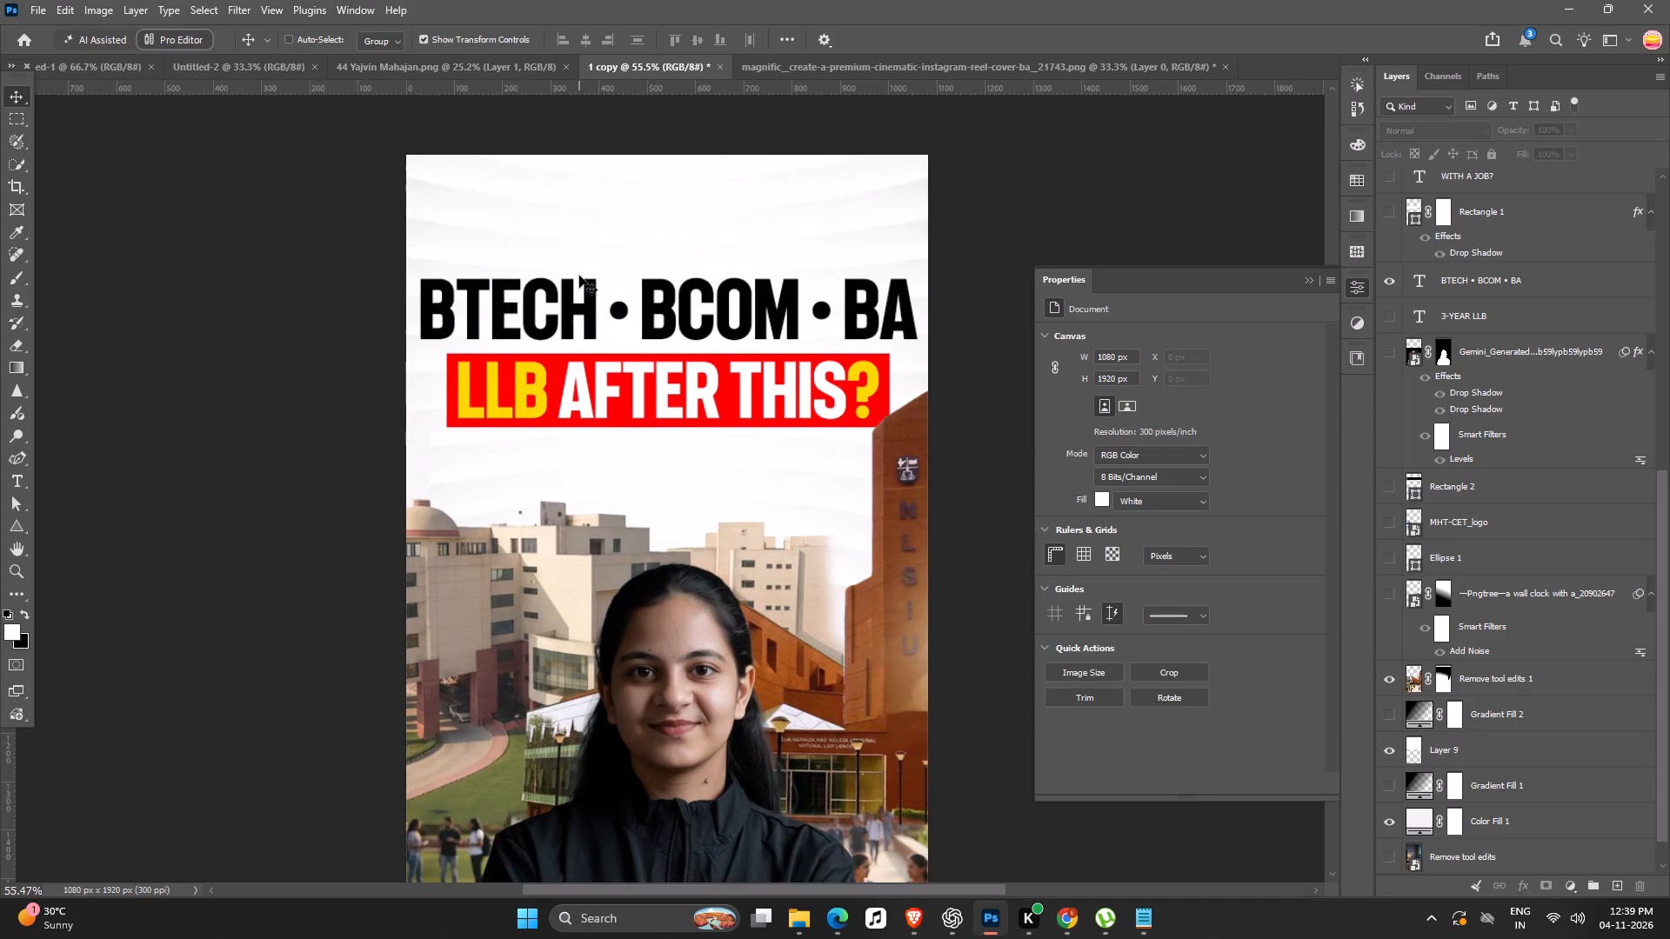
{"action": "scroll", "coordinate": [579, 276], "scroll_direction": "down", "scroll_amount": 3, "text": "ctrl"}
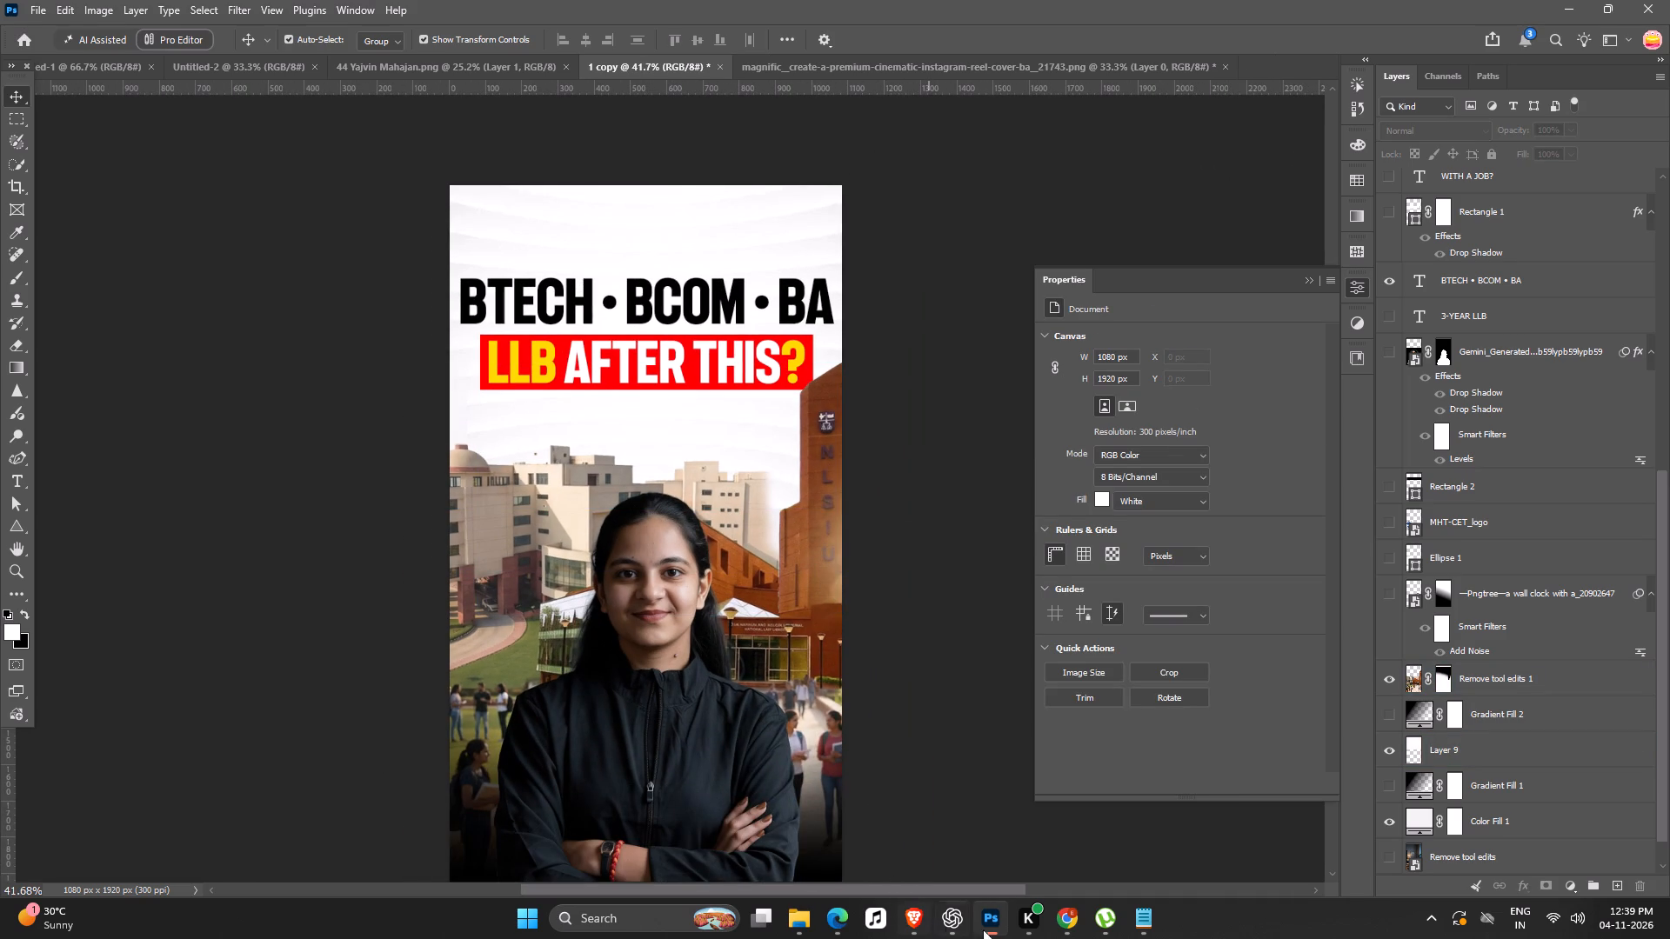
Place "3 YEAR LLB reel cover size.png" from the All Size Logos folder onto the cover at full canvas size.
{"action": "left_click", "coordinate": [1065, 919]}
{"action": "key", "text": "alt+Tab"}
{"action": "left_click", "coordinate": [810, 928]}
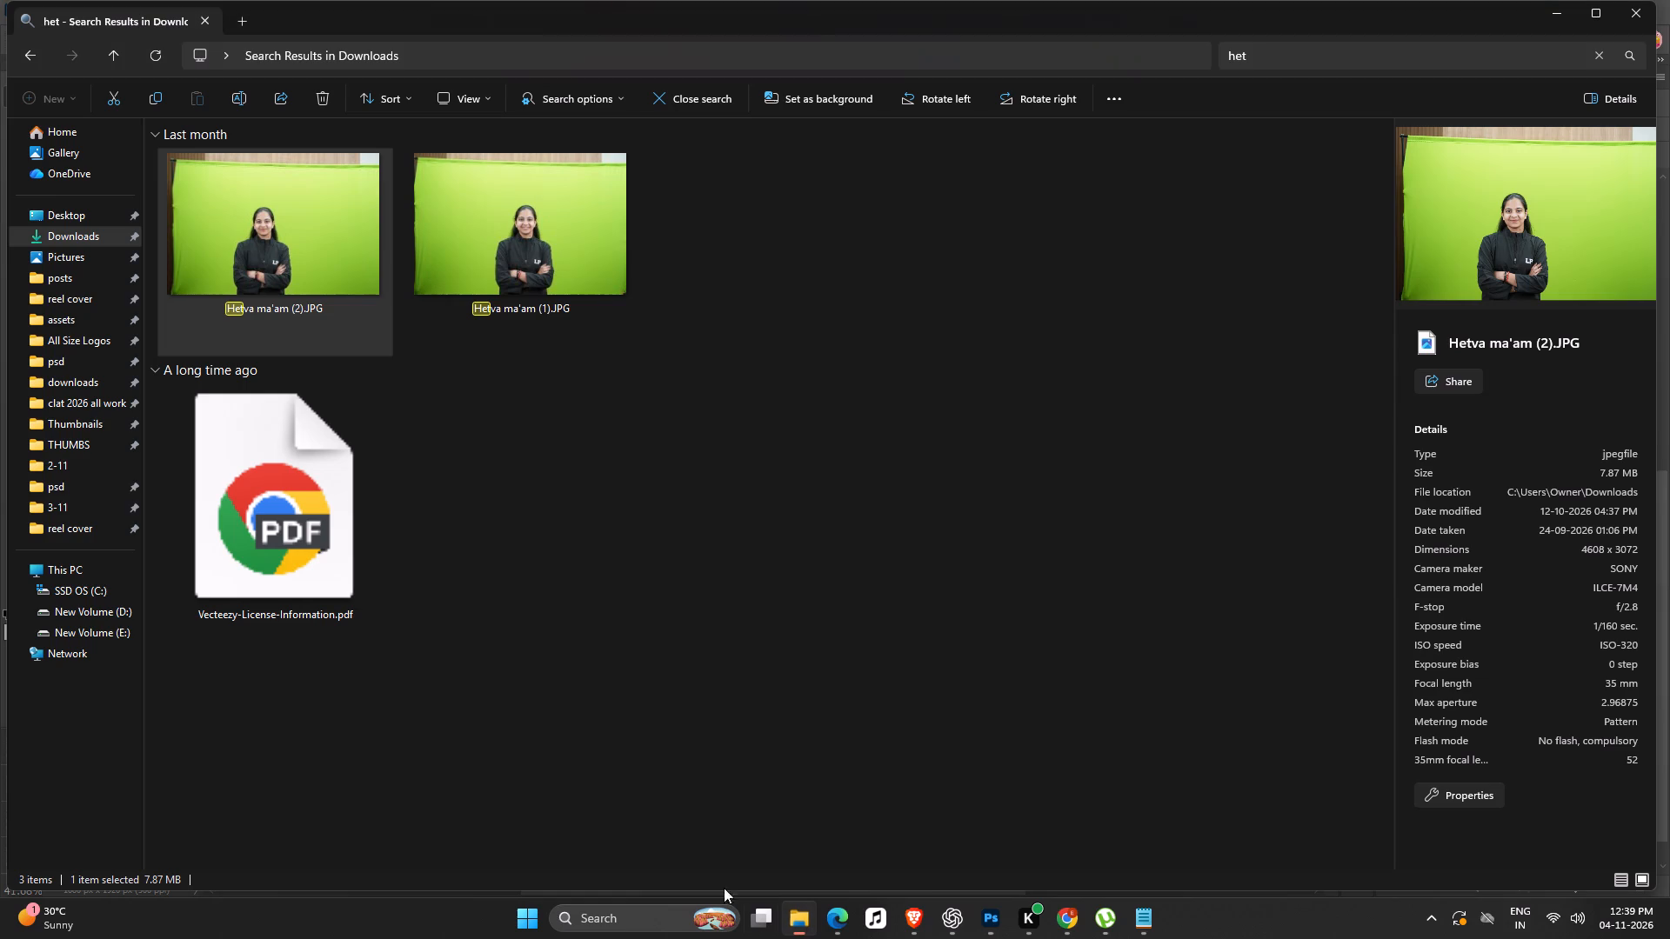
{"action": "double_click", "coordinate": [83, 348]}
{"action": "scroll", "coordinate": [776, 576], "scroll_direction": "down", "scroll_amount": 17}
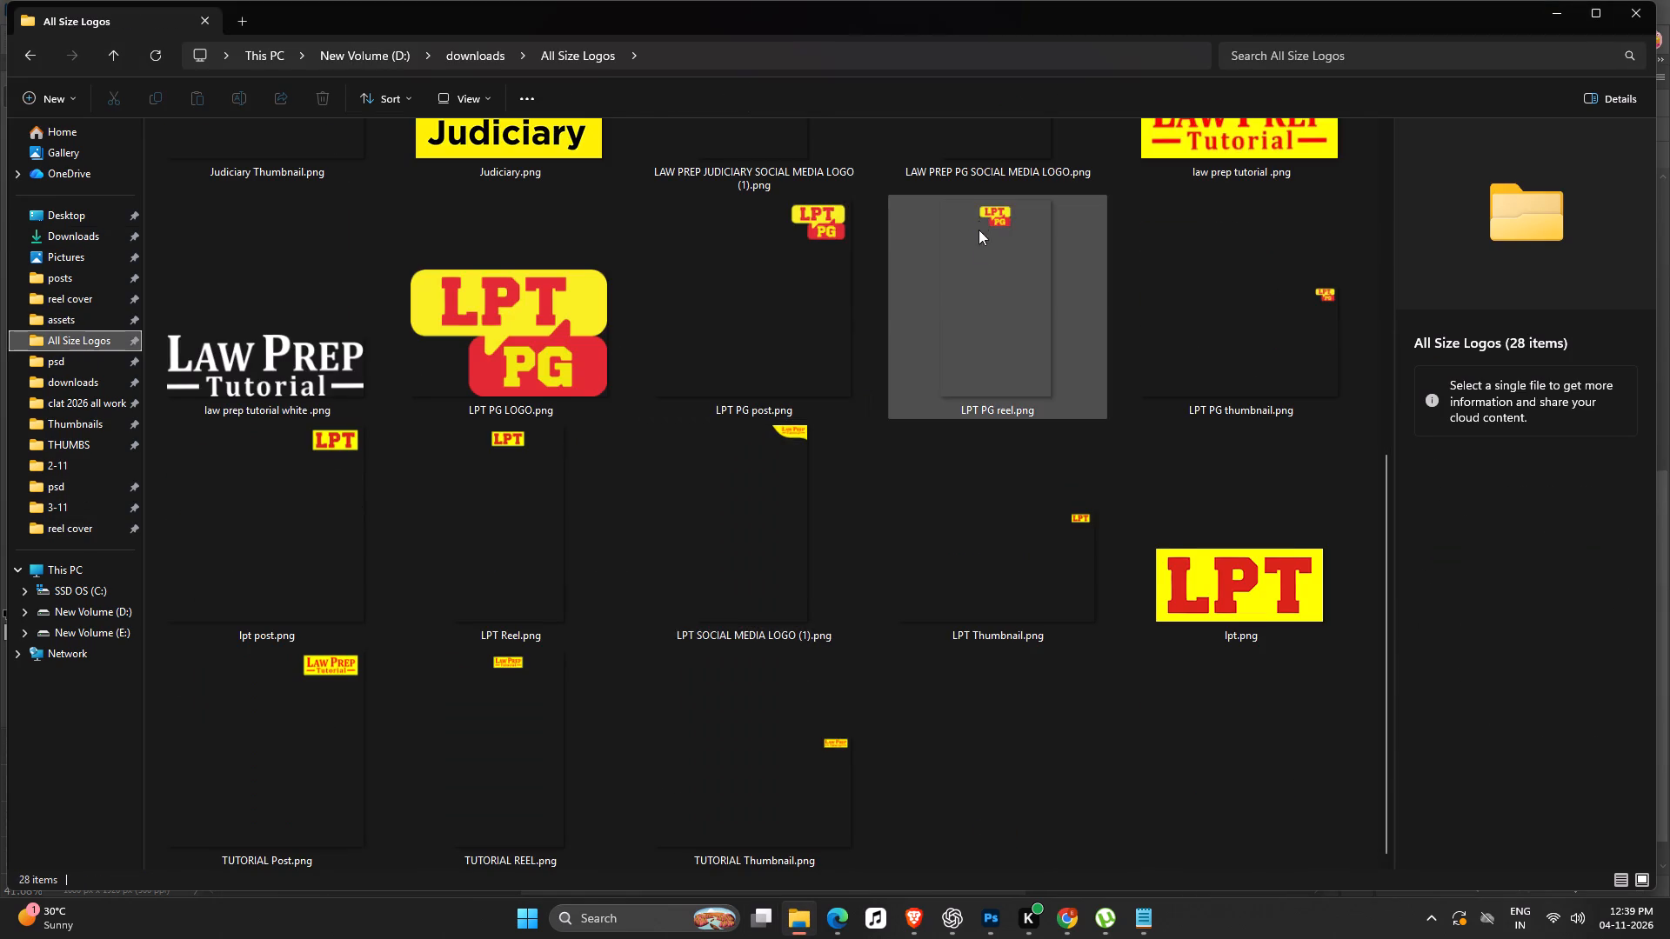
{"action": "scroll", "coordinate": [980, 247], "scroll_direction": "up", "scroll_amount": 1}
{"action": "scroll", "coordinate": [977, 420], "scroll_direction": "up", "scroll_amount": 2}
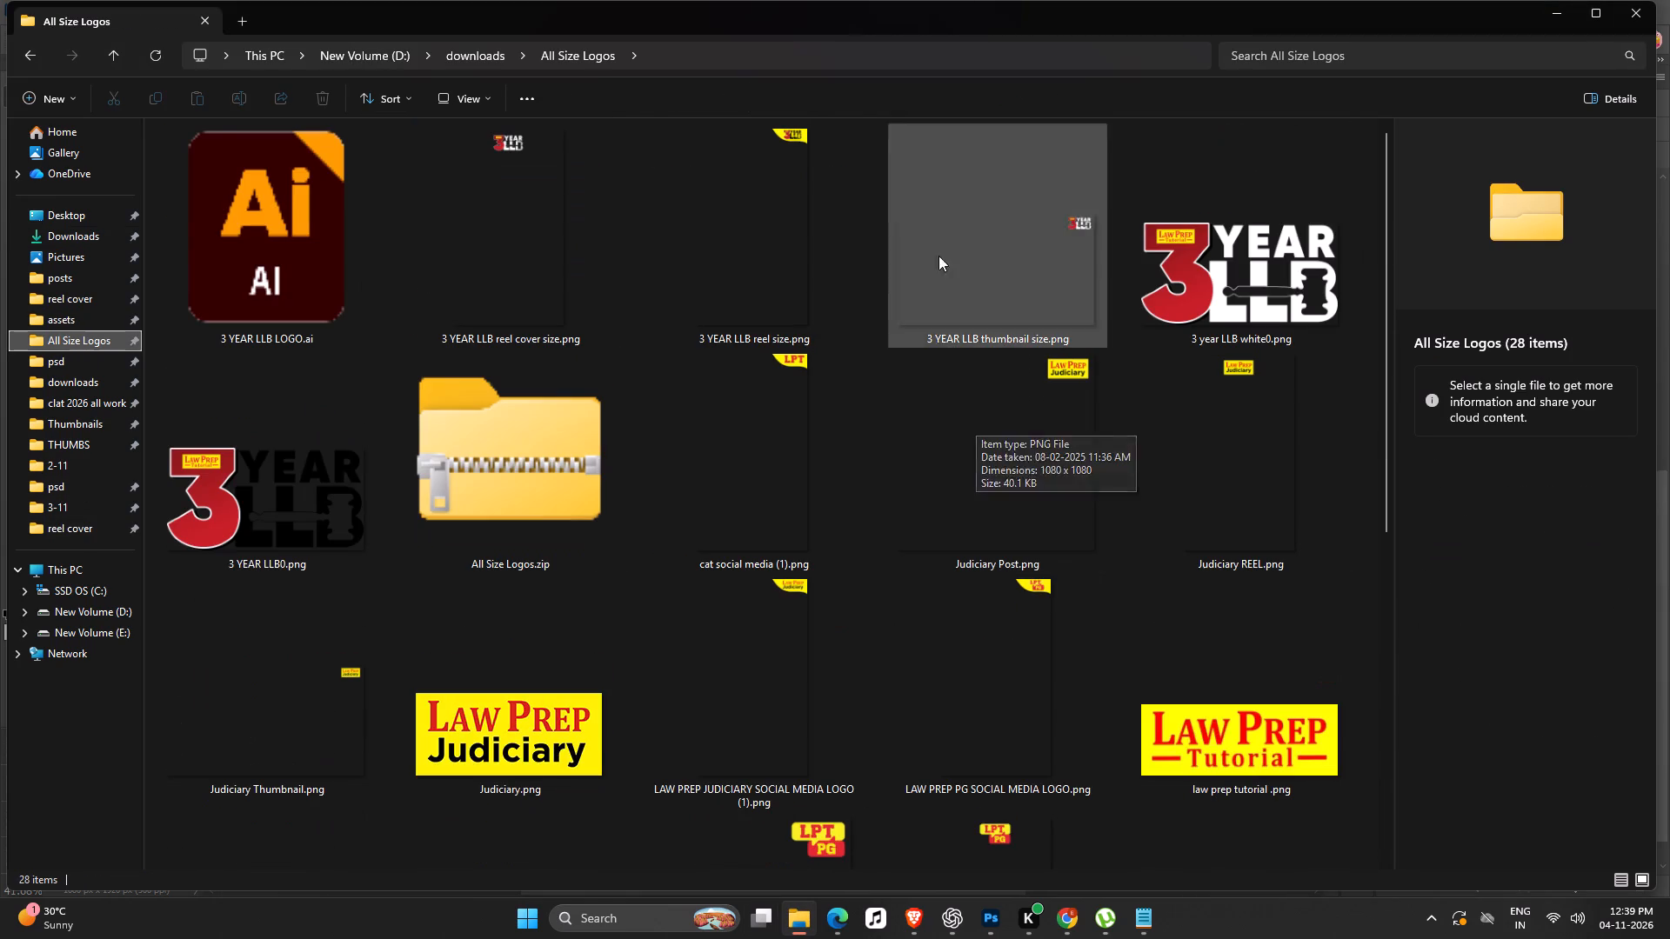
{"action": "left_click_drag", "start_coordinate": [492, 143], "coordinate": [743, 657]}
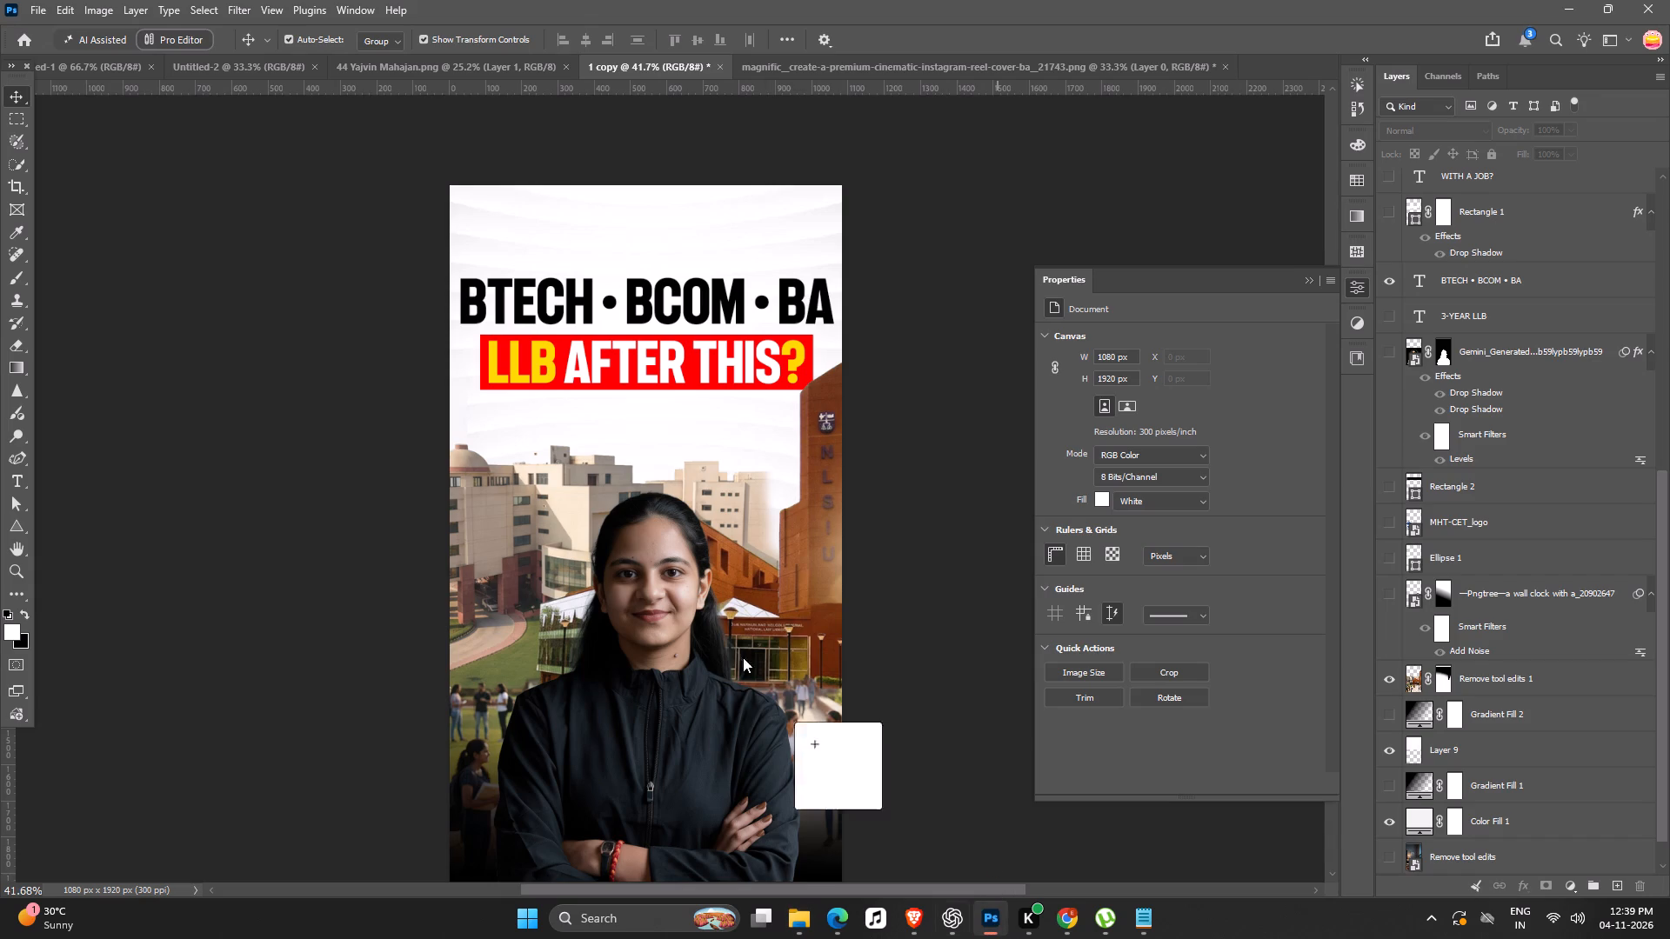
{"action": "left_click_drag", "start_coordinate": [743, 657], "coordinate": [700, 598]}
{"action": "key", "text": "Return"}
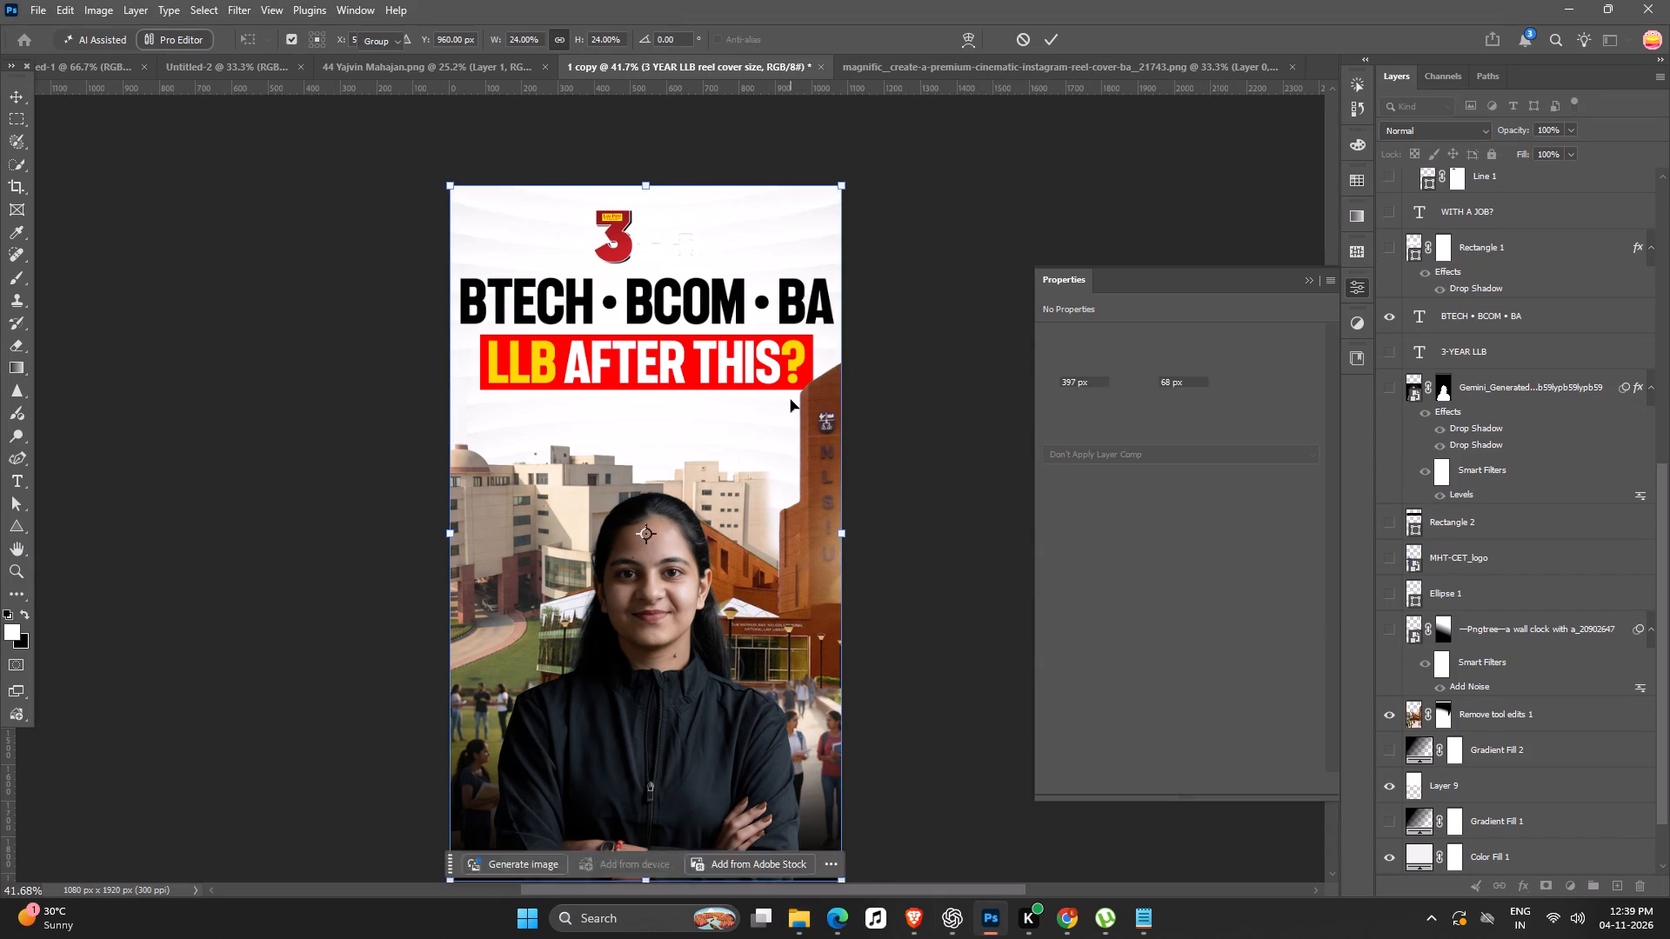
{"action": "key", "text": "space"}
{"action": "key", "text": "space"}
{"action": "key", "text": "space"}
{"action": "left_click_drag", "start_coordinate": [783, 387], "coordinate": [785, 329]}
{"action": "scroll", "coordinate": [844, 506], "scroll_direction": "down", "scroll_amount": 1, "text": "ctrl"}
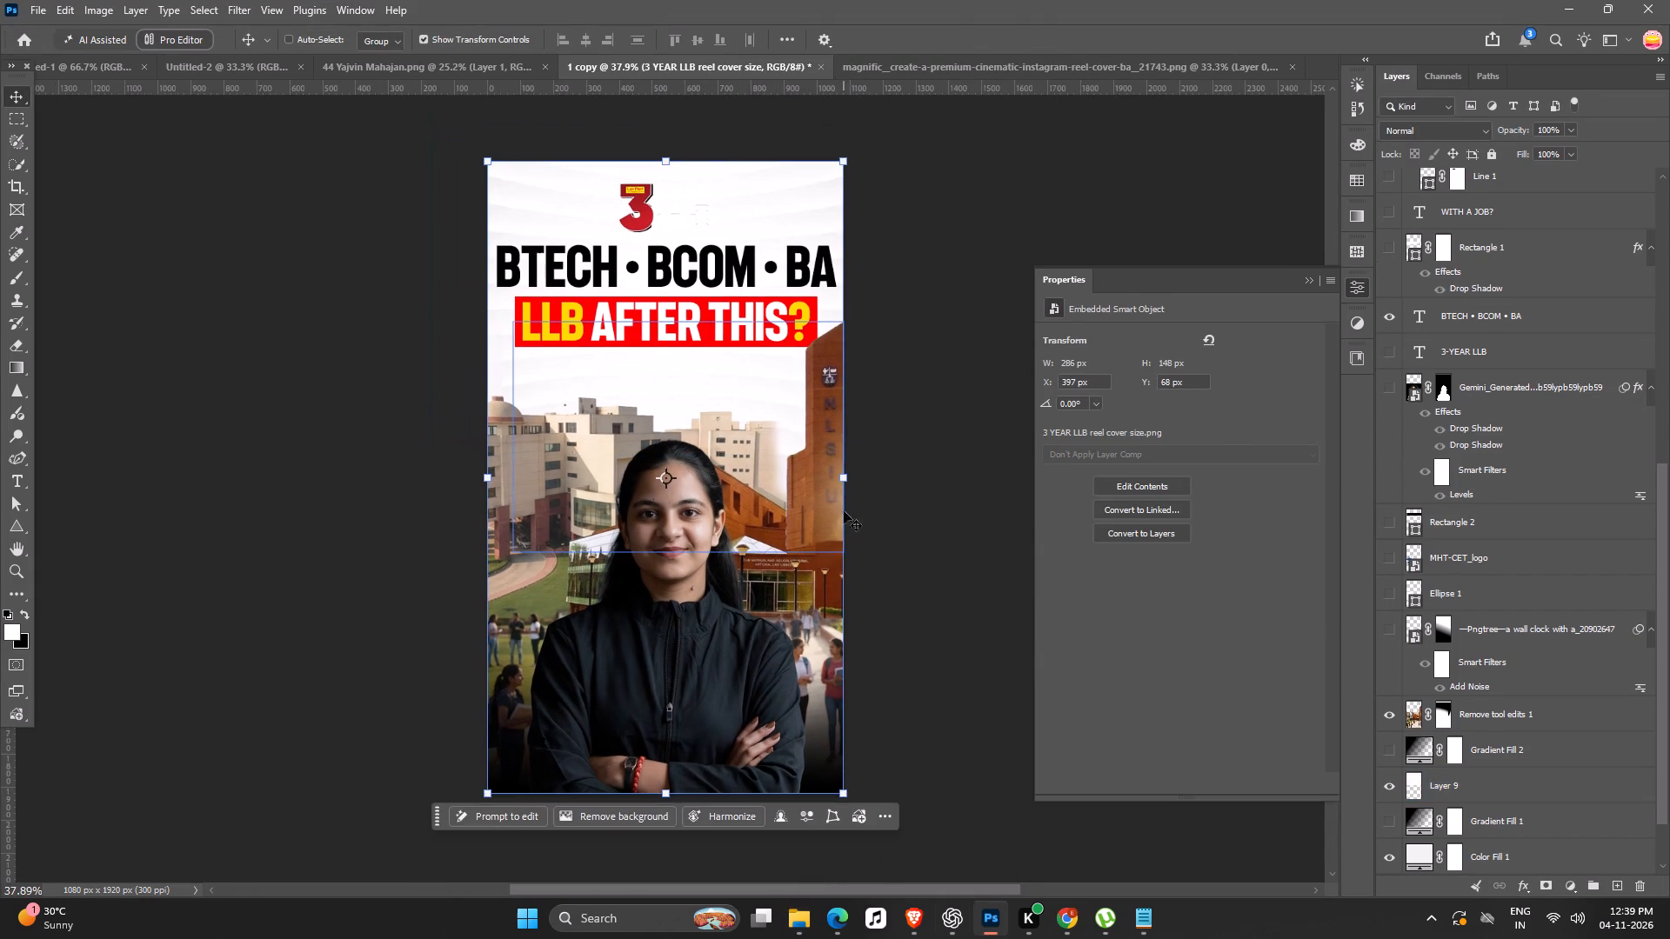
{"action": "left_click", "coordinate": [964, 646]}
{"action": "key", "text": "space"}
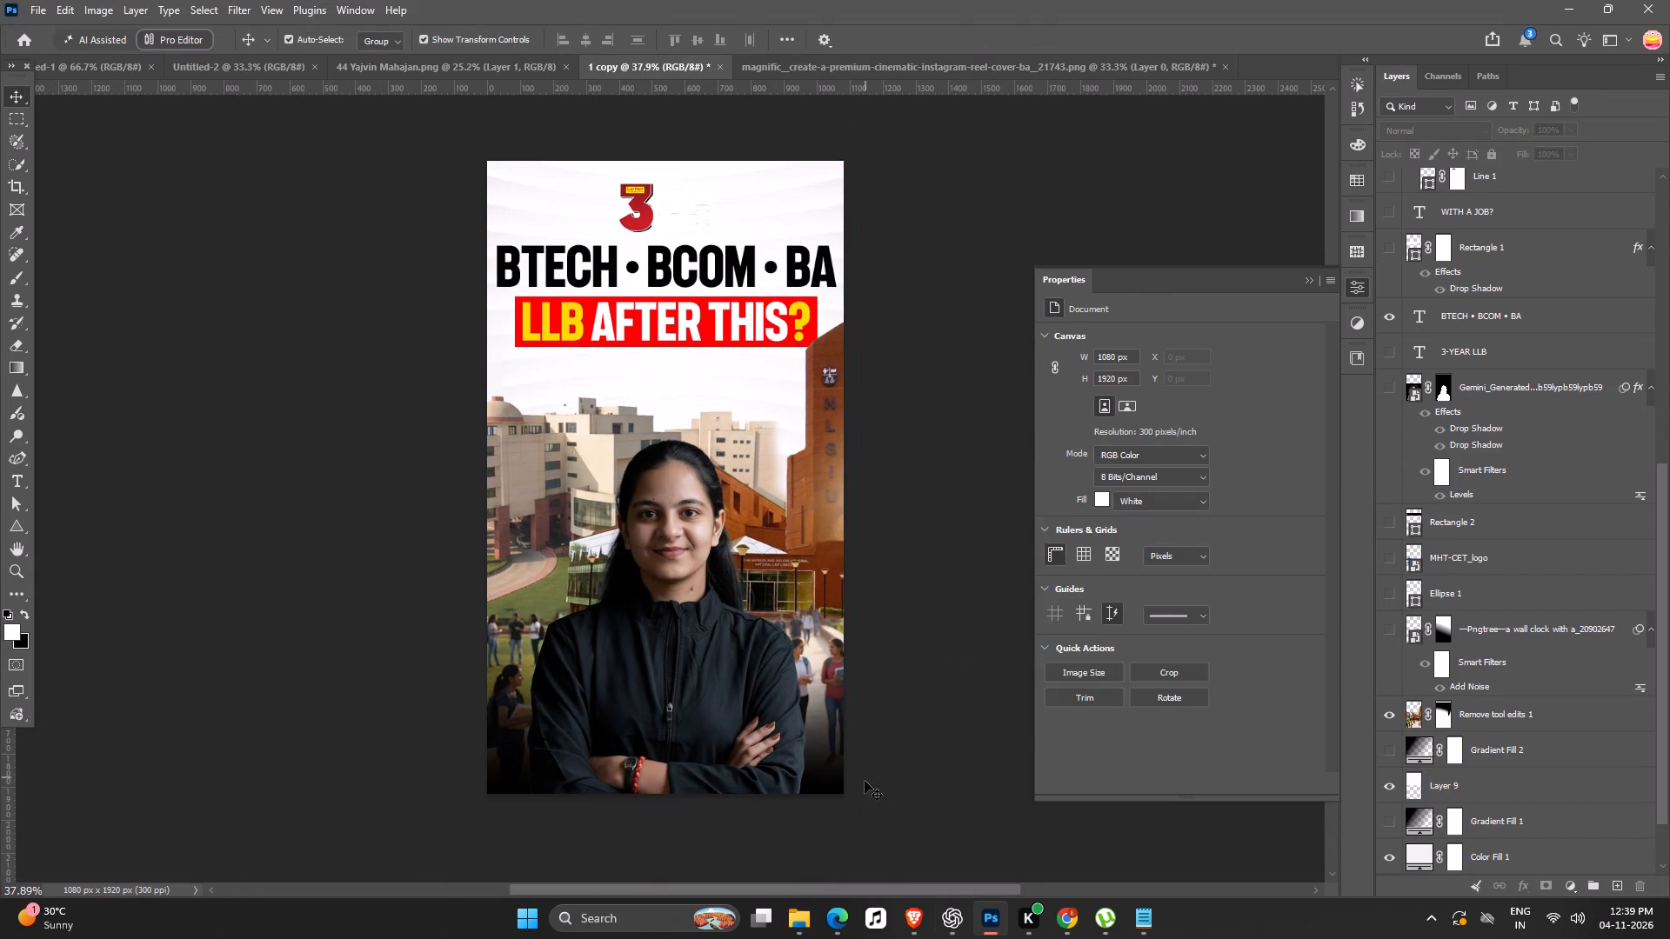
Select the white texture layer, then search Pinterest for "cloud bg" and copy the deep-blue sky image with wispy clouds.
{"action": "left_click", "coordinate": [783, 180]}
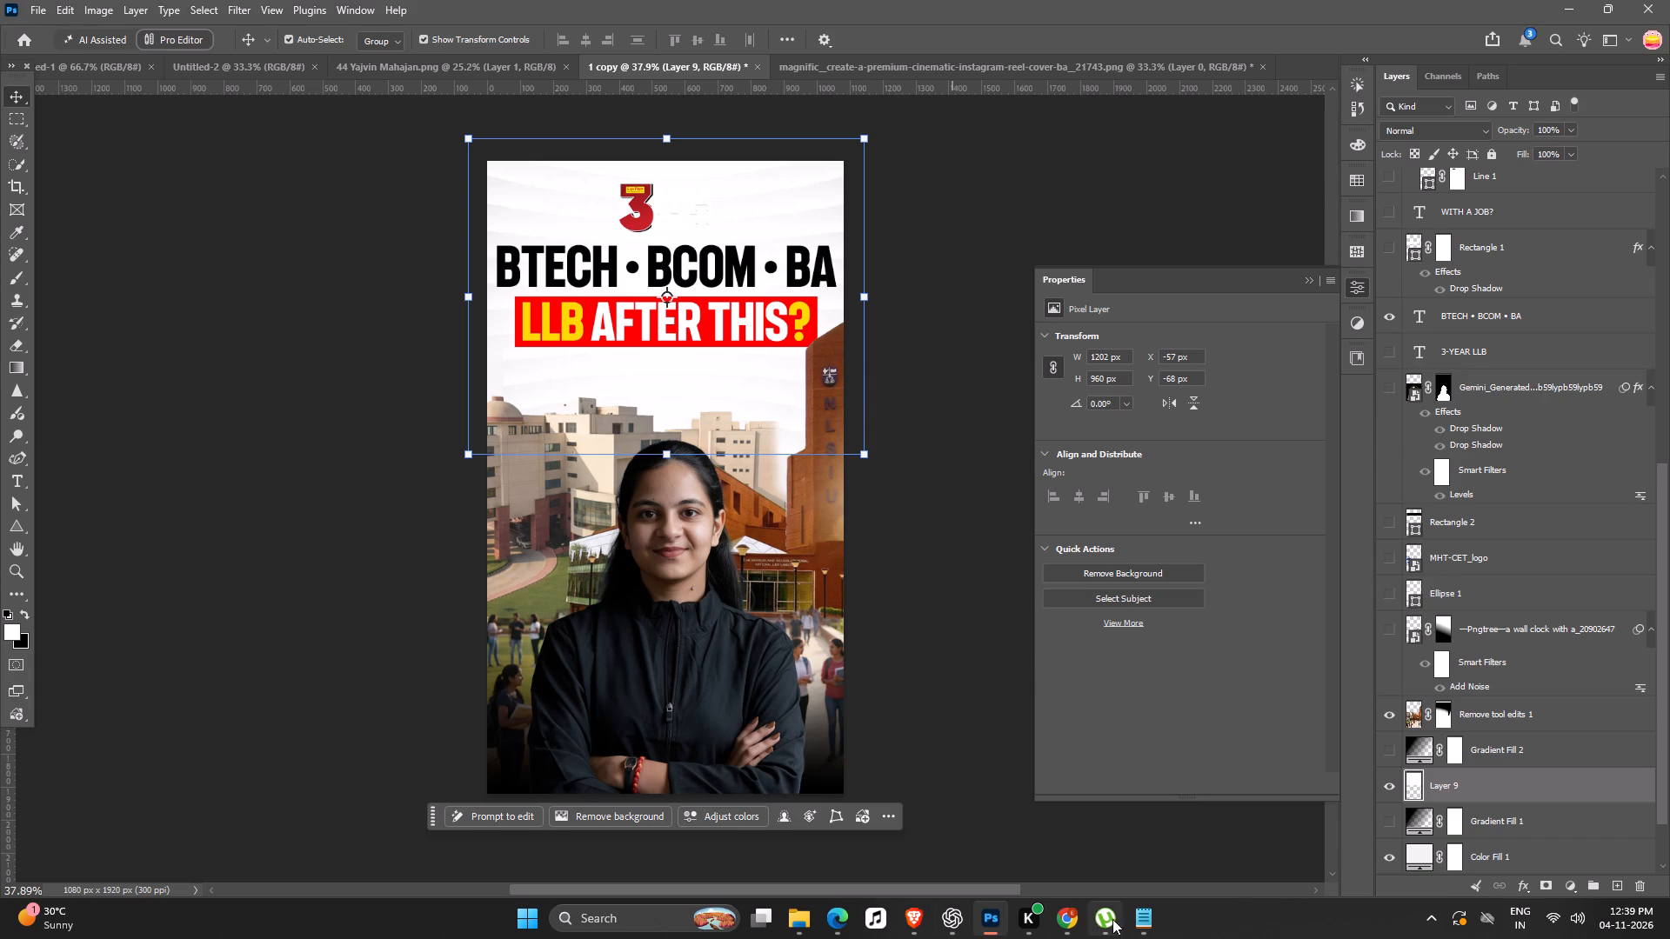
{"action": "left_click", "coordinate": [1071, 913]}
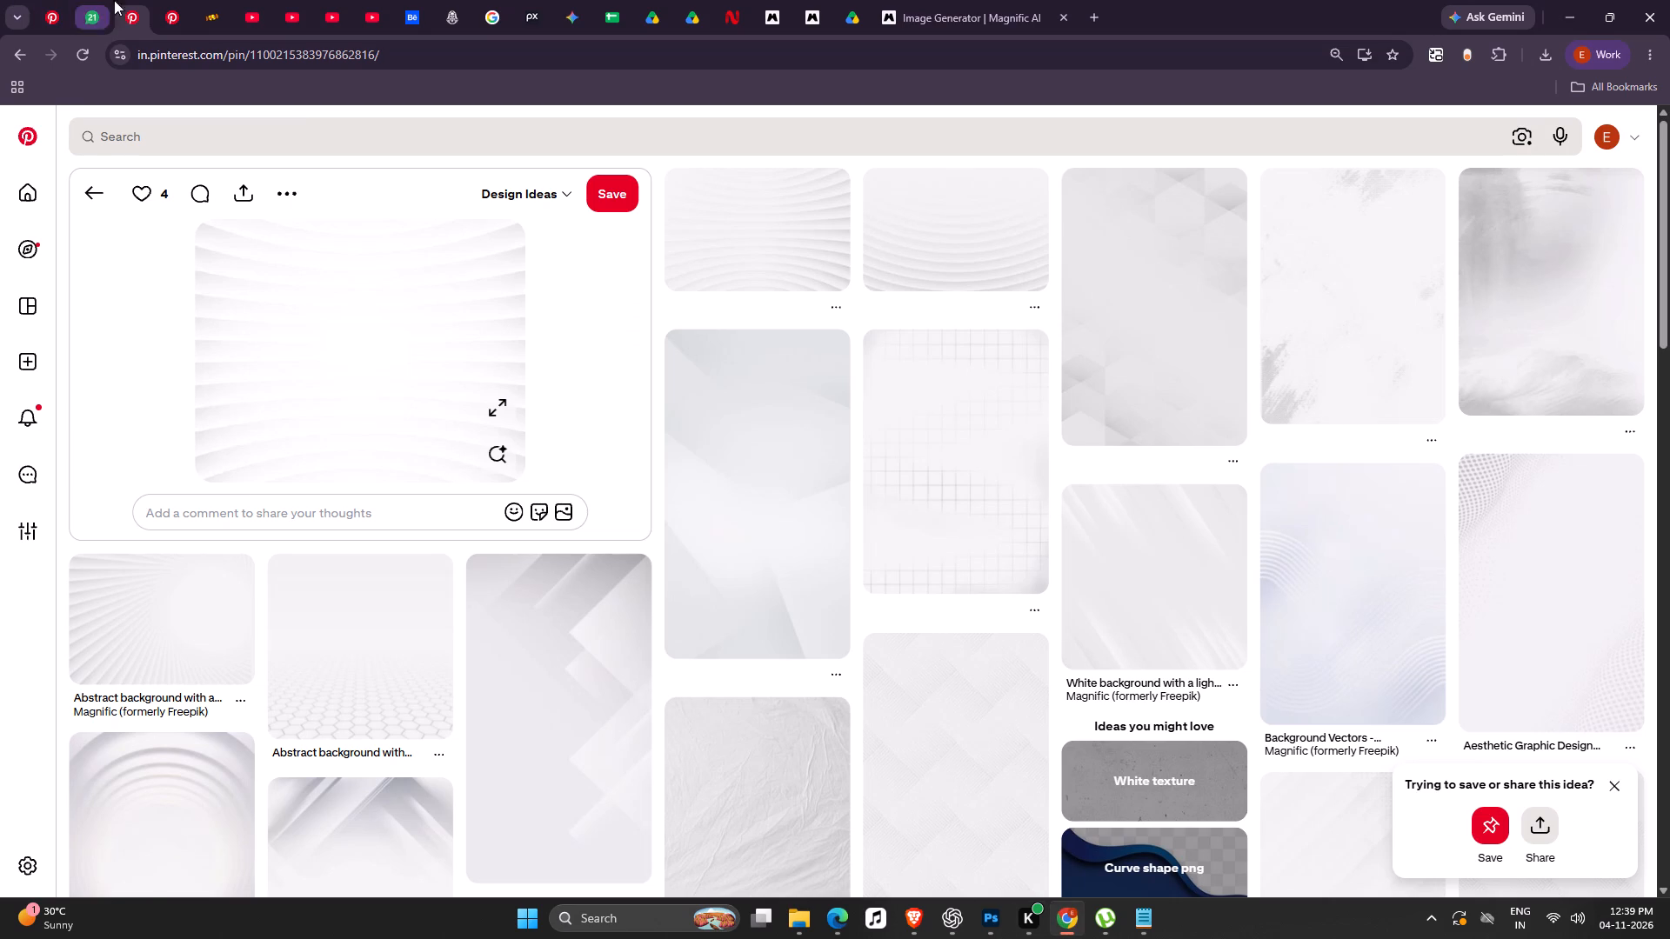
{"action": "left_click", "coordinate": [164, 0]}
{"action": "left_click", "coordinate": [131, 0]}
{"action": "left_click", "coordinate": [284, 135]}
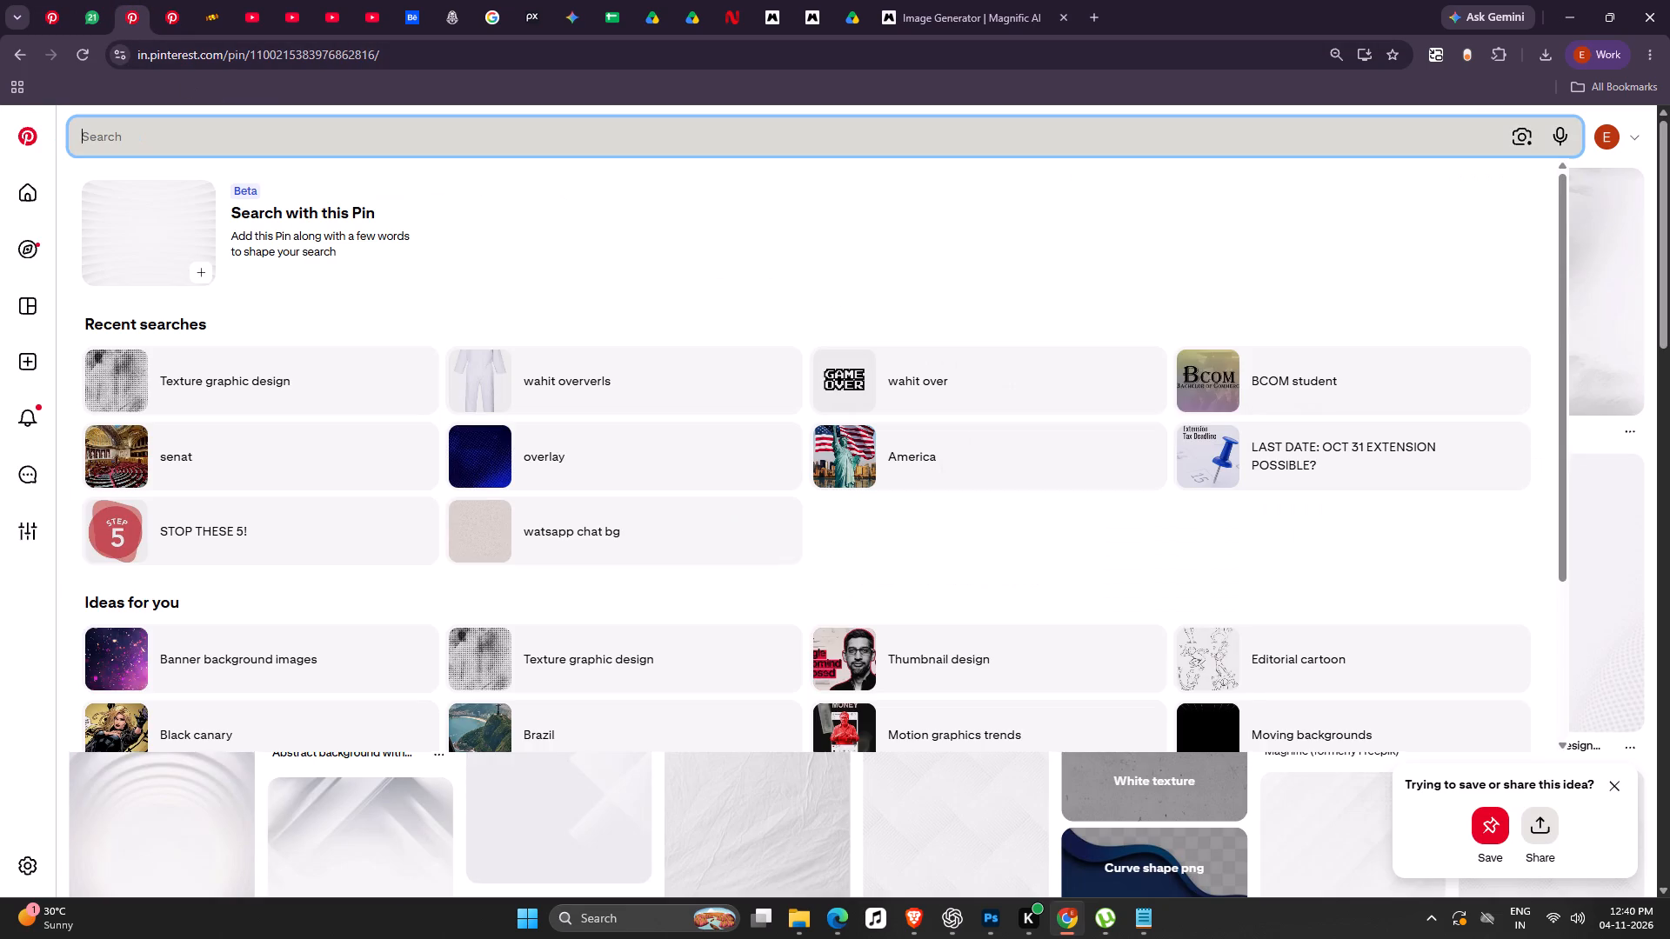
{"action": "type", "text": "cloud bg"}
{"action": "key", "text": "Return"}
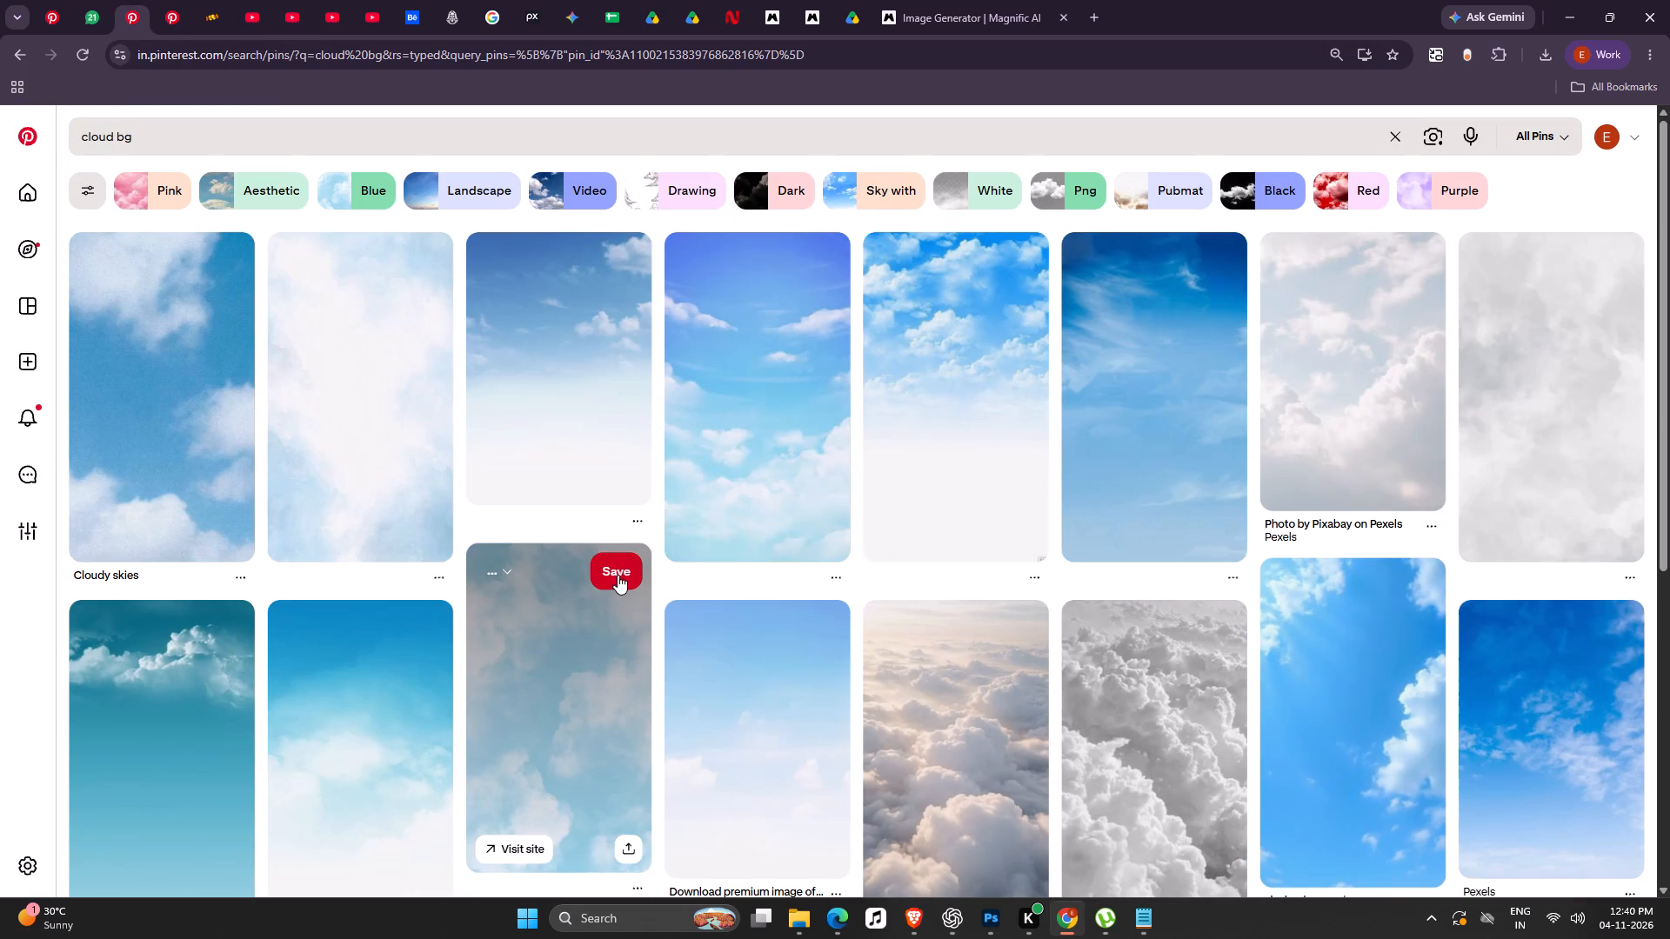
{"action": "left_click", "coordinate": [1170, 429]}
{"action": "right_click", "coordinate": [321, 424]}
{"action": "left_click", "coordinate": [411, 490]}
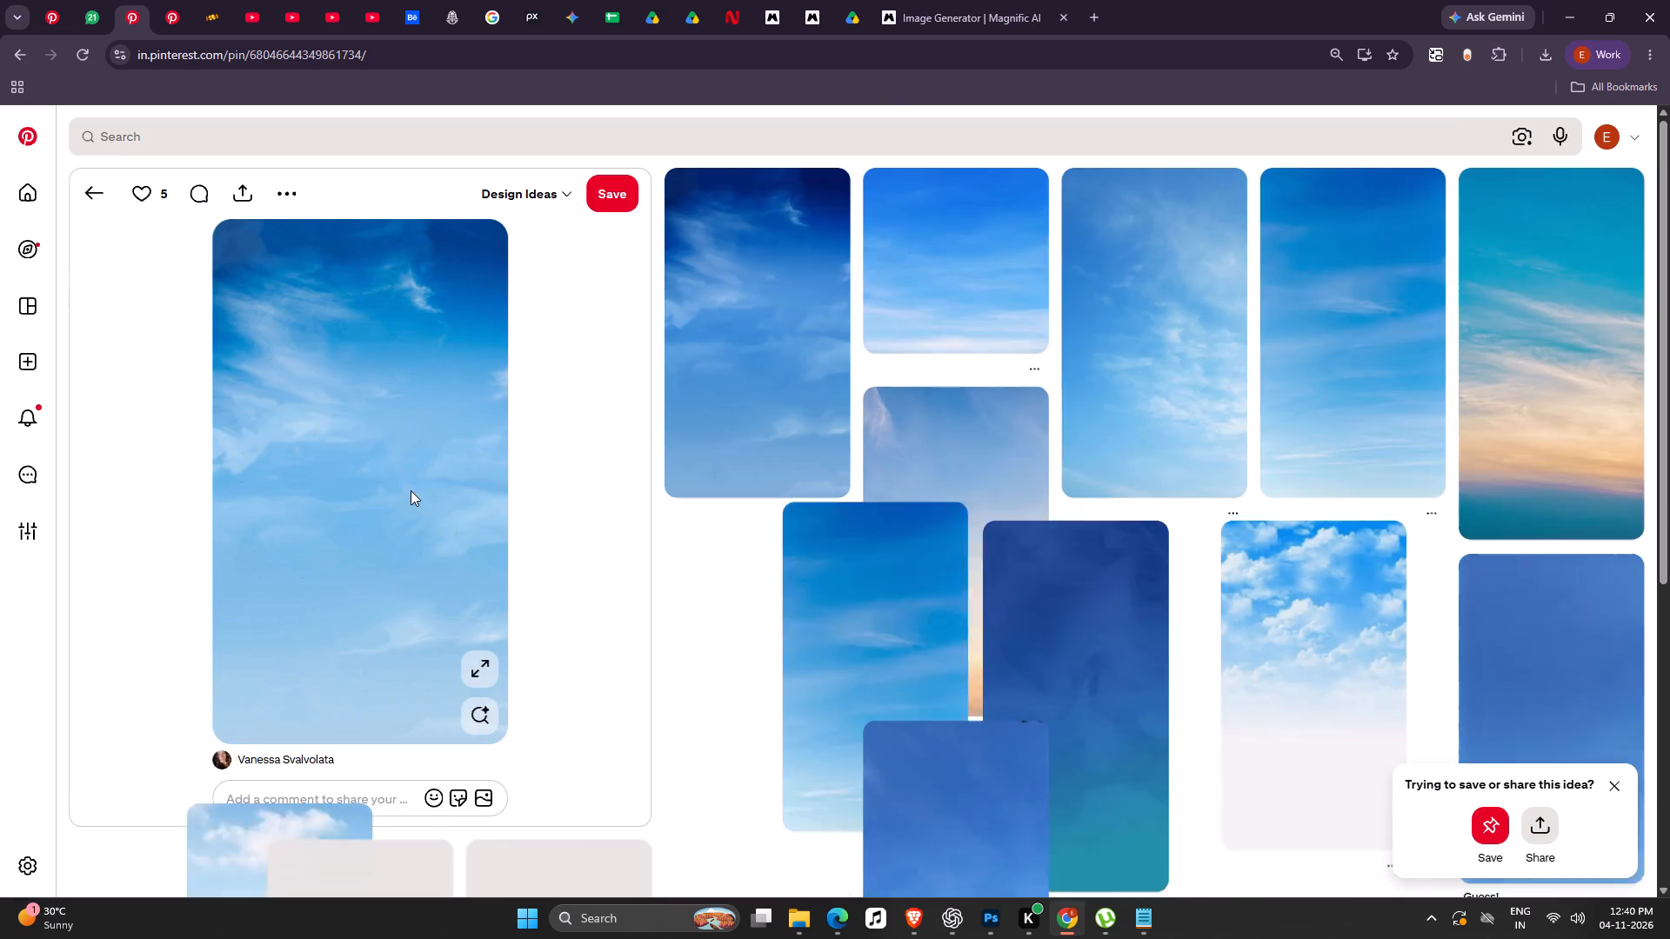
Paste the blue sky above the white texture layer in Photoshop and scale it to 1164 × 2070 px to cover the canvas.
{"action": "key", "text": "alt+Tab"}
{"action": "key", "text": "ctrl+v"}
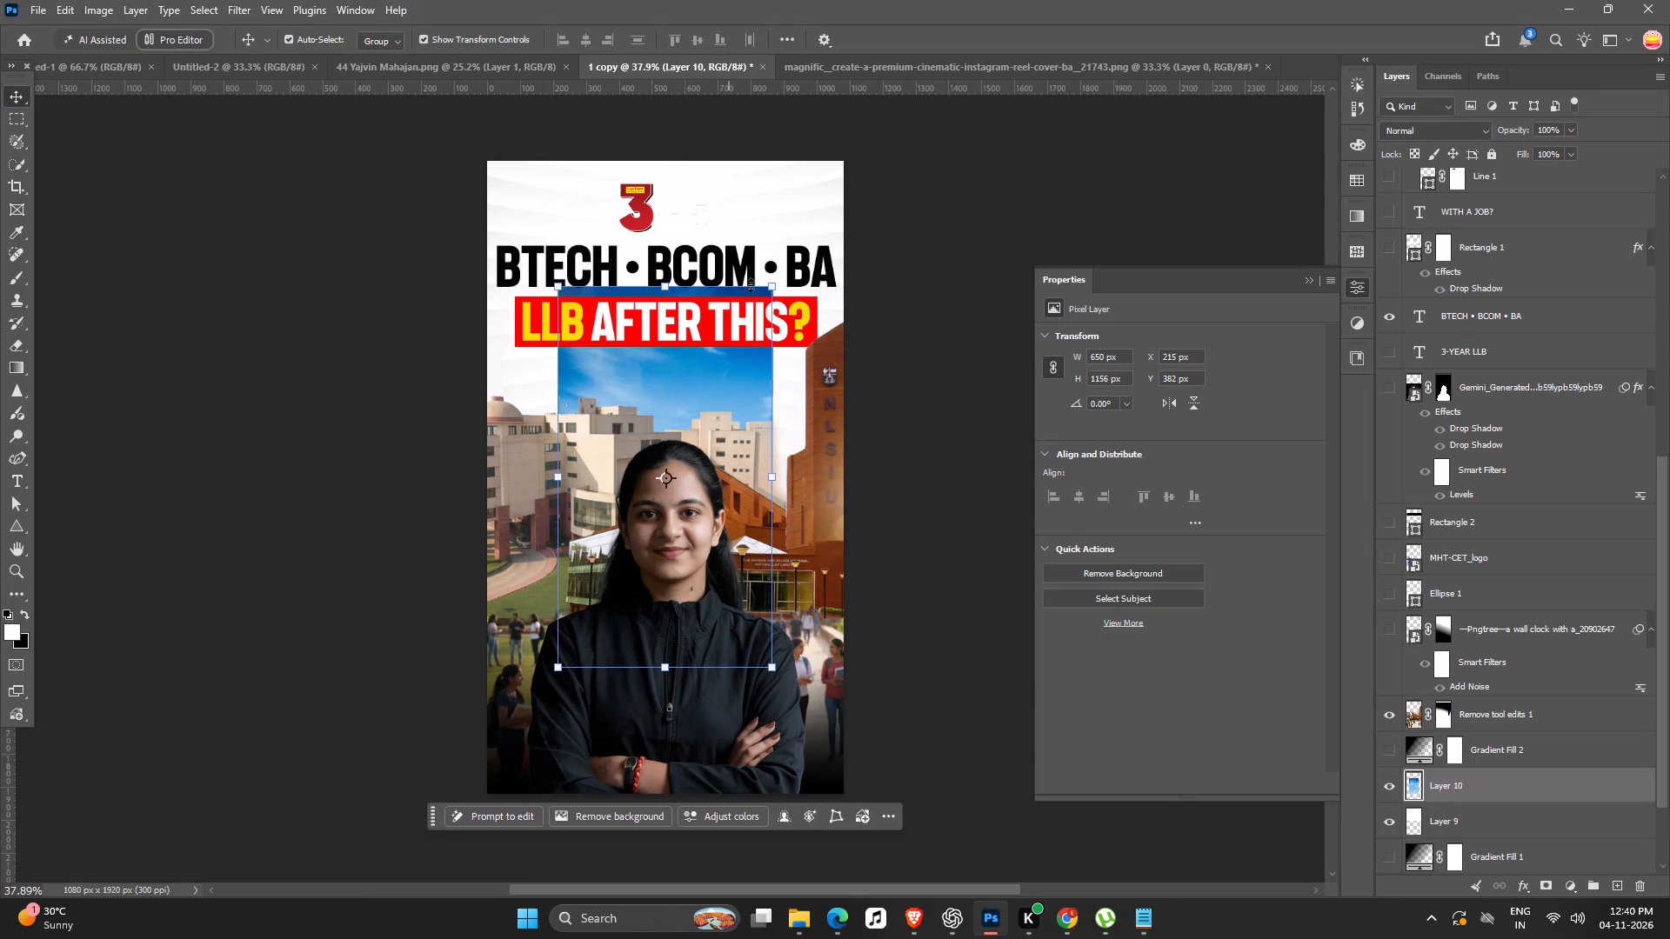
{"action": "left_click_drag", "start_coordinate": [779, 283], "coordinate": [942, 186], "text": "alt"}
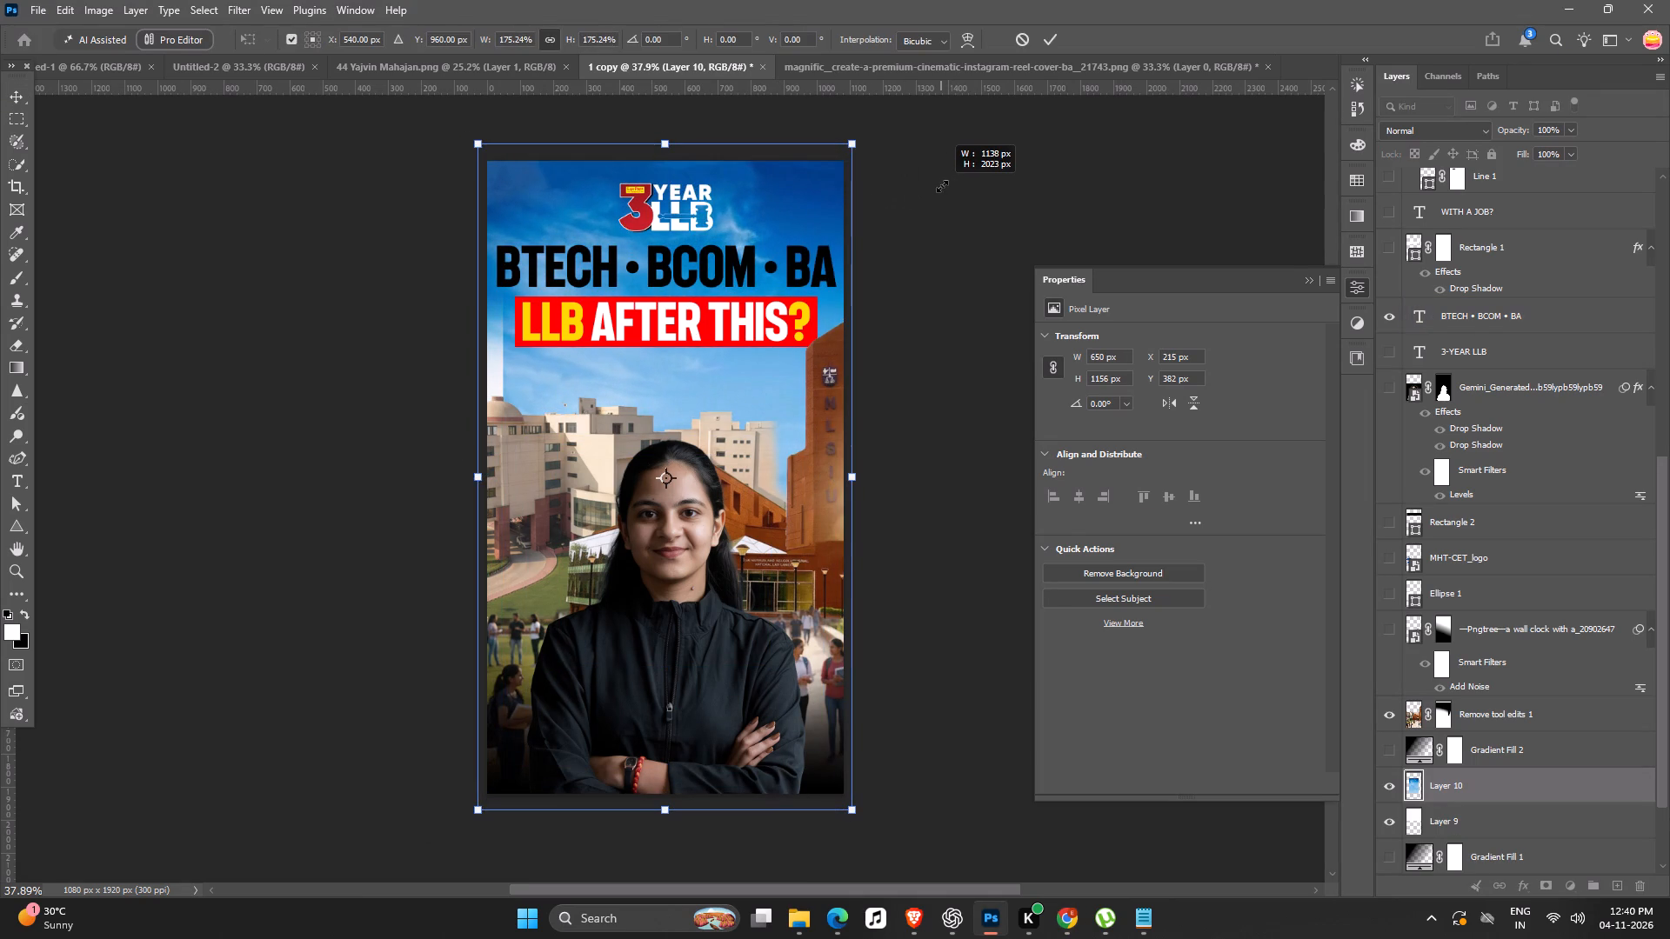
{"action": "left_click_drag", "start_coordinate": [942, 186], "coordinate": [968, 191], "text": "alt"}
{"action": "key", "text": "Return"}
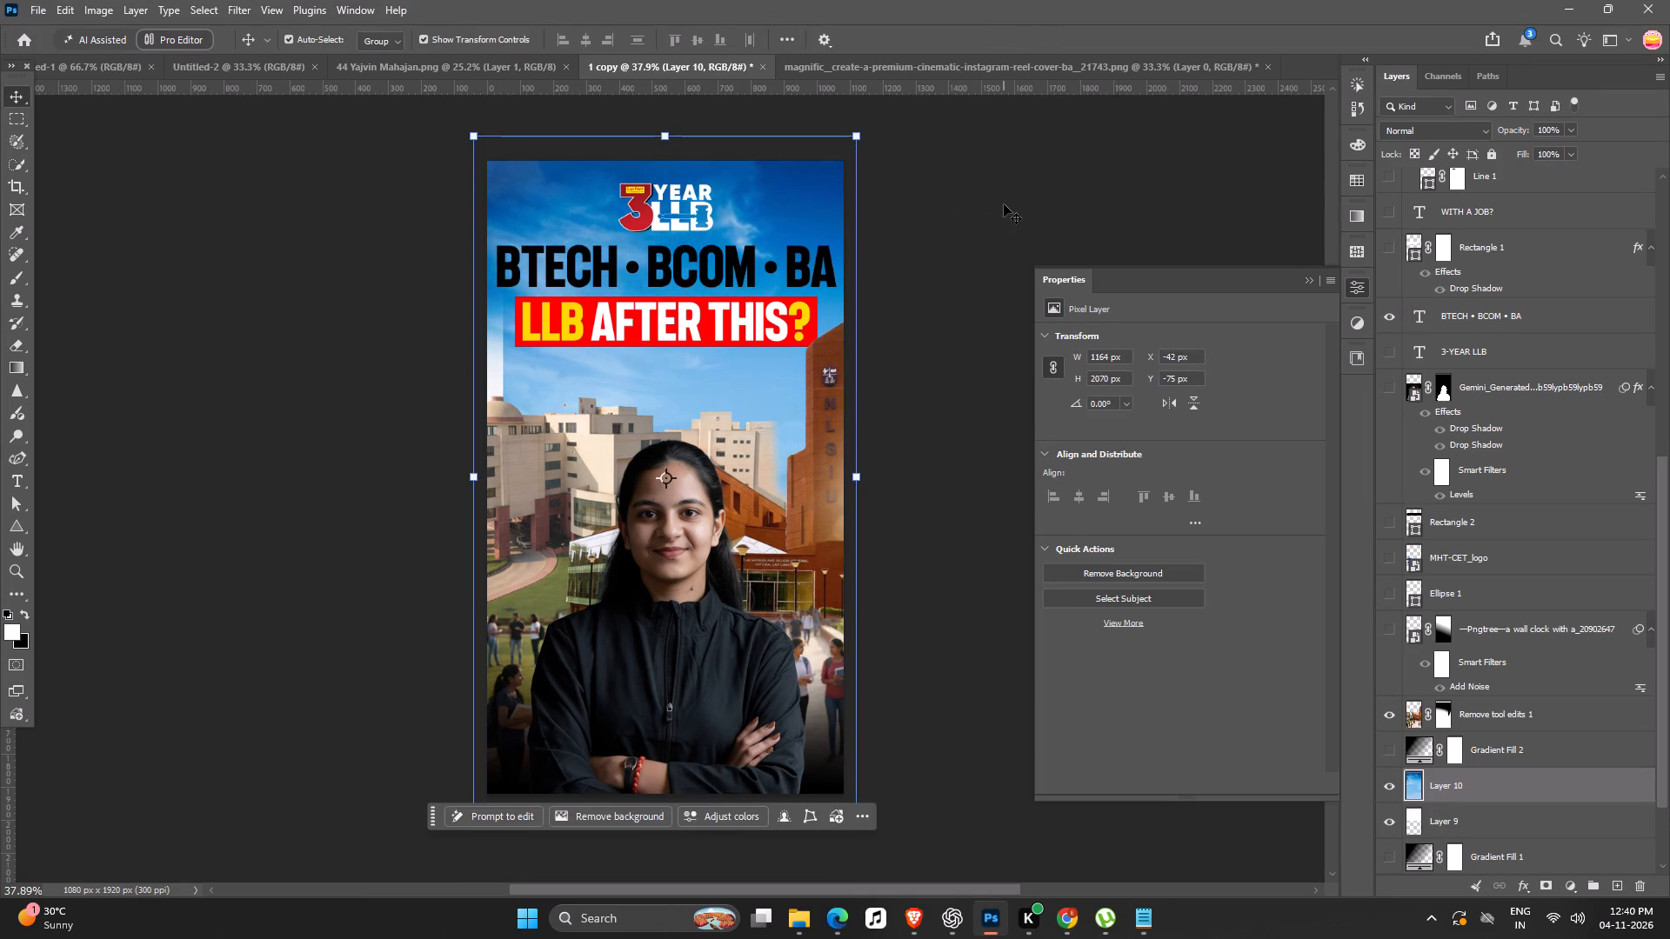
{"action": "left_click", "coordinate": [1057, 191]}
{"action": "key", "text": "space"}
{"action": "left_click_drag", "start_coordinate": [606, 488], "coordinate": [554, 500]}
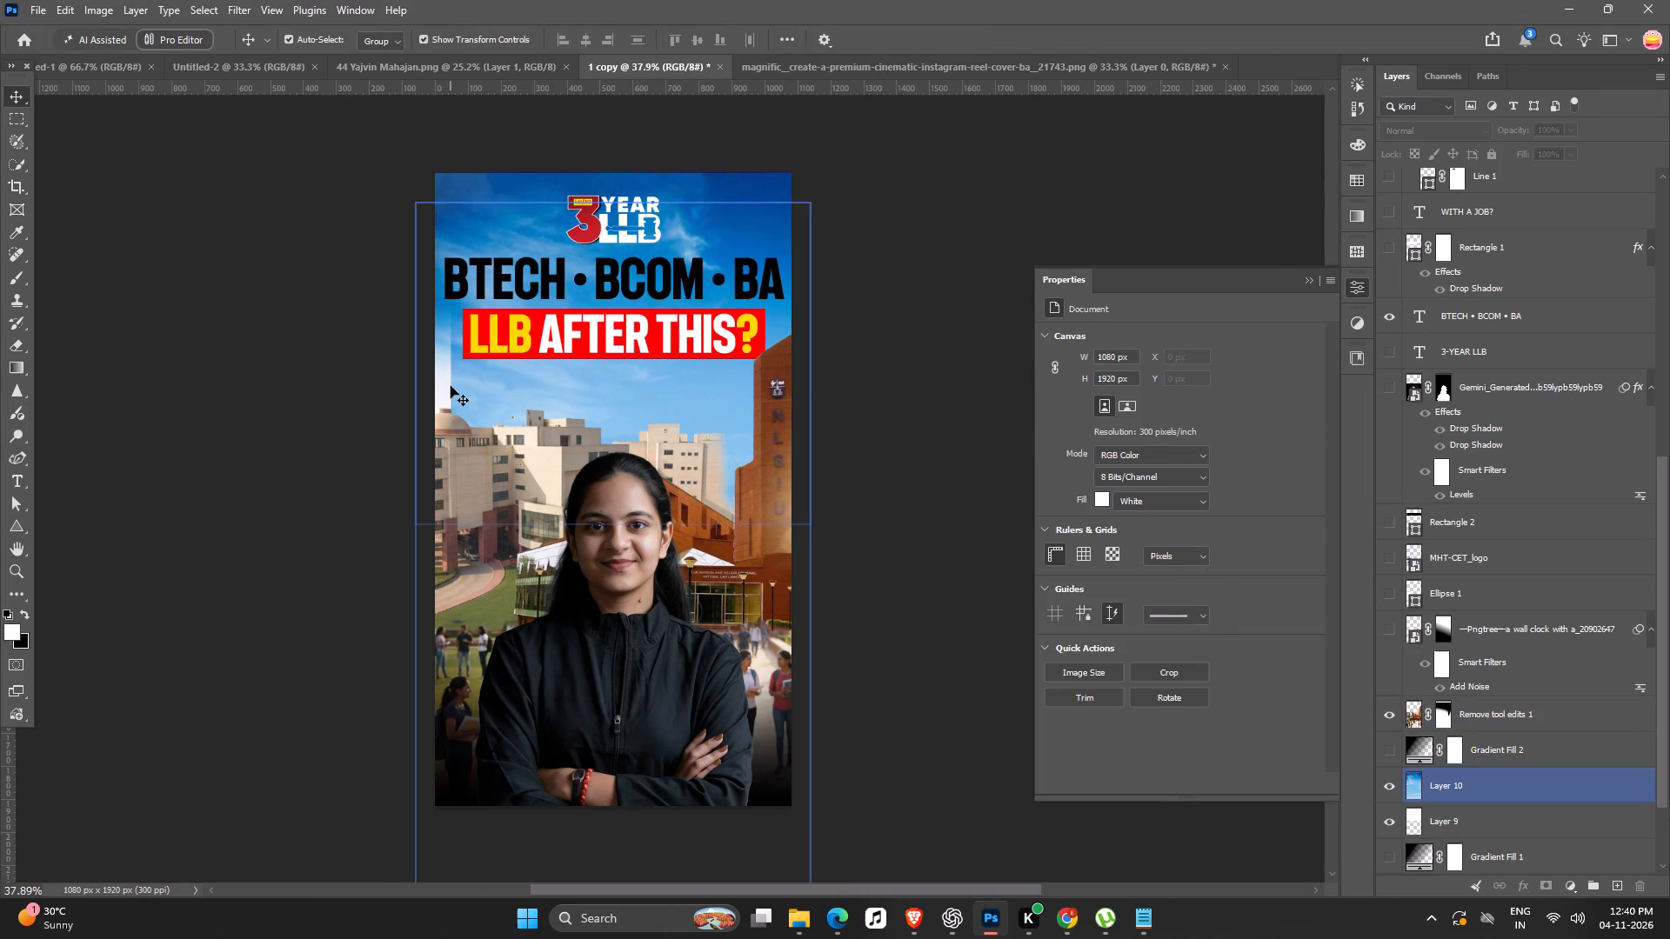
Select the white strip along the left edge of the campus layer with the Magic Wand, delete its pixels and deselect.
{"action": "left_click", "coordinate": [441, 389]}
{"action": "left_click", "coordinate": [1386, 711]}
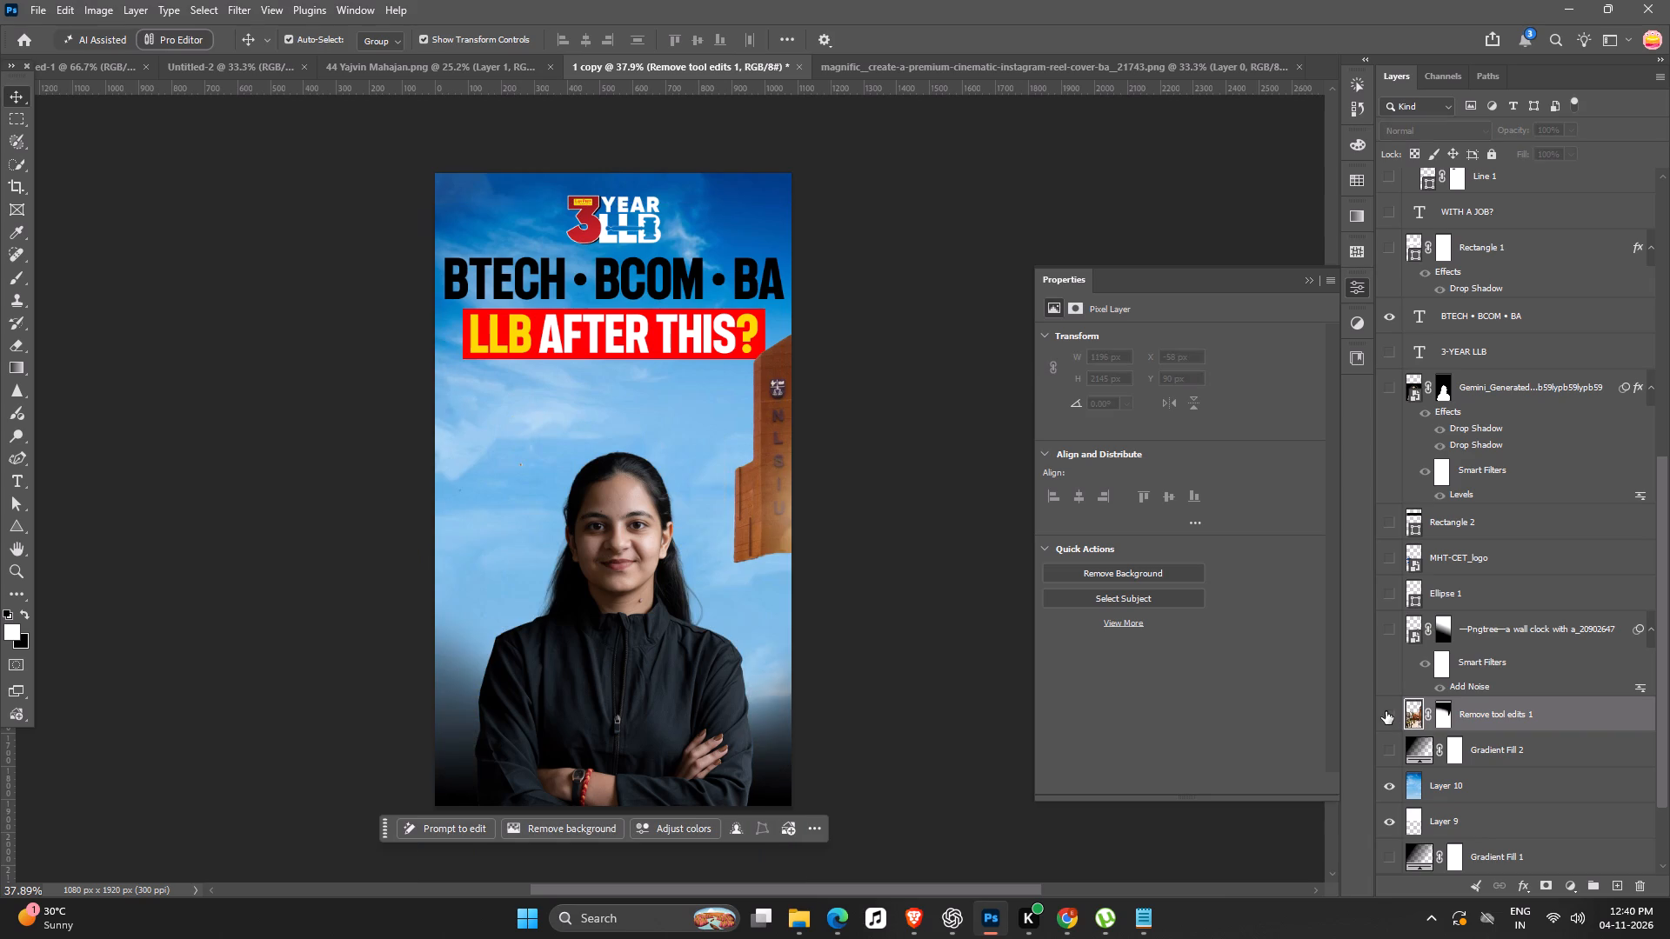
{"action": "left_click", "coordinate": [1386, 711]}
{"action": "left_click", "coordinate": [1443, 712]}
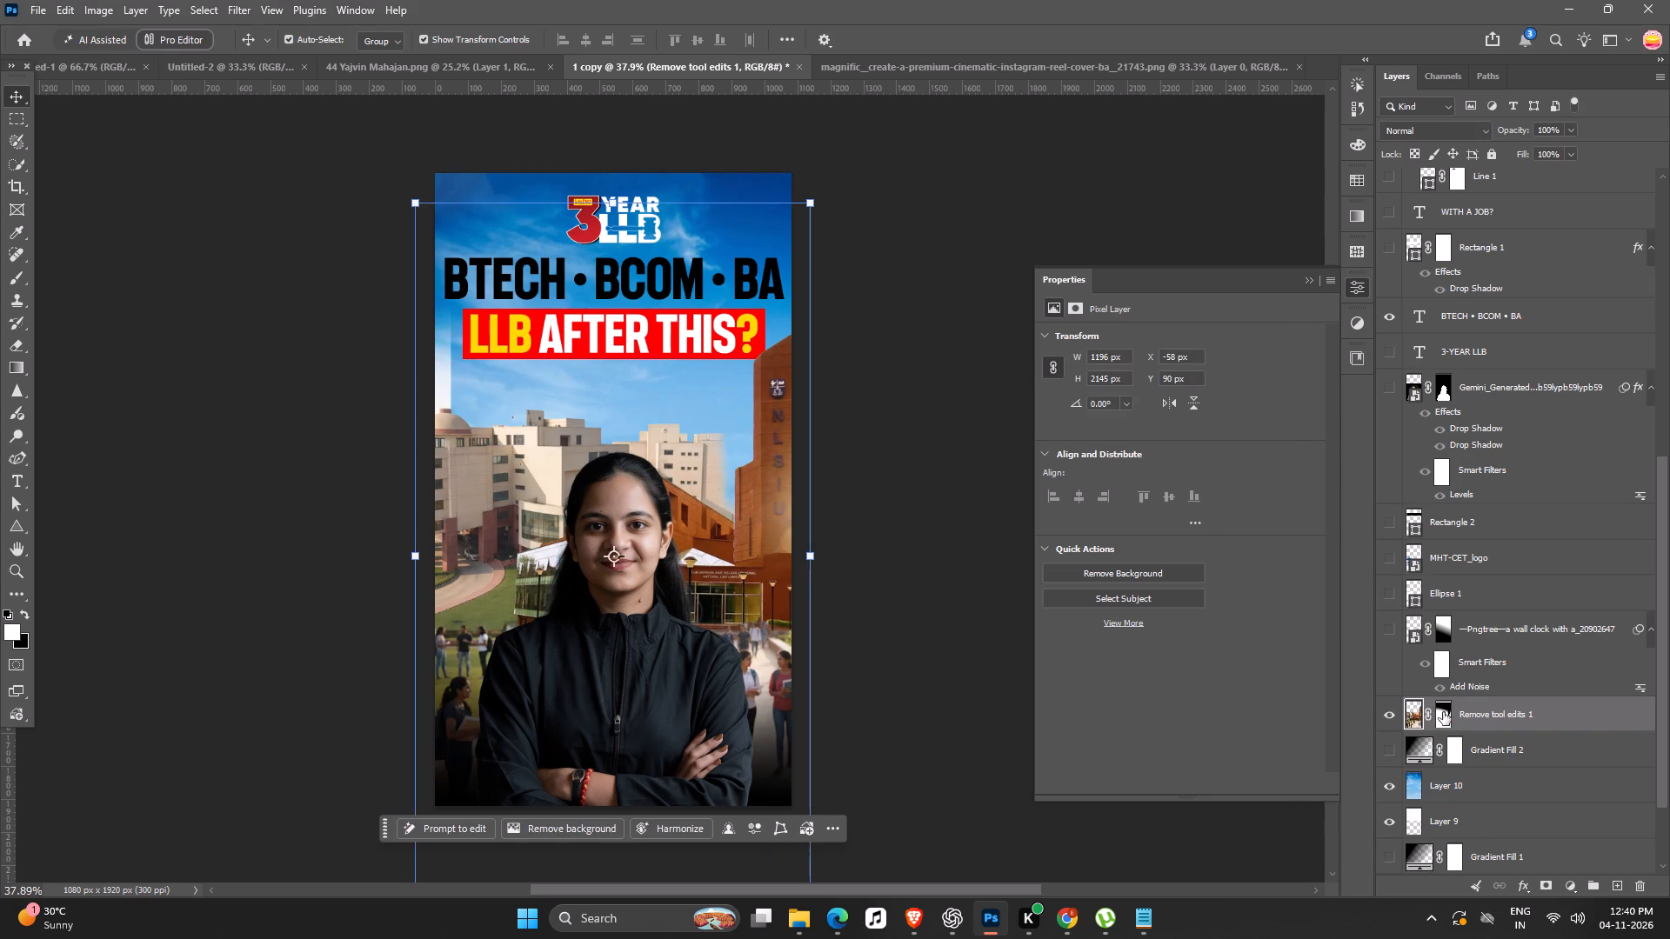
{"action": "left_click", "coordinate": [17, 141]}
{"action": "left_click", "coordinate": [16, 172]}
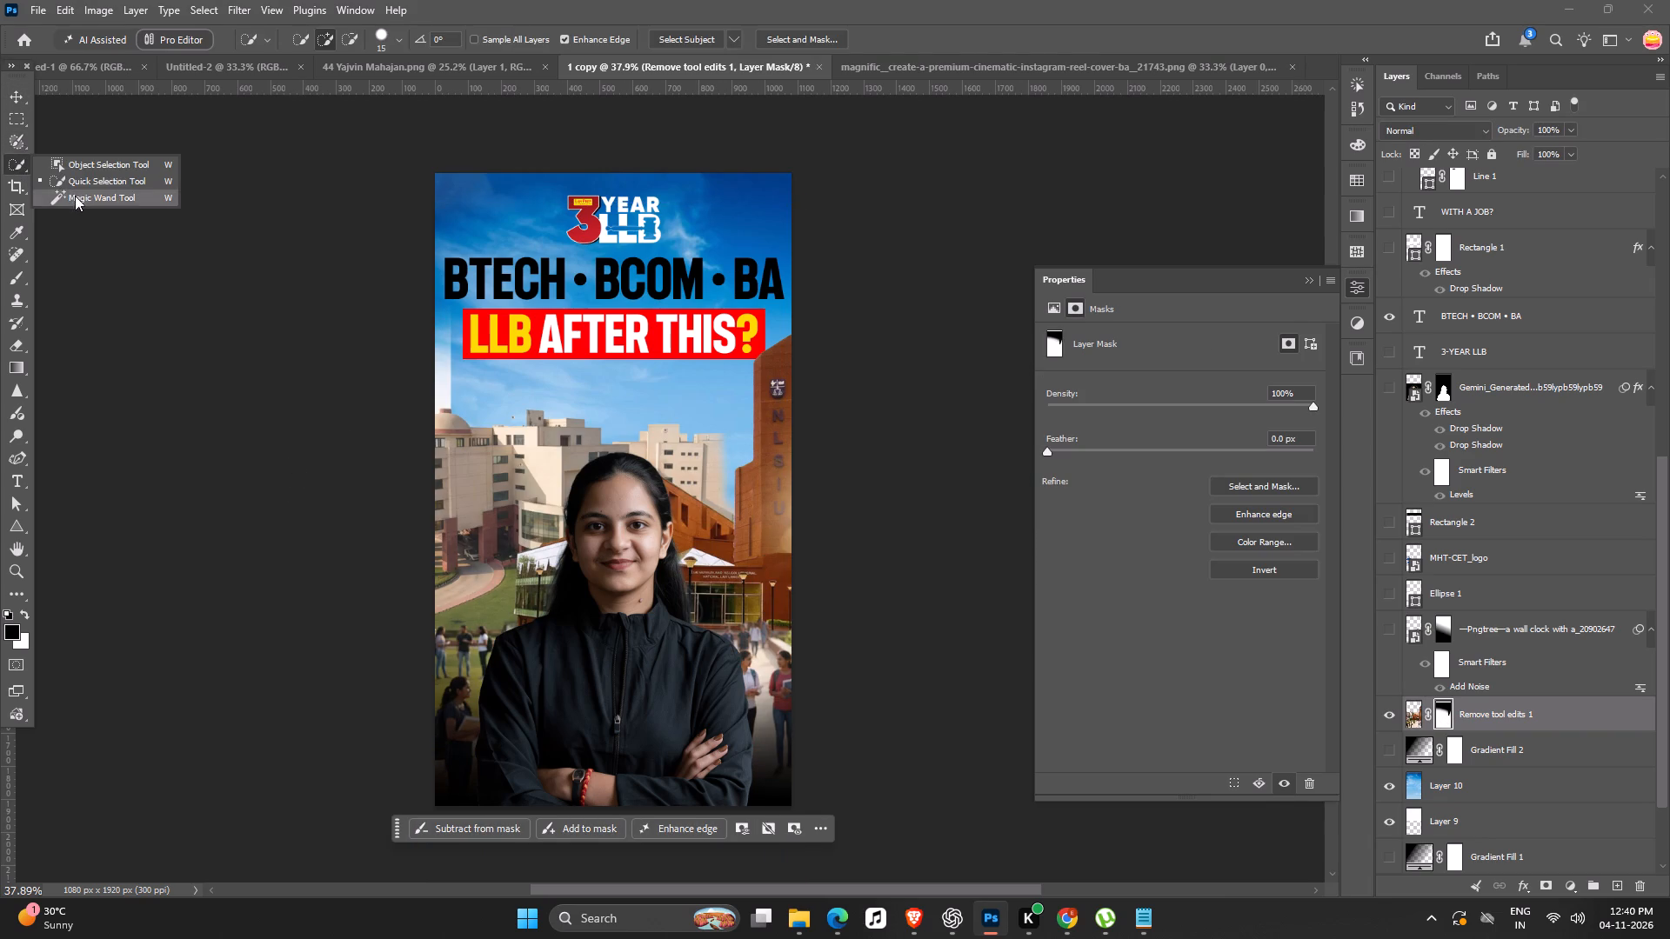
{"action": "left_click", "coordinate": [75, 196]}
{"action": "left_click", "coordinate": [450, 383]}
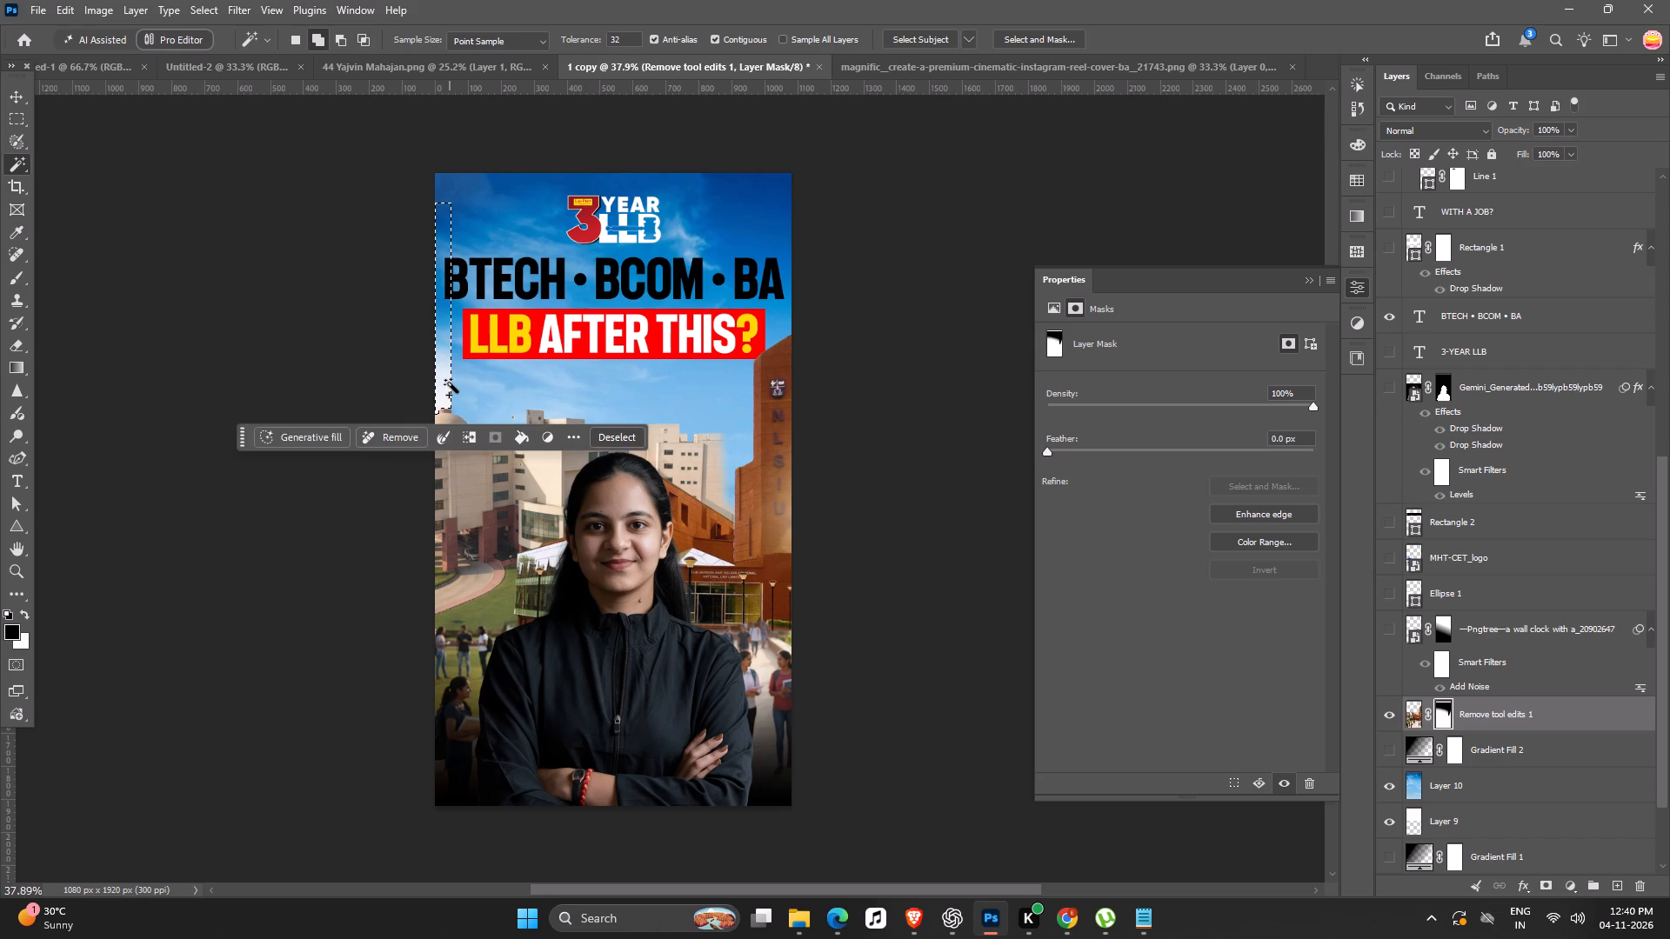
{"action": "key", "text": "Delete"}
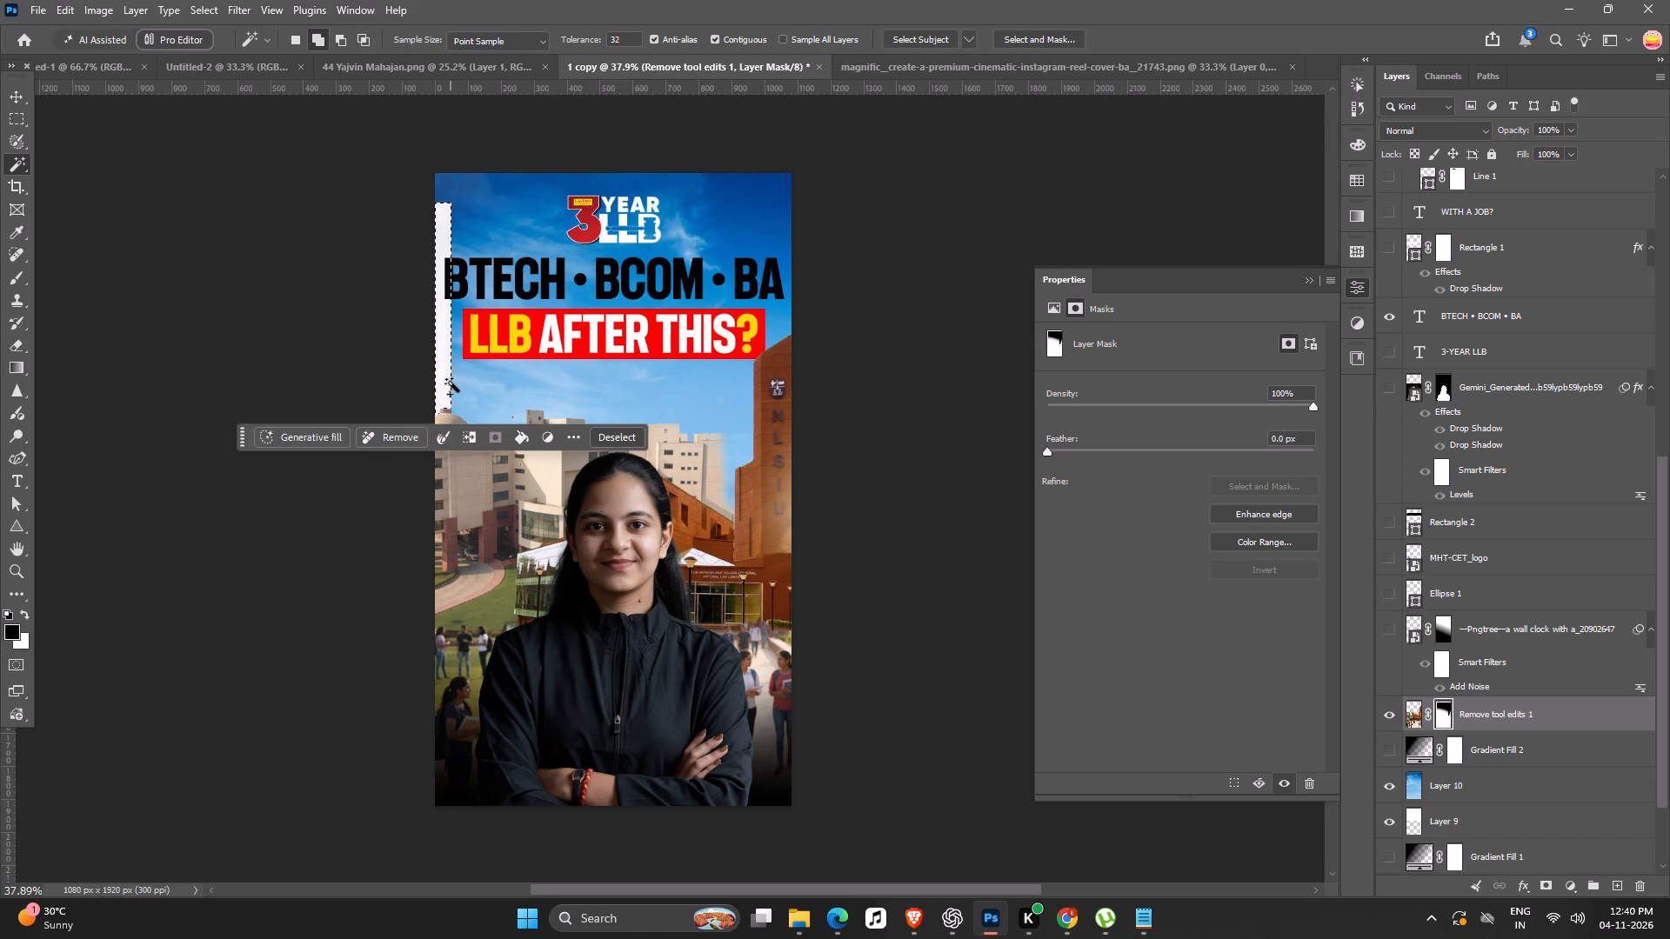
{"action": "key", "text": "Delete"}
{"action": "key", "text": "Delete"}
{"action": "key", "text": "Delete"}
{"action": "left_click", "coordinate": [1412, 714]}
{"action": "key", "text": "Delete"}
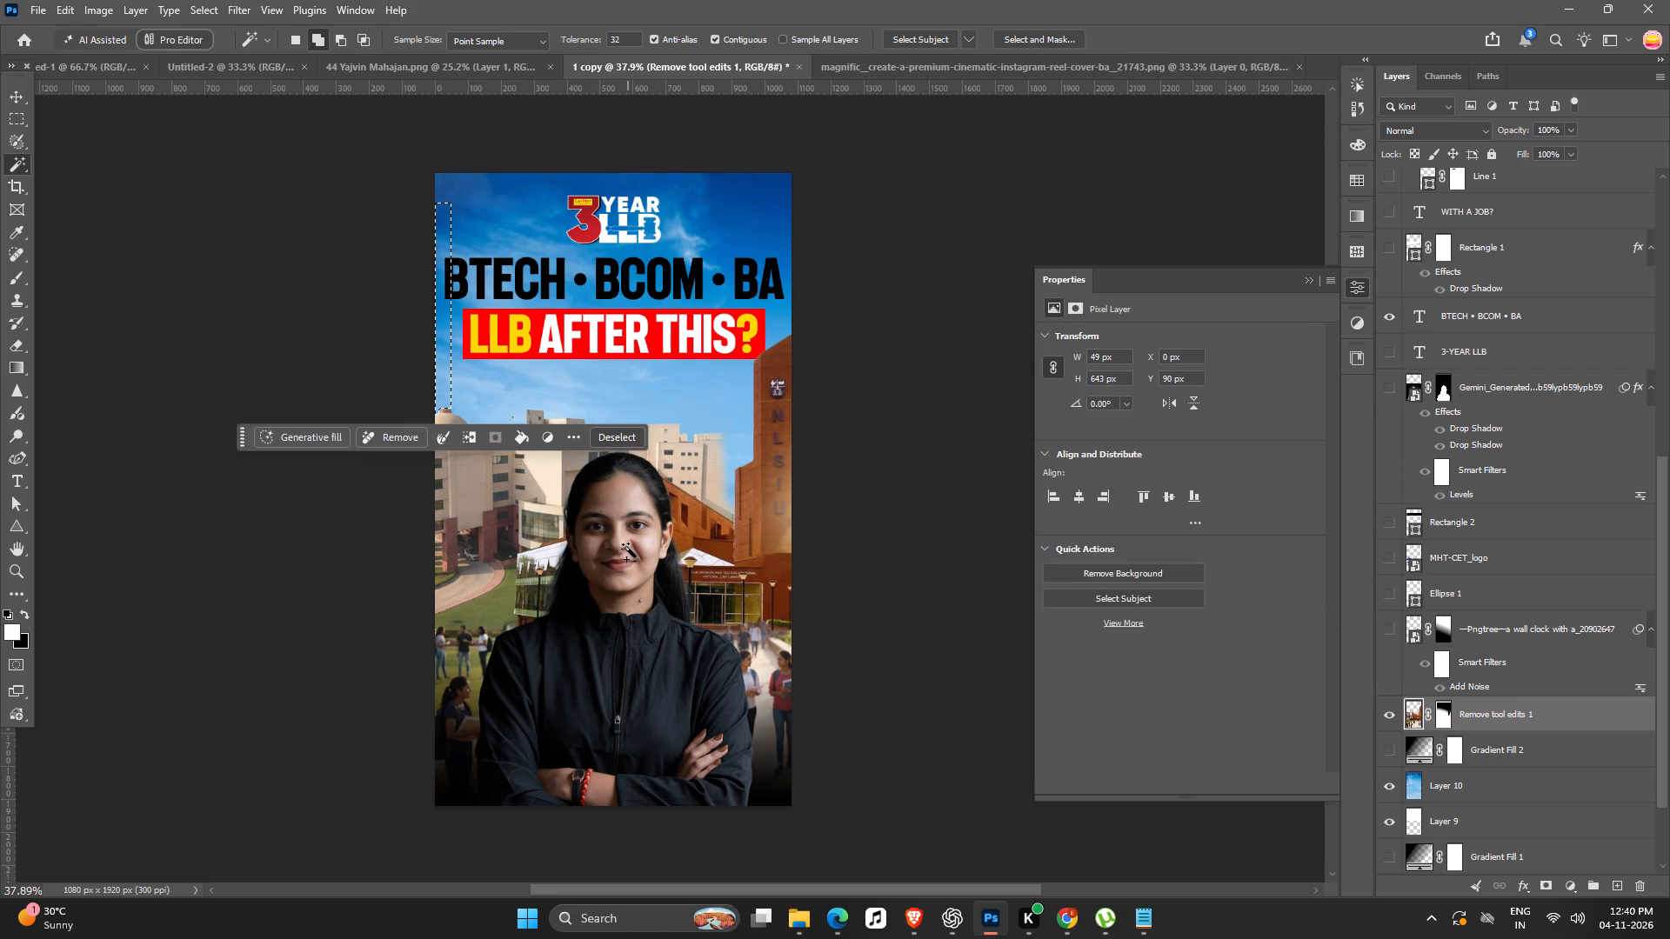
{"action": "key", "text": "ctrl+d"}
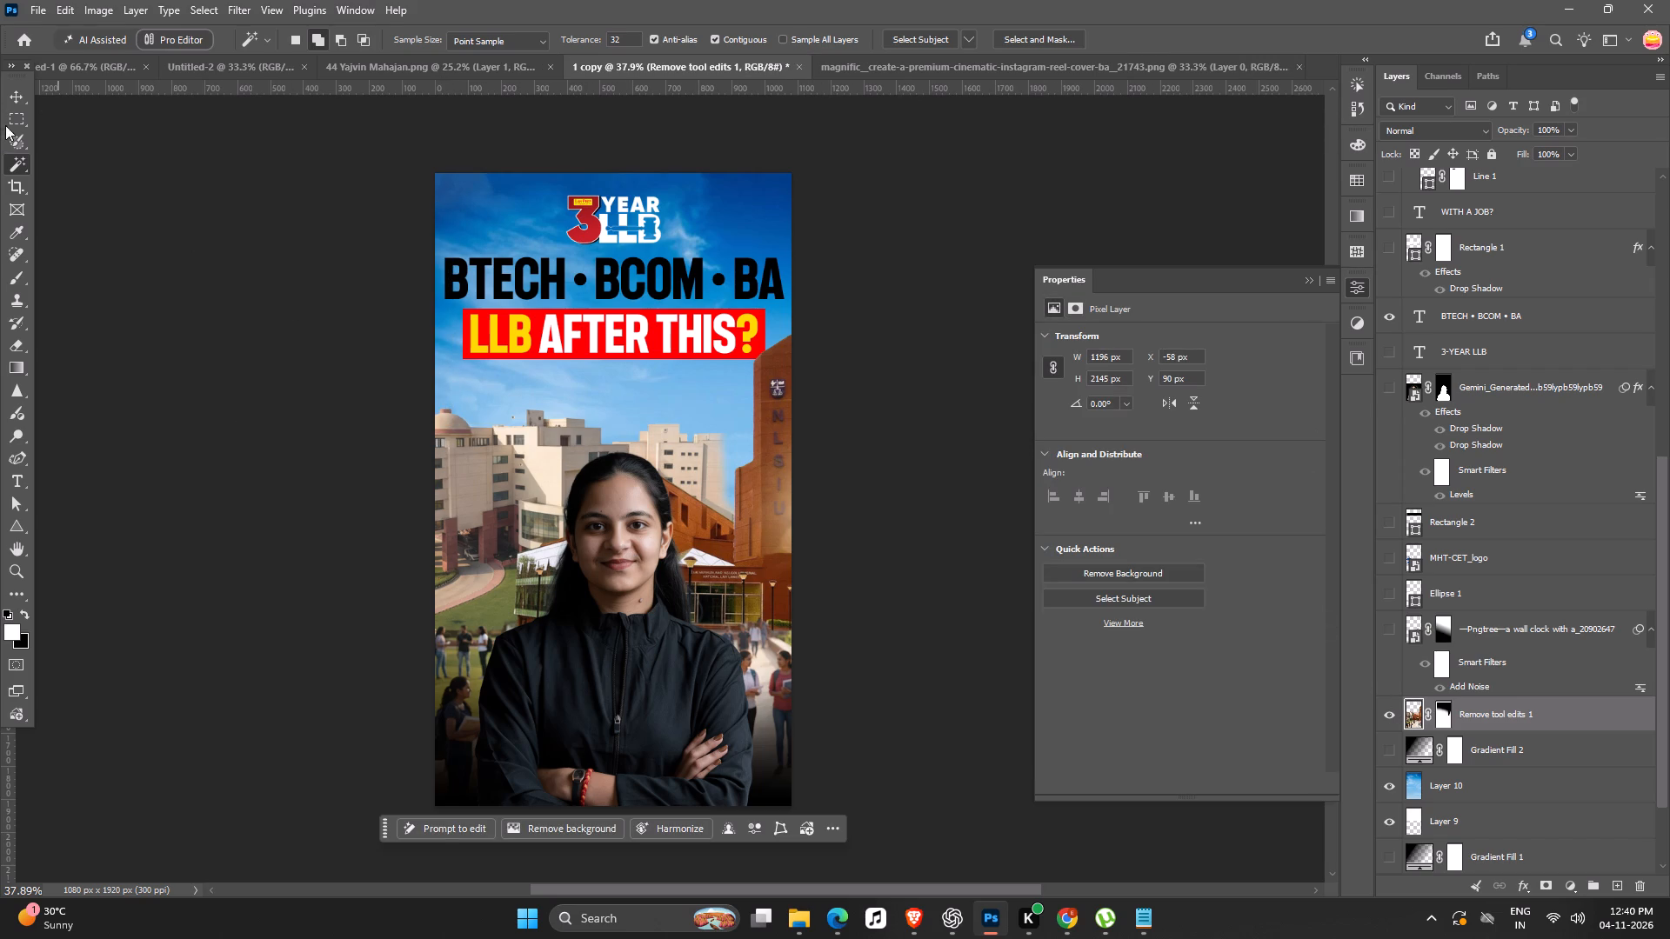
{"action": "left_click", "coordinate": [13, 103]}
{"action": "left_click", "coordinate": [141, 315]}
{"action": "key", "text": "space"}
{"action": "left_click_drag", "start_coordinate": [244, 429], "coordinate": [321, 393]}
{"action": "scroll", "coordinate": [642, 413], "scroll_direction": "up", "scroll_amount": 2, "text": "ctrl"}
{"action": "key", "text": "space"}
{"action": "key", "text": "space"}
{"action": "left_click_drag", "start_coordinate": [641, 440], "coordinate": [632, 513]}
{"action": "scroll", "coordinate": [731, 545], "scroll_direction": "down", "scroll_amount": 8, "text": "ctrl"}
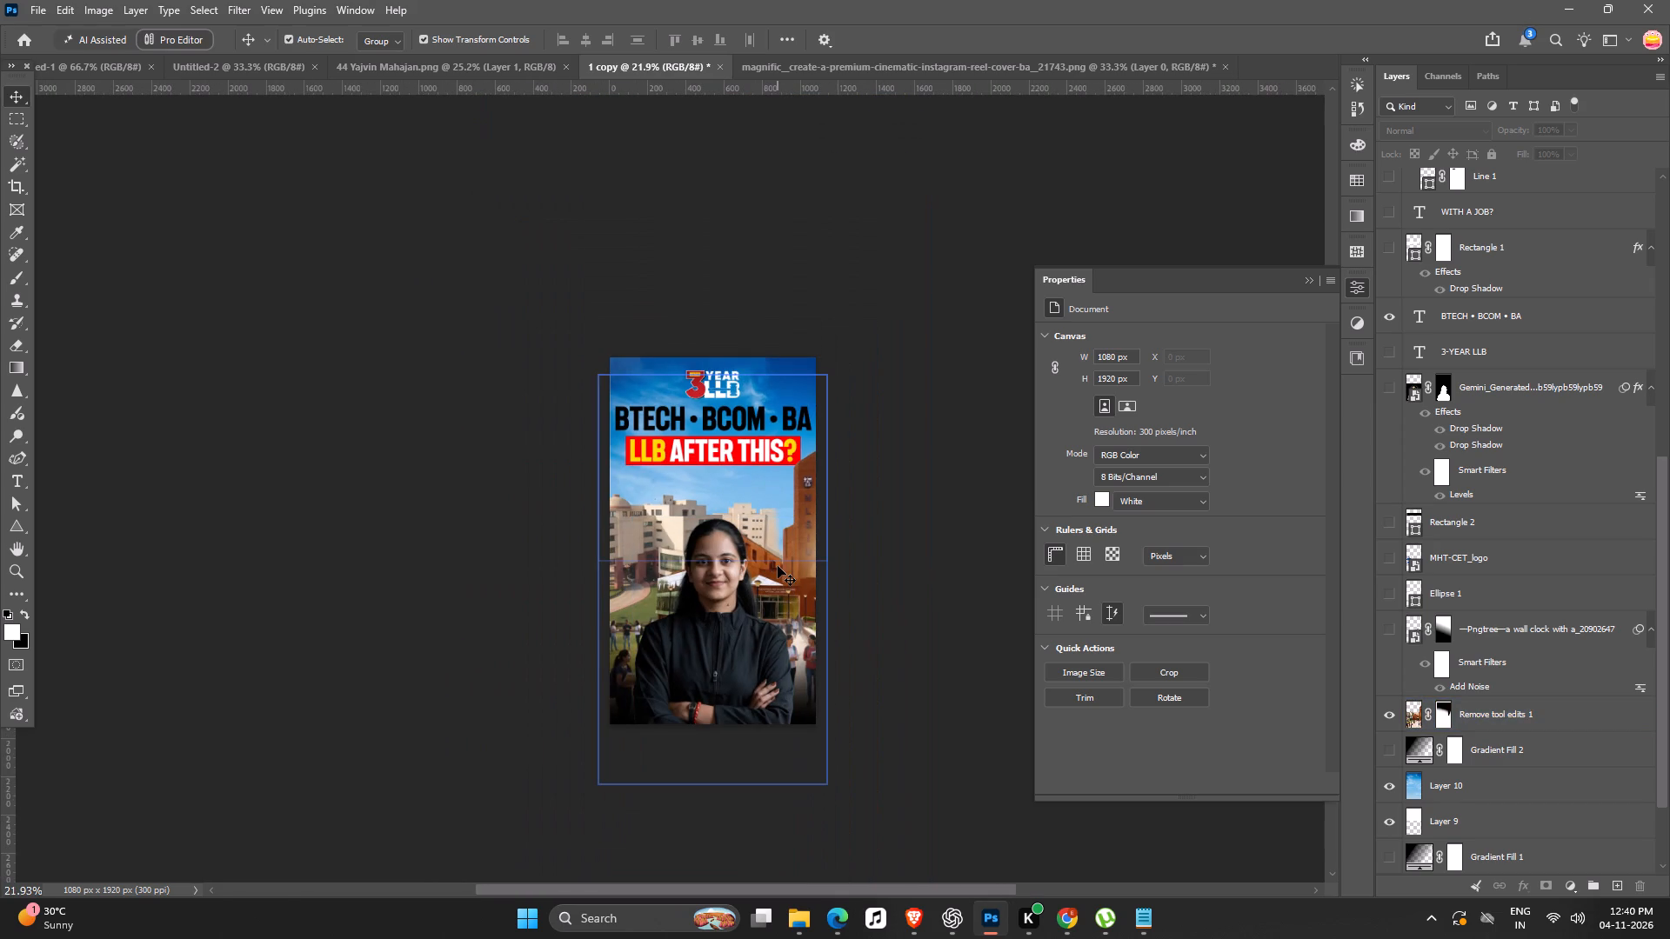
Enlarge the woman's portrait layer proportionally about its centre to about 923 × 1735 px.
{"action": "scroll", "coordinate": [656, 494], "scroll_direction": "up", "scroll_amount": 5, "text": "ctrl"}
{"action": "key", "text": "space"}
{"action": "key", "text": "space"}
{"action": "key", "text": "space"}
{"action": "key", "text": "space"}
{"action": "key", "text": "space"}
{"action": "key", "text": "space"}
{"action": "key", "text": "space"}
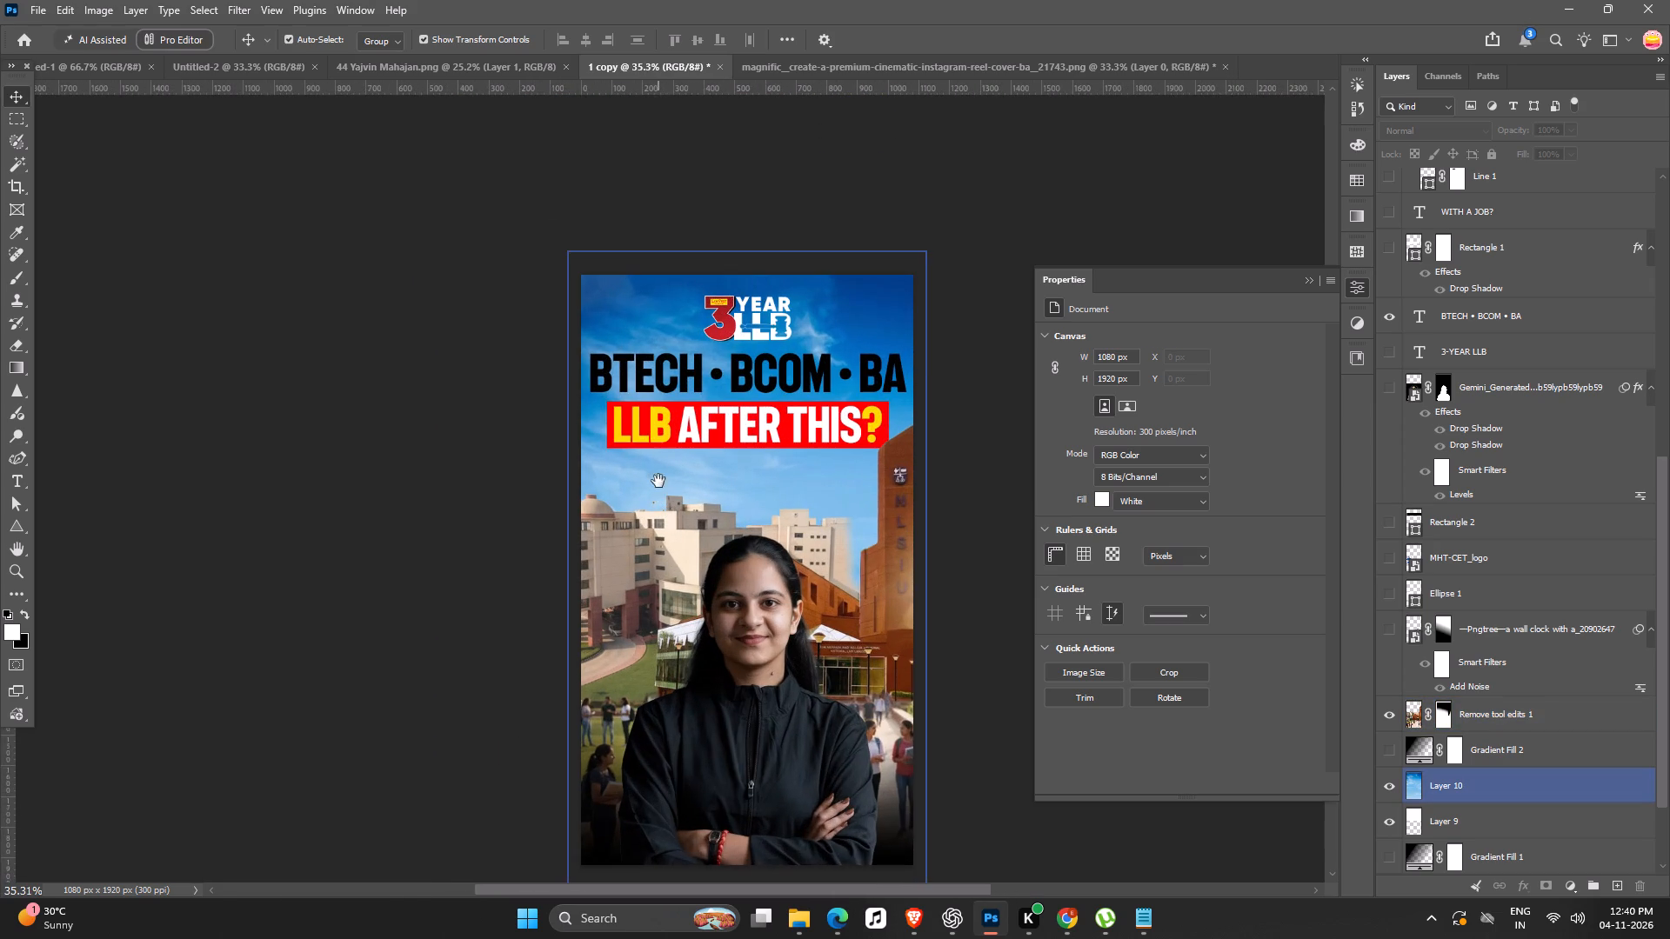
{"action": "left_click_drag", "start_coordinate": [646, 478], "coordinate": [566, 375]}
{"action": "key", "text": "space"}
{"action": "key", "text": "space"}
{"action": "key", "text": "space"}
{"action": "key", "text": "space"}
{"action": "key", "text": "space"}
{"action": "key", "text": "space"}
{"action": "left_click_drag", "start_coordinate": [564, 377], "coordinate": [526, 425]}
{"action": "left_click", "coordinate": [655, 582]}
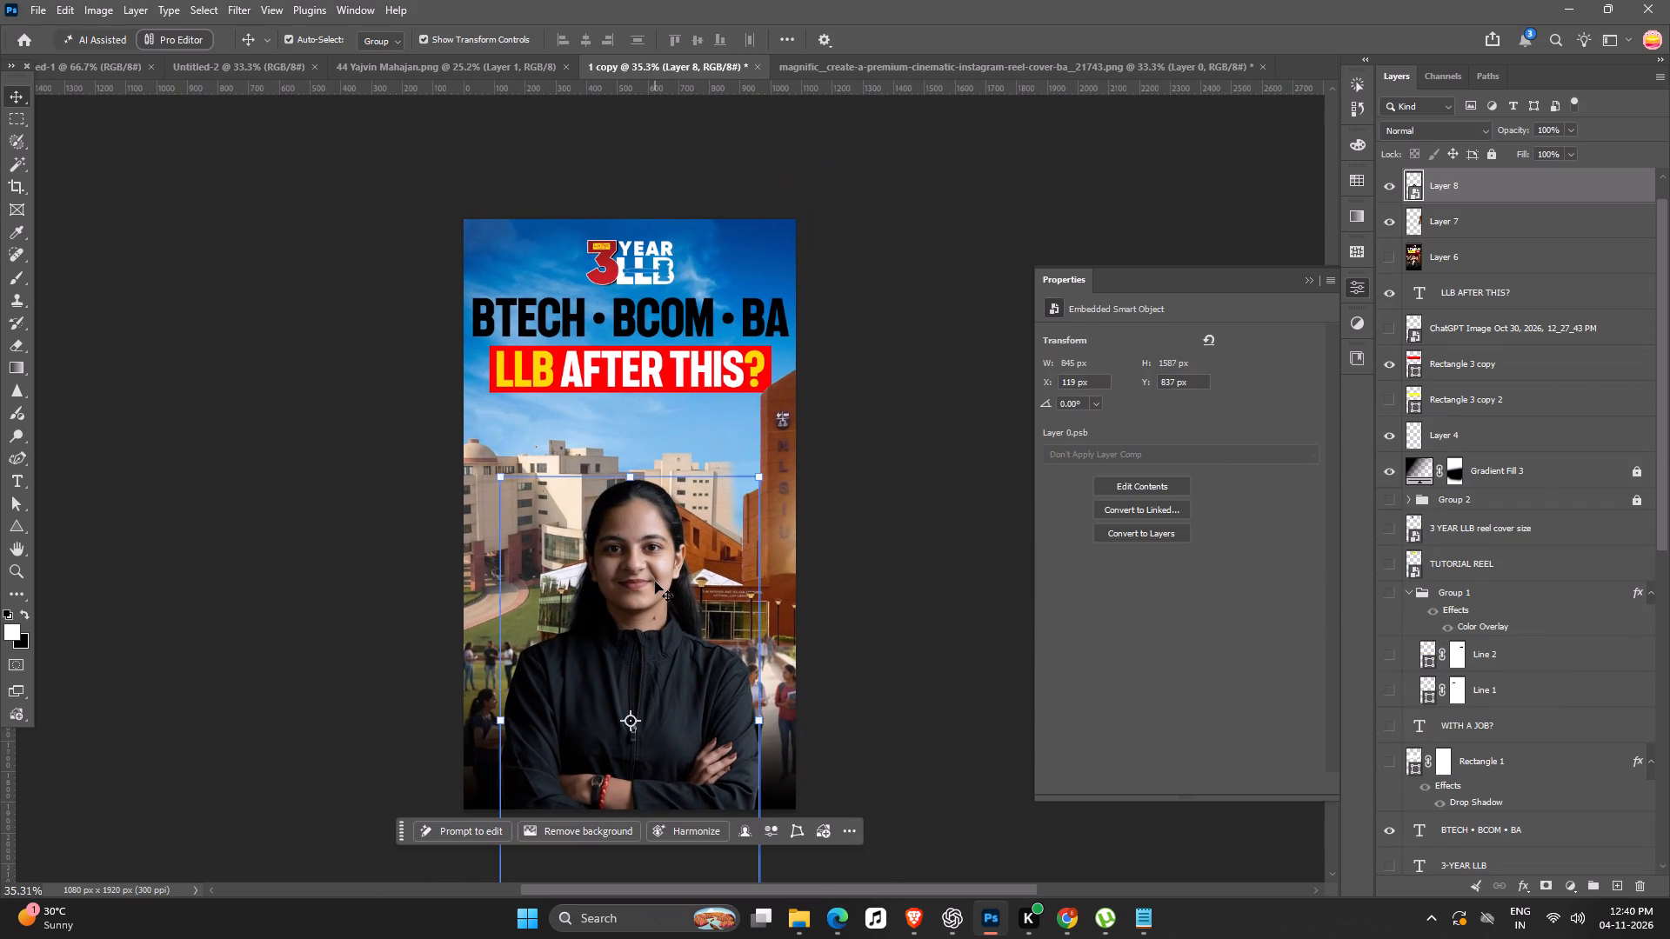
{"action": "left_click_drag", "start_coordinate": [757, 483], "coordinate": [823, 457], "text": "alt"}
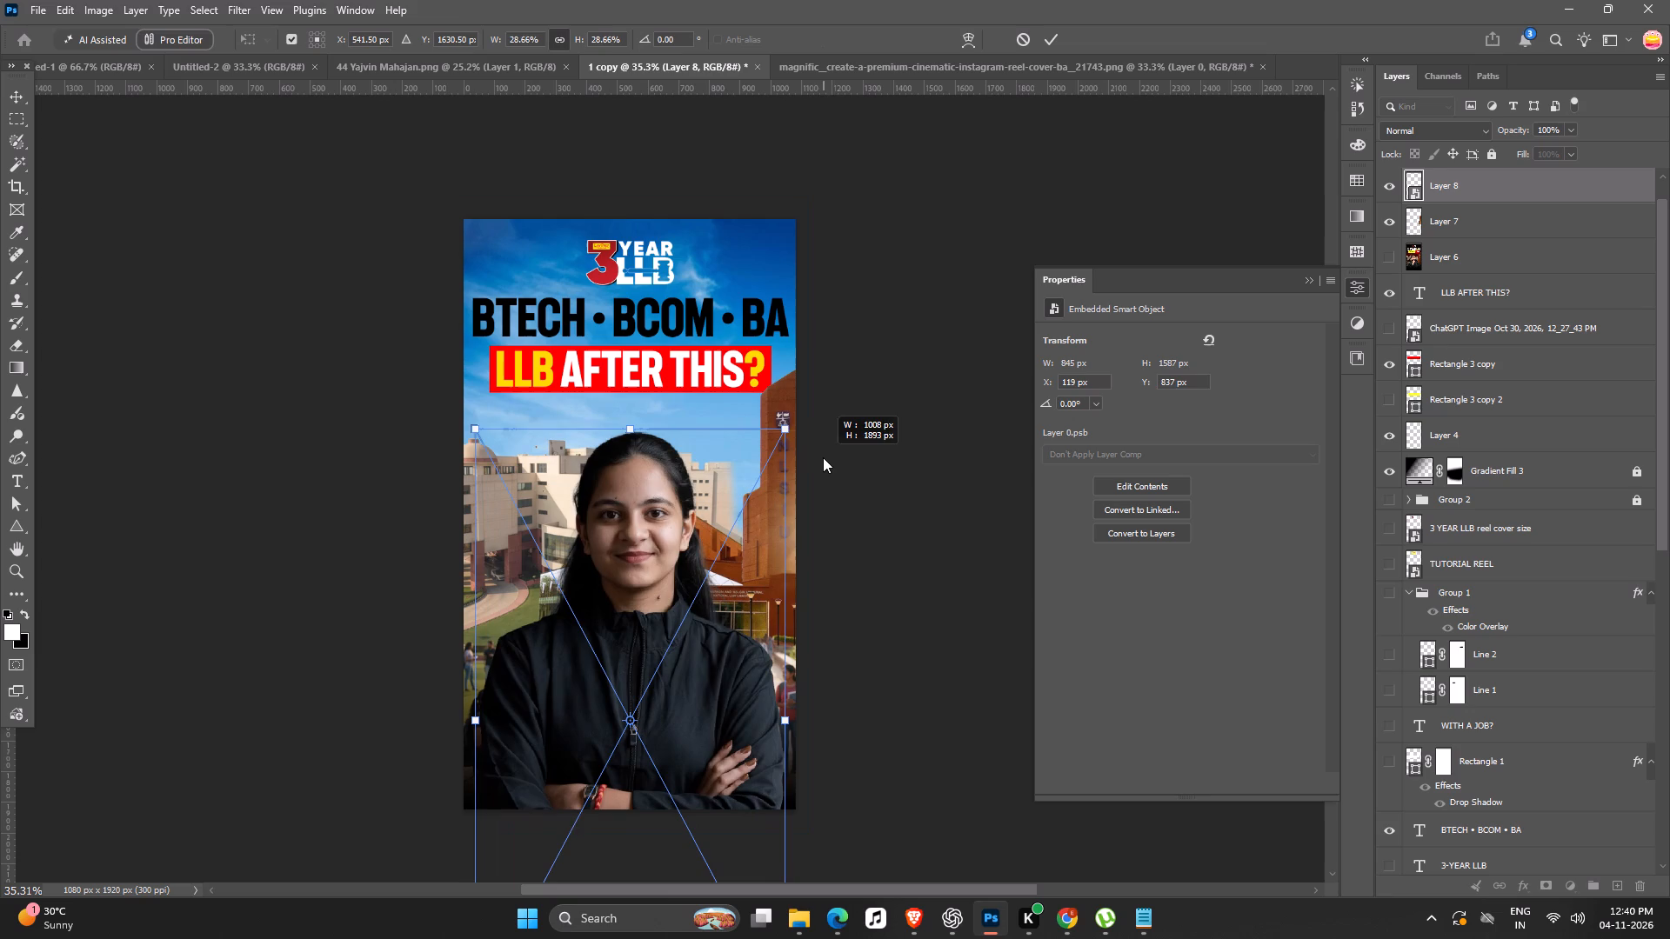
{"action": "left_click_drag", "start_coordinate": [823, 457], "coordinate": [740, 456], "text": "alt"}
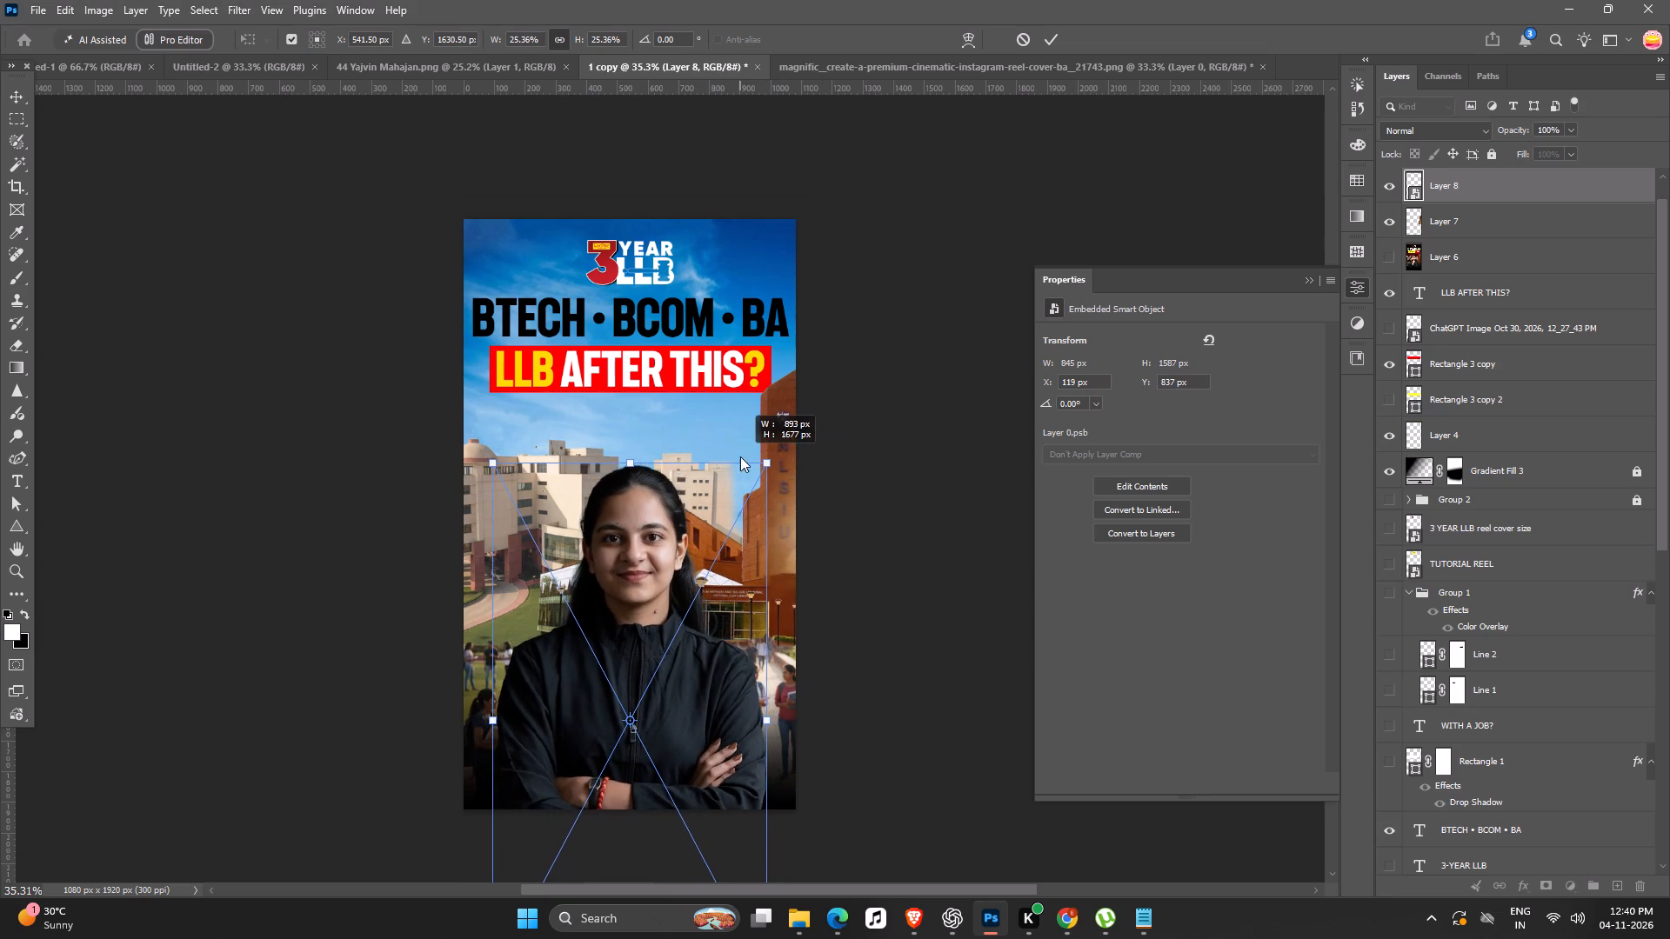
{"action": "left_click_drag", "start_coordinate": [740, 456], "coordinate": [761, 456], "text": "alt"}
{"action": "key", "text": "Return"}
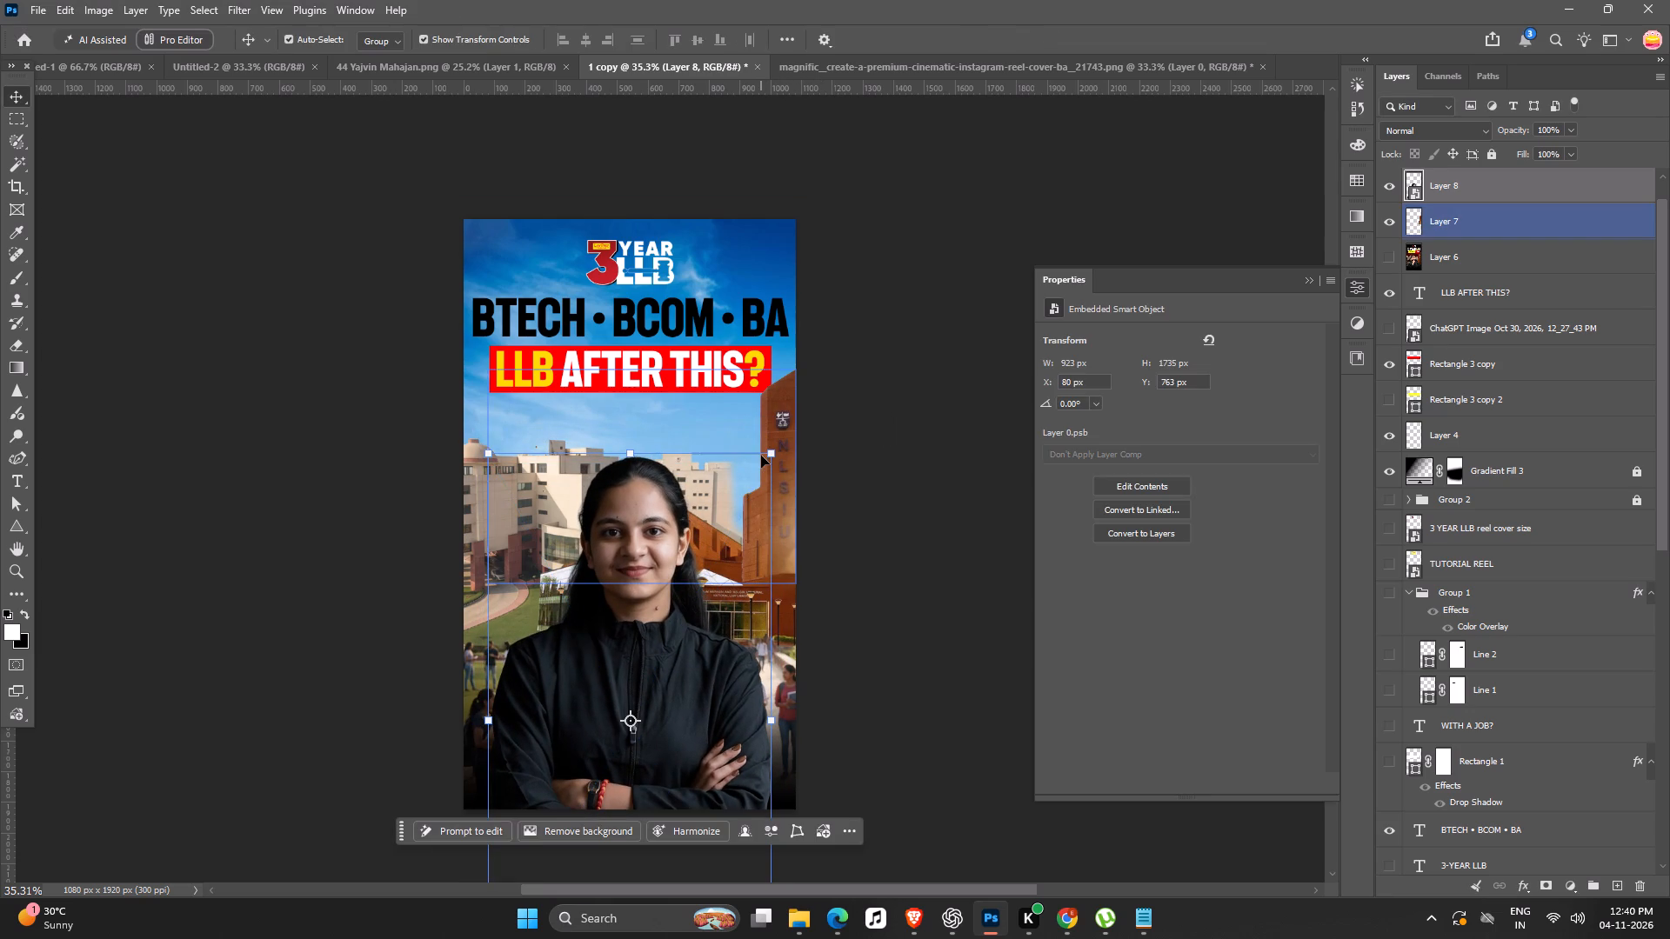
Compare the NLSIU building cutout (Layer 7) with the campus image by toggling Layer 7's visibility and the campus layer's mask, restoring both.
{"action": "left_click", "coordinate": [901, 393]}
{"action": "left_click", "coordinate": [788, 505]}
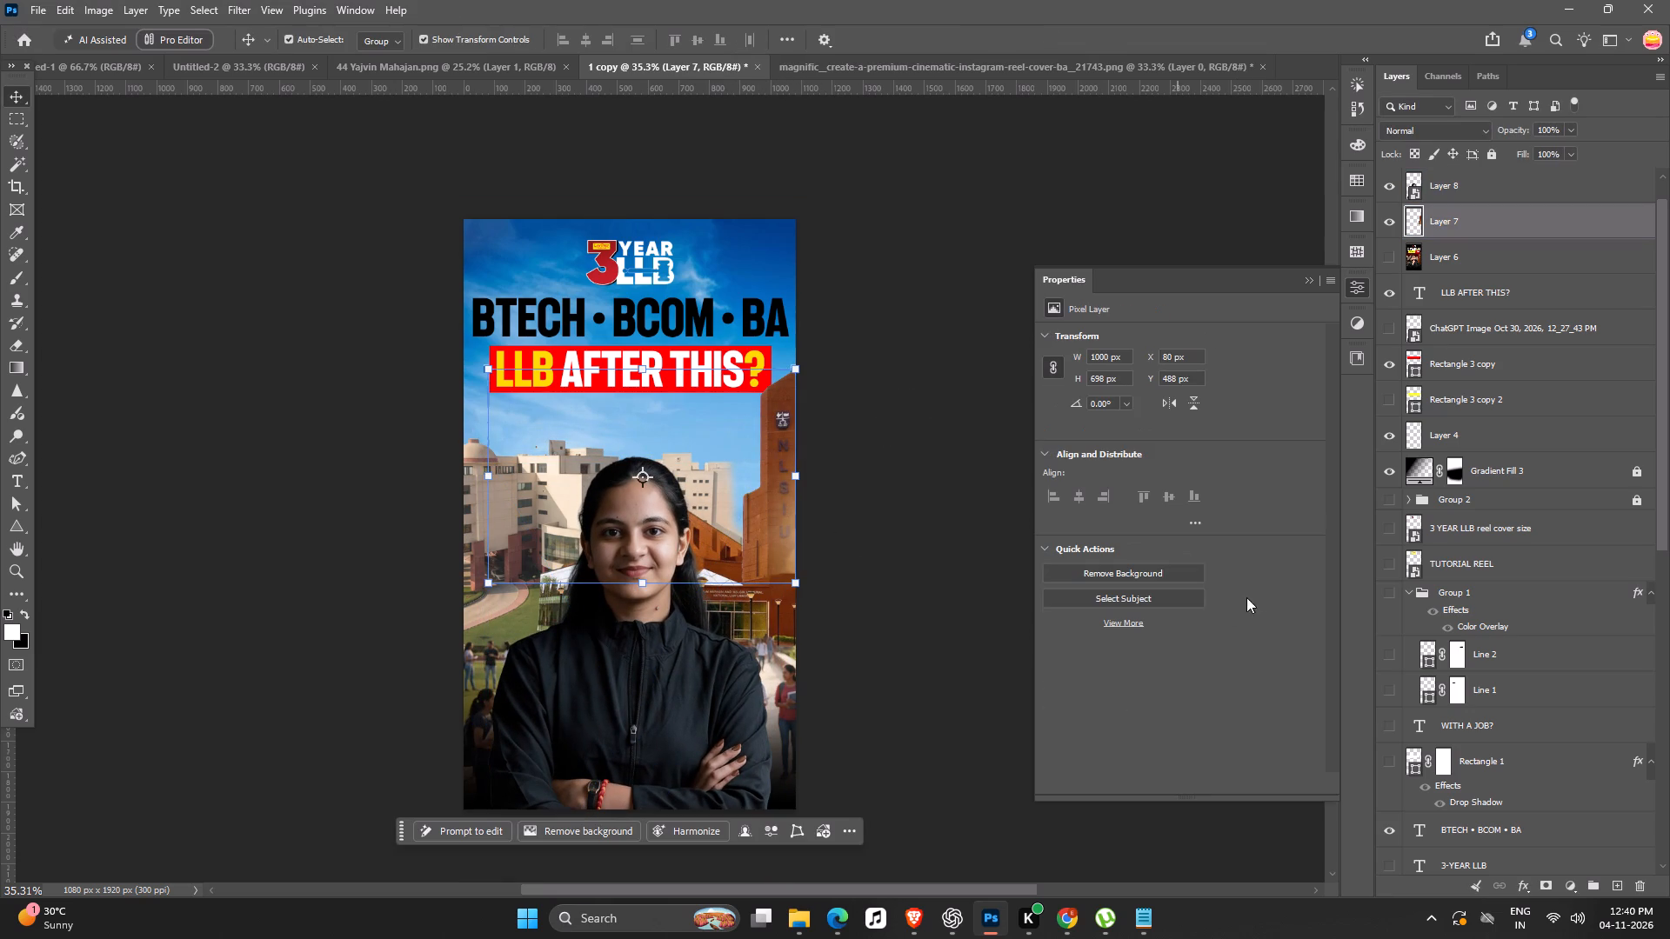
{"action": "left_click", "coordinate": [1386, 227]}
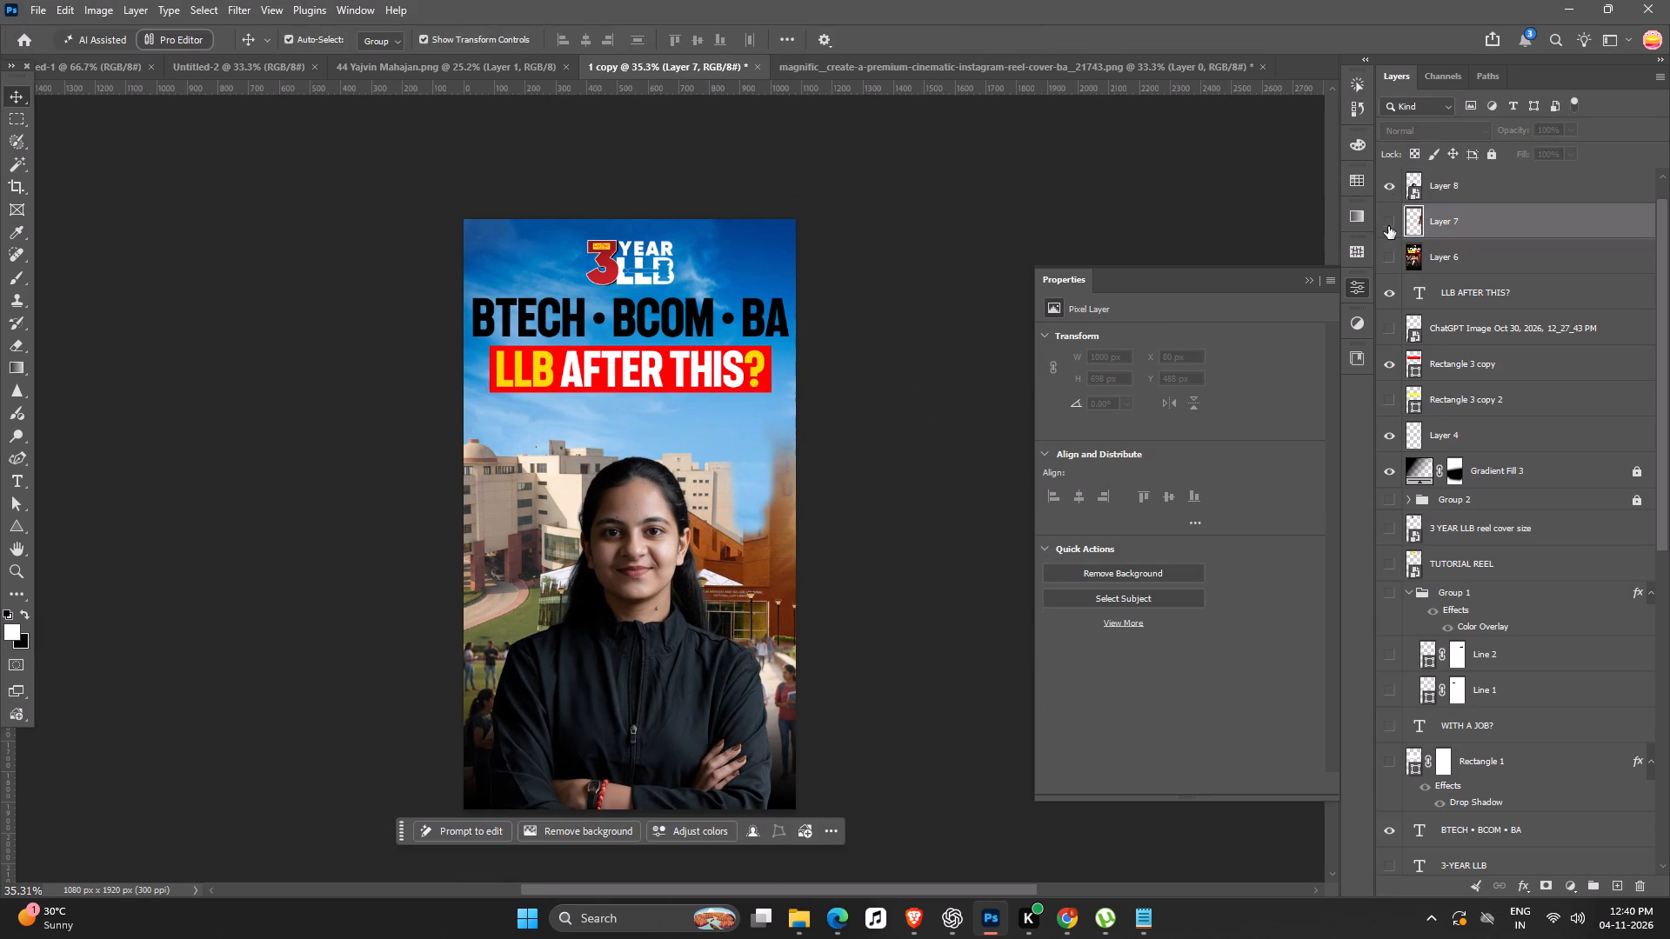
{"action": "left_click", "coordinate": [1388, 226]}
{"action": "left_click", "coordinate": [779, 651]}
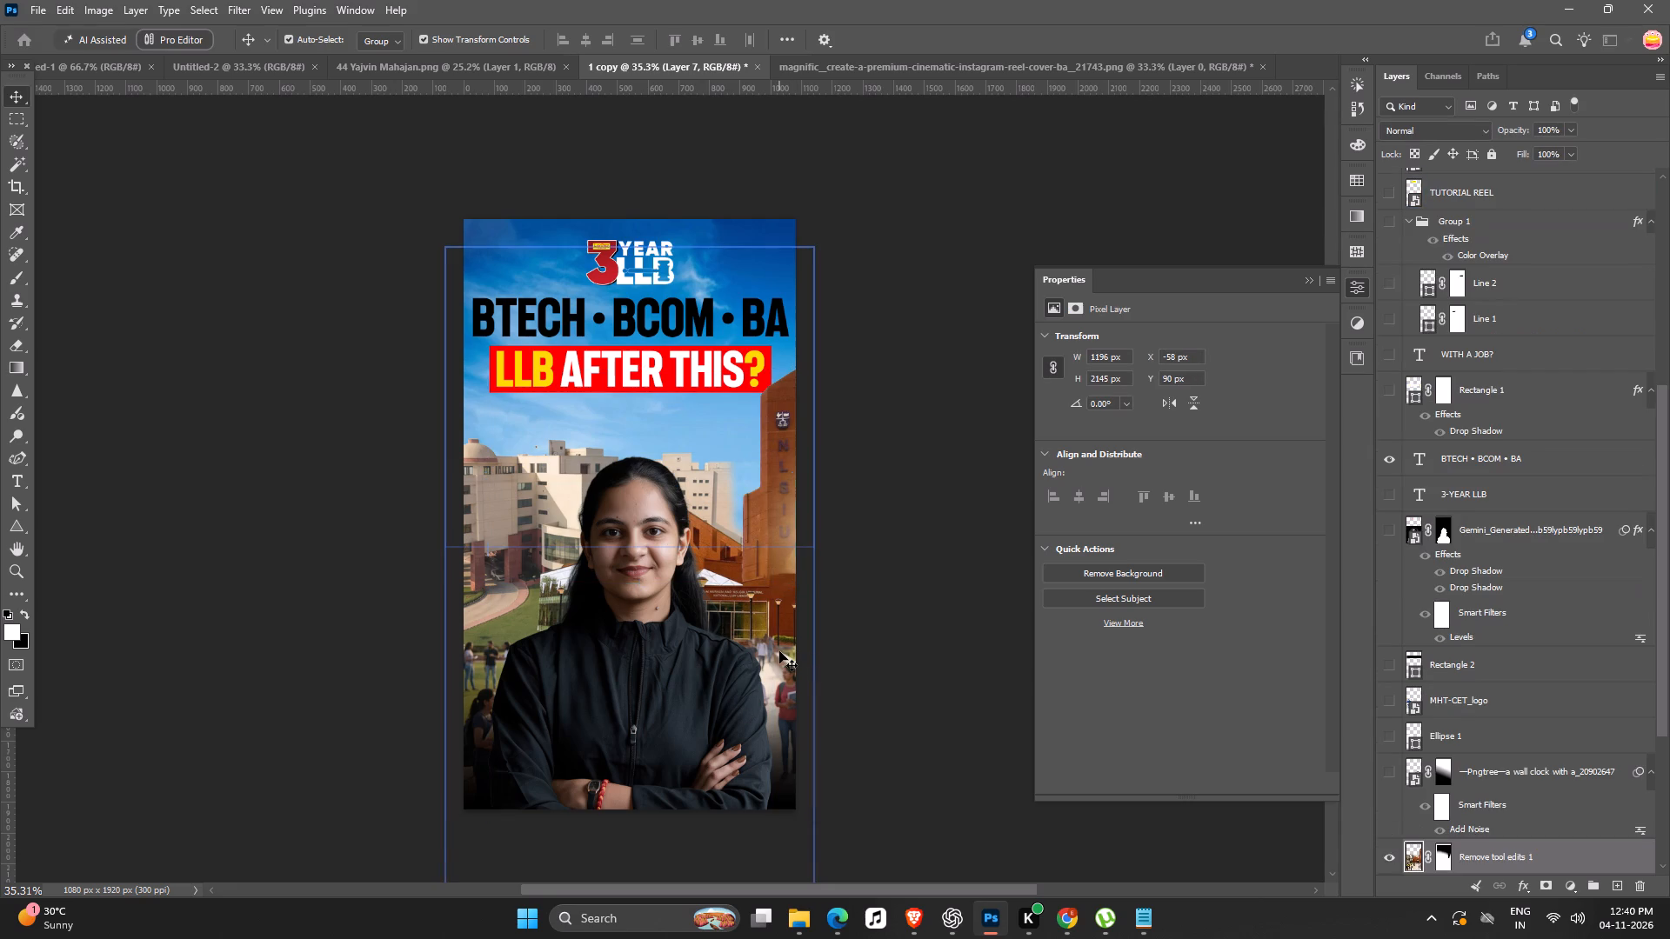
{"action": "left_click", "coordinate": [1441, 854], "text": "shift"}
{"action": "scroll", "coordinate": [1490, 454], "scroll_direction": "up", "scroll_amount": 5}
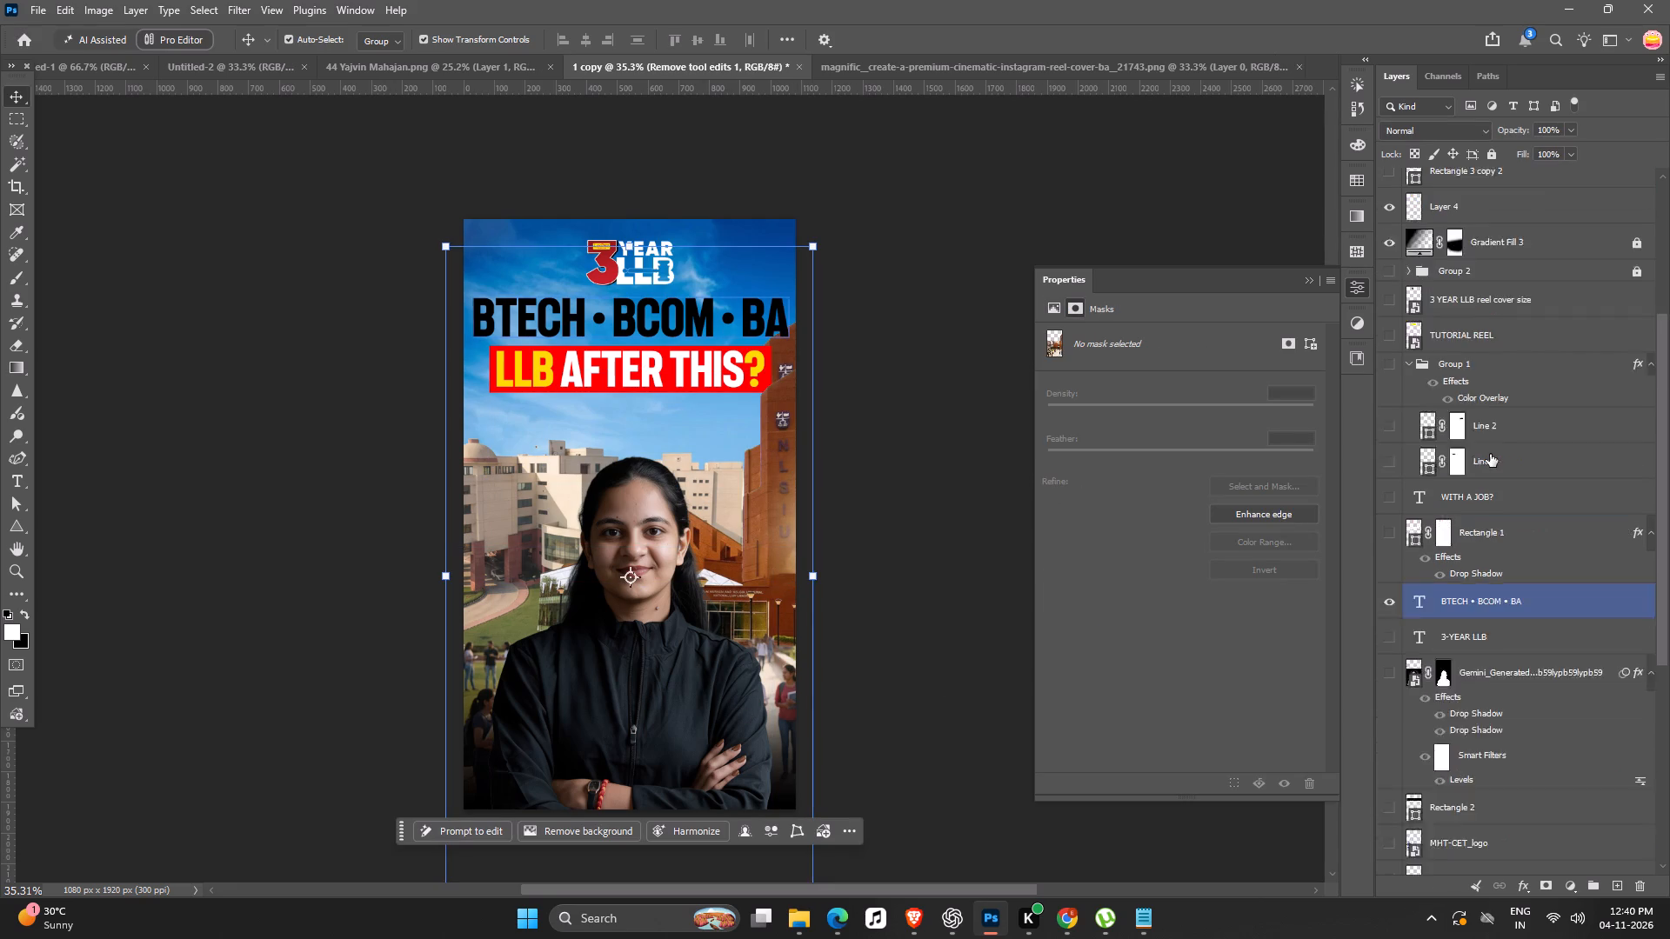
{"action": "scroll", "coordinate": [1490, 454], "scroll_direction": "up", "scroll_amount": 1}
{"action": "left_click", "coordinate": [976, 312]}
{"action": "left_click", "coordinate": [786, 392]}
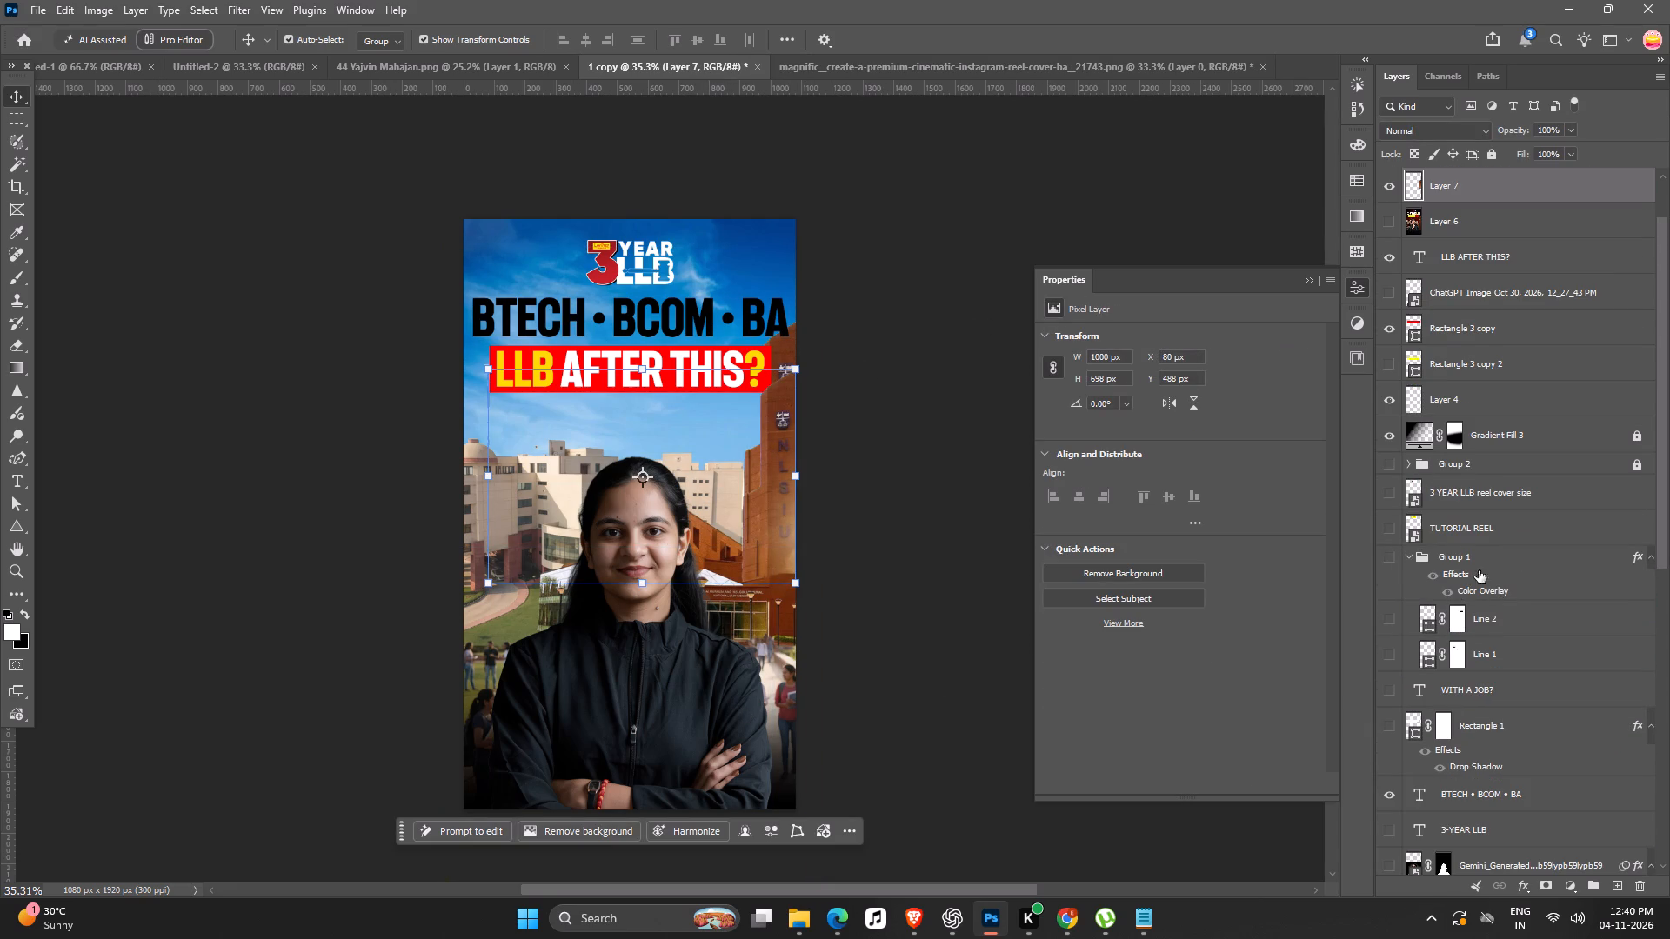
{"action": "left_click", "coordinate": [1395, 182]}
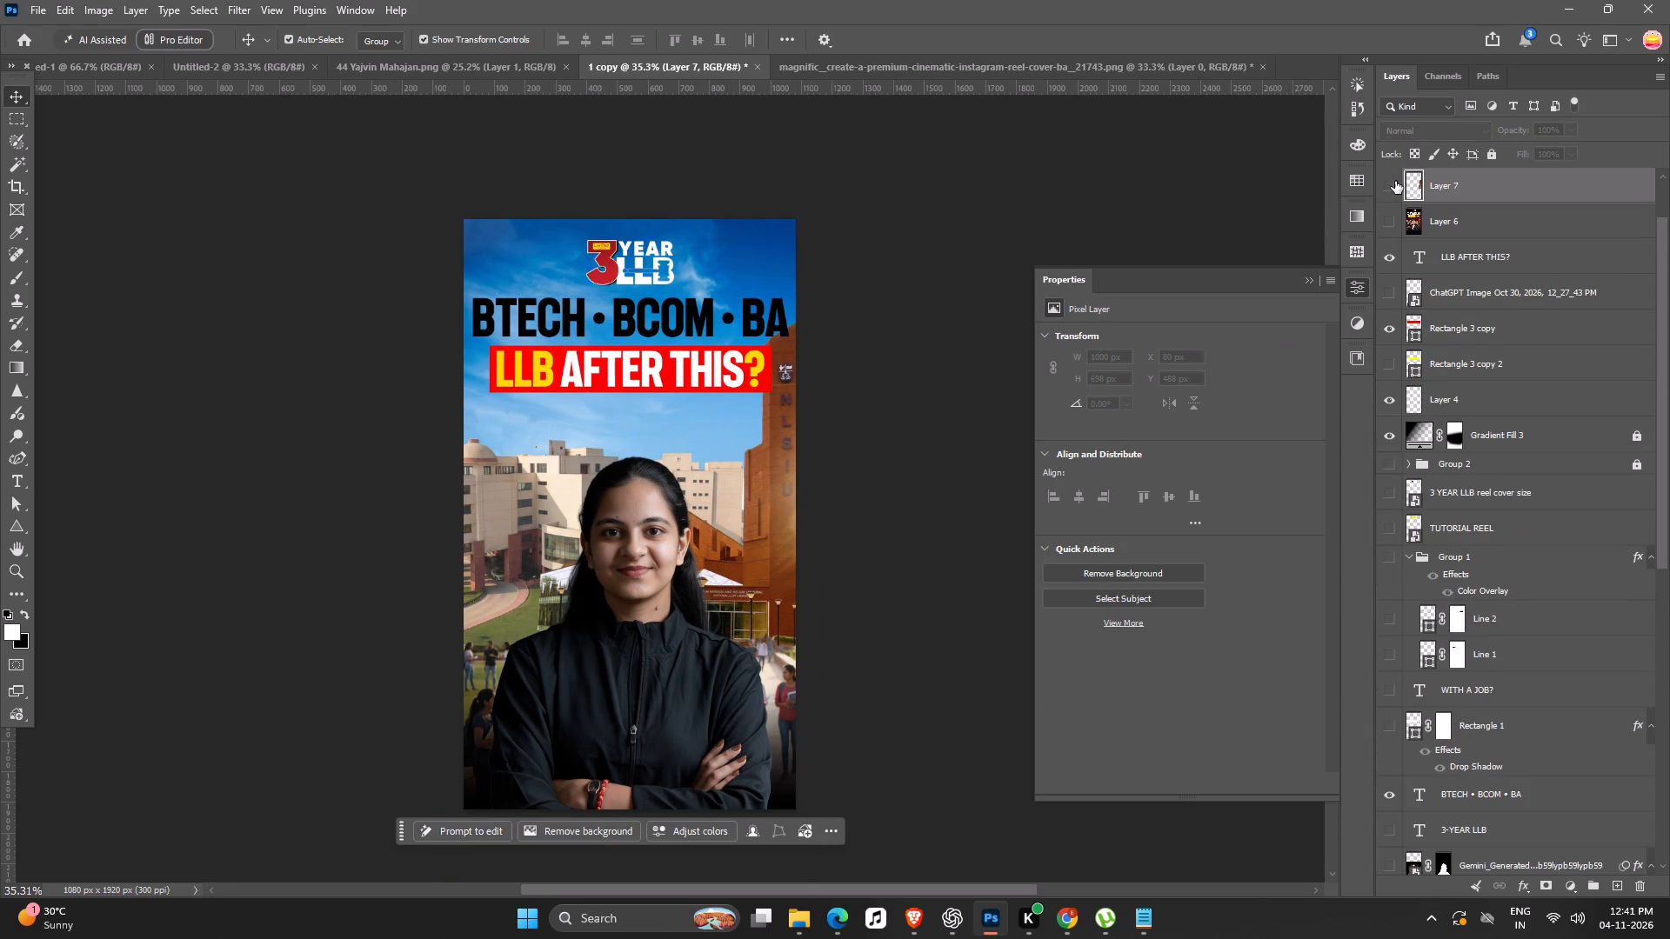
{"action": "key", "text": "ctrl+z"}
{"action": "key", "text": "ctrl+z"}
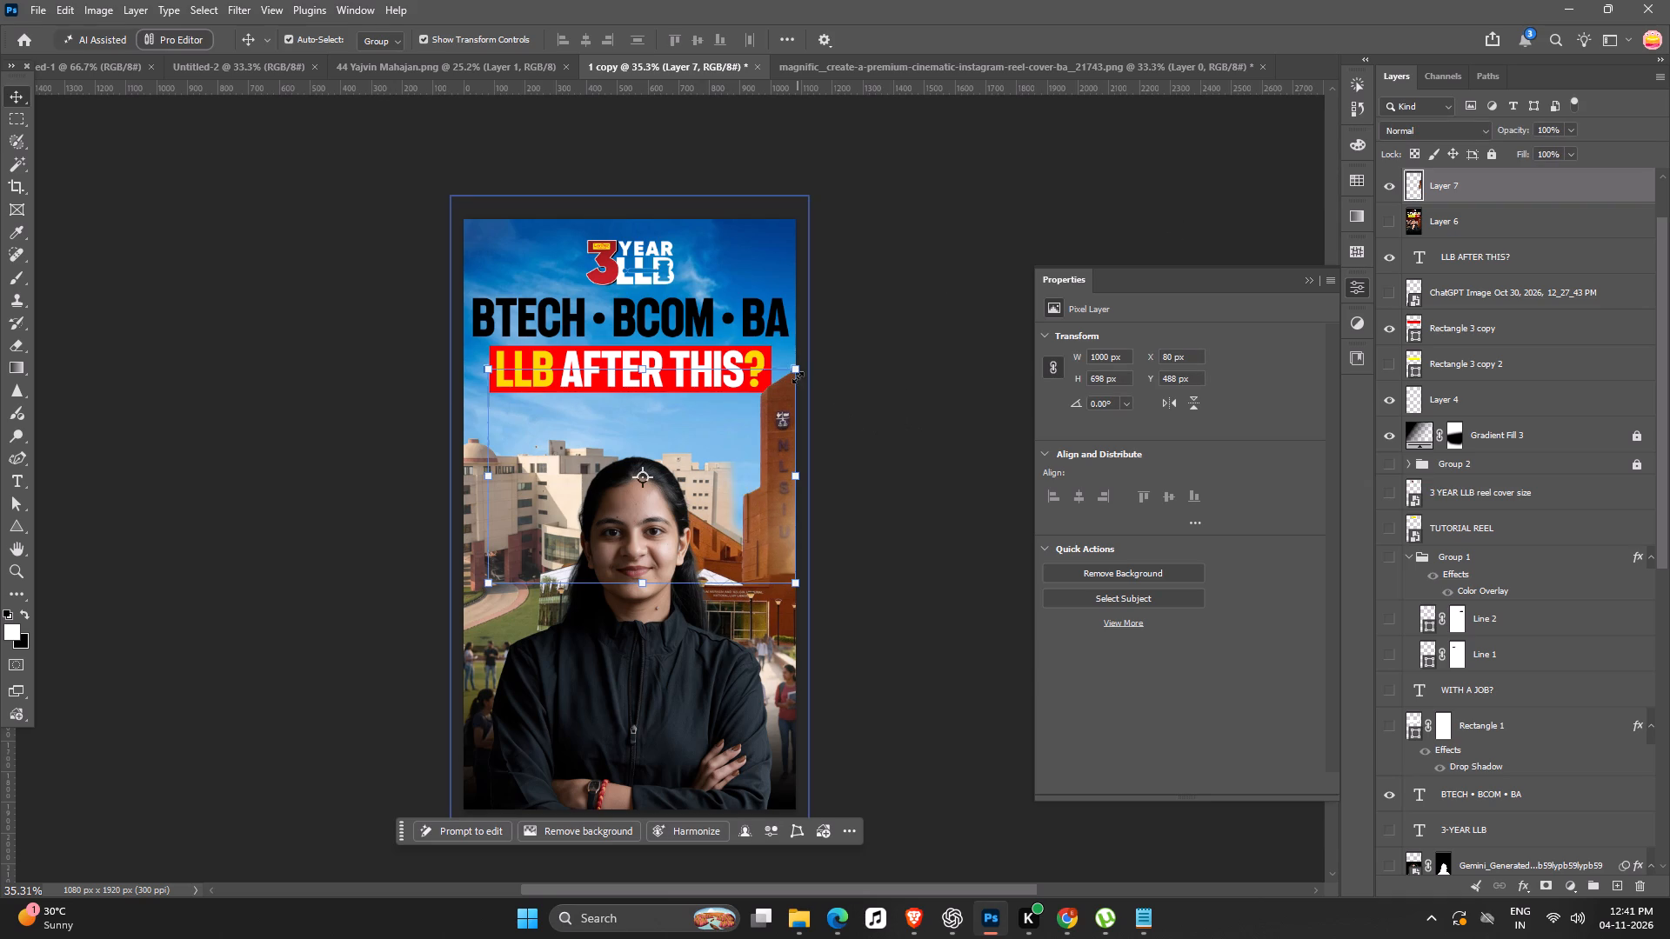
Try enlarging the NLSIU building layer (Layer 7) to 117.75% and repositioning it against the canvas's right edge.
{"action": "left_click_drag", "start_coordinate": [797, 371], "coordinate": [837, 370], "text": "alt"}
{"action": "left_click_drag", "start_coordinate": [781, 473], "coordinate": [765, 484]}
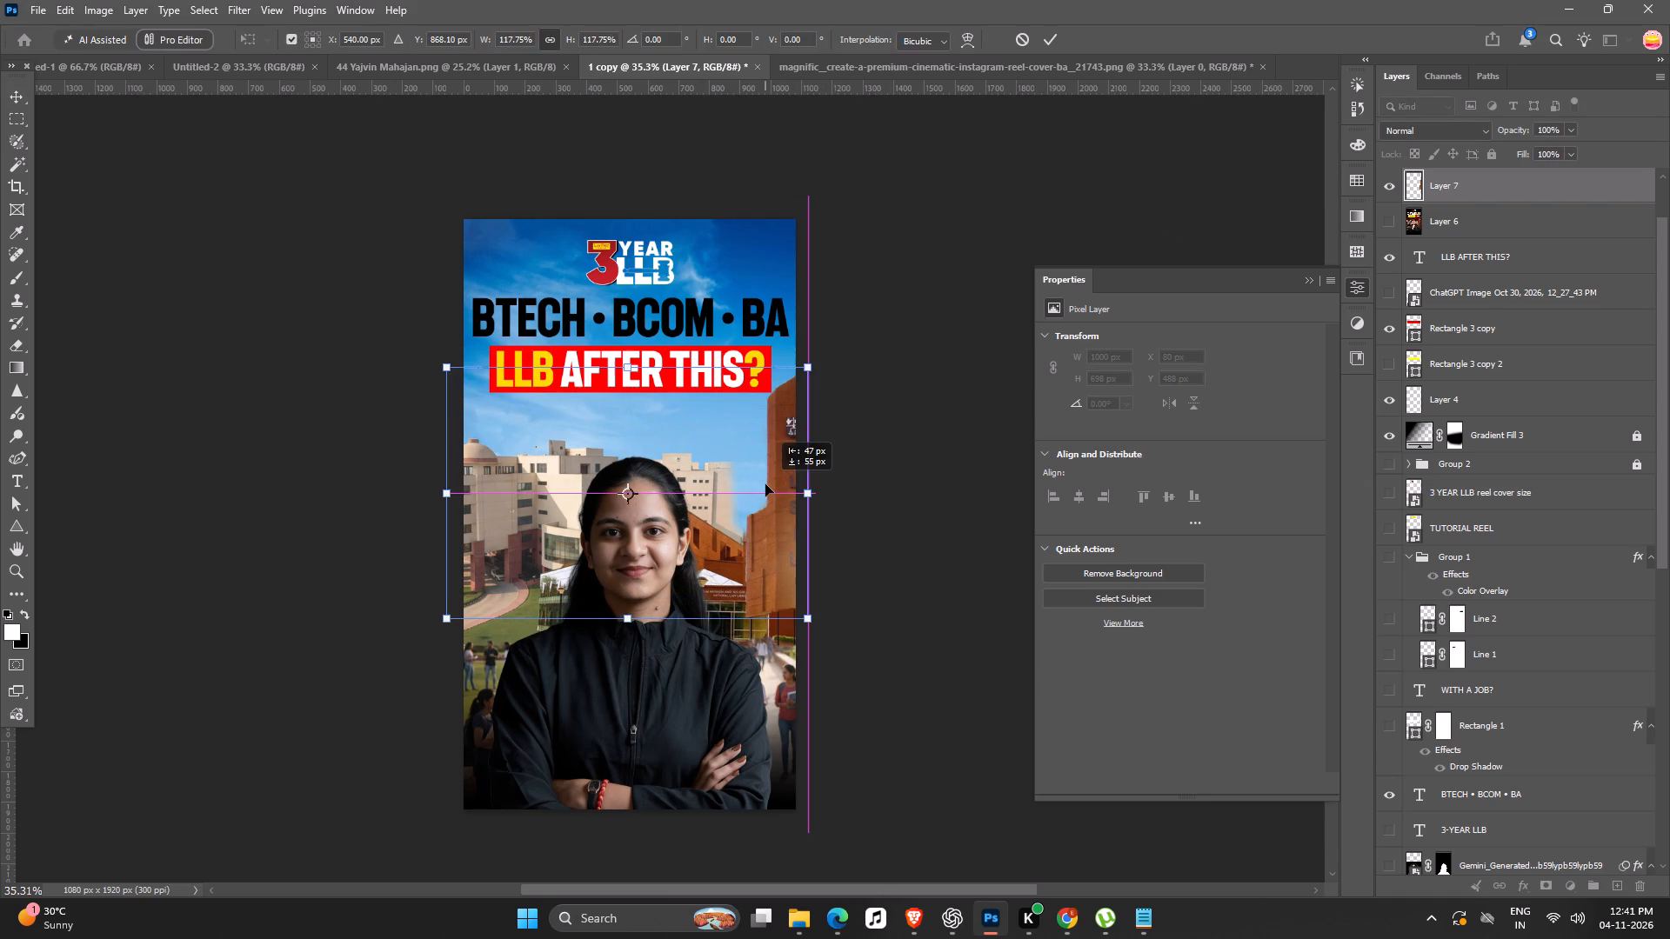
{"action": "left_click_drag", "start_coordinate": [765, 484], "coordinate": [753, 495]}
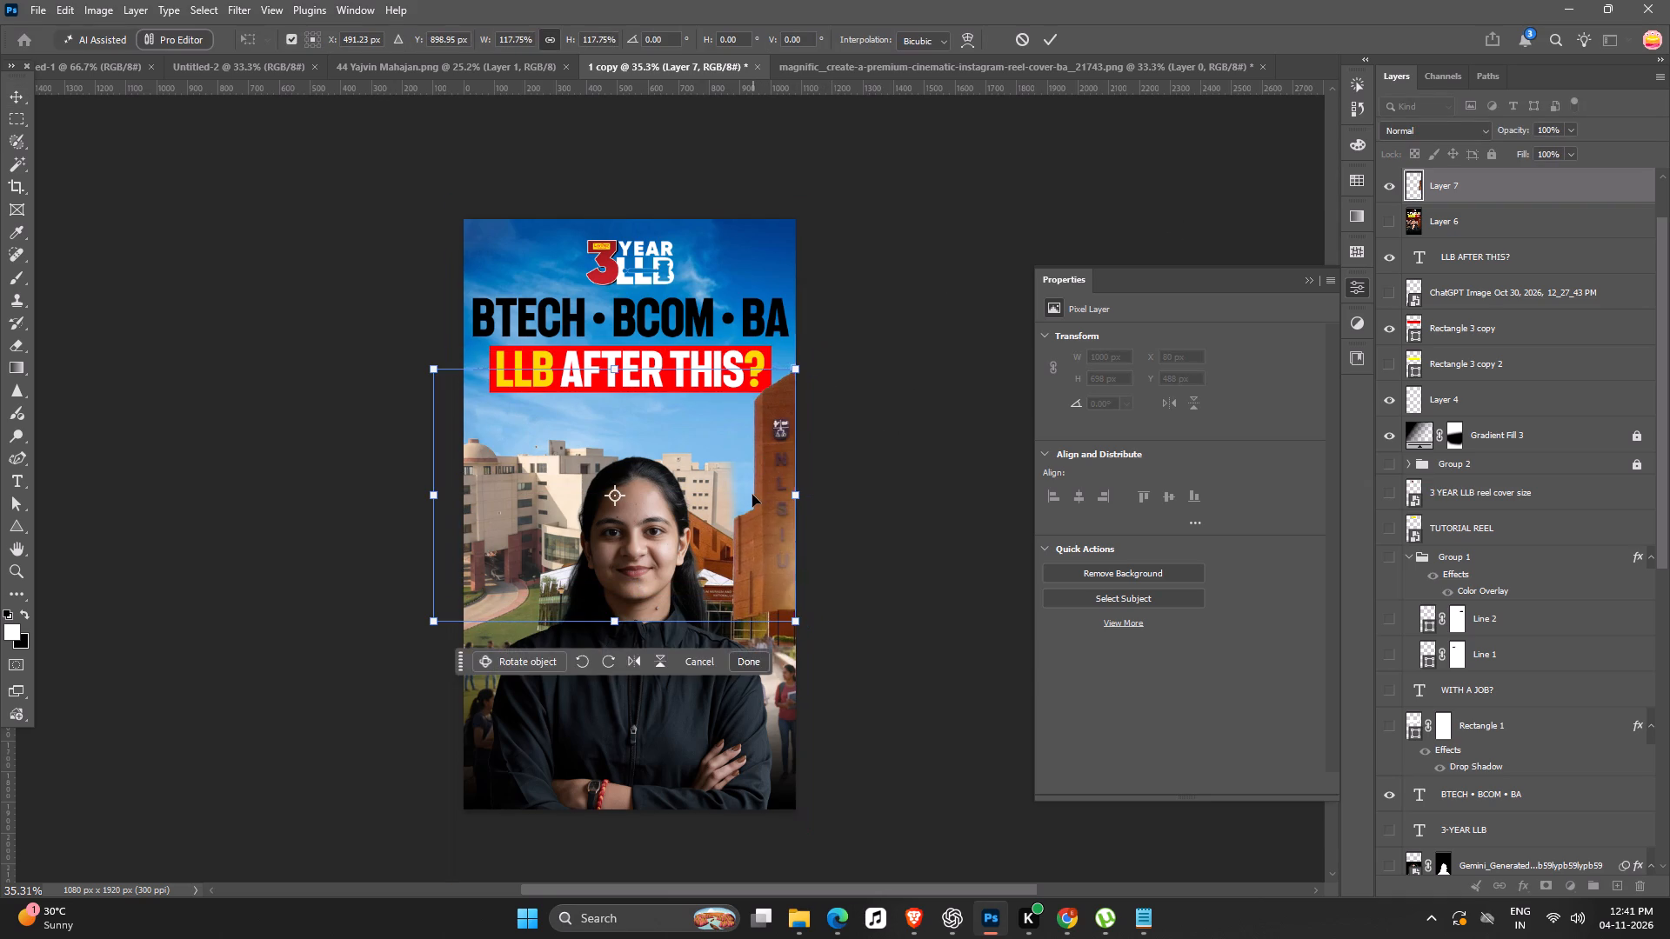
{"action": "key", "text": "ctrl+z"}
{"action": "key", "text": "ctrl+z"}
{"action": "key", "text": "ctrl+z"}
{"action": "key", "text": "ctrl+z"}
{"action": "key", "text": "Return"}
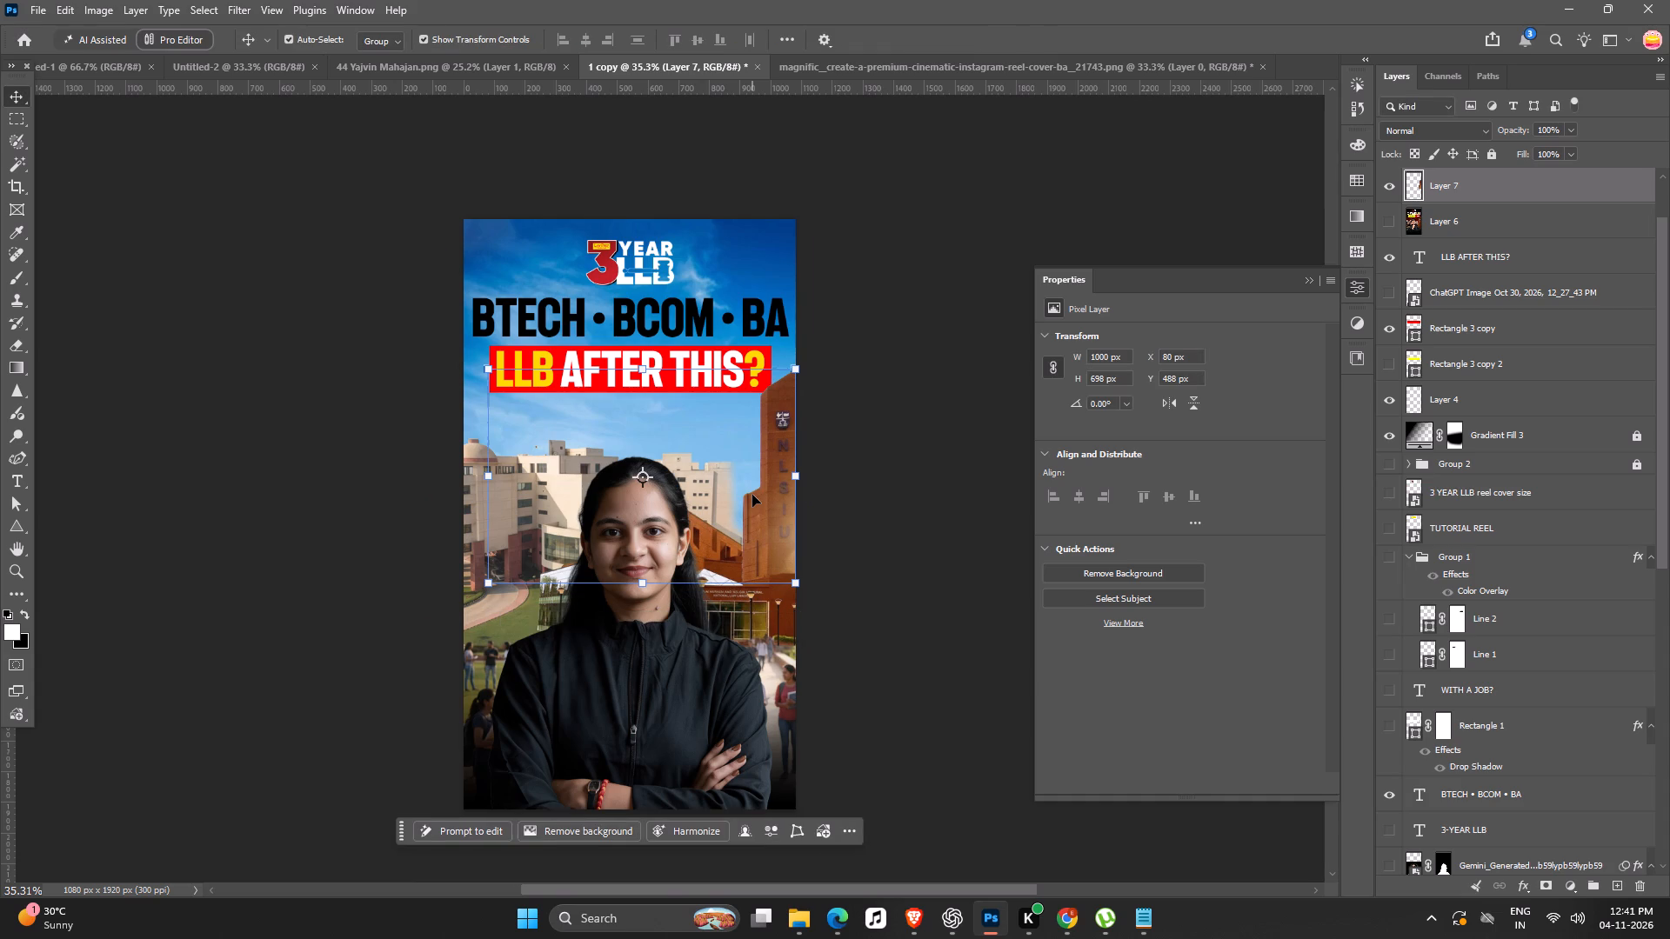
Harmonize the NLSIU building layer (Layer 7) with the scene, compare the generated variations and choose variation 2.
{"action": "left_click", "coordinate": [690, 829]}
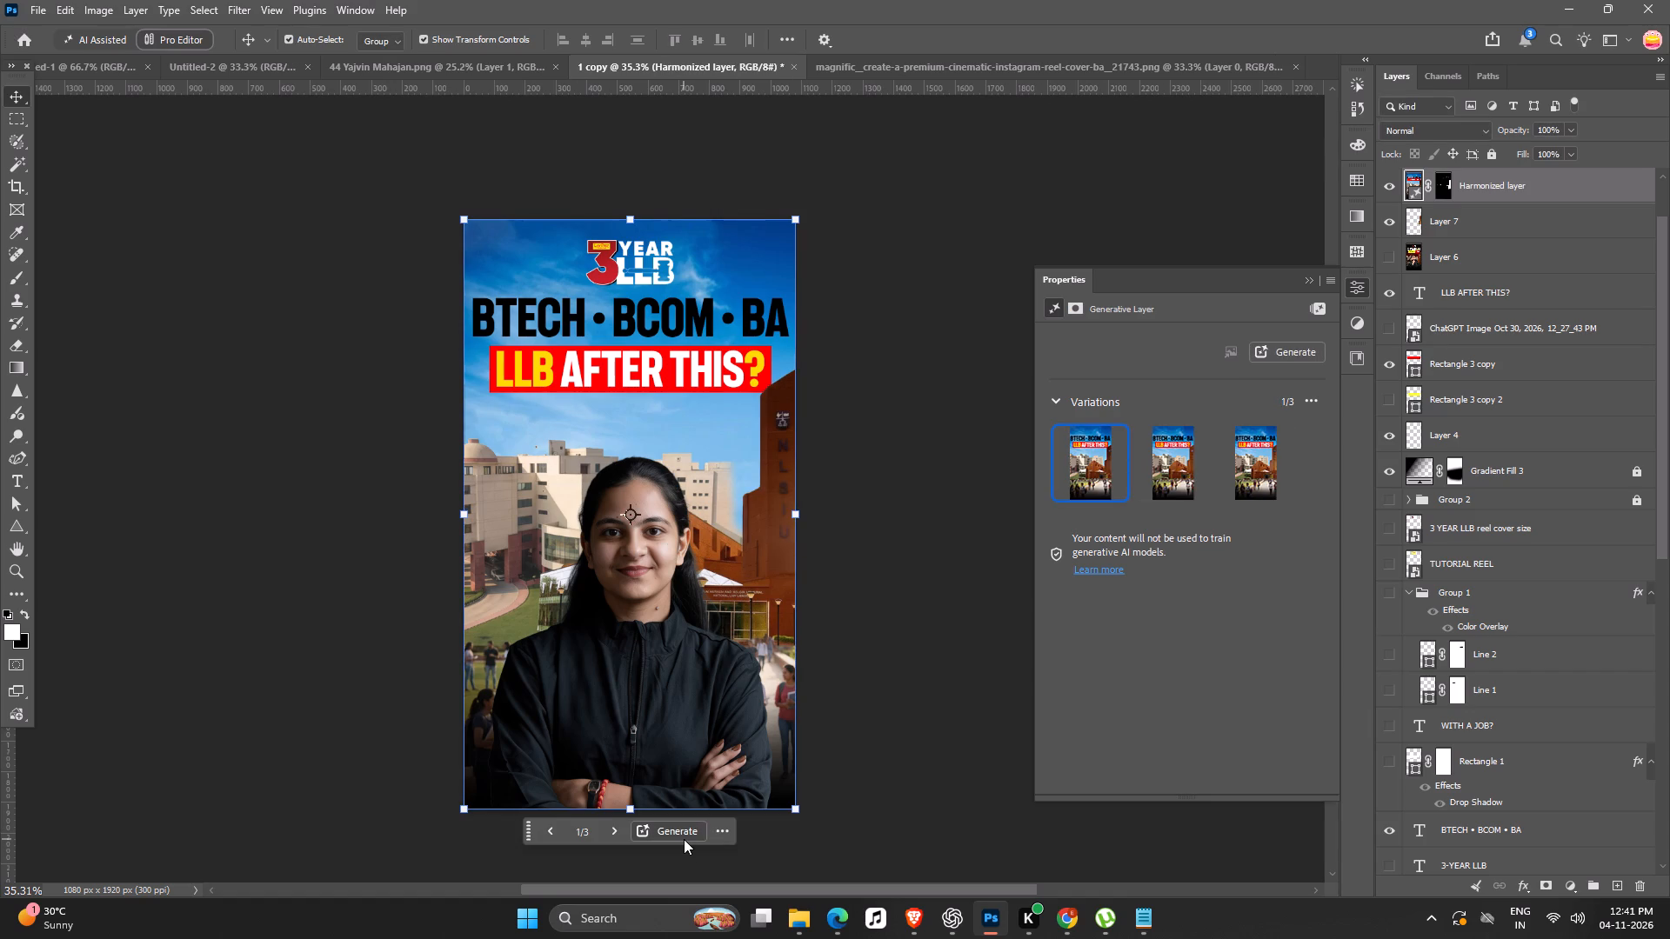
{"action": "left_click", "coordinate": [1172, 476]}
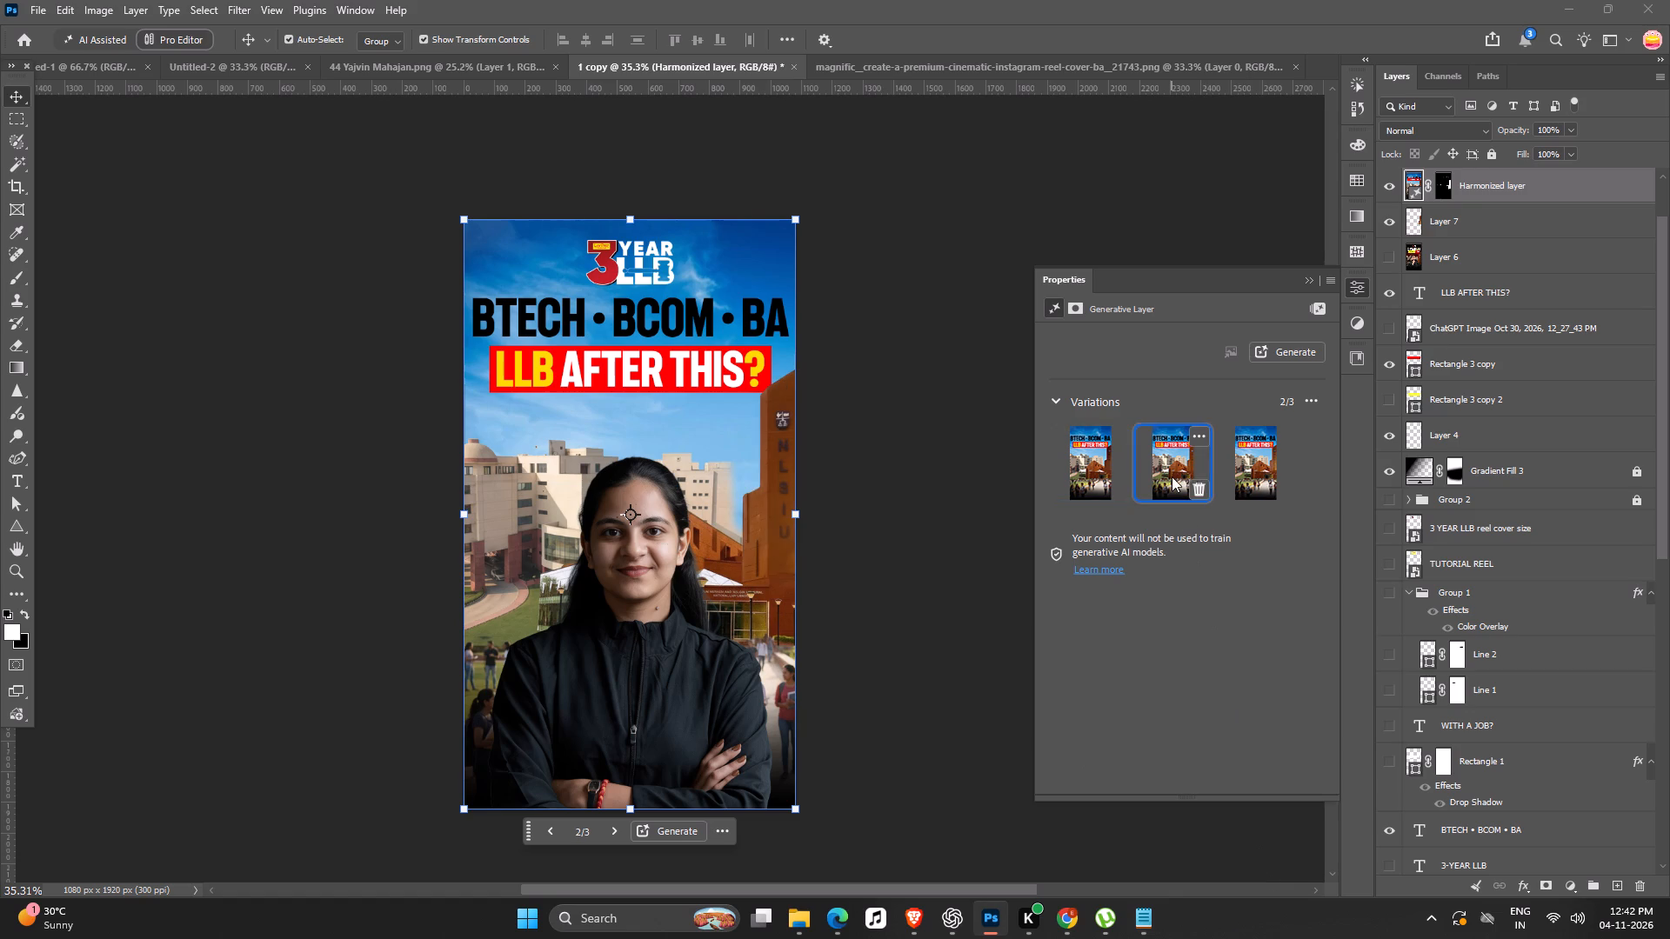
{"action": "left_click", "coordinate": [1256, 452]}
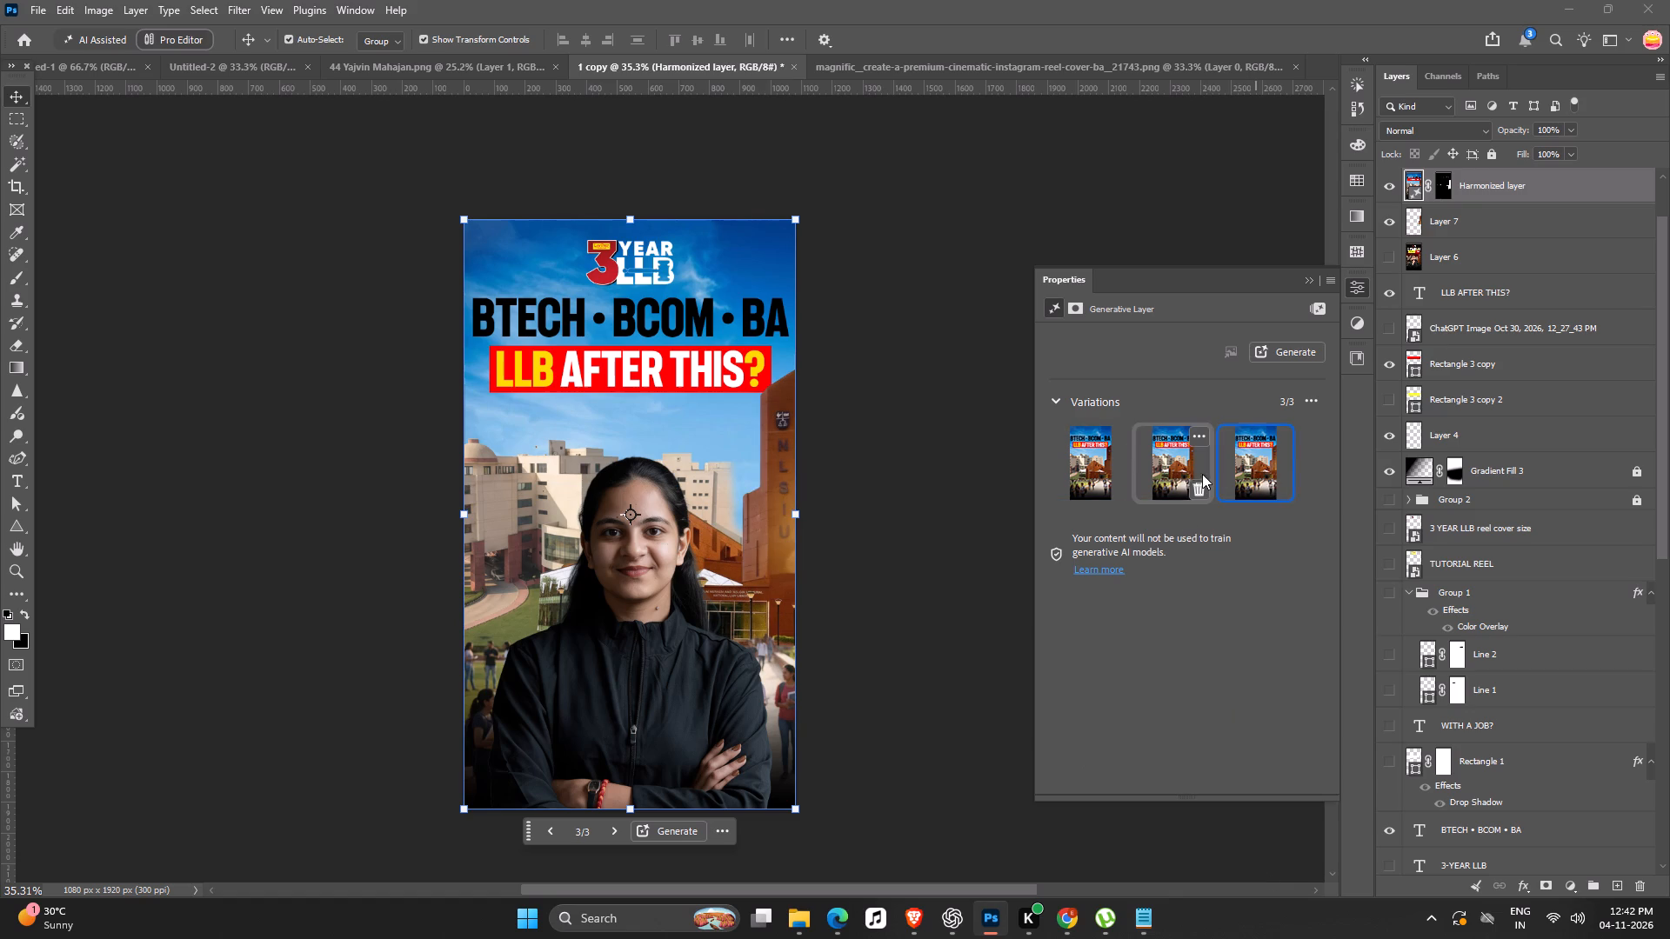
{"action": "left_click", "coordinate": [1173, 464]}
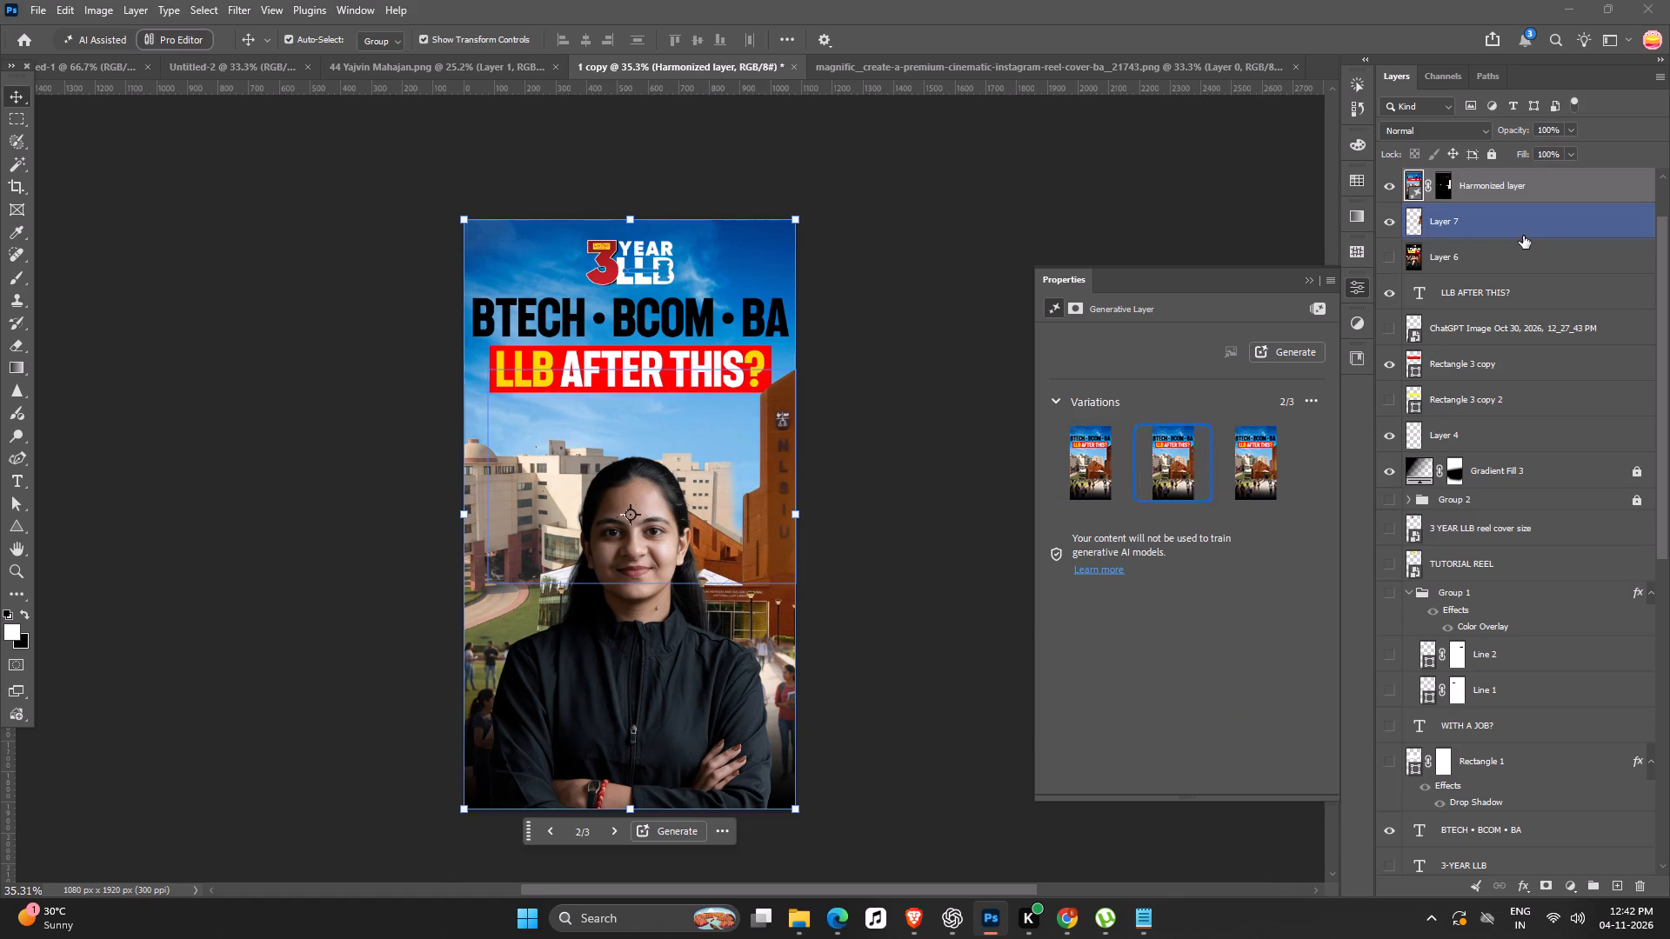
Combine the Harmonized layer and Layer 7 into a single smart object.
{"action": "left_click", "coordinate": [1523, 233], "text": "shift"}
{"action": "right_click", "coordinate": [1523, 232], "text": "shift"}
{"action": "left_click", "coordinate": [1545, 647]}
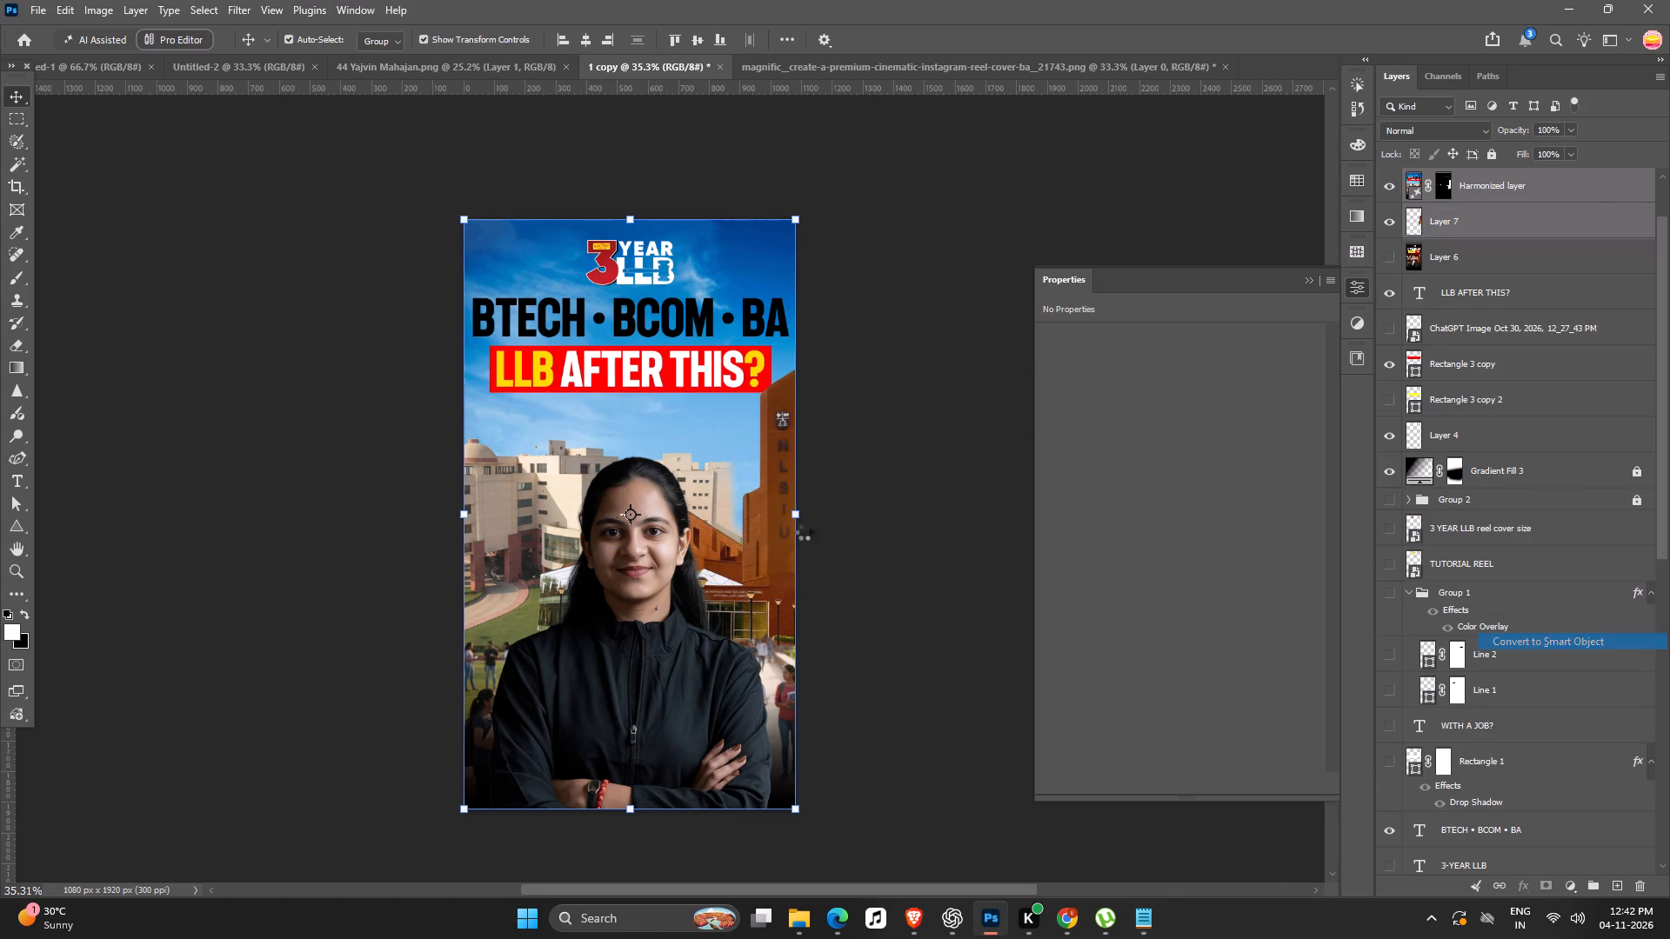
{"action": "key", "text": "space"}
{"action": "key", "text": "space"}
{"action": "key", "text": "space"}
{"action": "key", "text": "space"}
{"action": "key", "text": "space"}
{"action": "left_click", "coordinate": [718, 629]}
{"action": "left_click", "coordinate": [932, 453]}
{"action": "key", "text": "space"}
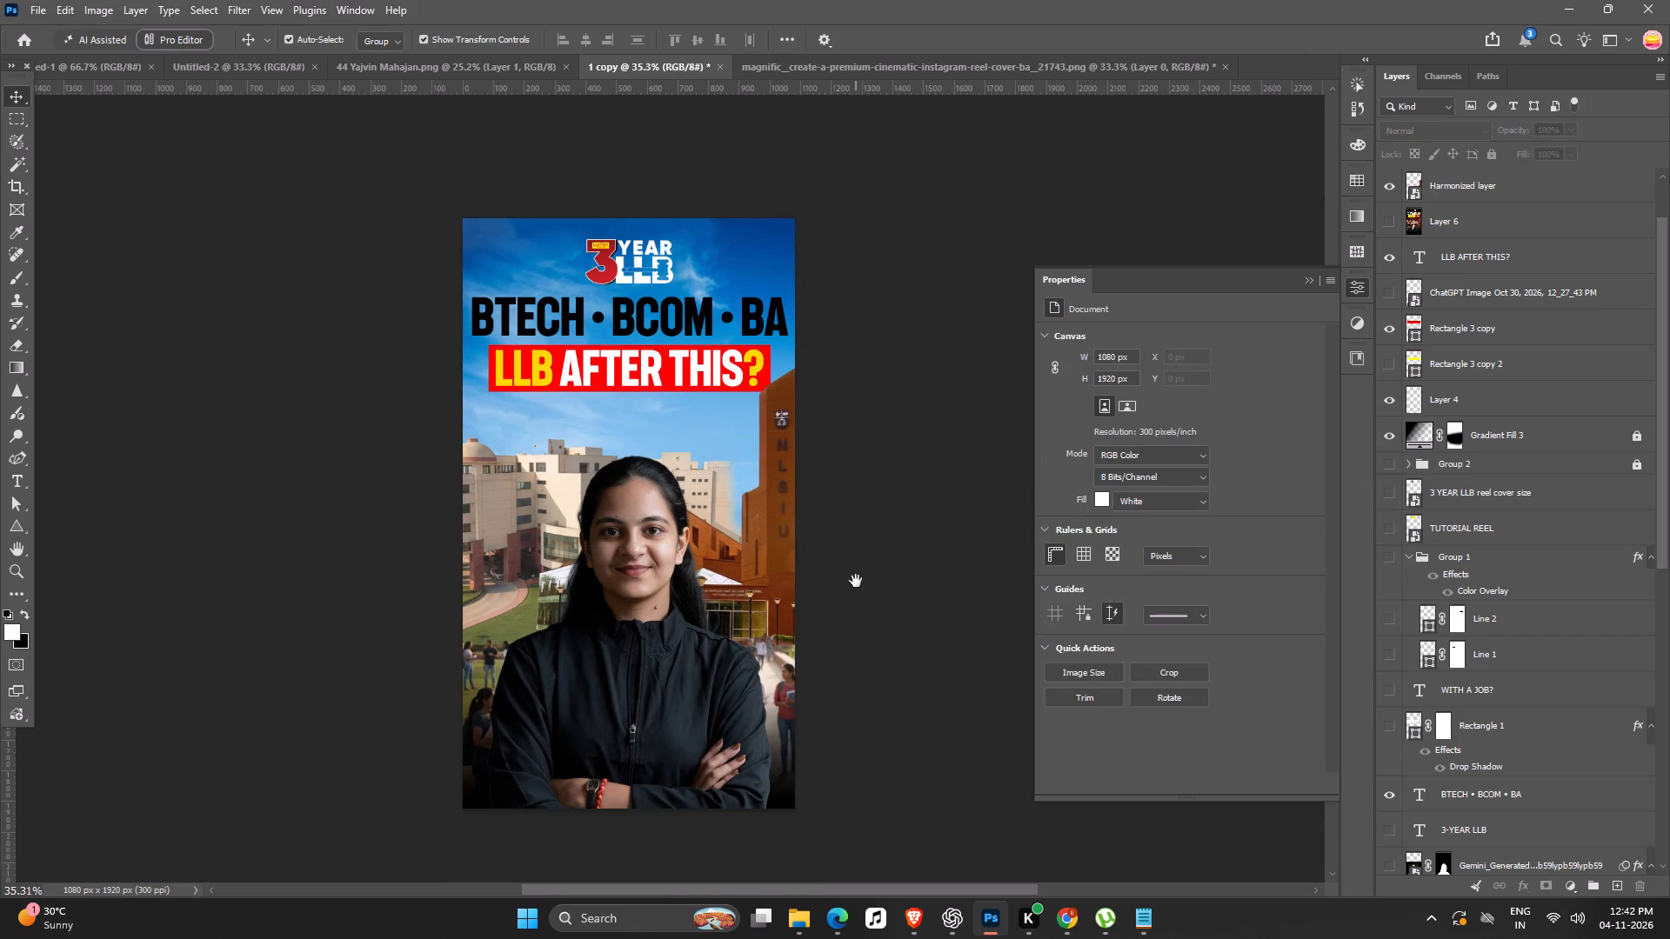
{"action": "left_click", "coordinate": [856, 581]}
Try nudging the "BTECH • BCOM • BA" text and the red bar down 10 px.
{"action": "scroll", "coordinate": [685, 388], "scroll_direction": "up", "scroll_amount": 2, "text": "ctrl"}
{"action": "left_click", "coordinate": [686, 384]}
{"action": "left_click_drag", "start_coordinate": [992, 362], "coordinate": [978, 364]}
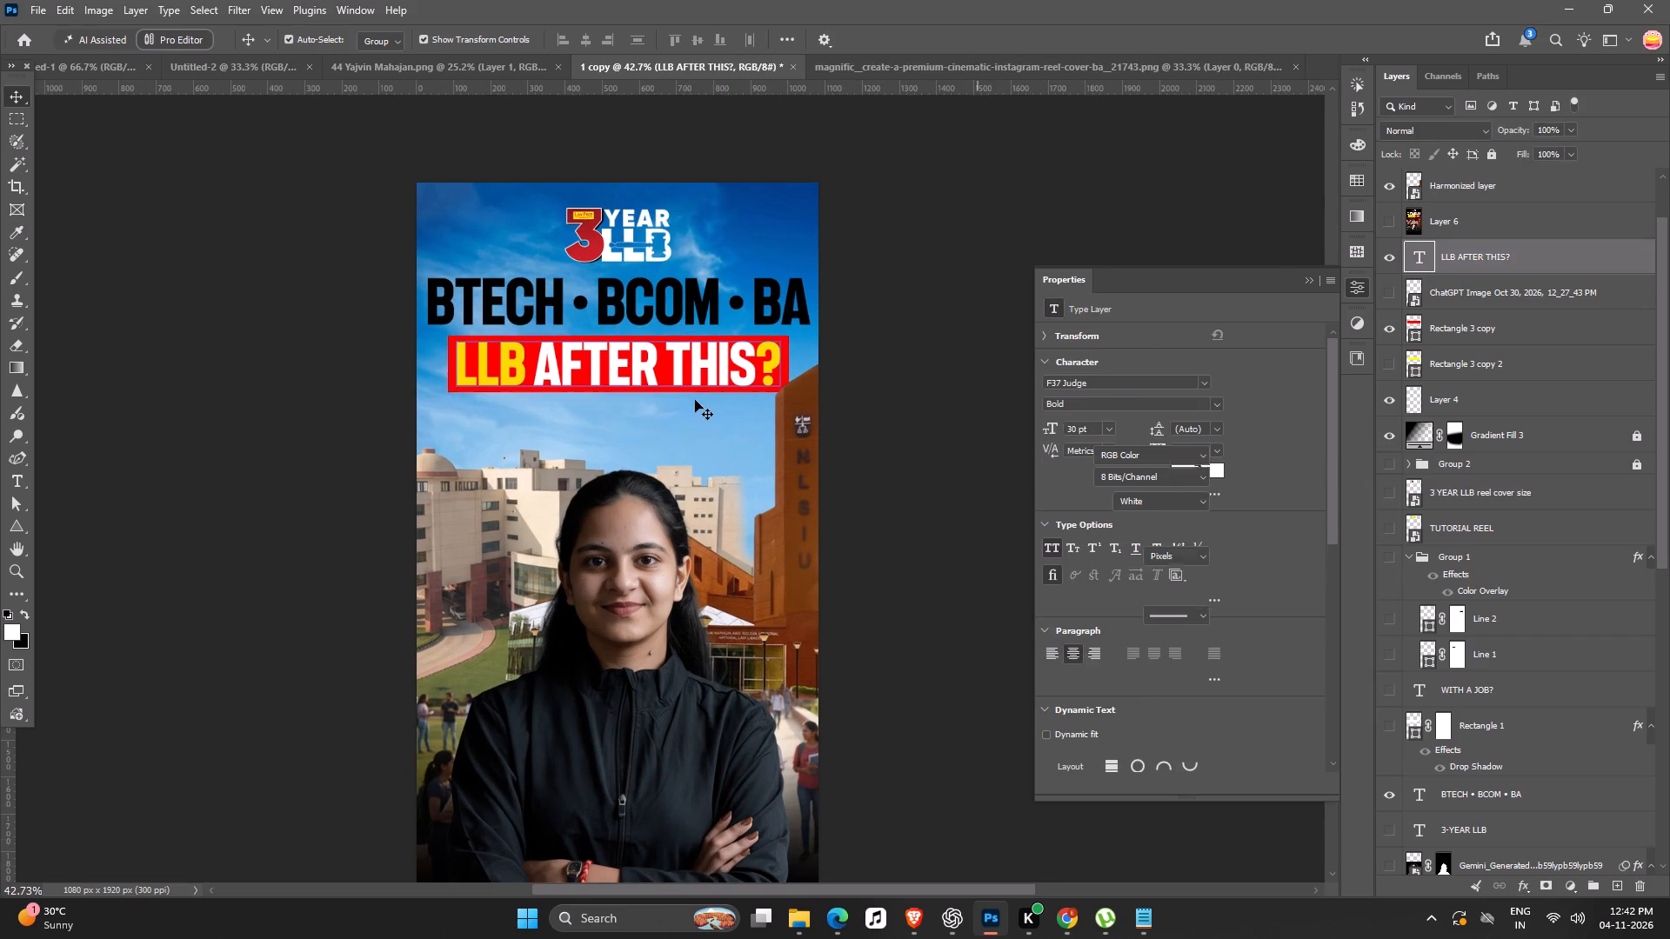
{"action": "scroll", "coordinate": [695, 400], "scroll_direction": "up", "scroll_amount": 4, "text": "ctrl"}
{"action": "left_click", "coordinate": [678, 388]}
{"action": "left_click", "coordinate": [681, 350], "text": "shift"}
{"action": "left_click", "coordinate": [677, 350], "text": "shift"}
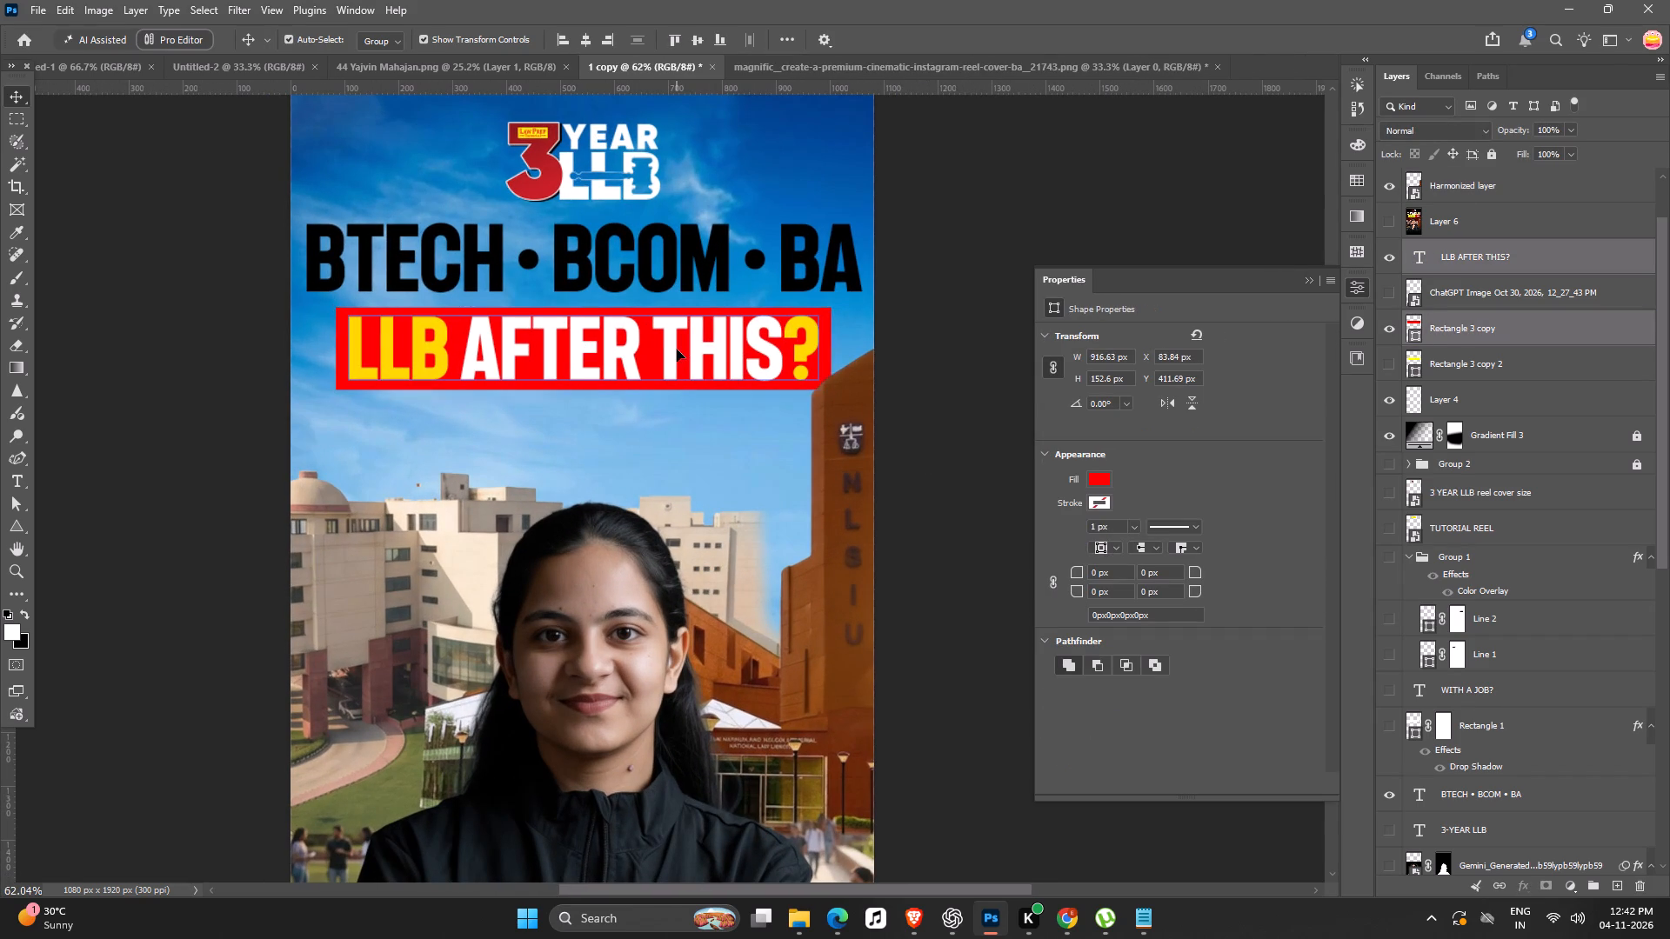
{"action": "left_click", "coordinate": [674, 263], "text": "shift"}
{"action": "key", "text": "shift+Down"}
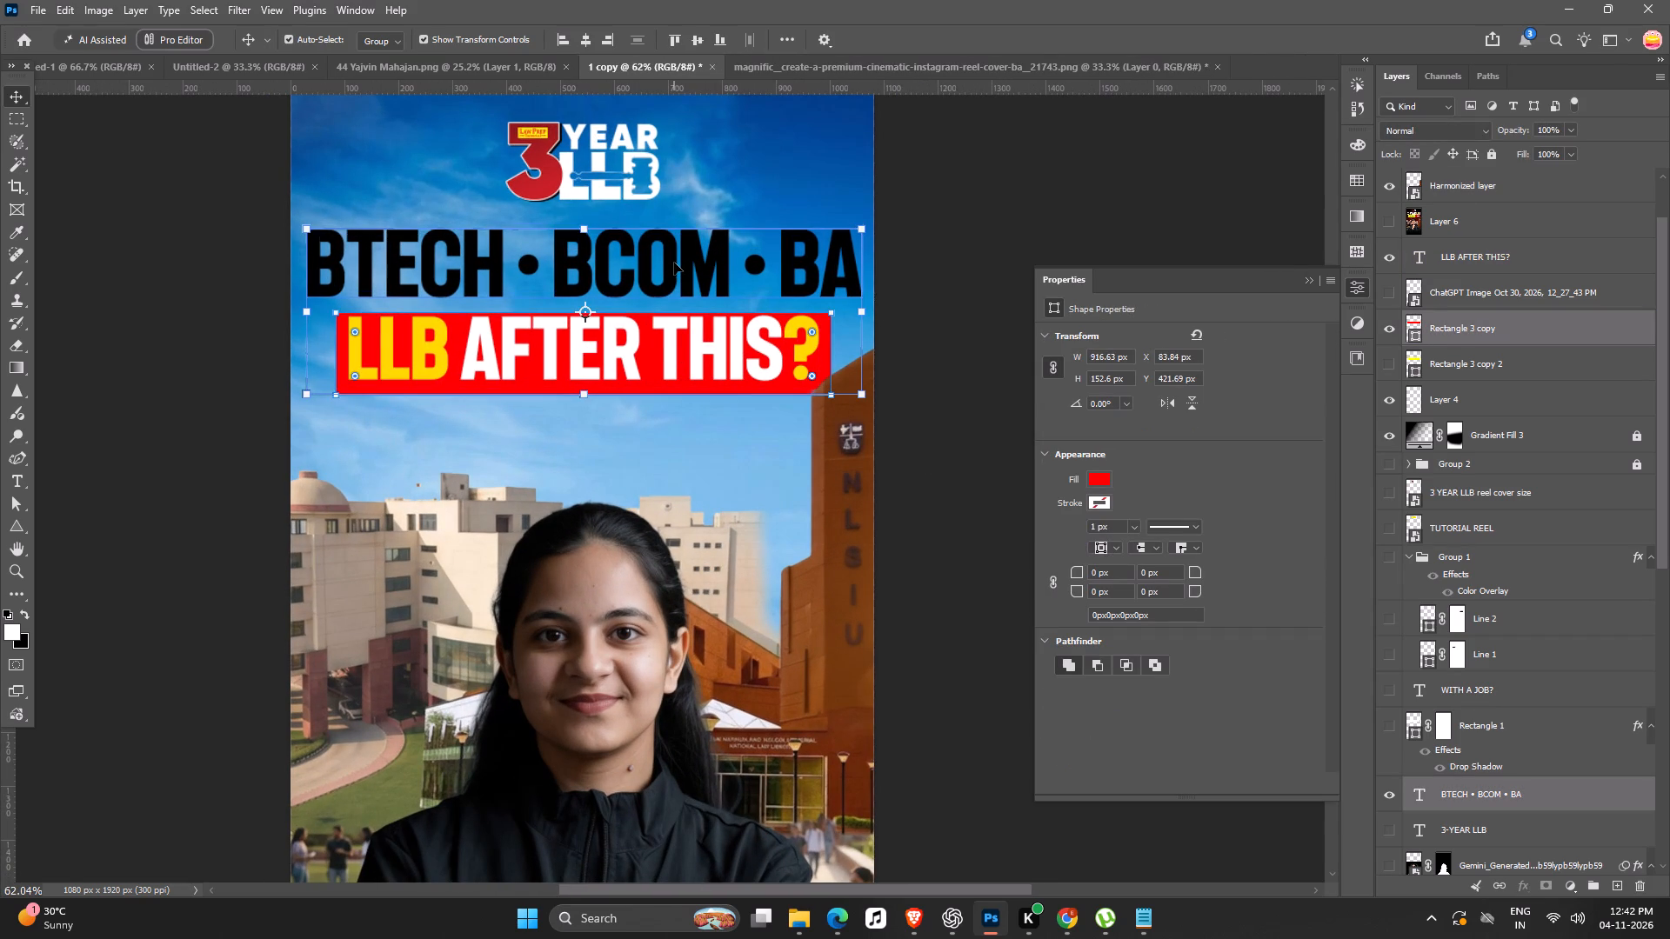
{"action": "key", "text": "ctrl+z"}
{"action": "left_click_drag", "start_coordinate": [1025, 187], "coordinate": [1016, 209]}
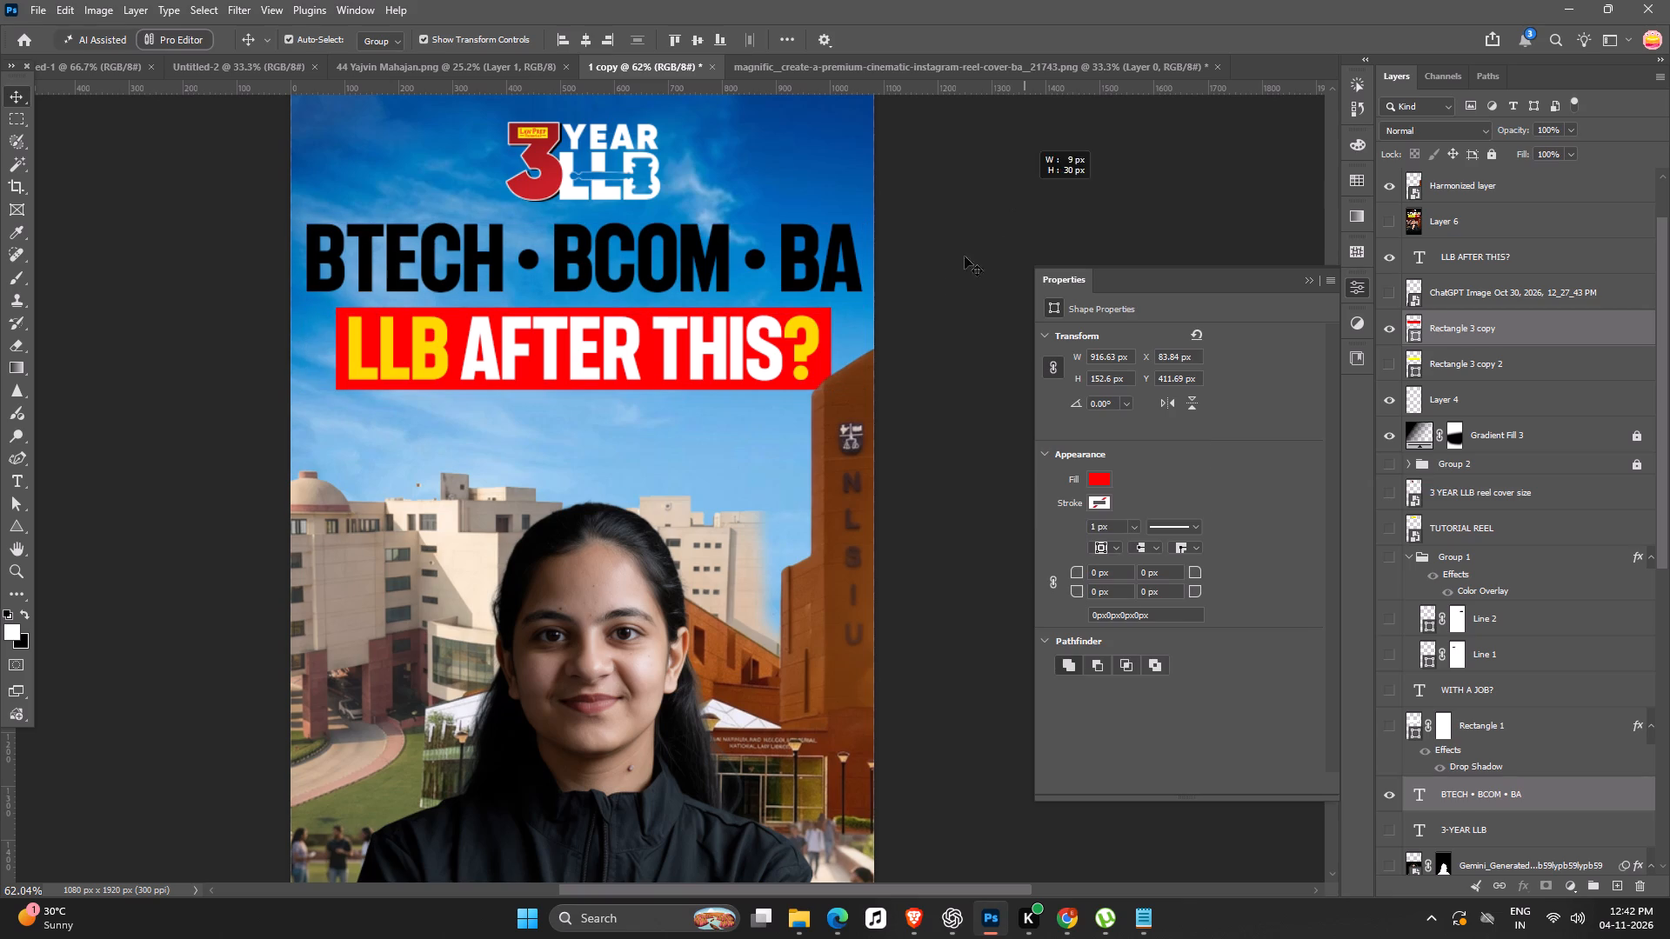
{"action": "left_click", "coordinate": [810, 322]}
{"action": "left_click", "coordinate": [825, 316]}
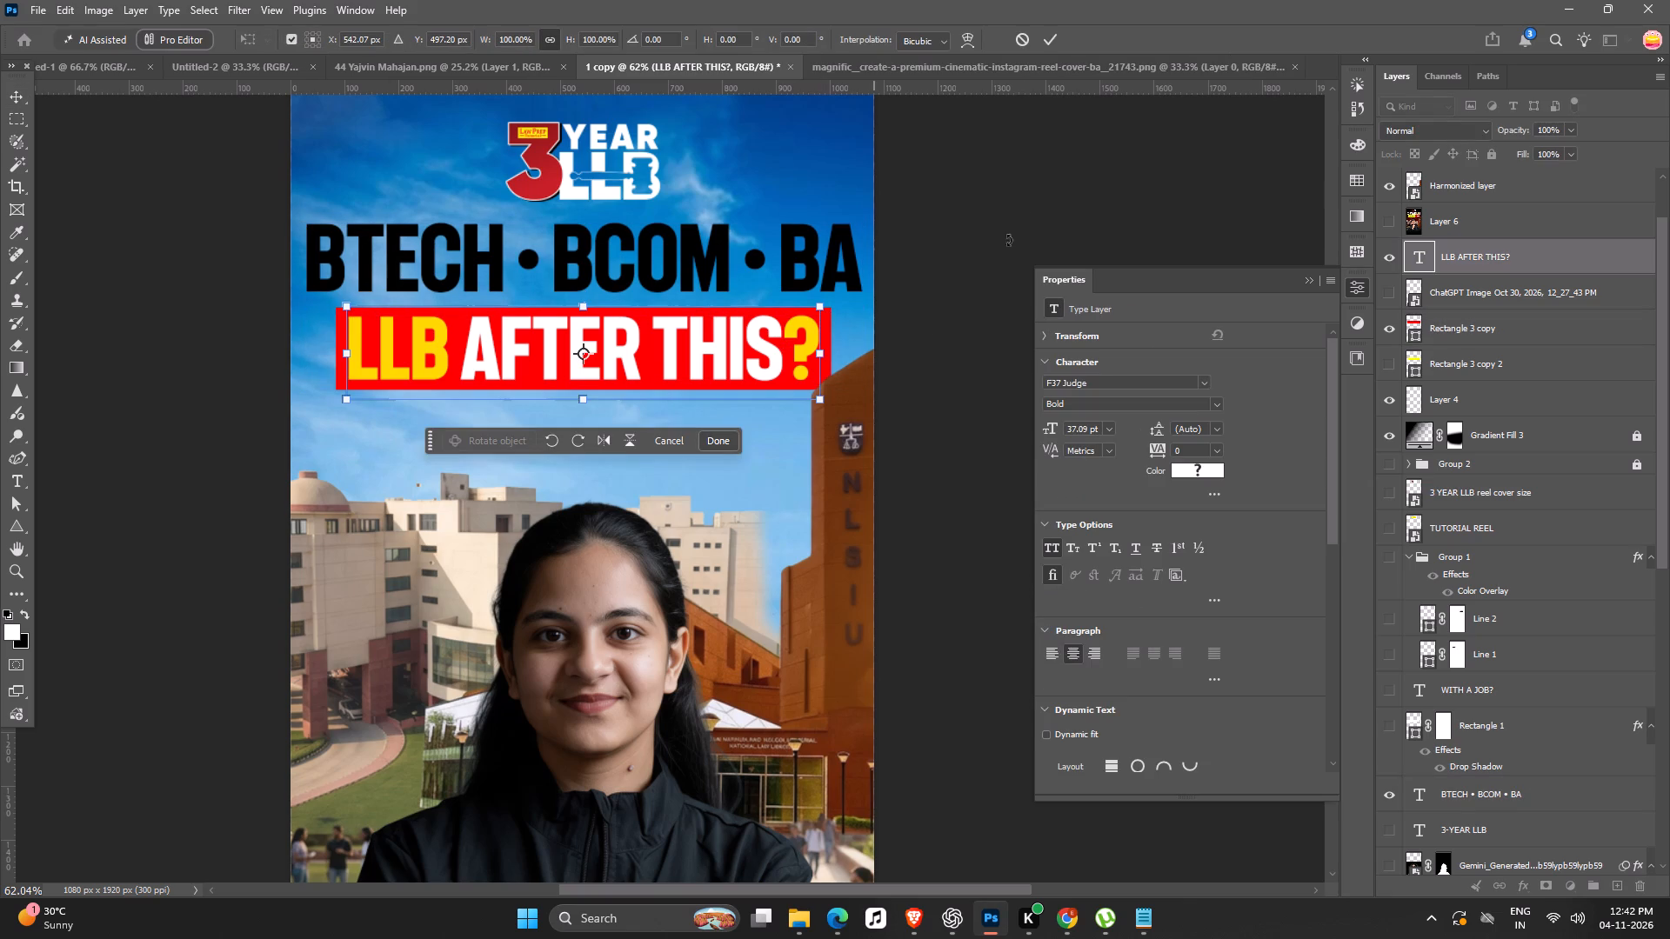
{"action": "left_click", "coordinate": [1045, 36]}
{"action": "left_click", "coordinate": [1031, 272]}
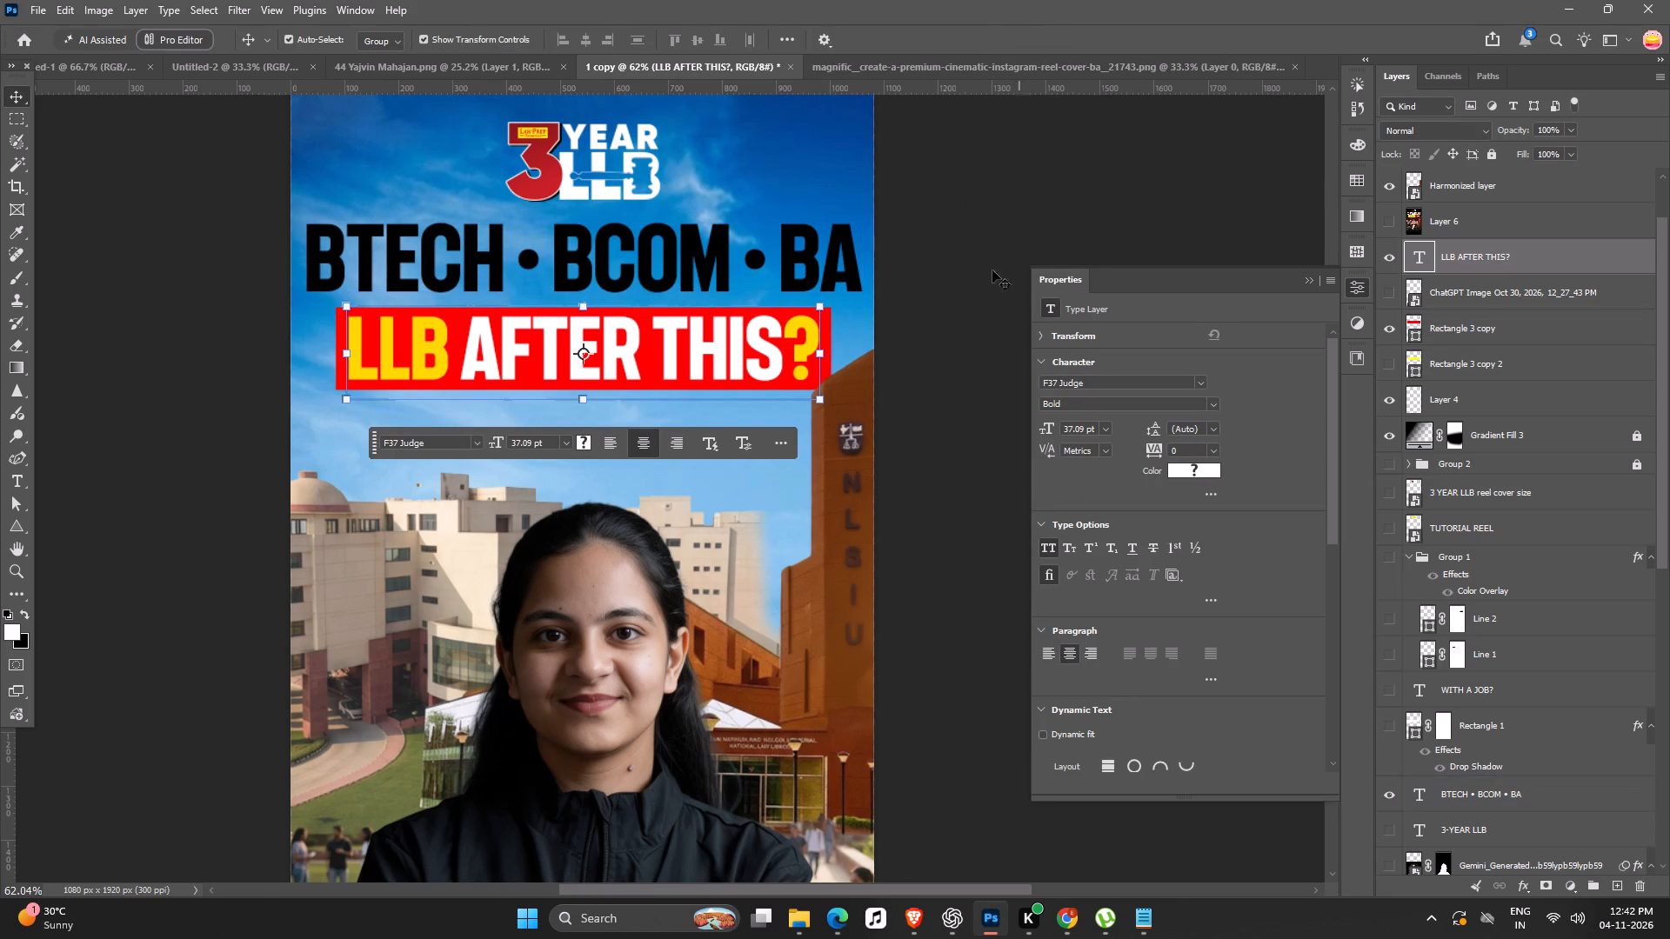
Shrink the 3 YEAR LLB logo layer about its centre to 22.52%, making the logo about 268 × 139 px.
{"action": "scroll", "coordinate": [870, 382], "scroll_direction": "down", "scroll_amount": 7, "text": "ctrl"}
{"action": "key", "text": "space"}
{"action": "key", "text": "space"}
{"action": "left_click_drag", "start_coordinate": [702, 454], "coordinate": [686, 507]}
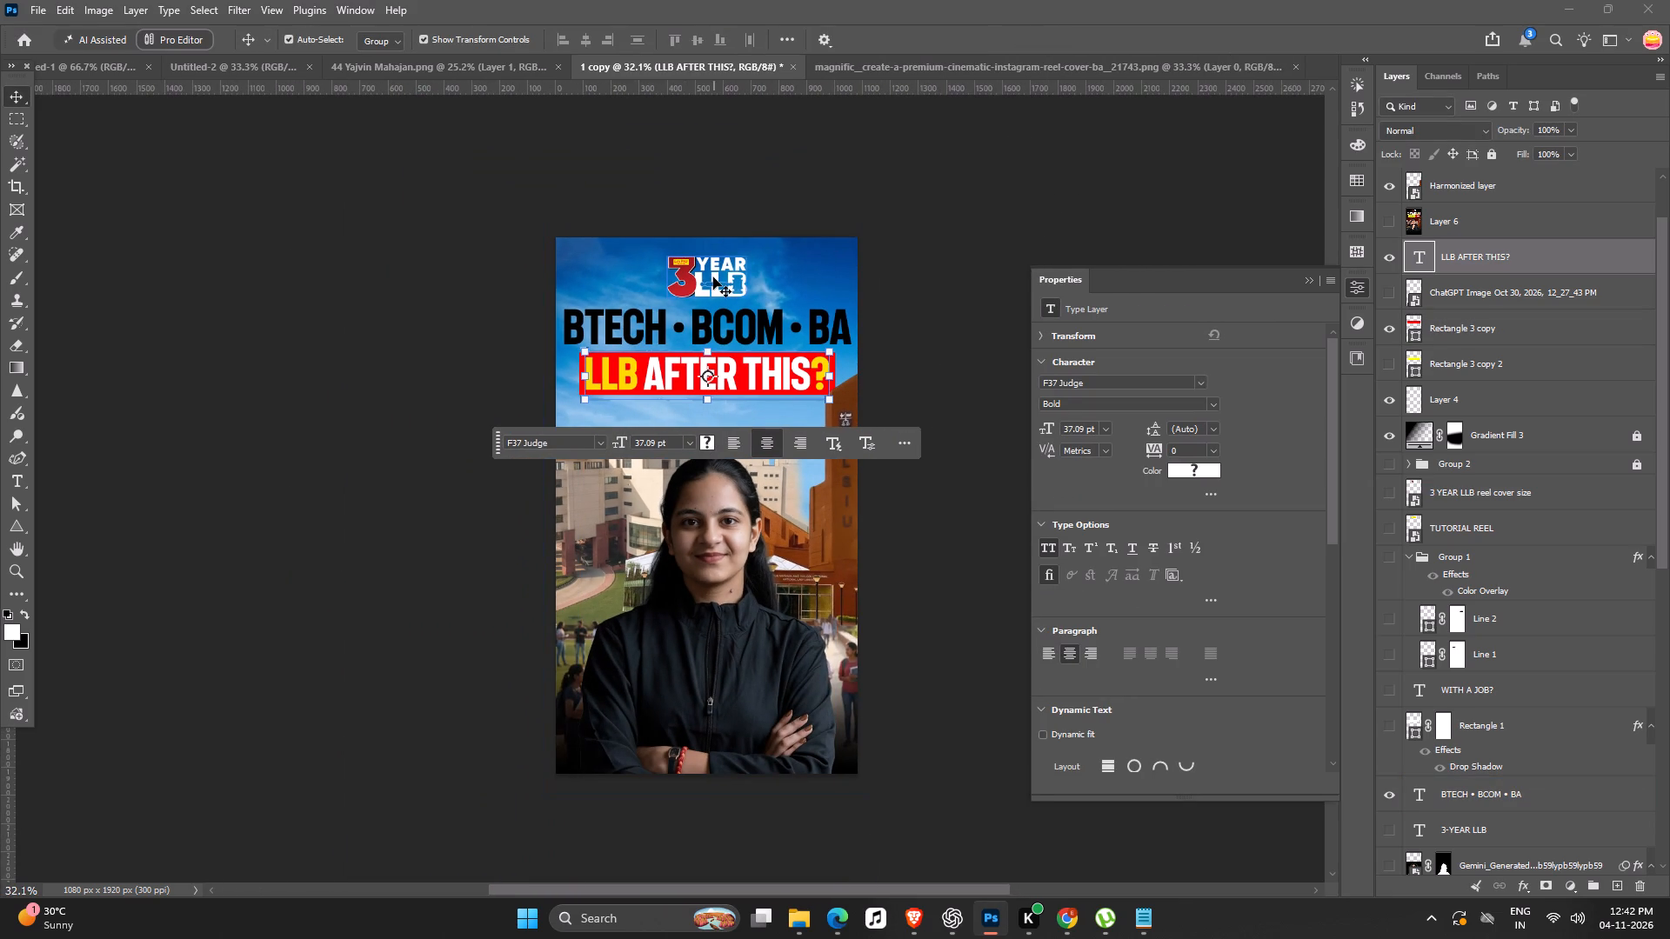
{"action": "left_click", "coordinate": [713, 277]}
{"action": "left_click_drag", "start_coordinate": [858, 237], "coordinate": [830, 243], "text": "alt"}
{"action": "key", "text": "ctrl+shift+Up"}
{"action": "key", "text": "Up"}
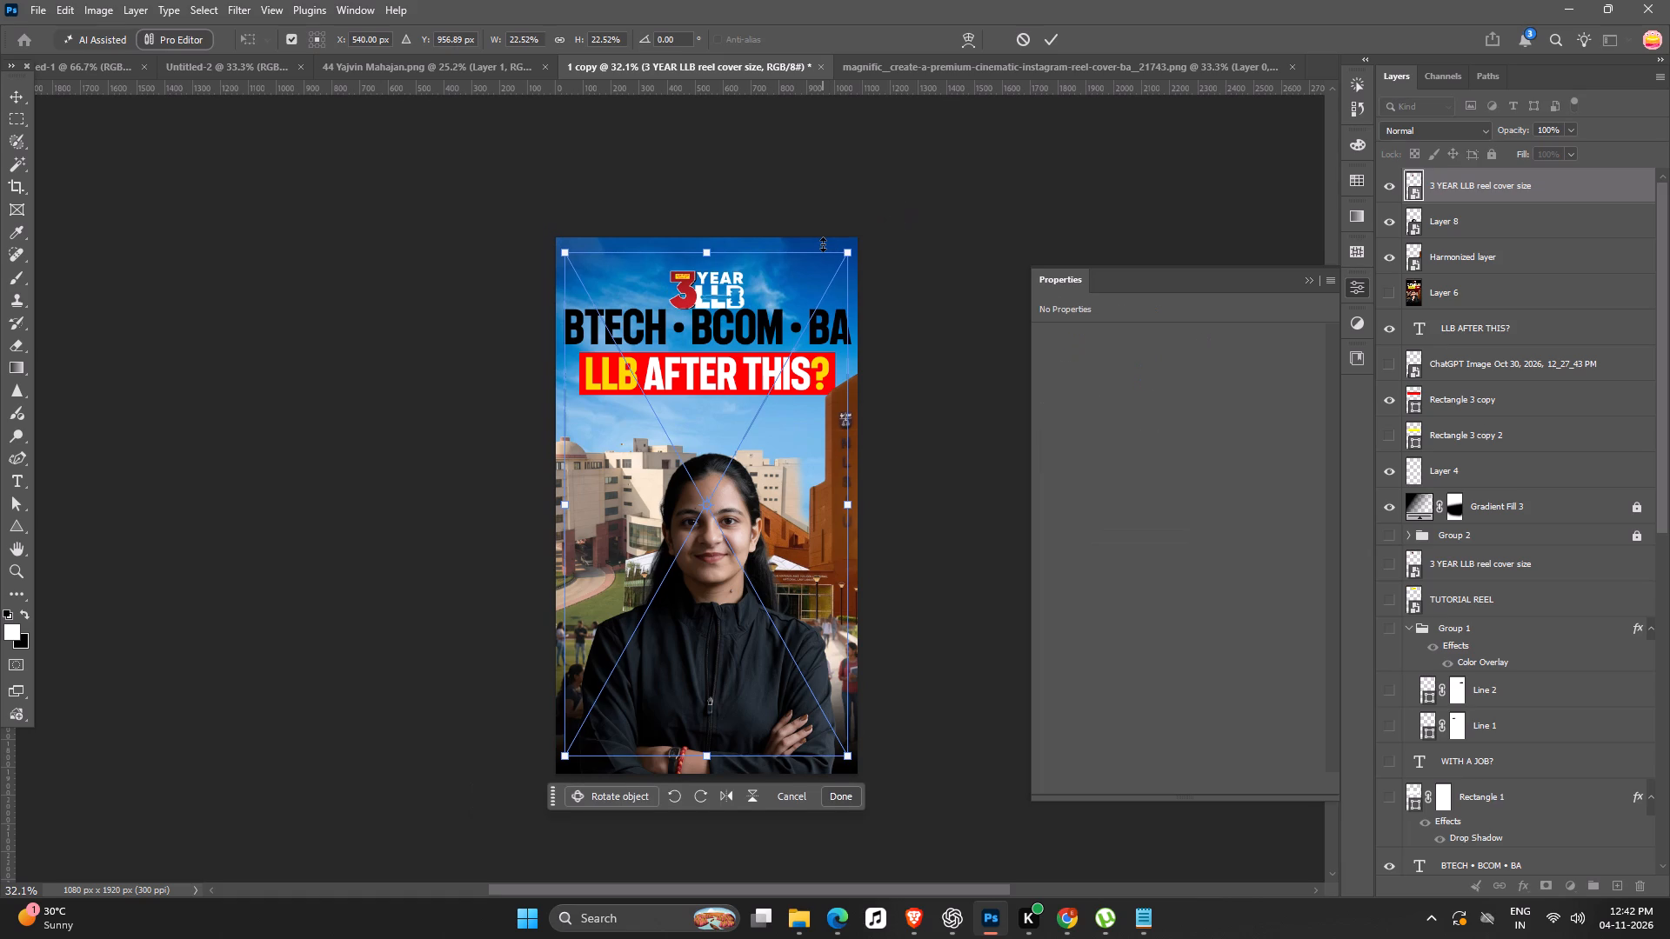
{"action": "key", "text": "Return"}
Nudge the 3 YEAR LLB logo straight up to Y 60 px and deselect it.
{"action": "key", "text": "Up"}
{"action": "key", "text": "Up"}
{"action": "key", "text": "Up"}
{"action": "key", "text": "Up"}
{"action": "key", "text": "Up"}
{"action": "key", "text": "Up"}
{"action": "key", "text": "Up"}
{"action": "key", "text": "Up"}
{"action": "key", "text": "Up"}
{"action": "key", "text": "Up"}
{"action": "key", "text": "Up"}
{"action": "key", "text": "Up"}
{"action": "key", "text": "Up"}
{"action": "key", "text": "Up"}
{"action": "key", "text": "Up"}
{"action": "key", "text": "Up"}
{"action": "key", "text": "Up"}
{"action": "key", "text": "Up"}
{"action": "key", "text": "Up"}
{"action": "key", "text": "Up"}
{"action": "key", "text": "Up"}
{"action": "key", "text": "Up"}
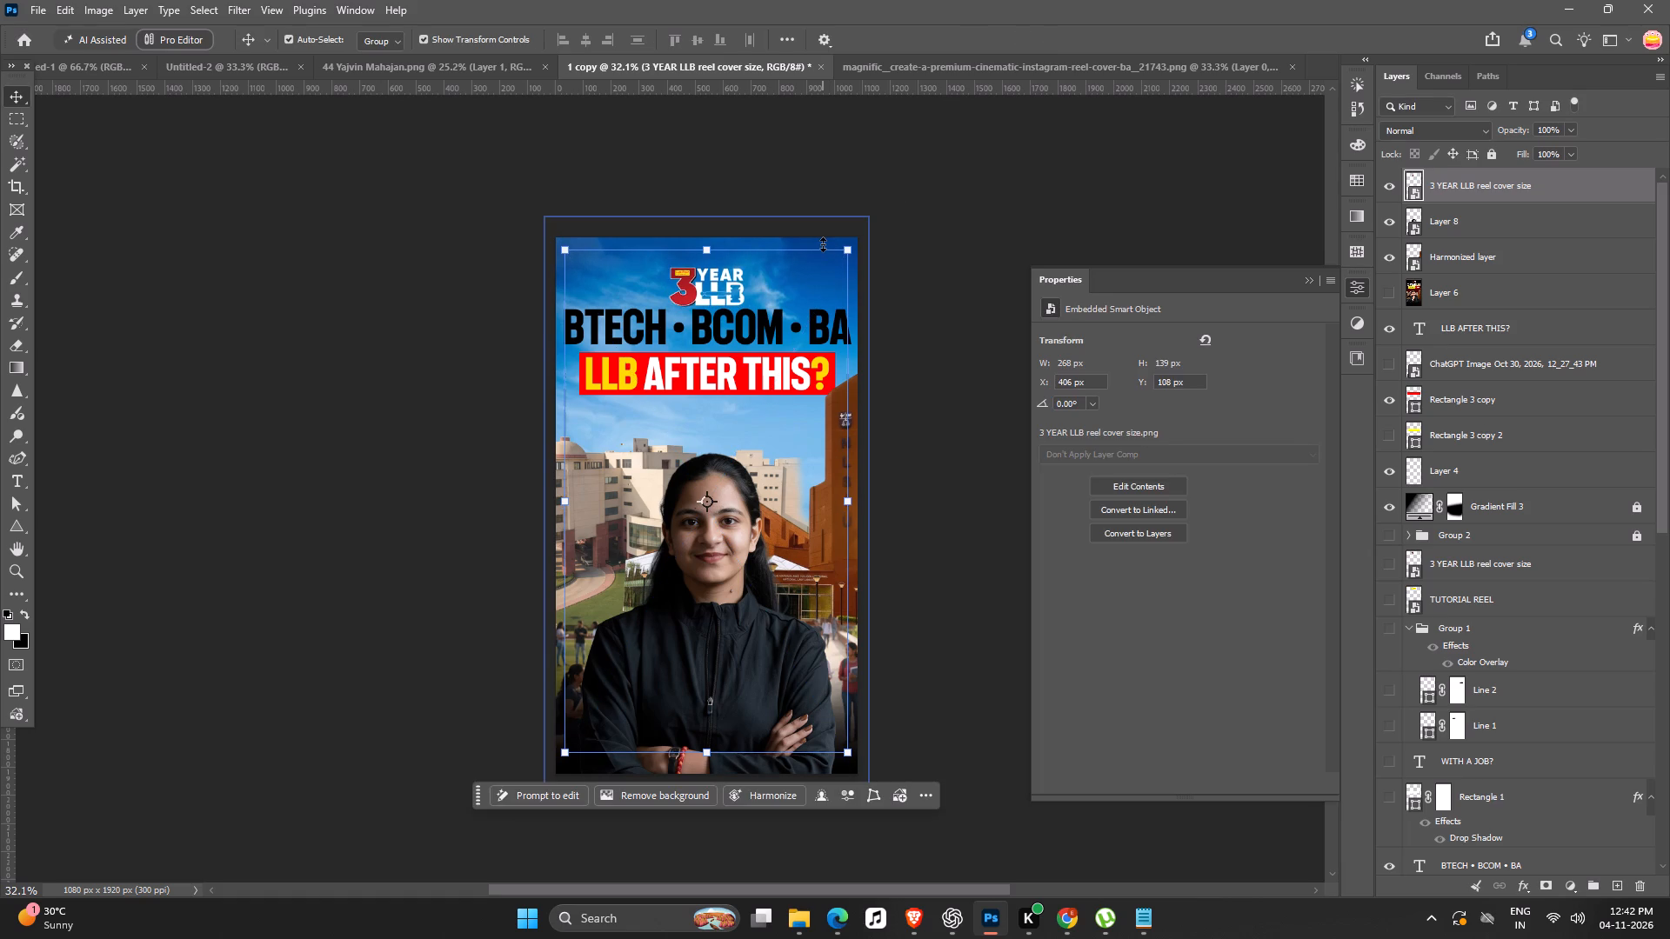
{"action": "key", "text": "Up"}
{"action": "key", "text": "Up"}
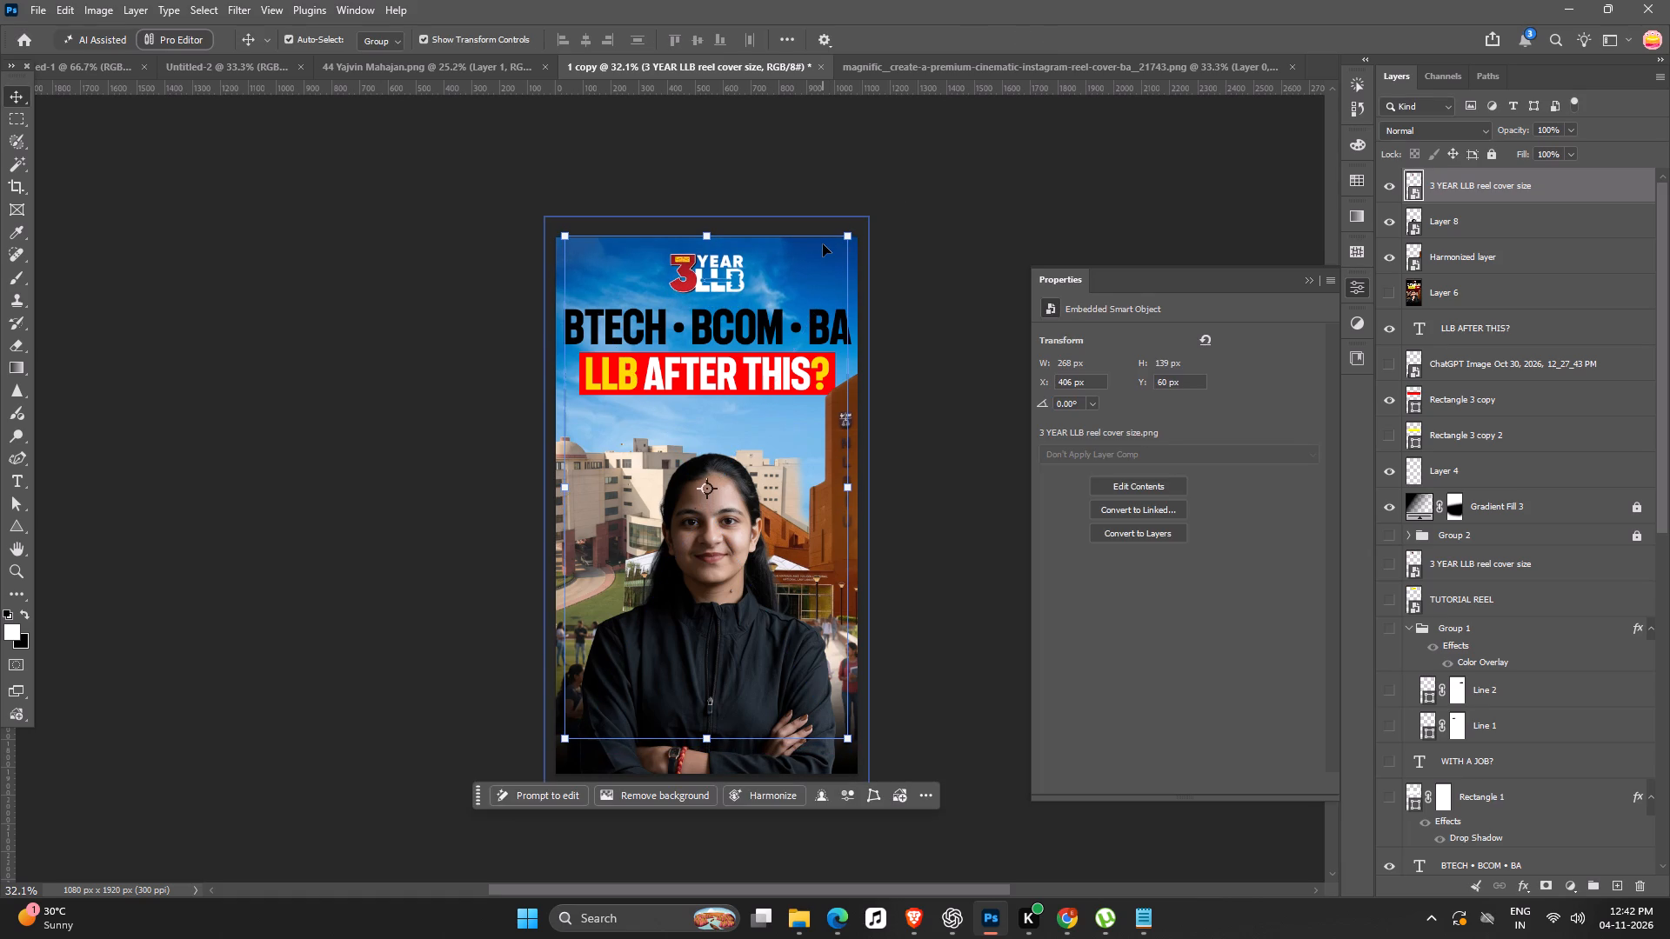
{"action": "key", "text": "Return"}
{"action": "left_click", "coordinate": [987, 210]}
Change the fill of the red bar behind "LLB AFTER THIS?" (Rectangle 3 copy) to black, #000000.
{"action": "key", "text": "space"}
{"action": "key", "text": "space"}
{"action": "left_click_drag", "start_coordinate": [928, 285], "coordinate": [844, 316]}
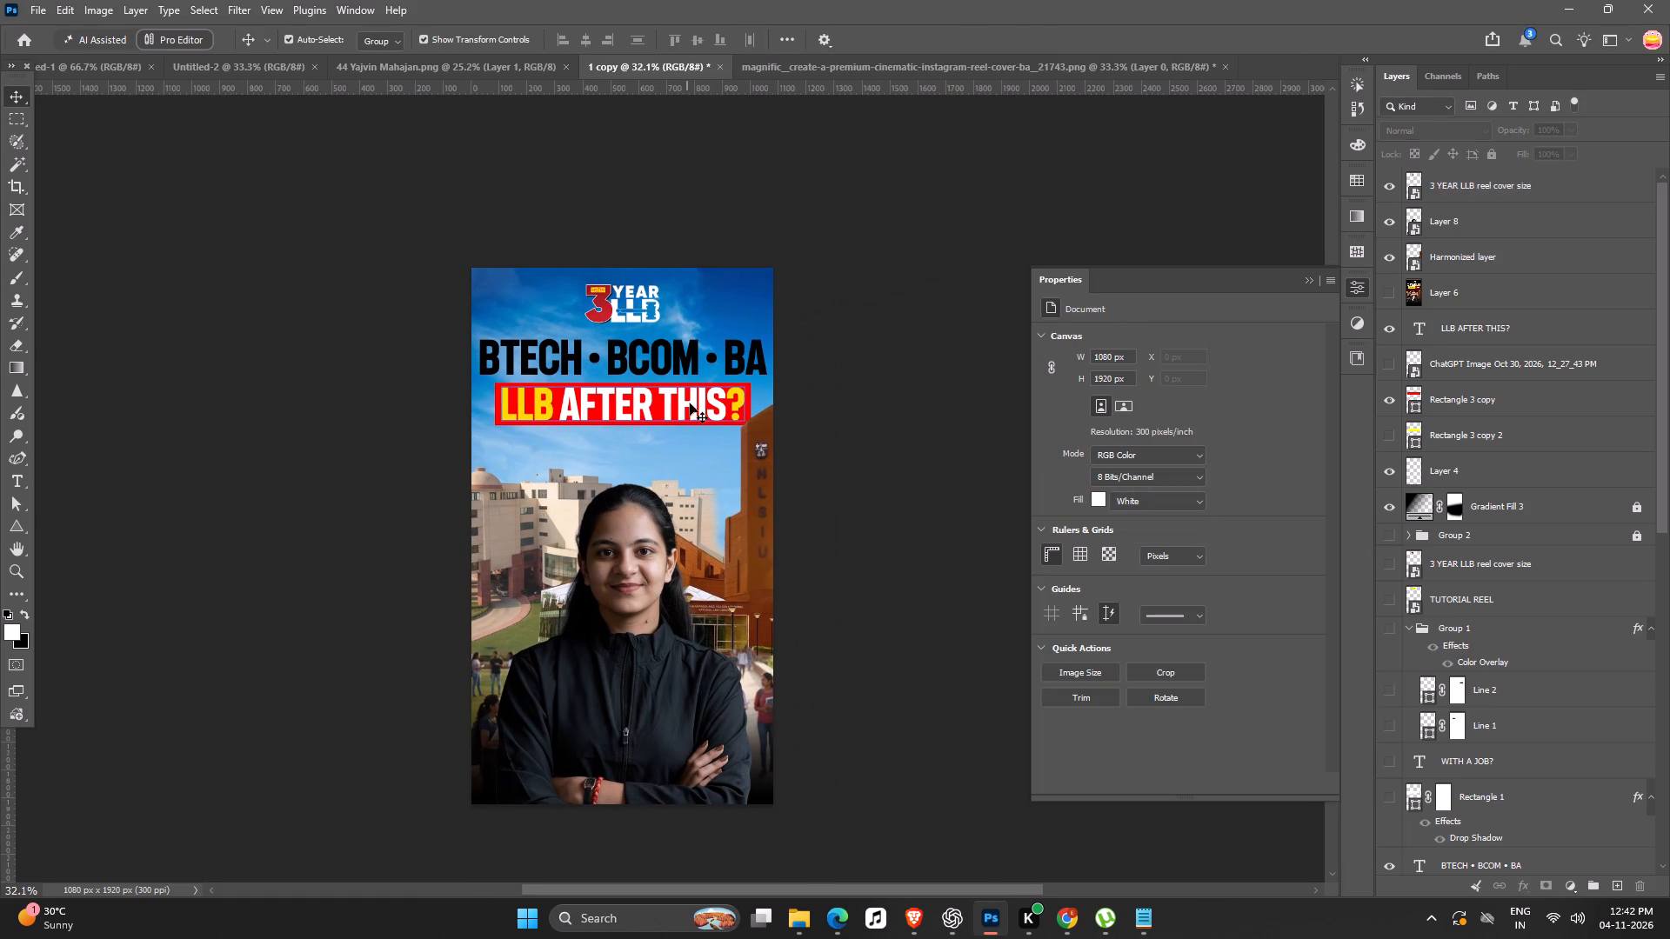
{"action": "left_click", "coordinate": [745, 383]}
{"action": "double_click", "coordinate": [1406, 391]}
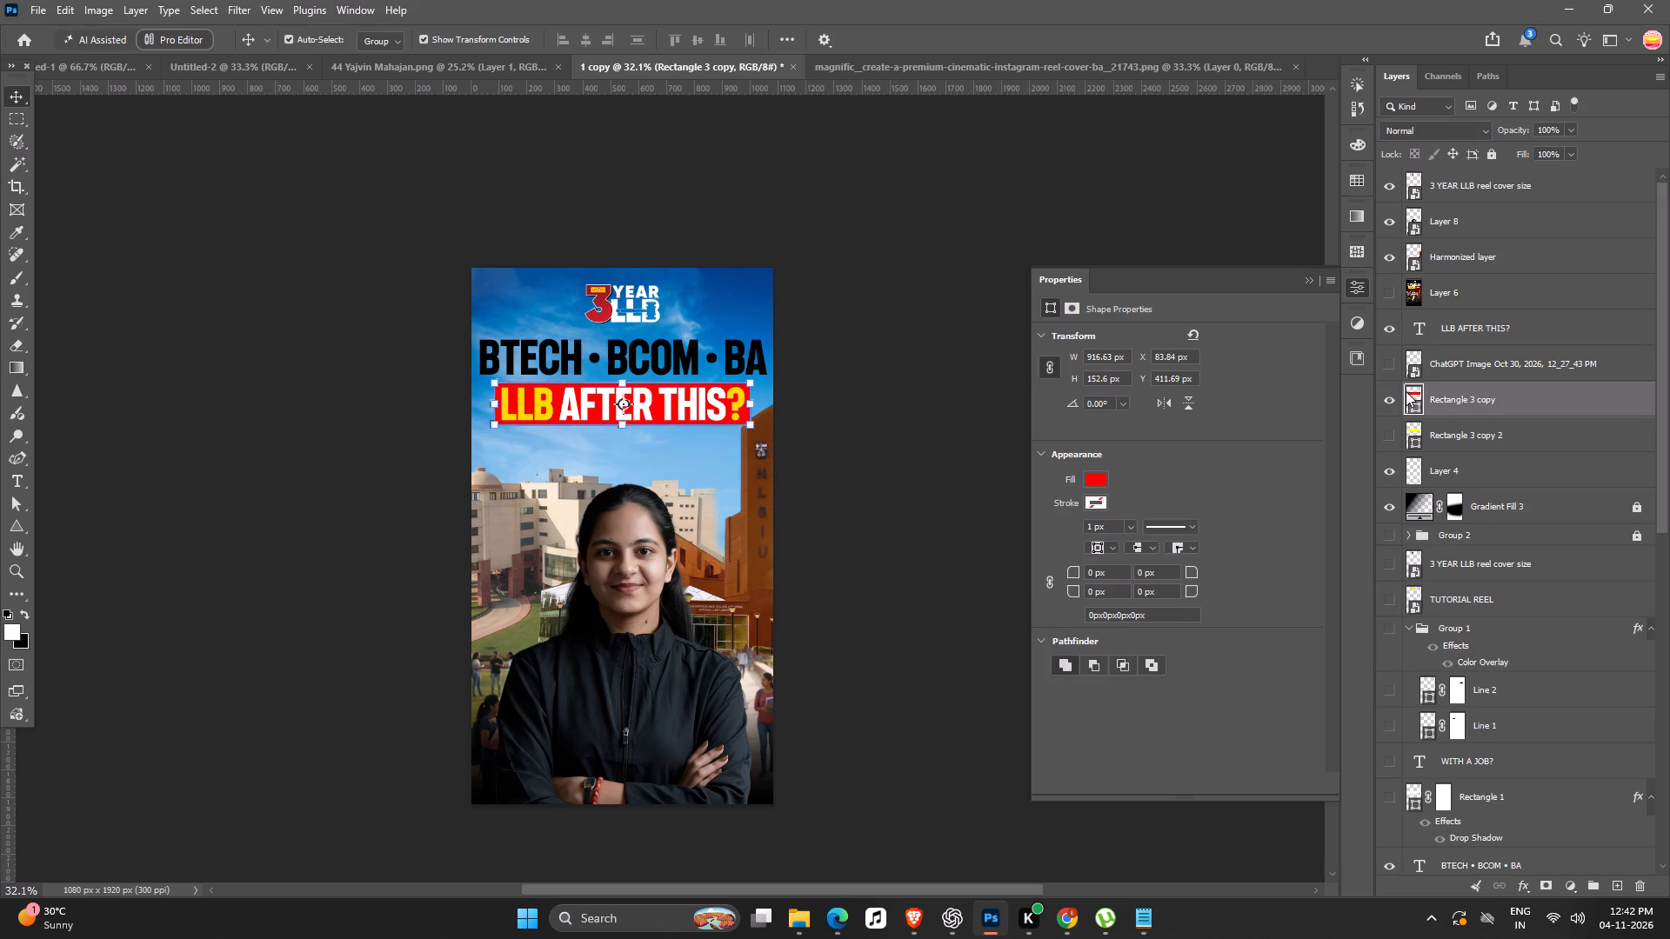
{"action": "left_click_drag", "start_coordinate": [1148, 653], "coordinate": [972, 829]}
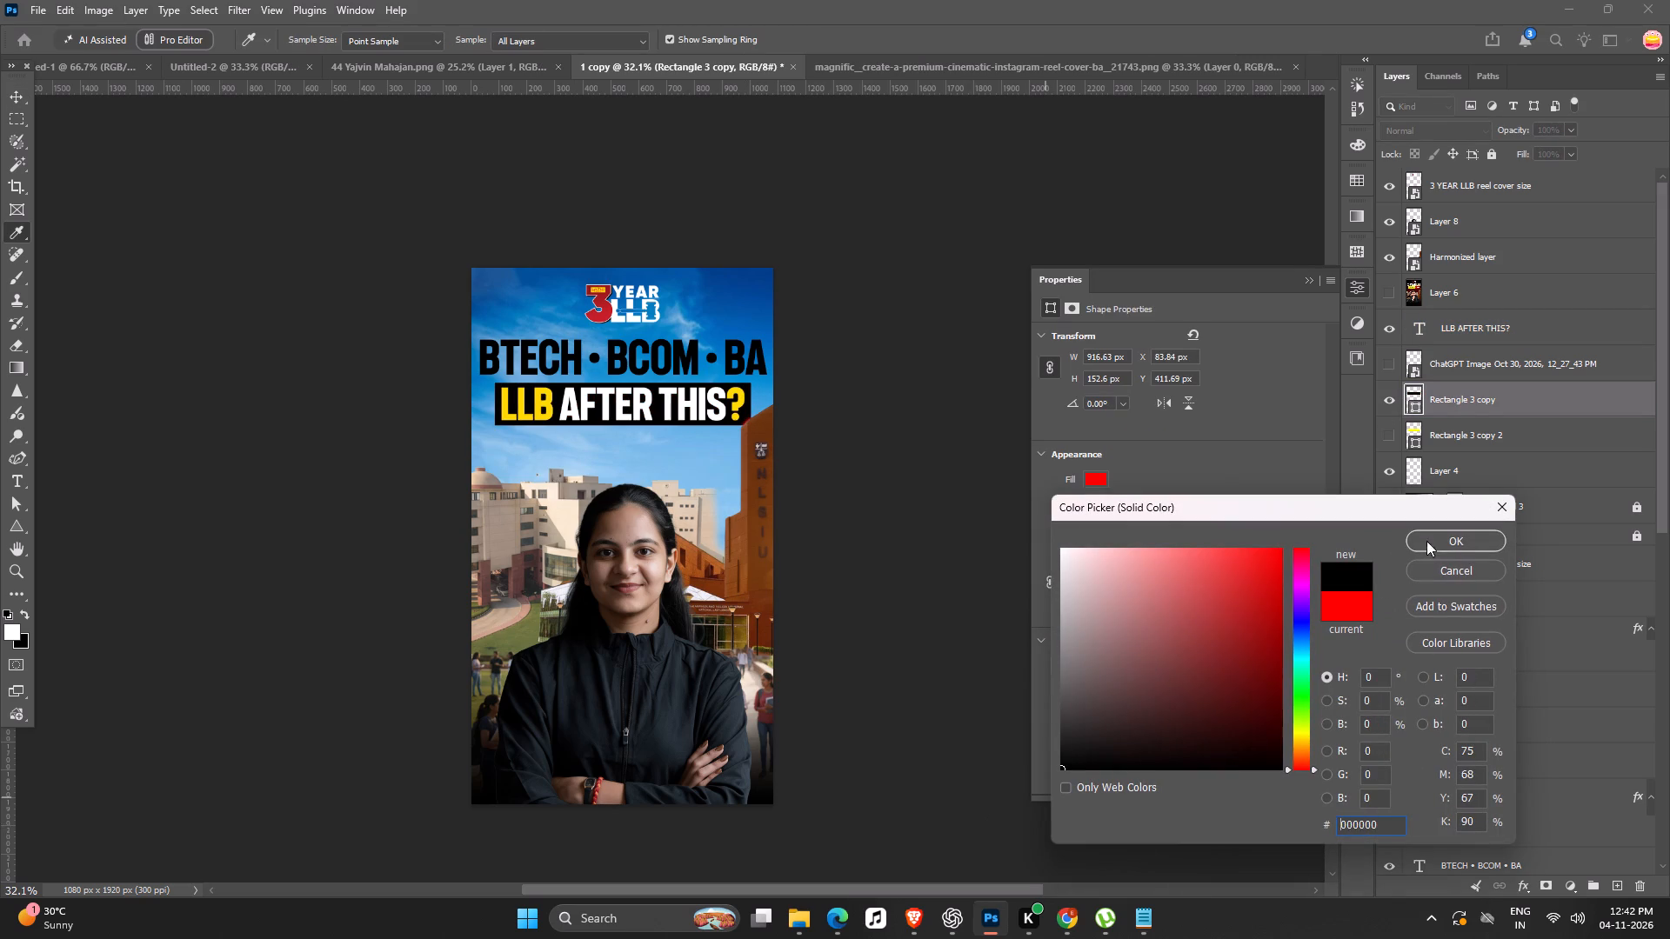
{"action": "left_click", "coordinate": [1460, 534]}
{"action": "left_click", "coordinate": [878, 242]}
{"action": "scroll", "coordinate": [838, 388], "scroll_direction": "up", "scroll_amount": 9, "text": "ctrl"}
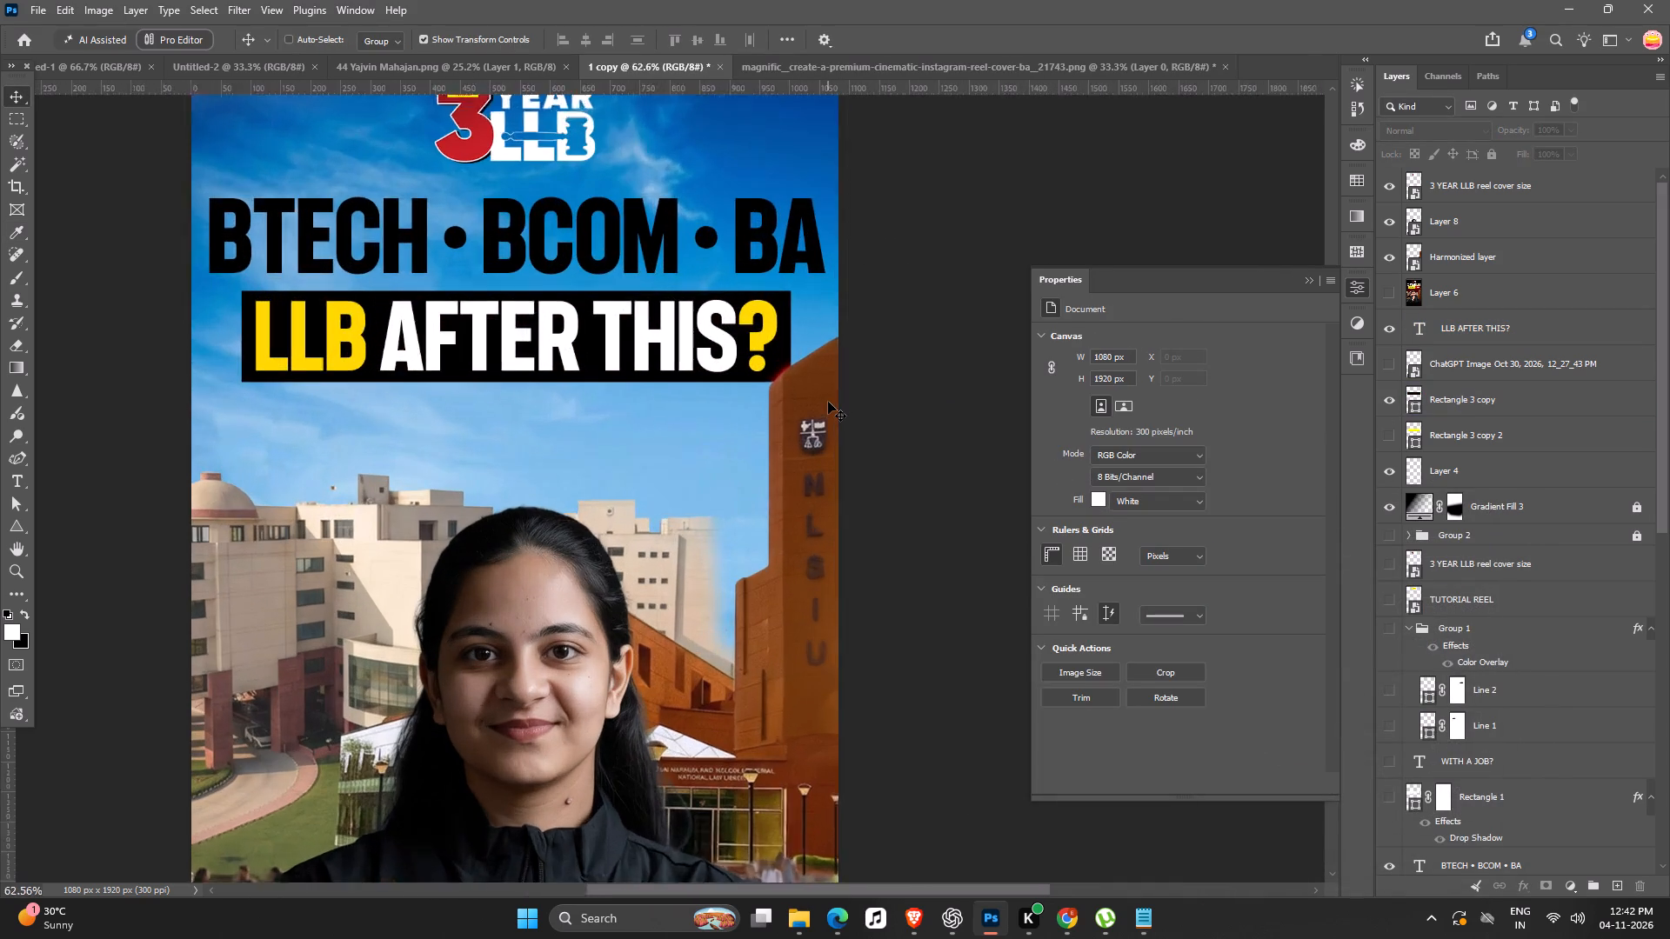
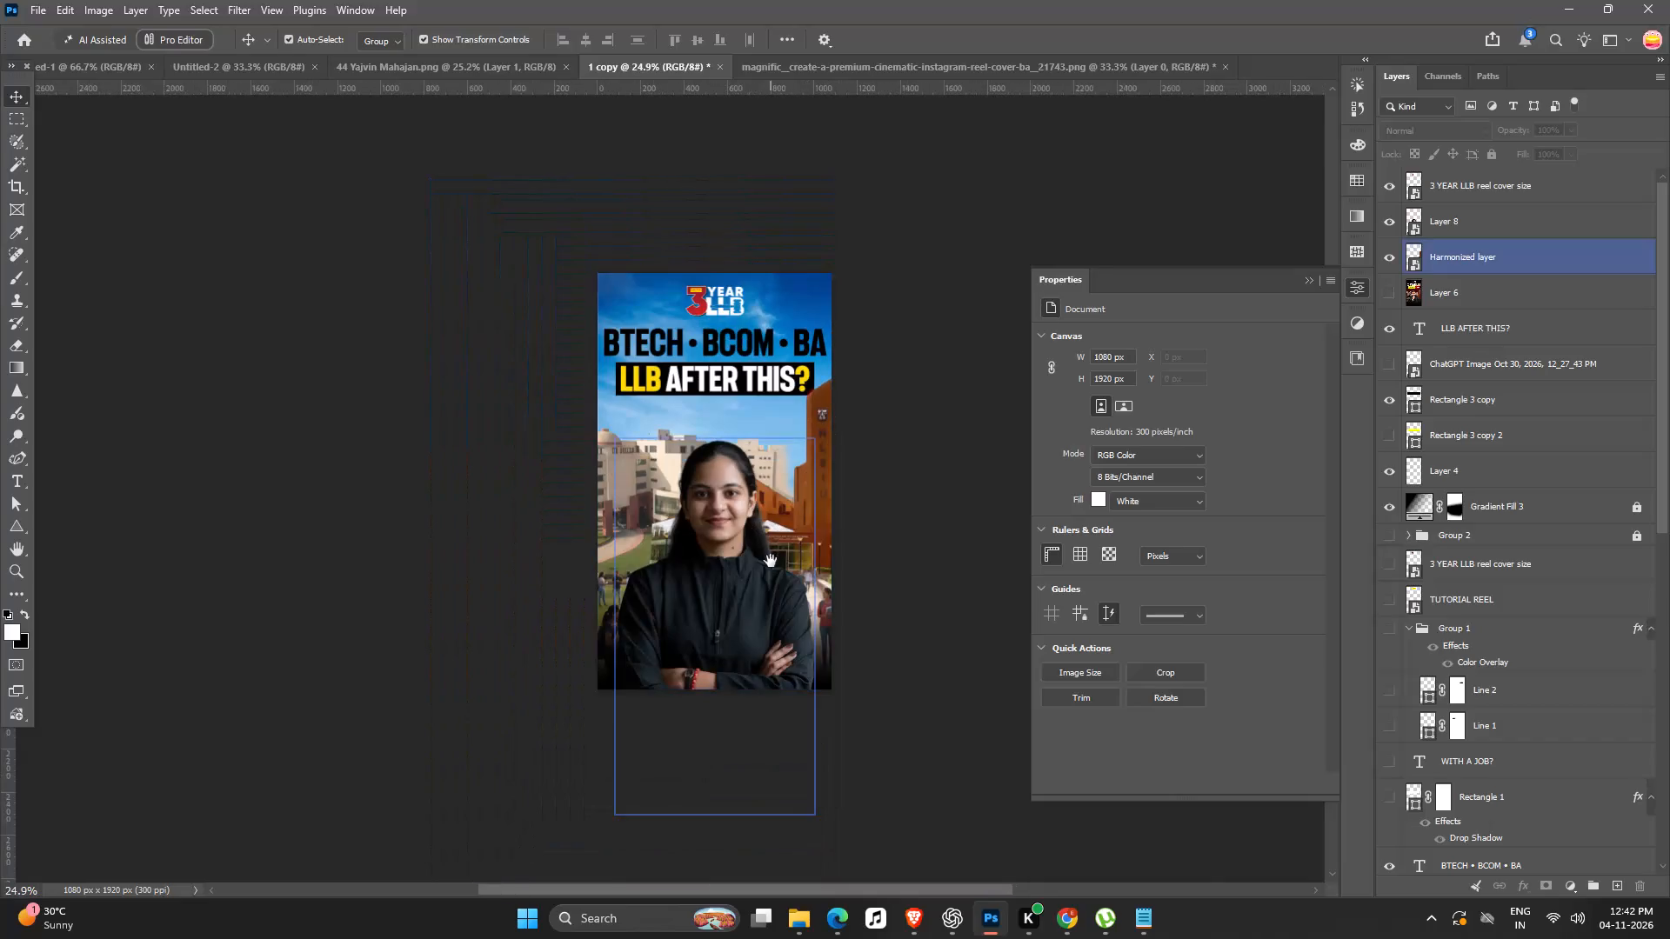
Change the colour of the "BTECH • BCOM • BA" text to white, #ffffff.
{"action": "left_click_drag", "start_coordinate": [771, 561], "coordinate": [761, 565]}
{"action": "scroll", "coordinate": [660, 462], "scroll_direction": "up", "scroll_amount": 3, "text": "ctrl"}
{"action": "key", "text": "space"}
{"action": "key", "text": "space"}
{"action": "key", "text": "space"}
{"action": "key", "text": "space"}
{"action": "key", "text": "space"}
{"action": "key", "text": "space"}
{"action": "key", "text": "space"}
{"action": "key", "text": "space"}
{"action": "left_click_drag", "start_coordinate": [660, 463], "coordinate": [583, 494]}
{"action": "left_click", "coordinate": [685, 323]}
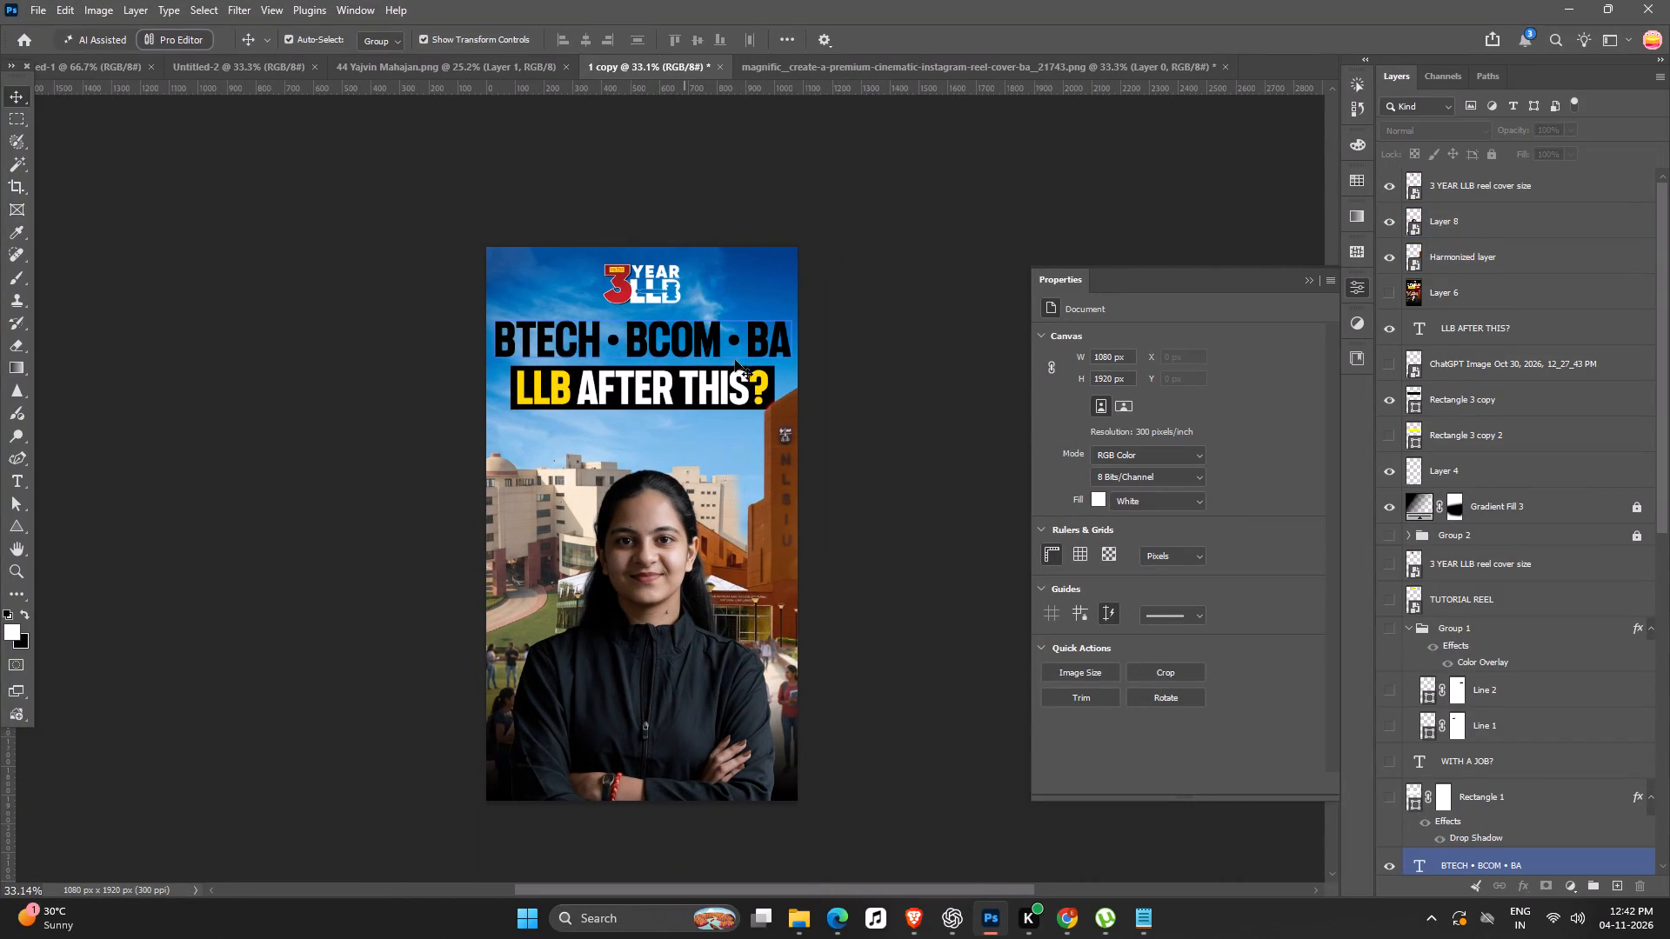
{"action": "left_click", "coordinate": [1183, 469]}
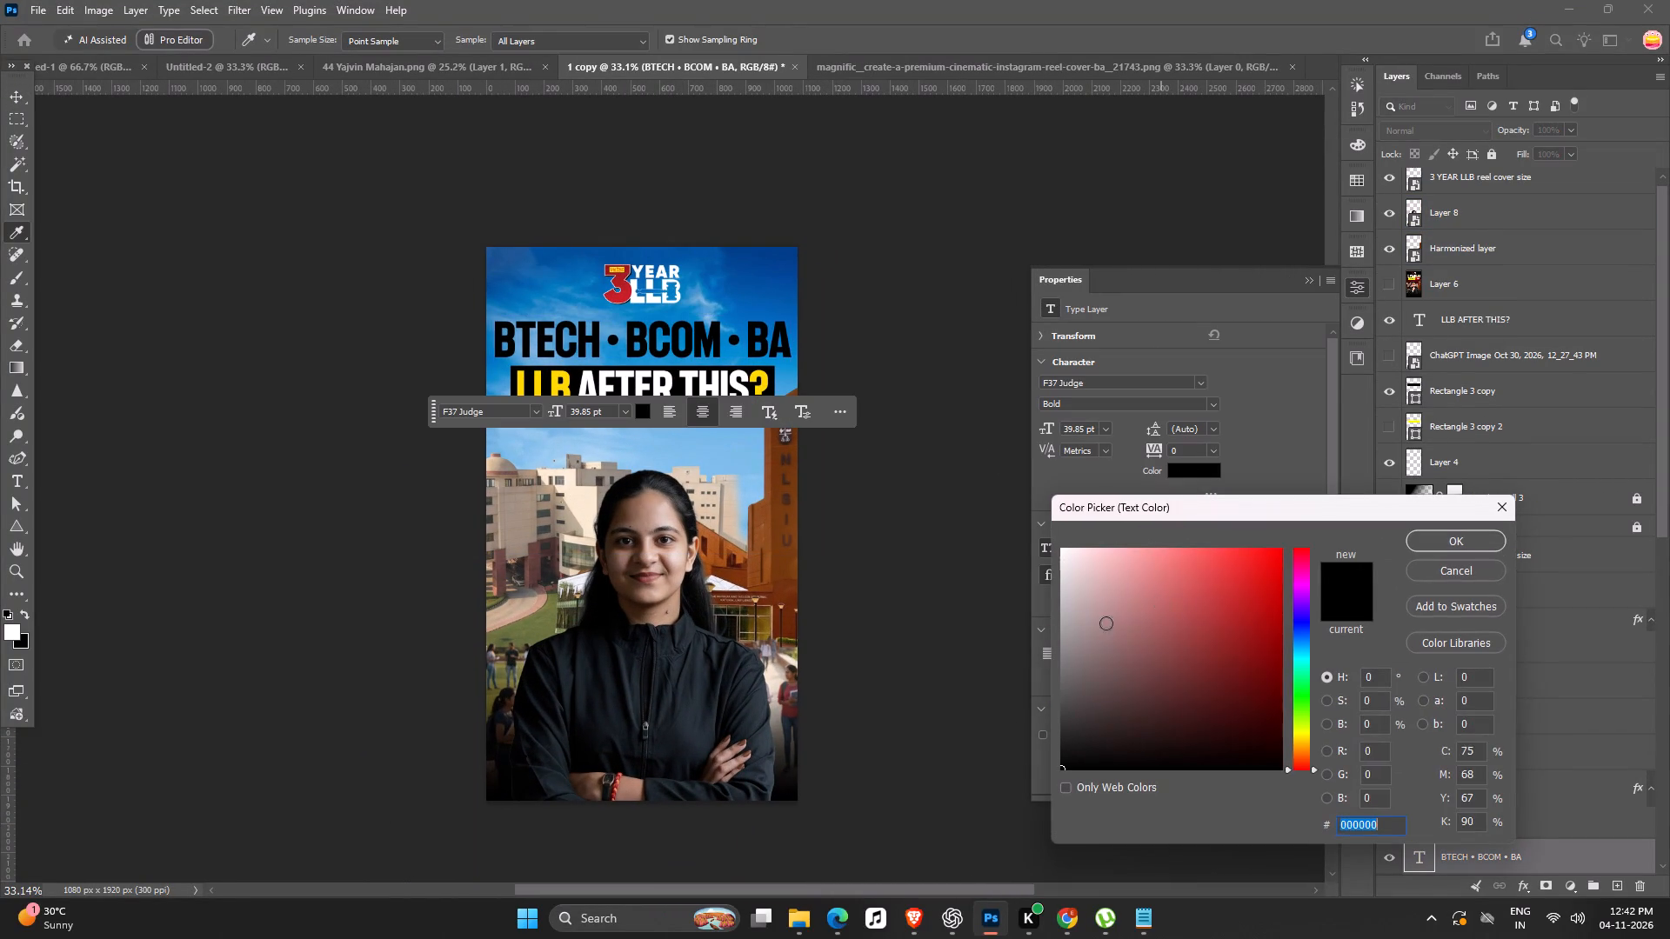
{"action": "left_click_drag", "start_coordinate": [1079, 607], "coordinate": [969, 453]}
{"action": "left_click", "coordinate": [1443, 537]}
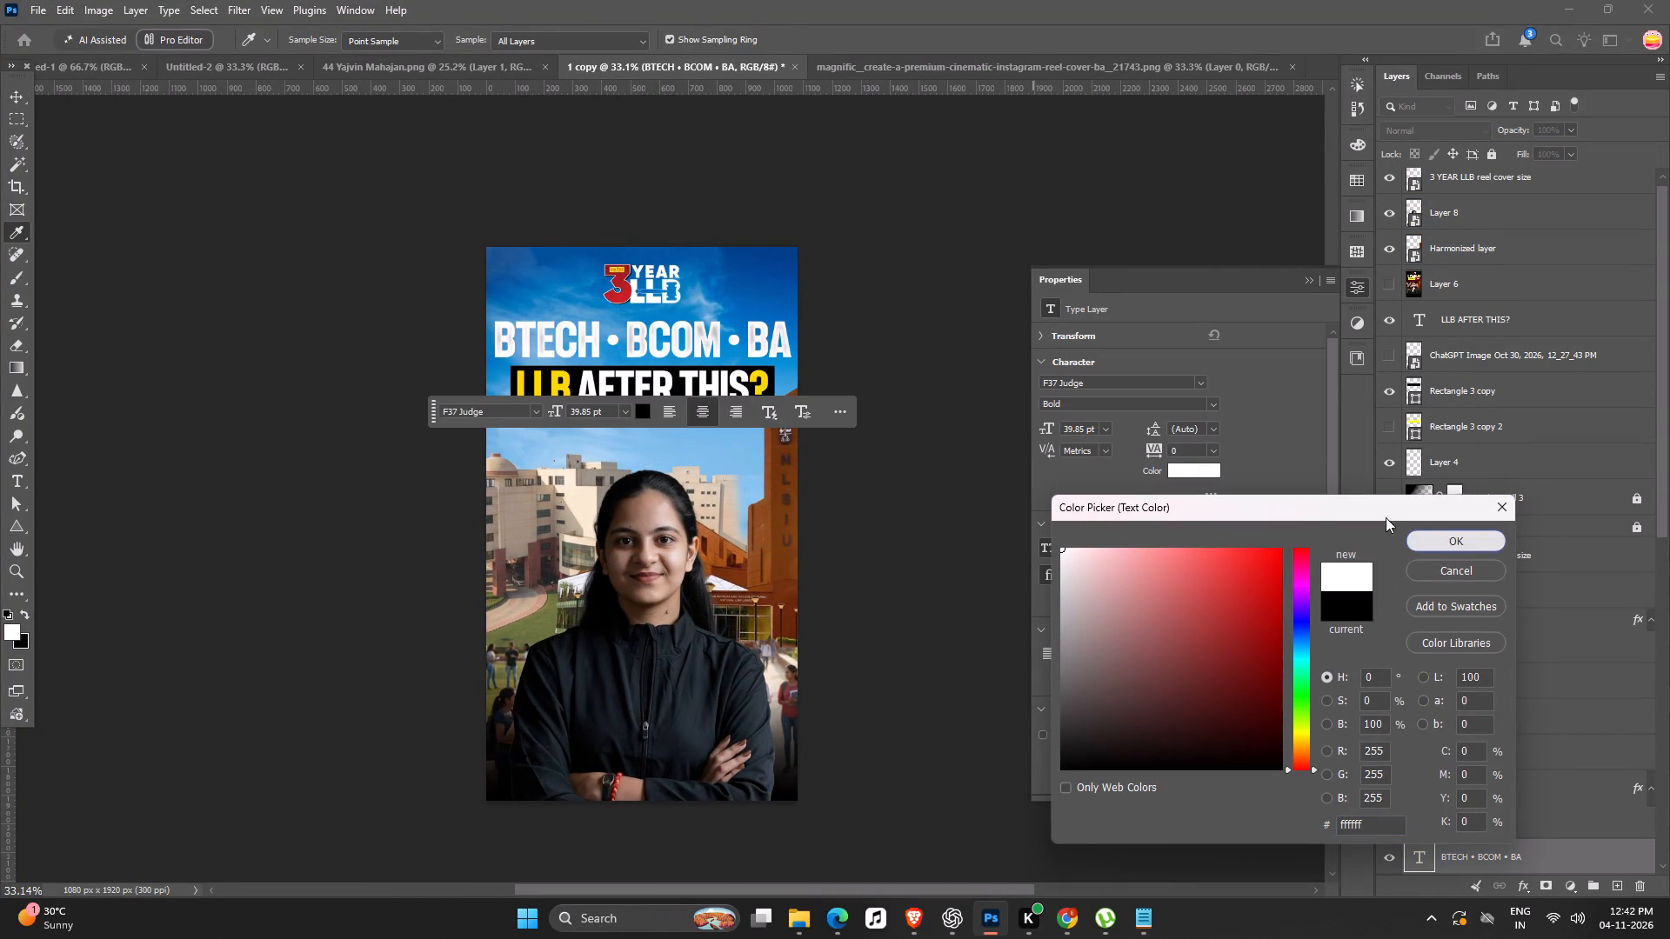
Bring the "BTECH • BCOM • BA" text layer to the top of the layer stack and deselect it.
{"action": "key", "text": "ctrl+shift+bracketright"}
{"action": "key", "text": "ctrl+shift+bracketright"}
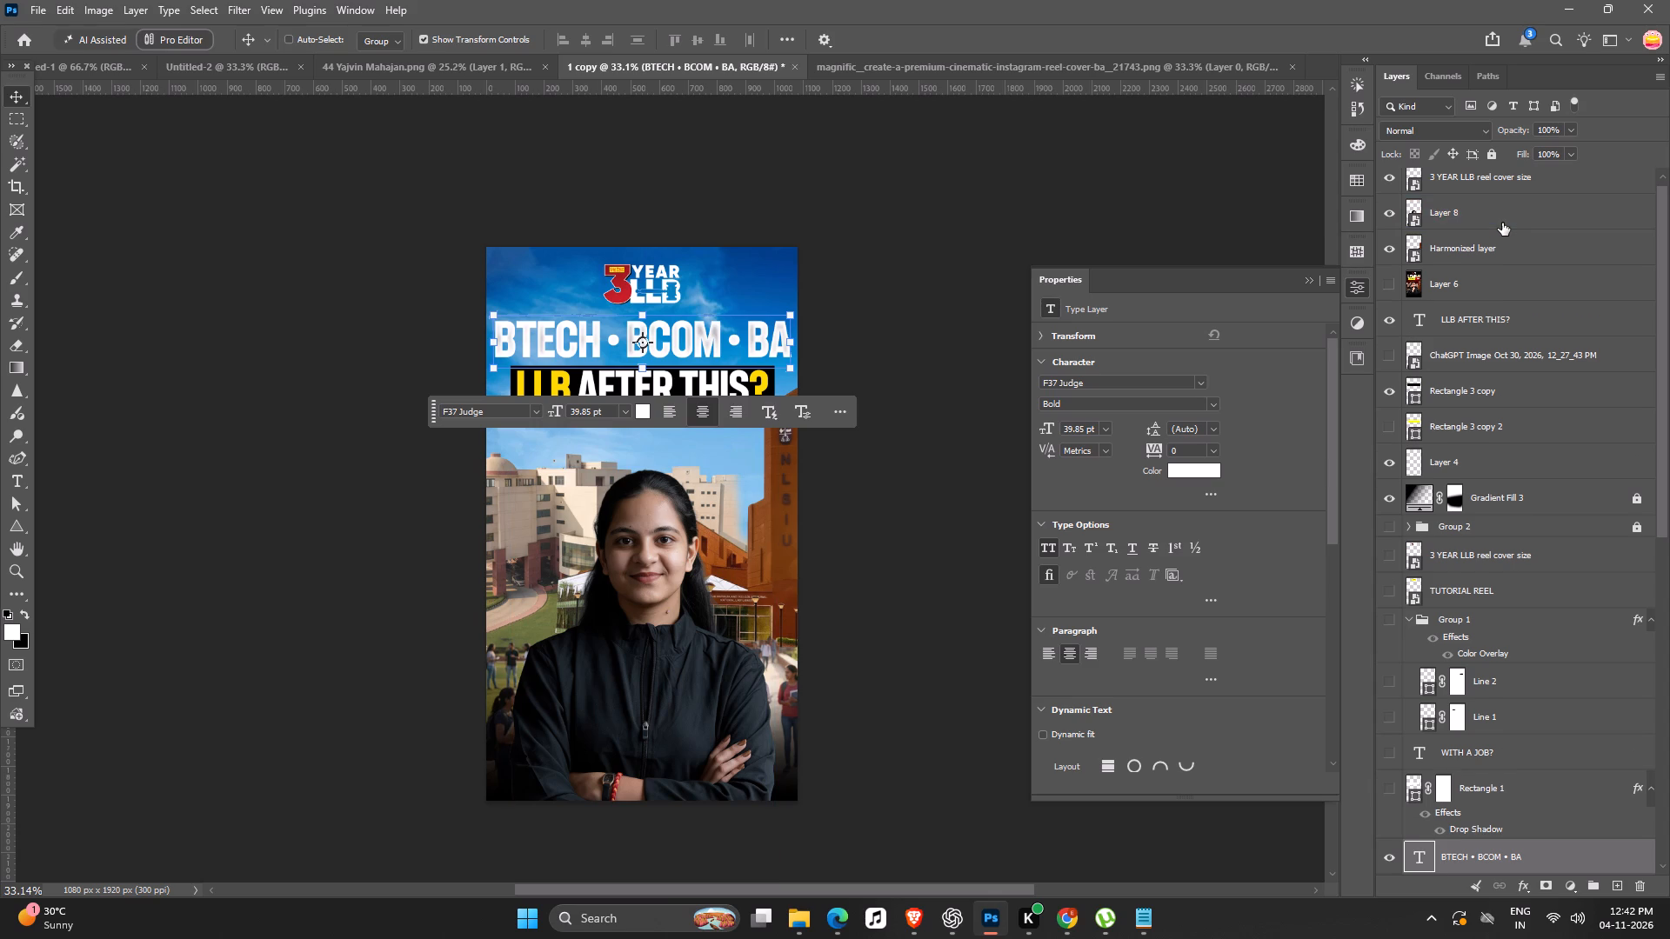
{"action": "key", "text": "ctrl+shift+bracketright"}
{"action": "key", "text": "ctrl+shift+bracketright"}
{"action": "left_click", "coordinate": [922, 137]}
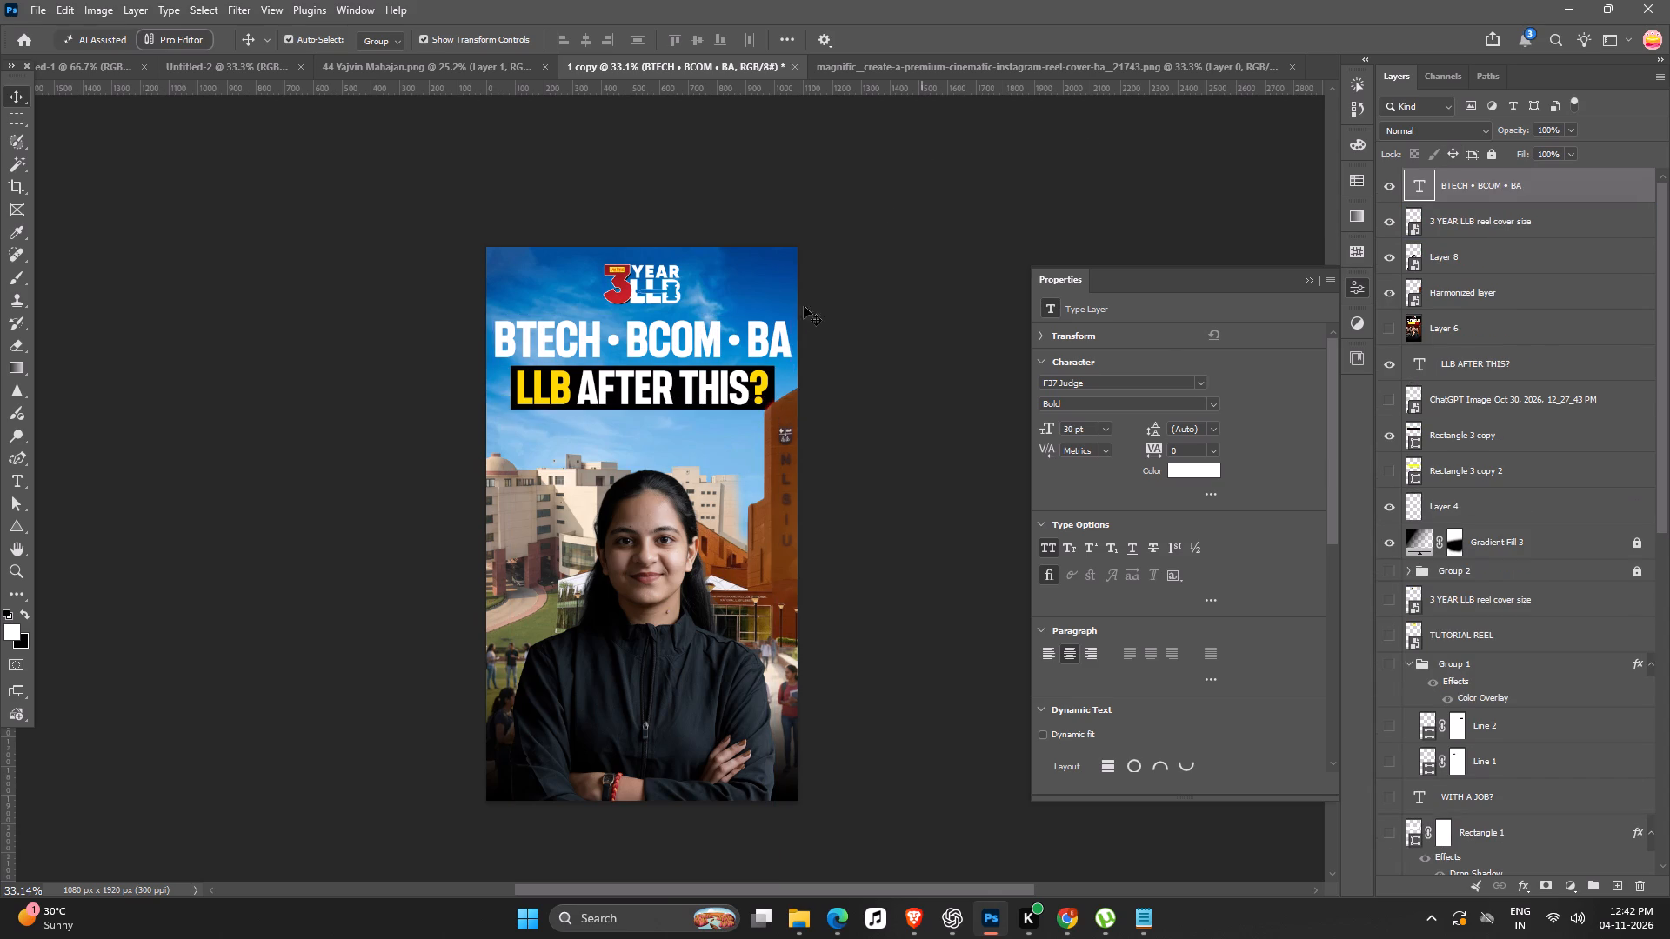
Bring the "LLB AFTER THIS?" text and its black bar together to the top of the layer stack, then deselect them.
{"action": "scroll", "coordinate": [778, 377], "scroll_direction": "up", "scroll_amount": 5, "text": "ctrl"}
{"action": "left_click", "coordinate": [772, 392]}
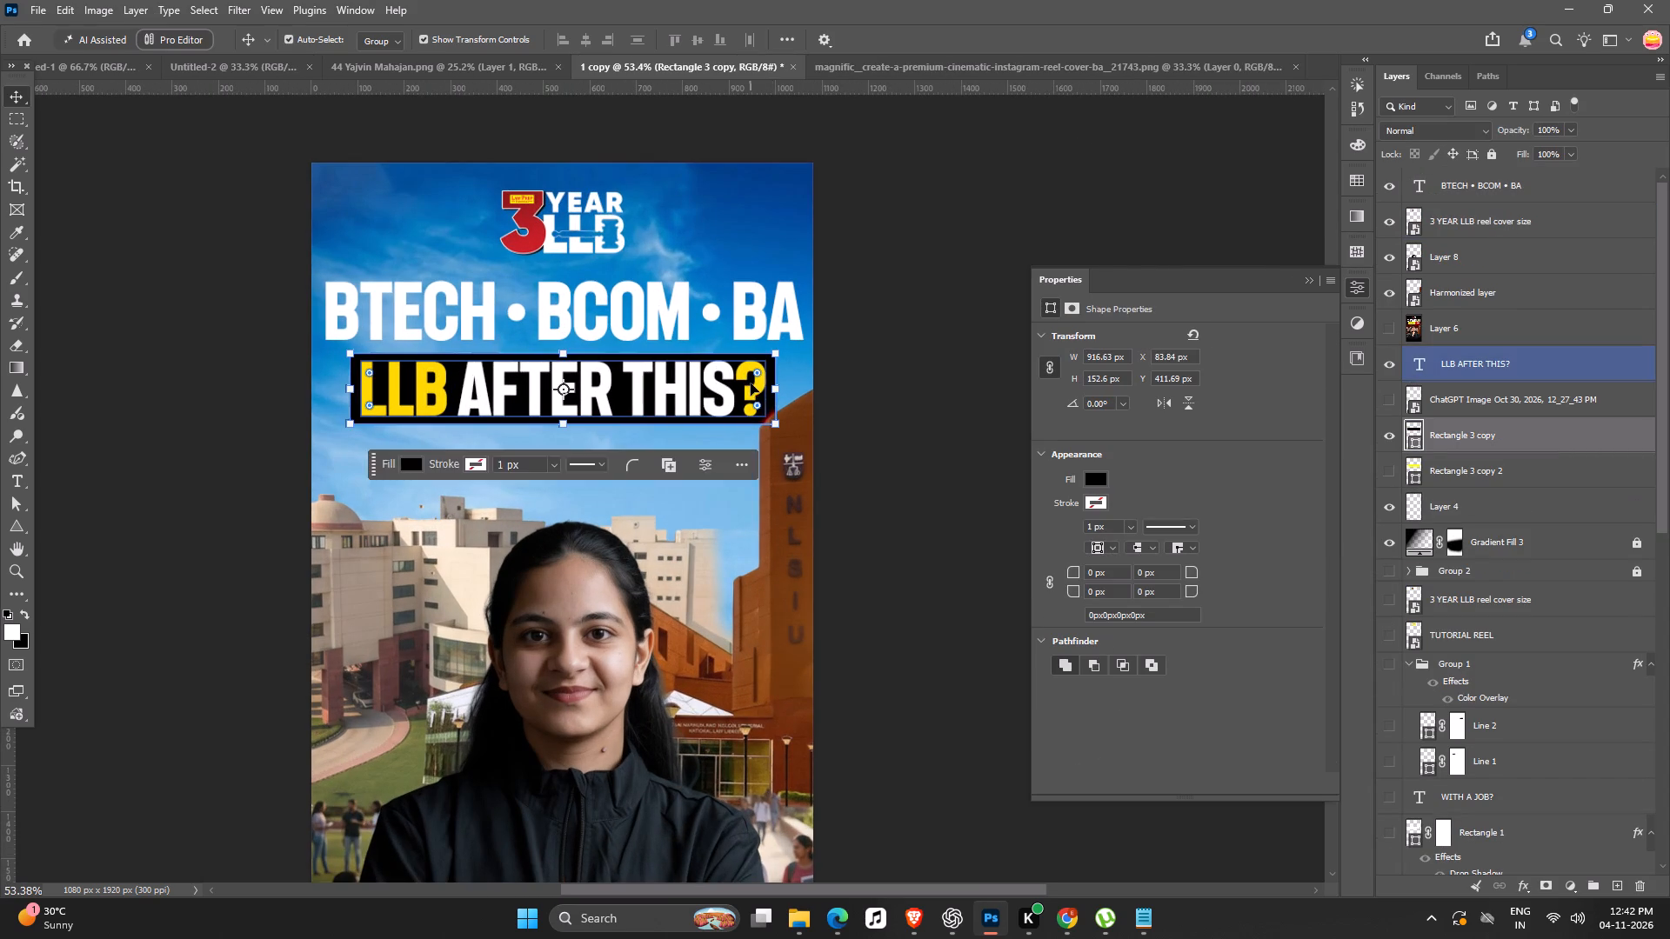
{"action": "left_click", "coordinate": [751, 383], "text": "shift"}
{"action": "key", "text": "ctrl+shift+bracketright"}
{"action": "key", "text": "ctrl+shift+bracketright"}
{"action": "key", "text": "ctrl+shift+bracketright"}
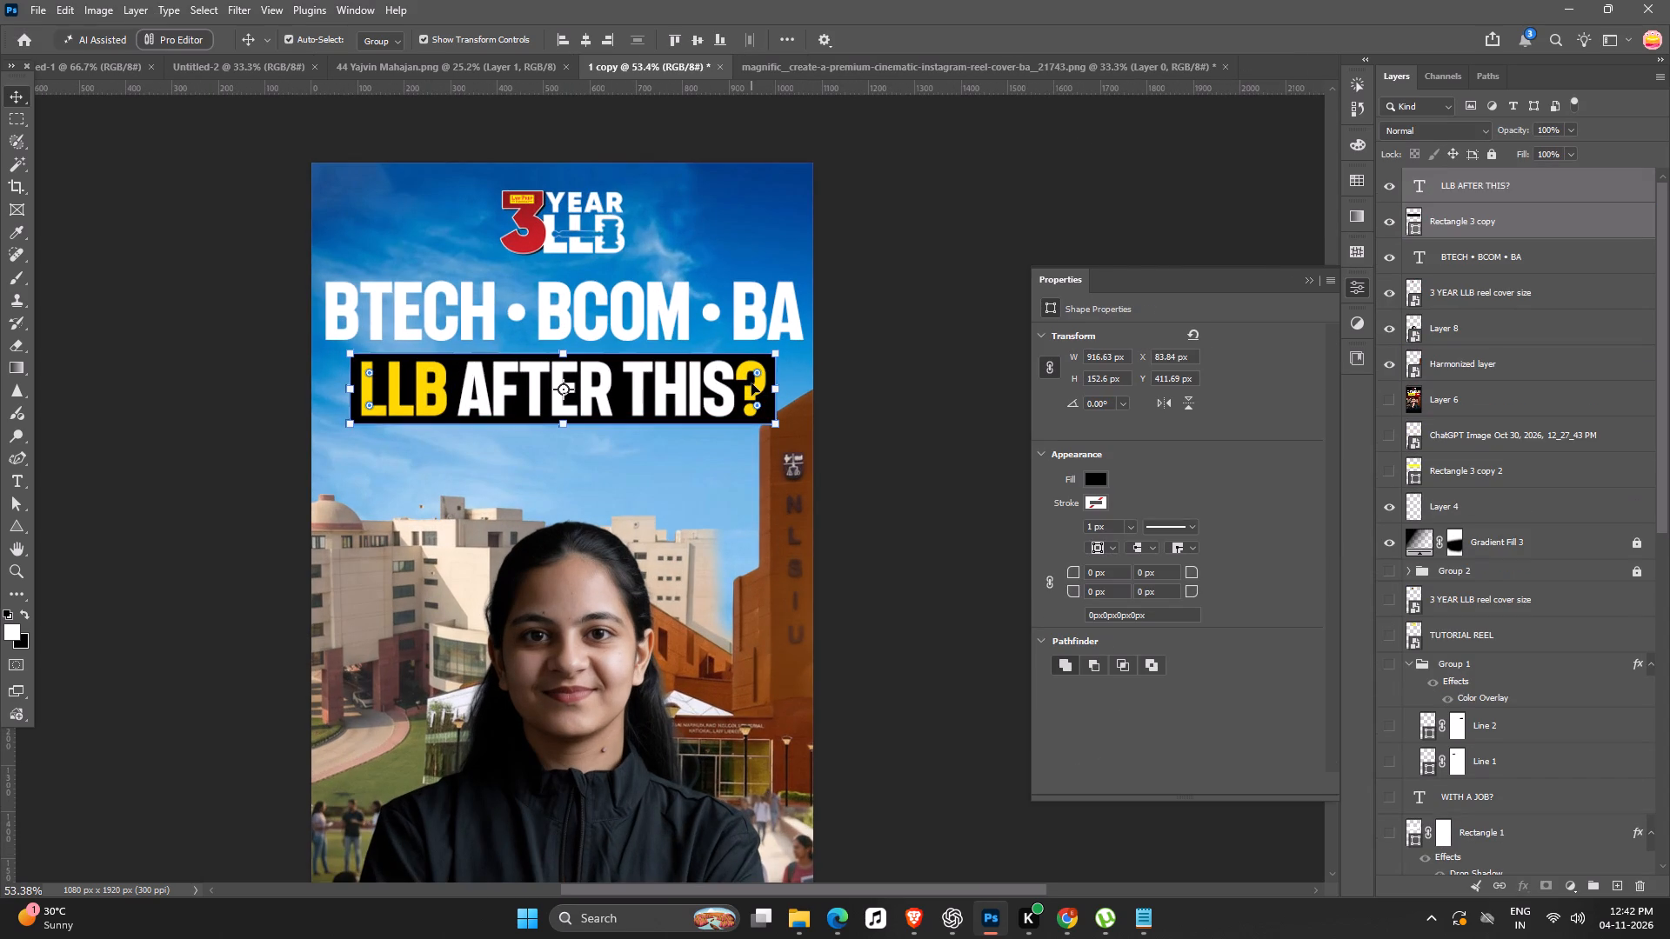
{"action": "left_click", "coordinate": [973, 260]}
{"action": "left_click", "coordinate": [986, 571]}
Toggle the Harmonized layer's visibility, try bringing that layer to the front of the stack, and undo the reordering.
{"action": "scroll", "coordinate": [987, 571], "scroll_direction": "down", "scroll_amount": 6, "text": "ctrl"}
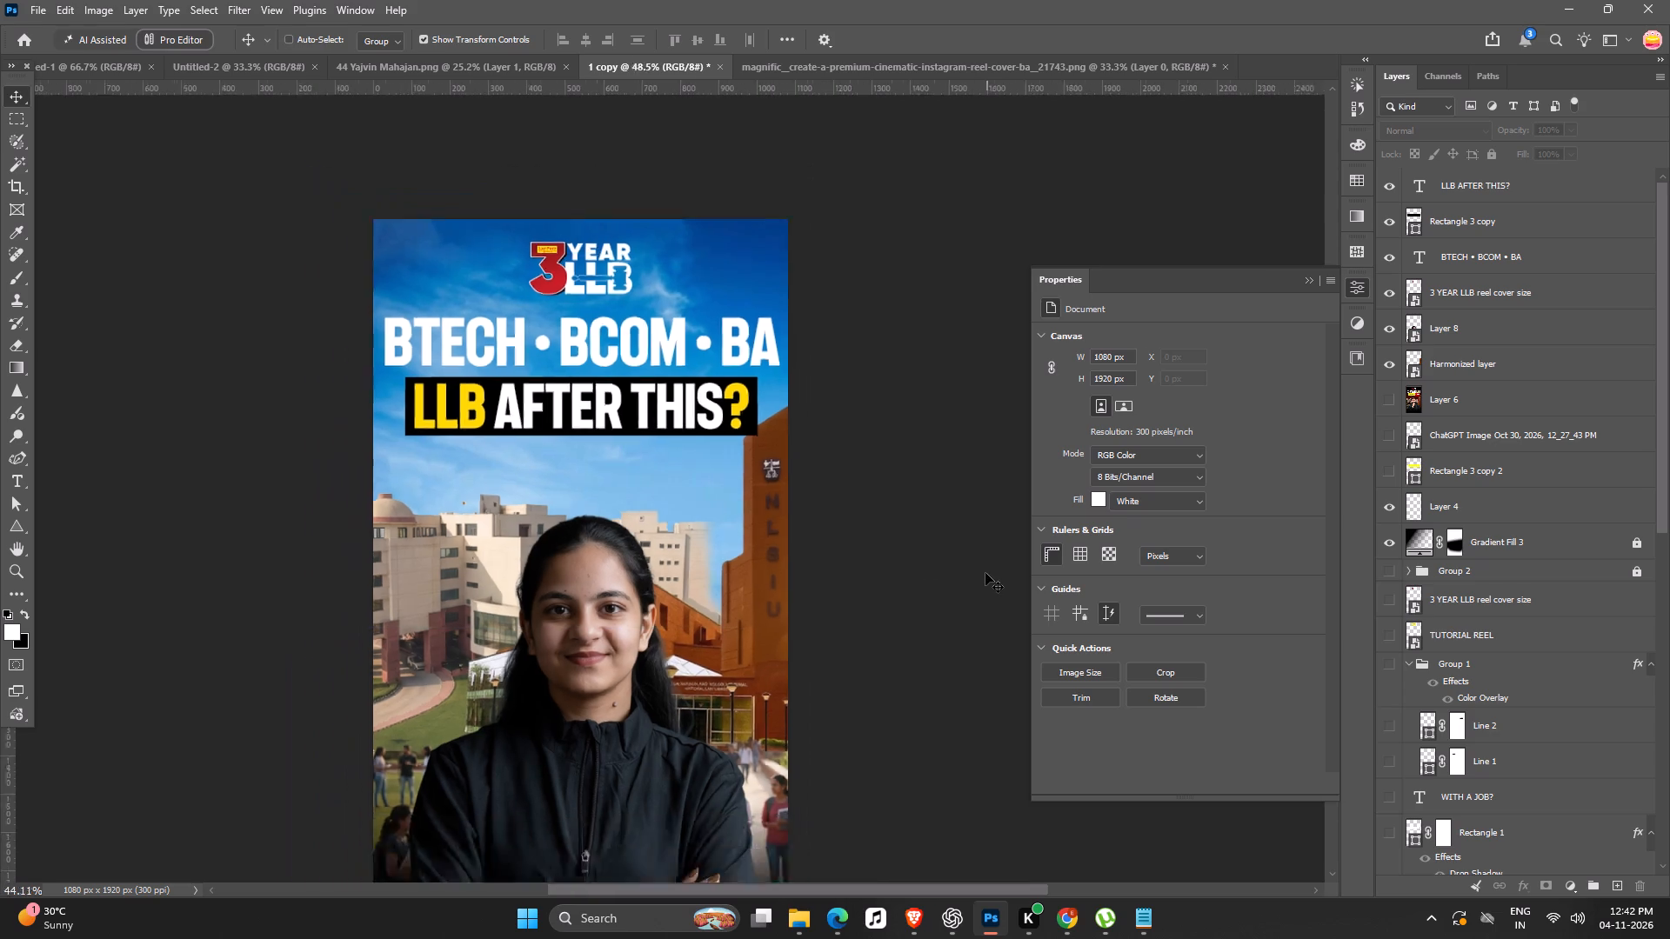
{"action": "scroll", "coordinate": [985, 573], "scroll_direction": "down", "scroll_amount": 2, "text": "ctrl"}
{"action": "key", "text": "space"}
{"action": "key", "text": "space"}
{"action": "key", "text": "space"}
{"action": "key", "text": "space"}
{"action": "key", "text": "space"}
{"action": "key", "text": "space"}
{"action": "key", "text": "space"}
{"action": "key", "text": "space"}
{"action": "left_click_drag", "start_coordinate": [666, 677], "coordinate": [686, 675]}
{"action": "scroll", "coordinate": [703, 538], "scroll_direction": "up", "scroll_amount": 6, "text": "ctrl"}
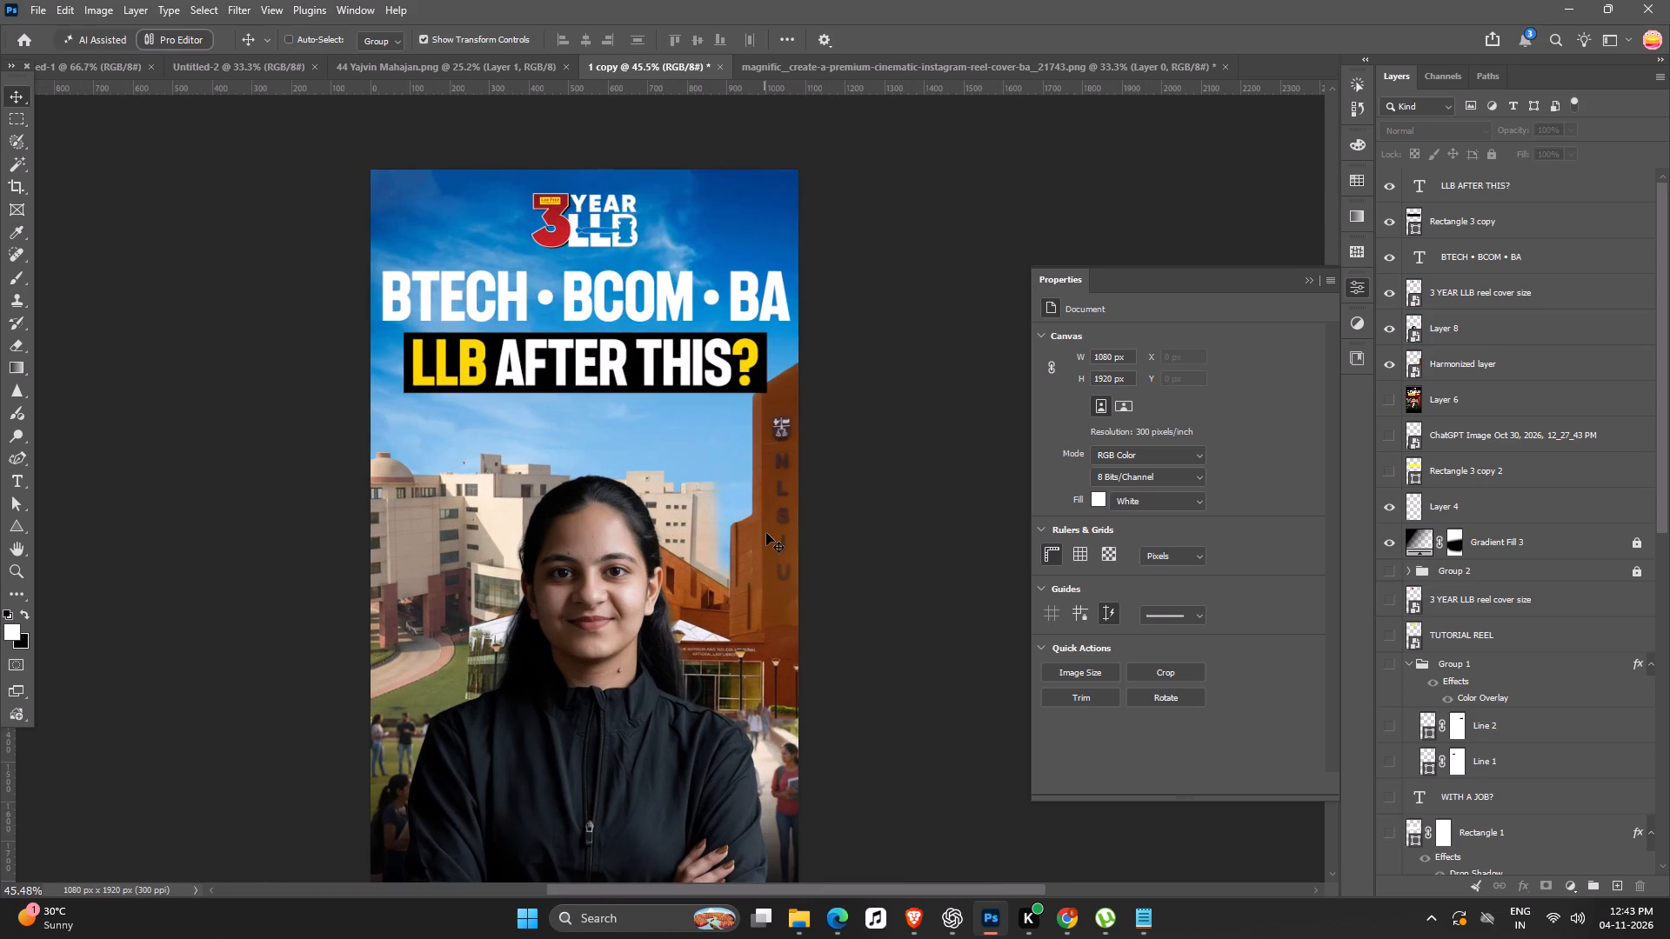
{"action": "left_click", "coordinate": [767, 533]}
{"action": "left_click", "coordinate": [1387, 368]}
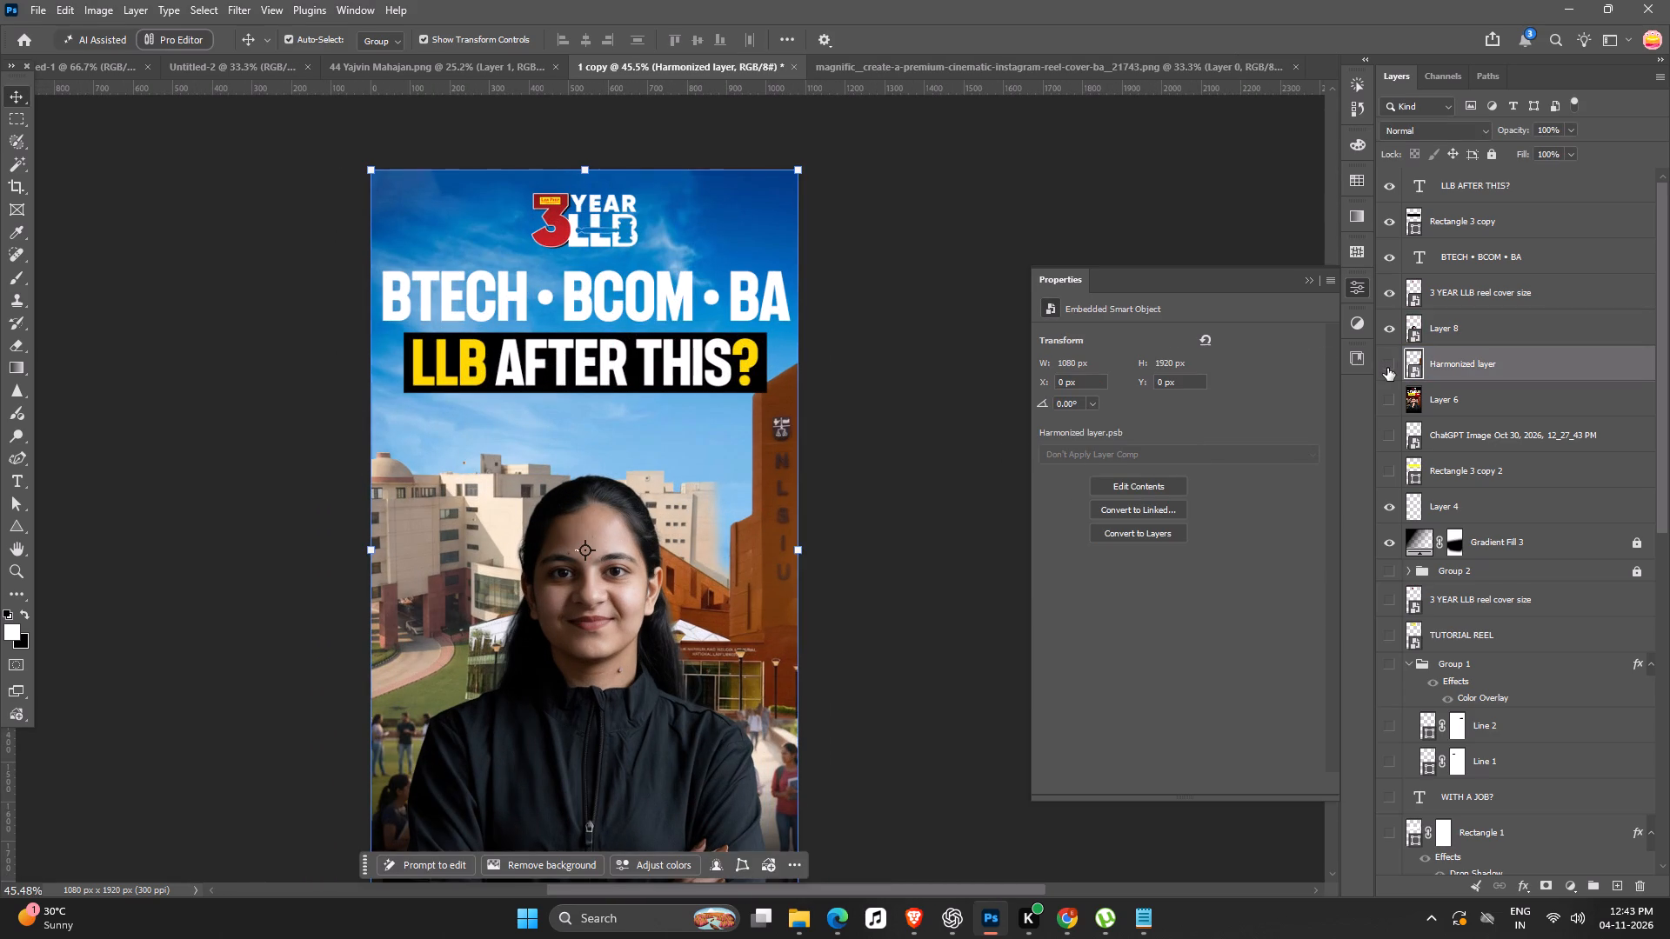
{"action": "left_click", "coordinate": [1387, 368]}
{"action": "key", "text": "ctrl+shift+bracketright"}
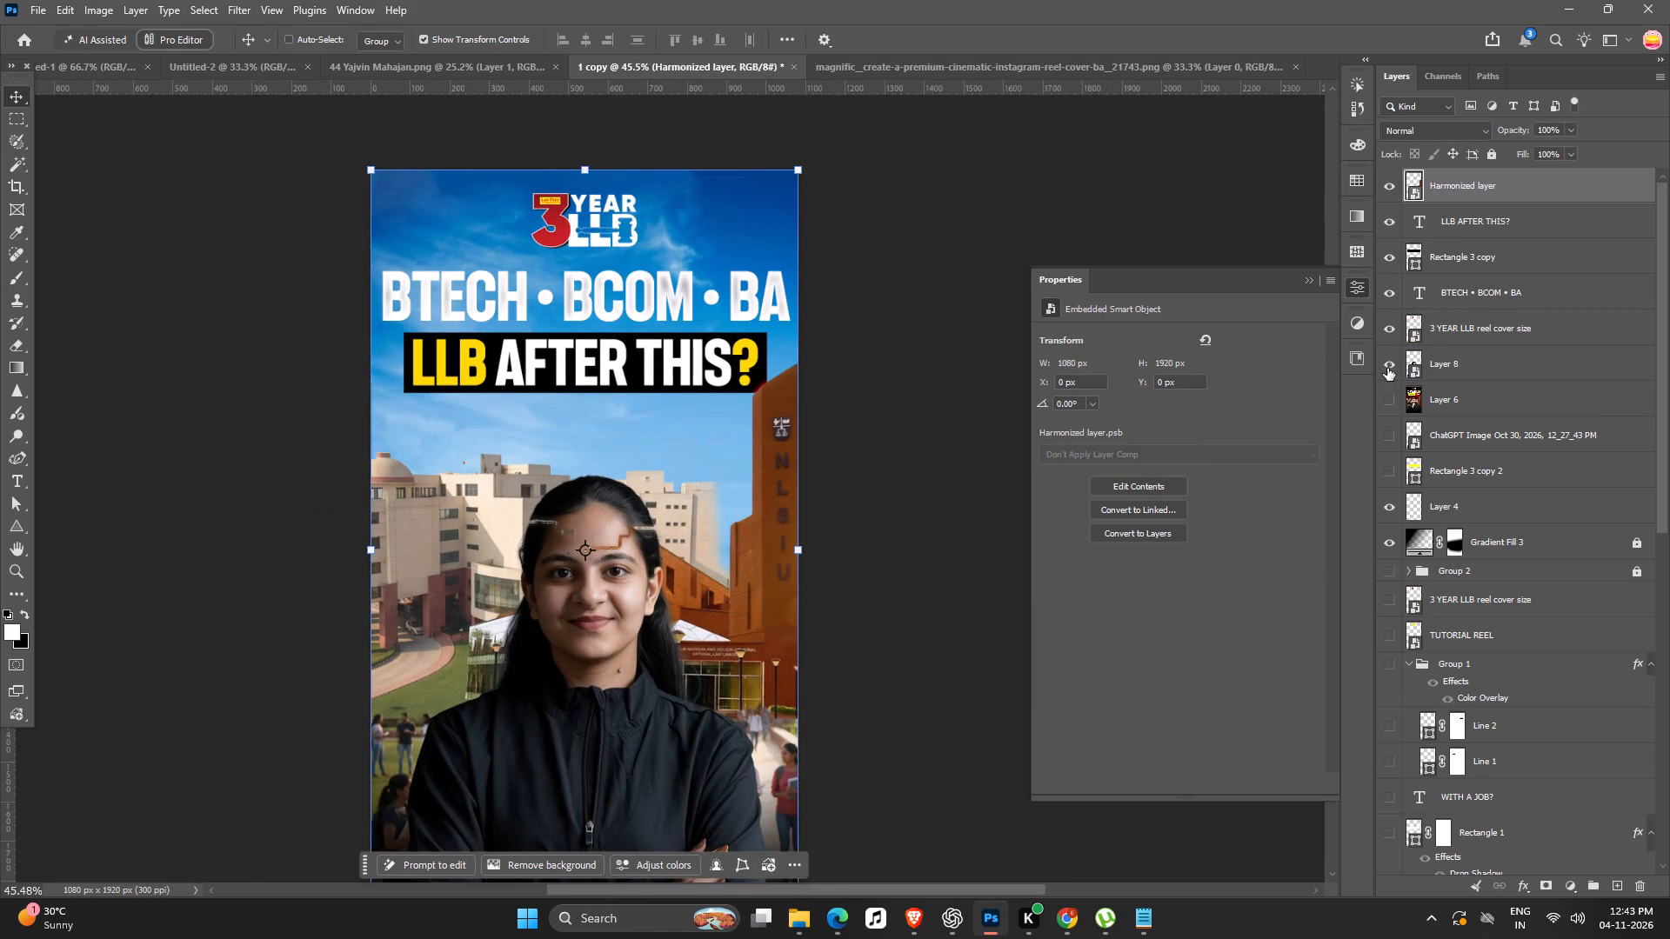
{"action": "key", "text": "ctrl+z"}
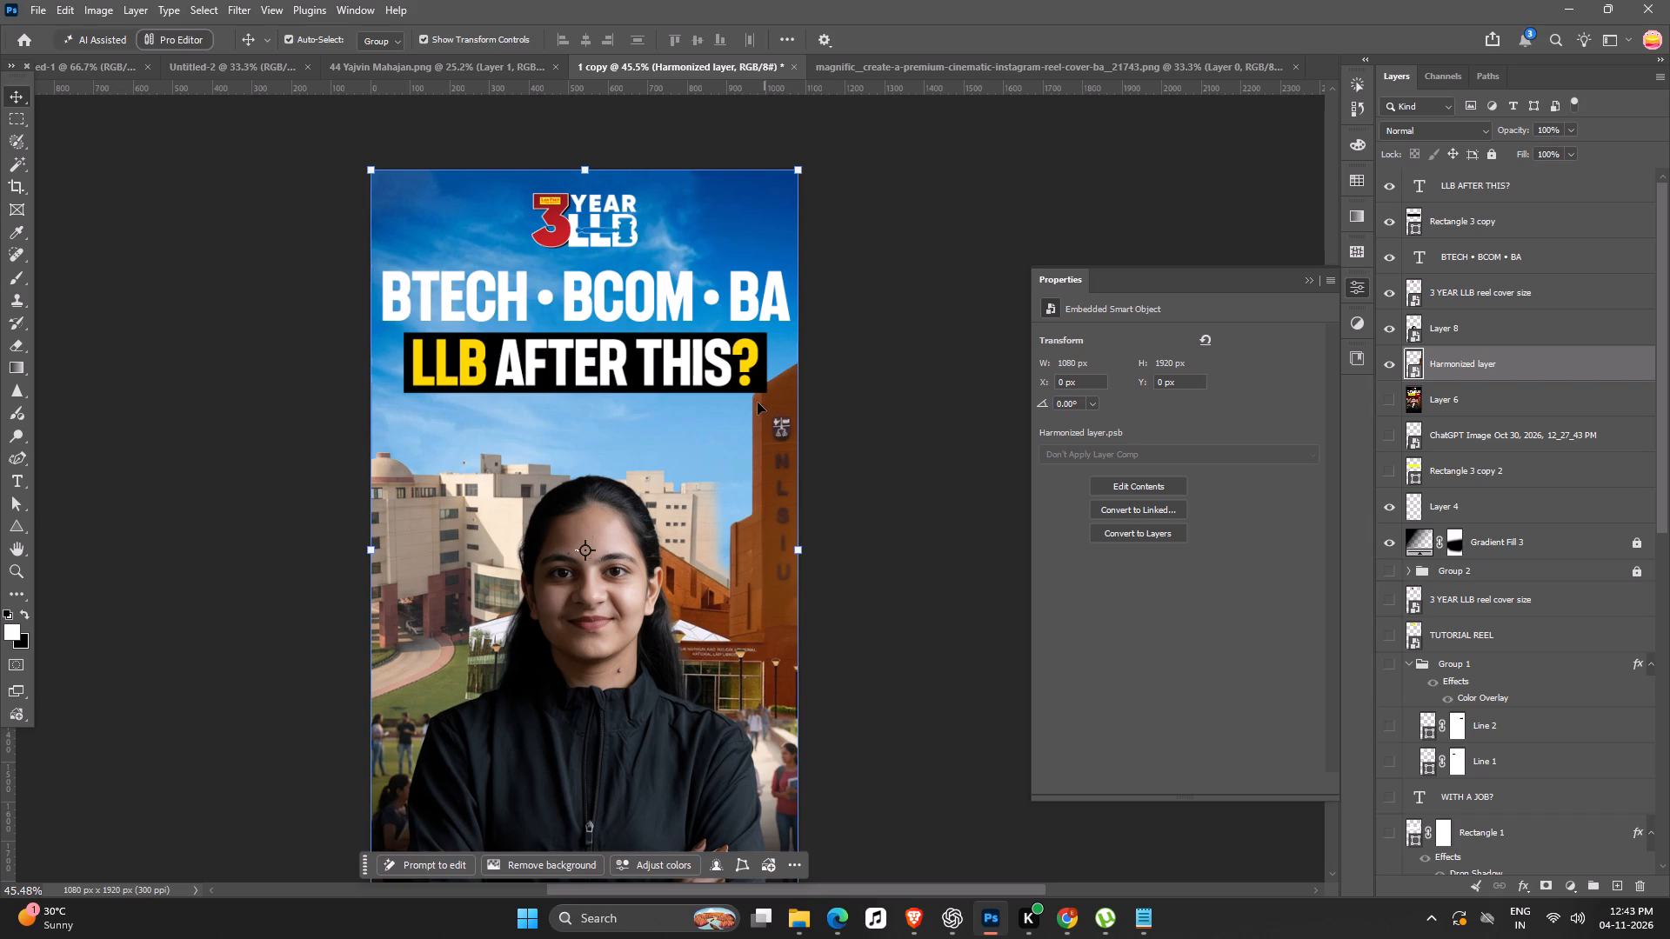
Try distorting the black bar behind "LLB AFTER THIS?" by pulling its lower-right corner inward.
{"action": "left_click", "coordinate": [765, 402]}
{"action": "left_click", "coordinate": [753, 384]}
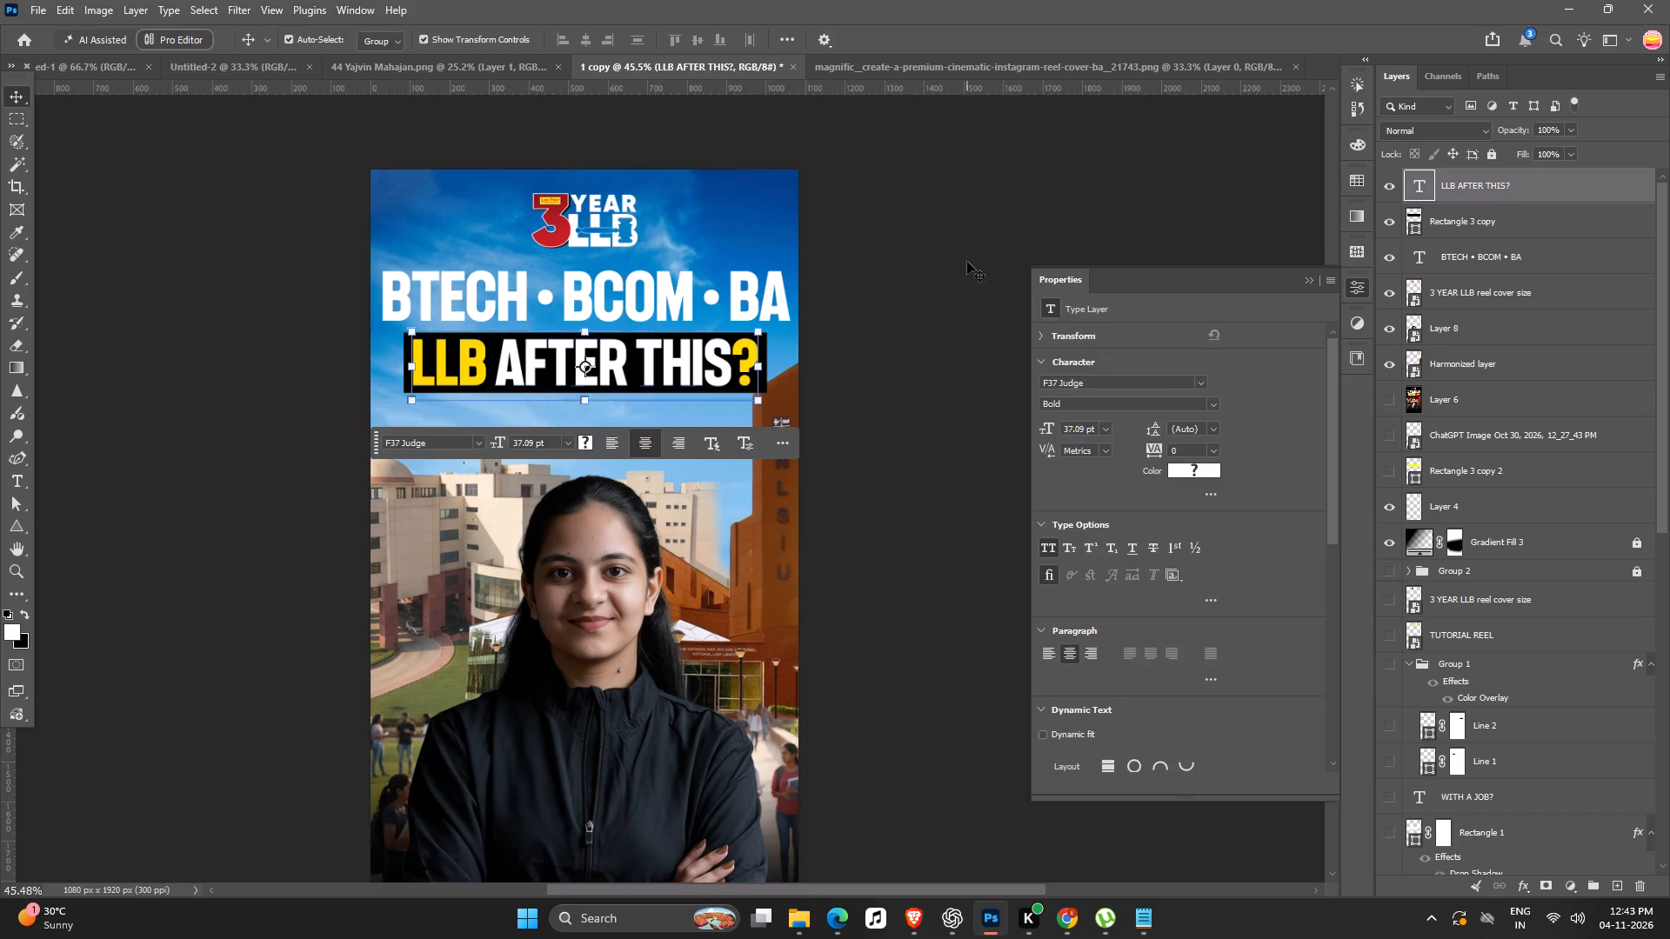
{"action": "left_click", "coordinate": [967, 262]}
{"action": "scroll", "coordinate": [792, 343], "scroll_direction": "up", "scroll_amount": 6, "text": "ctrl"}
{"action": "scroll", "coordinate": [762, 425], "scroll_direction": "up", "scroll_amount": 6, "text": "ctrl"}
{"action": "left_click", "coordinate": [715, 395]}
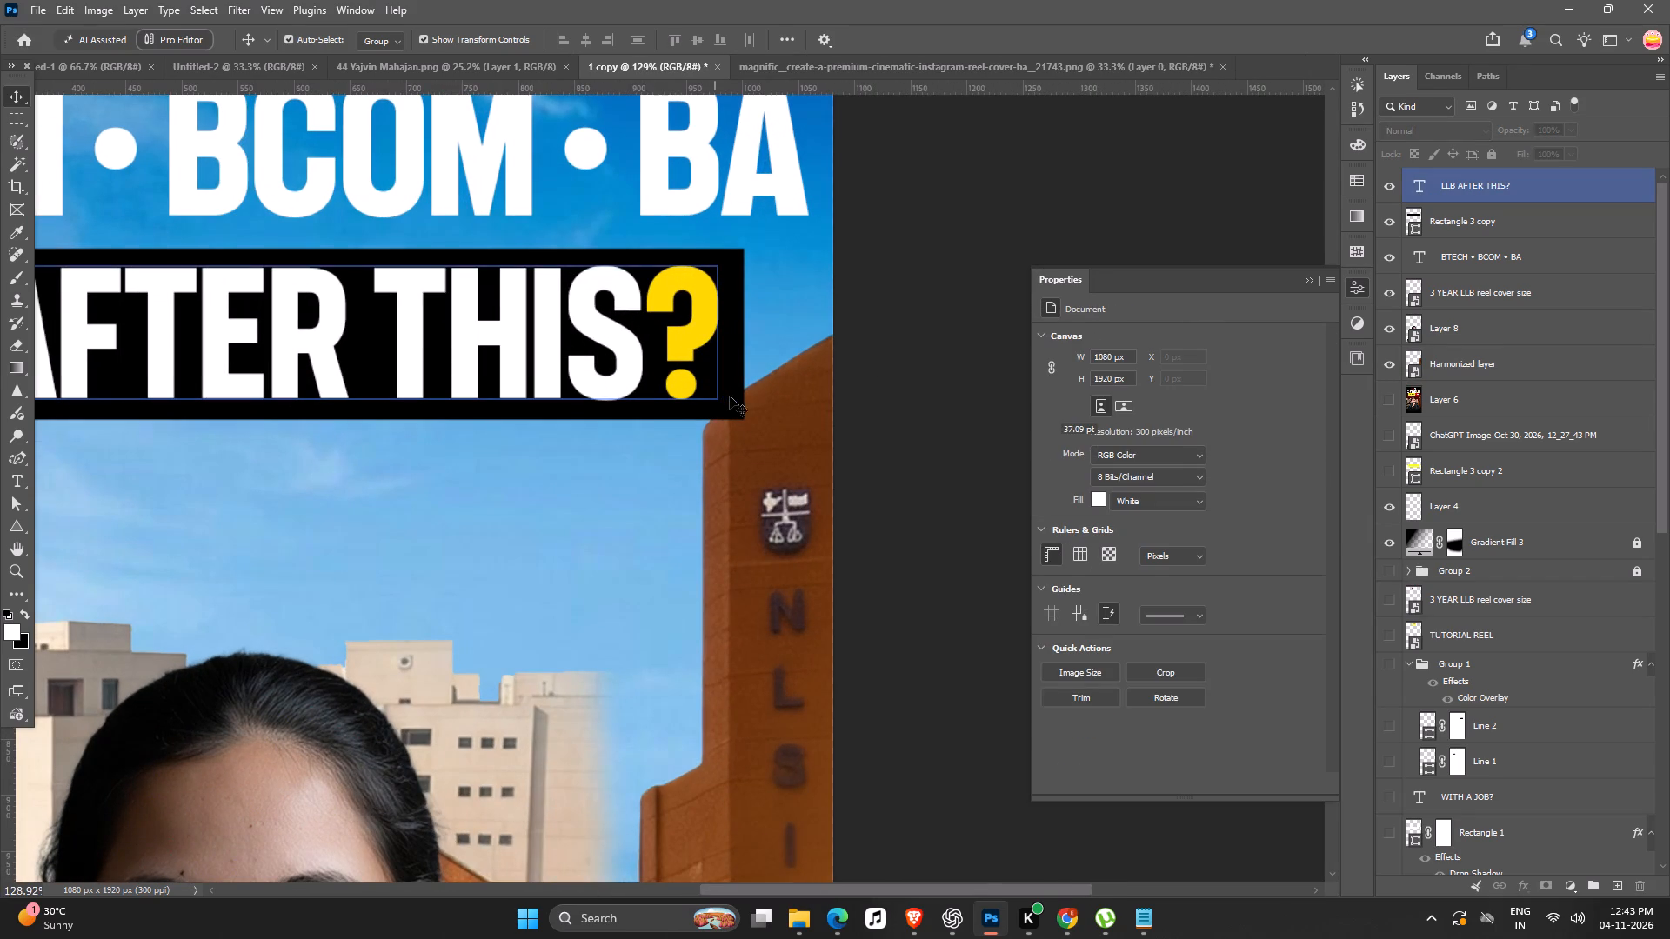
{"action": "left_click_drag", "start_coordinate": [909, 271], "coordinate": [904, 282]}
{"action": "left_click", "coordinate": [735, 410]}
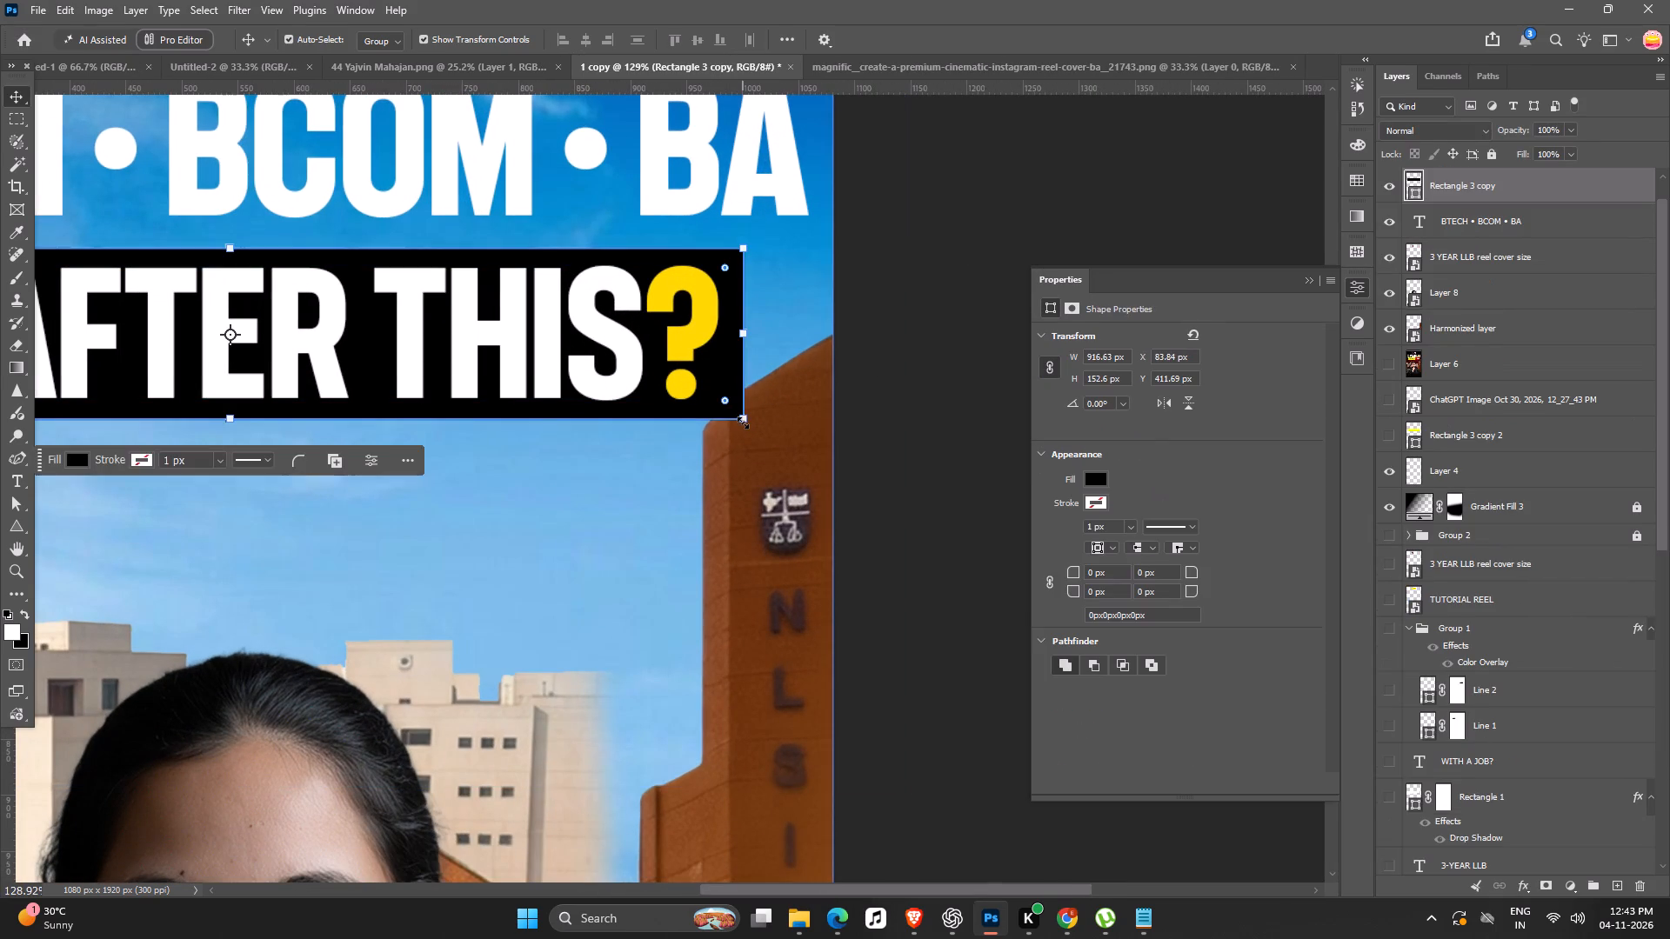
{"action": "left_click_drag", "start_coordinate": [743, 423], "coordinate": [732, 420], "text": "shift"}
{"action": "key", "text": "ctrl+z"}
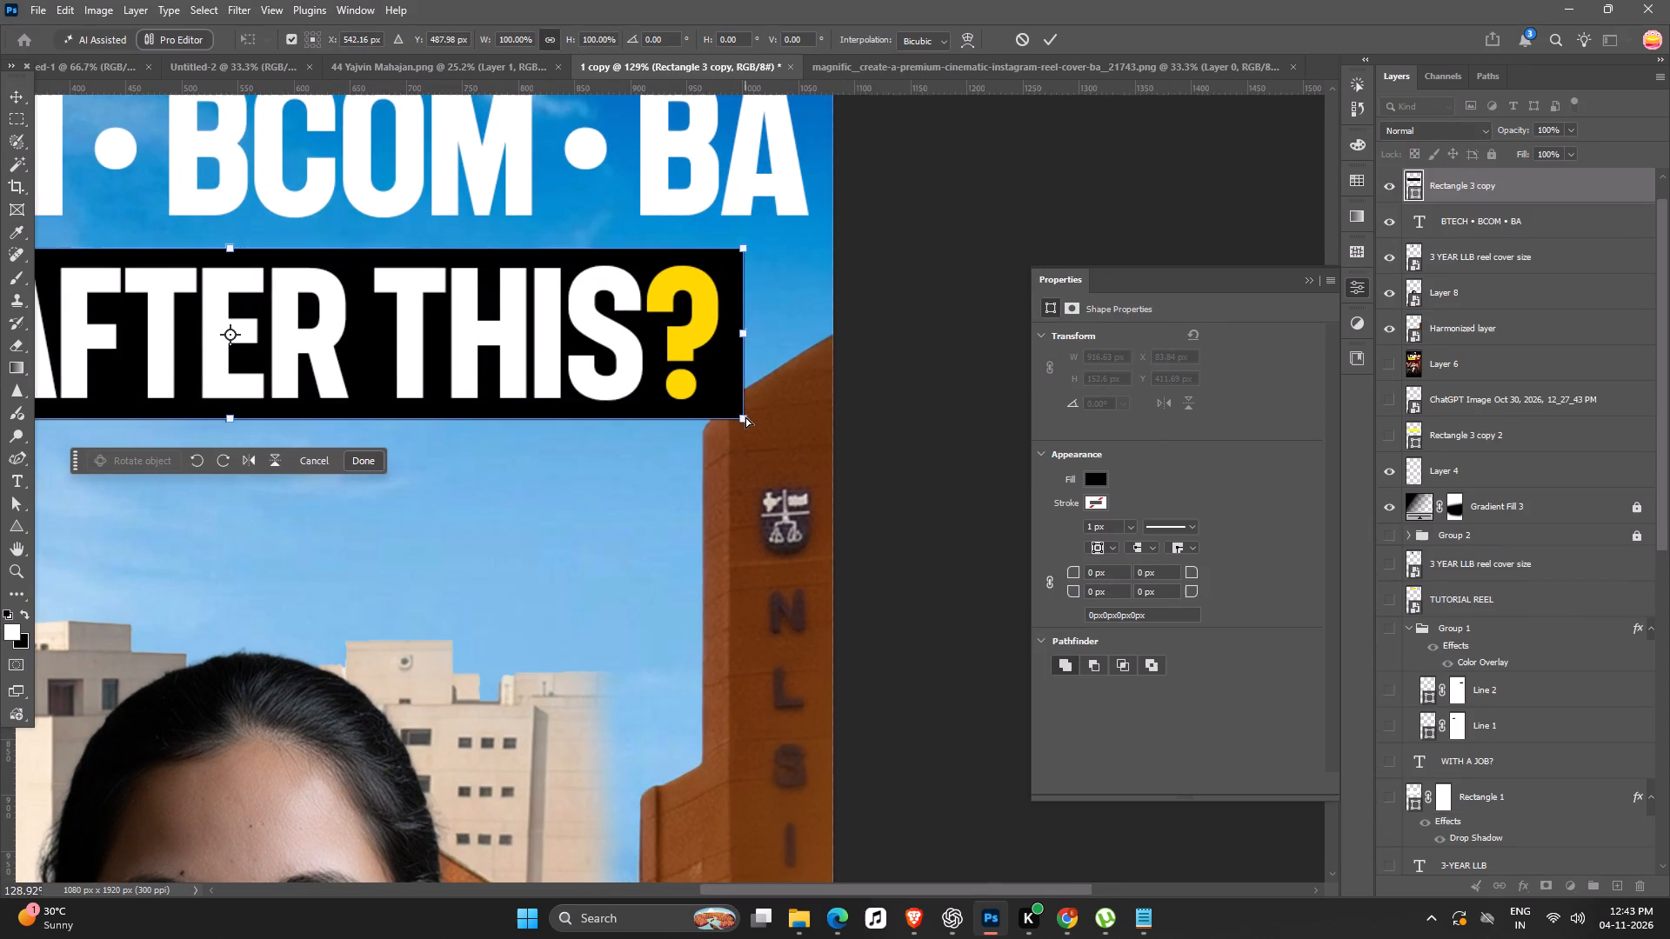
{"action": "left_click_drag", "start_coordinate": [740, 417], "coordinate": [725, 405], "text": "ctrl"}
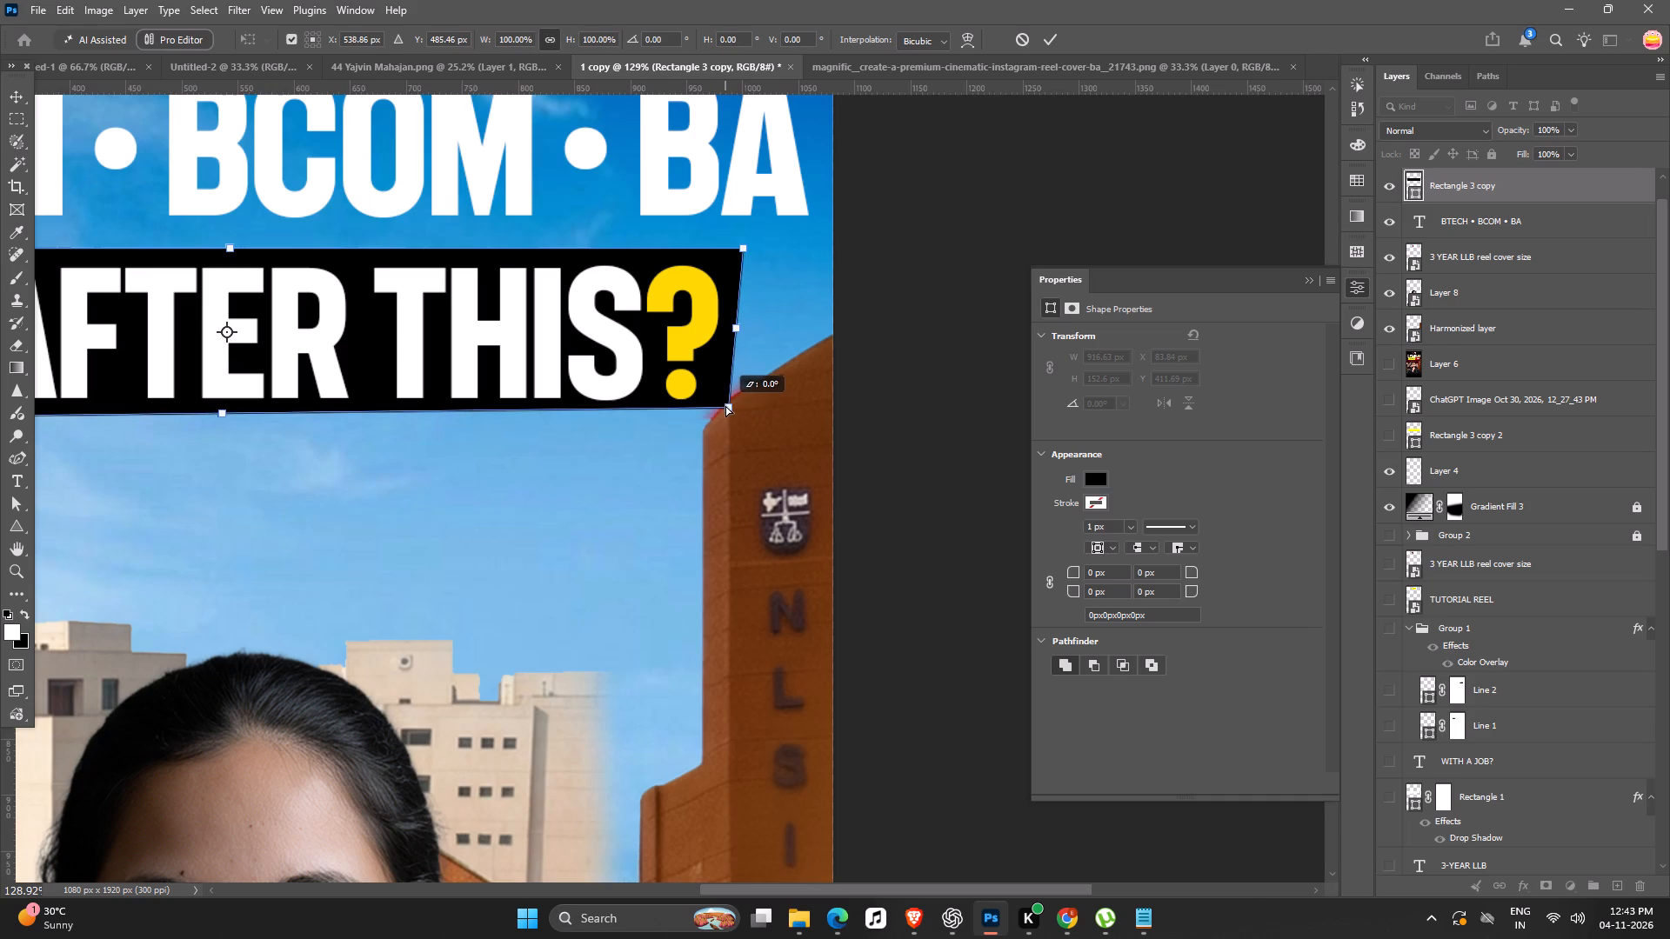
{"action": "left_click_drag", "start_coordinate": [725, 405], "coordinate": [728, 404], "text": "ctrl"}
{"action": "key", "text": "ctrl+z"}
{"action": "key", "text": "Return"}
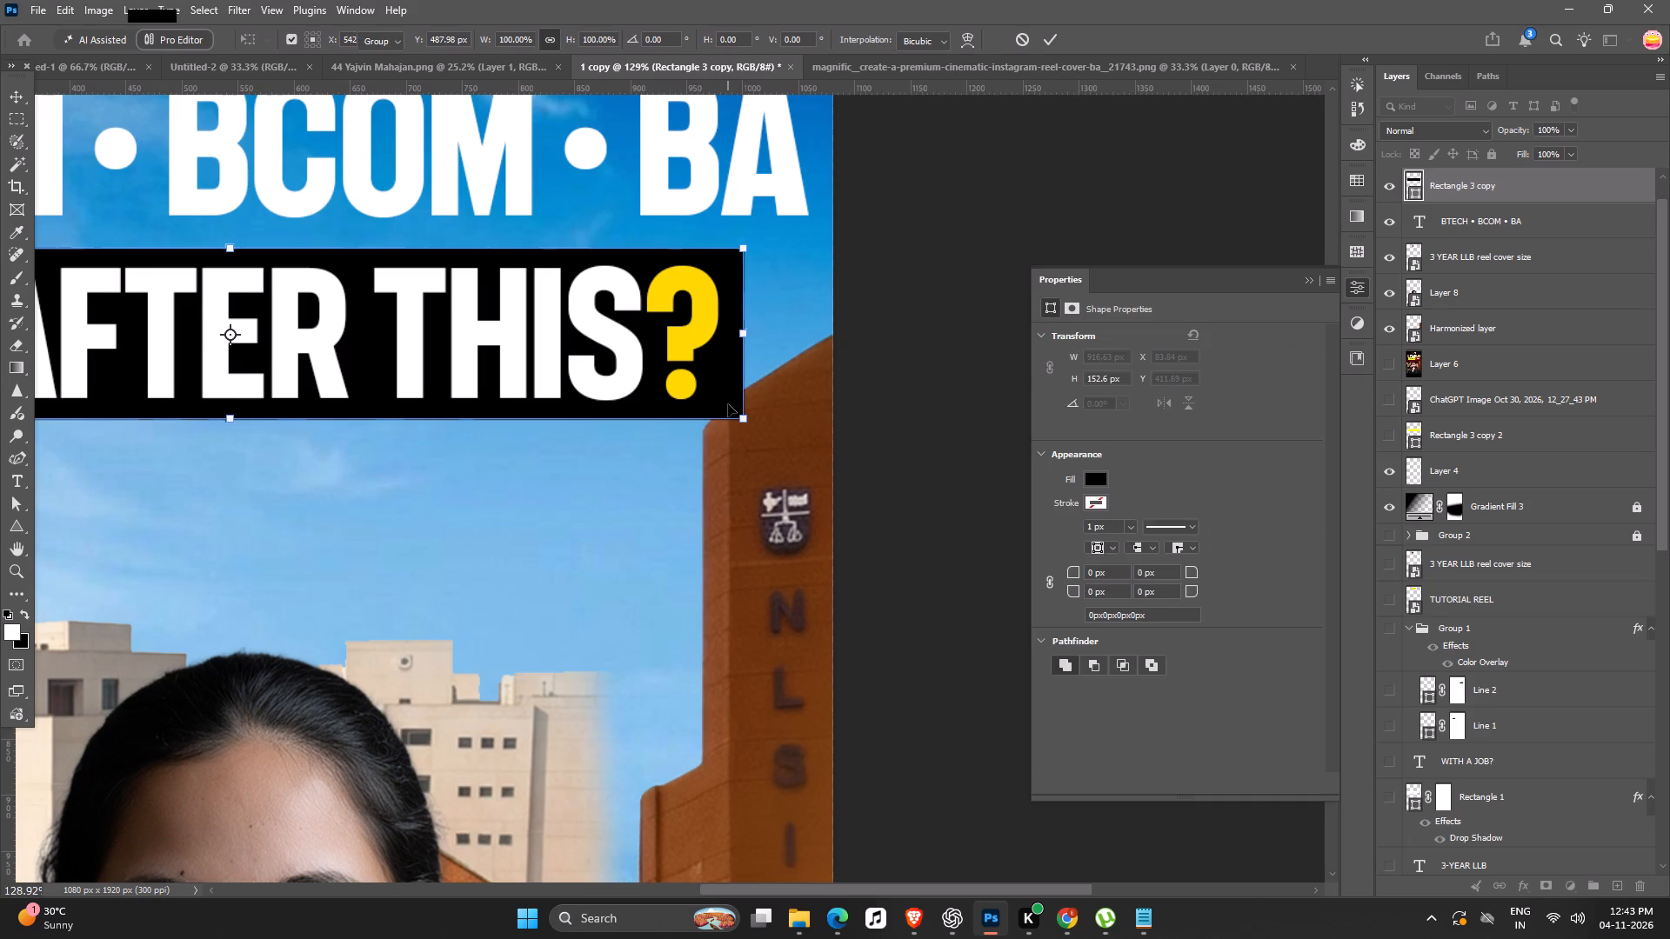
Add a layer mask to the black bar (Rectangle 3 copy) and brush away its lower-right corner along the brown building's edge.
{"action": "left_click", "coordinate": [1546, 887]}
{"action": "key", "text": "b"}
{"action": "scroll", "coordinate": [740, 410], "scroll_direction": "up", "scroll_amount": 10, "text": "ctrl"}
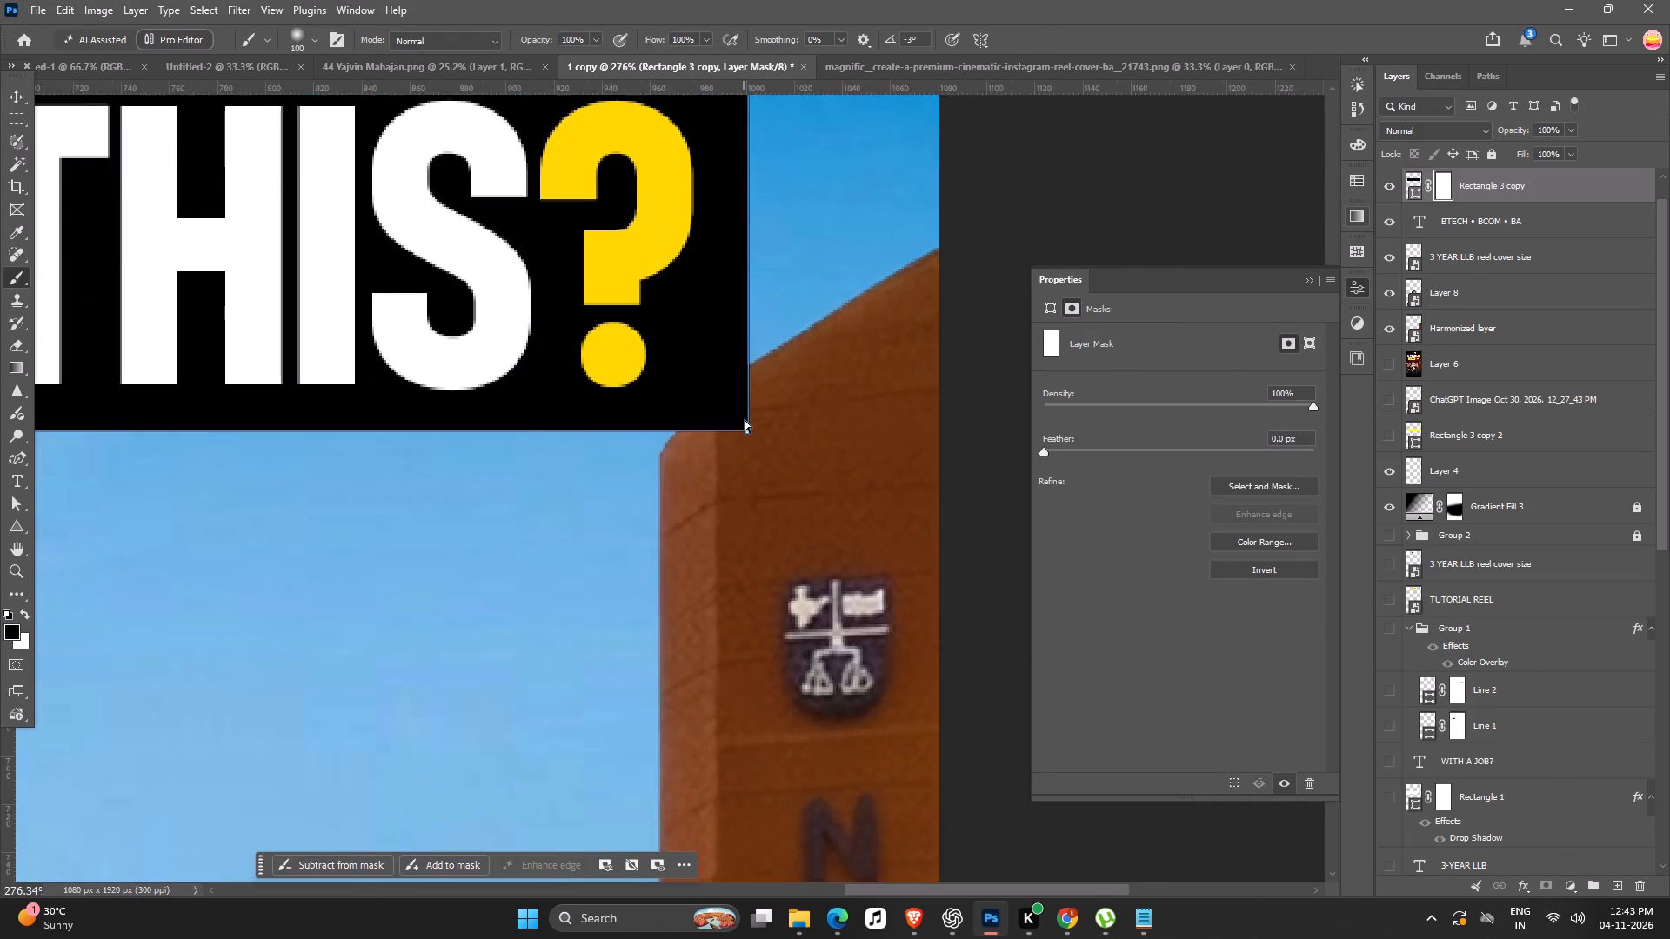
{"action": "scroll", "coordinate": [745, 420], "scroll_direction": "up", "scroll_amount": 4, "text": "ctrl"}
{"action": "key", "text": "bracketleft"}
{"action": "key", "text": "bracketleft"}
{"action": "key", "text": "bracketleft"}
{"action": "key", "text": "bracketleft"}
{"action": "key", "text": "bracketleft"}
{"action": "key", "text": "bracketleft"}
{"action": "key", "text": "bracketleft"}
{"action": "key", "text": "bracketleft"}
{"action": "key", "text": "bracketleft"}
{"action": "key", "text": "bracketleft"}
{"action": "key", "text": "bracketleft"}
{"action": "key", "text": "bracketleft"}
{"action": "key", "text": "bracketleft"}
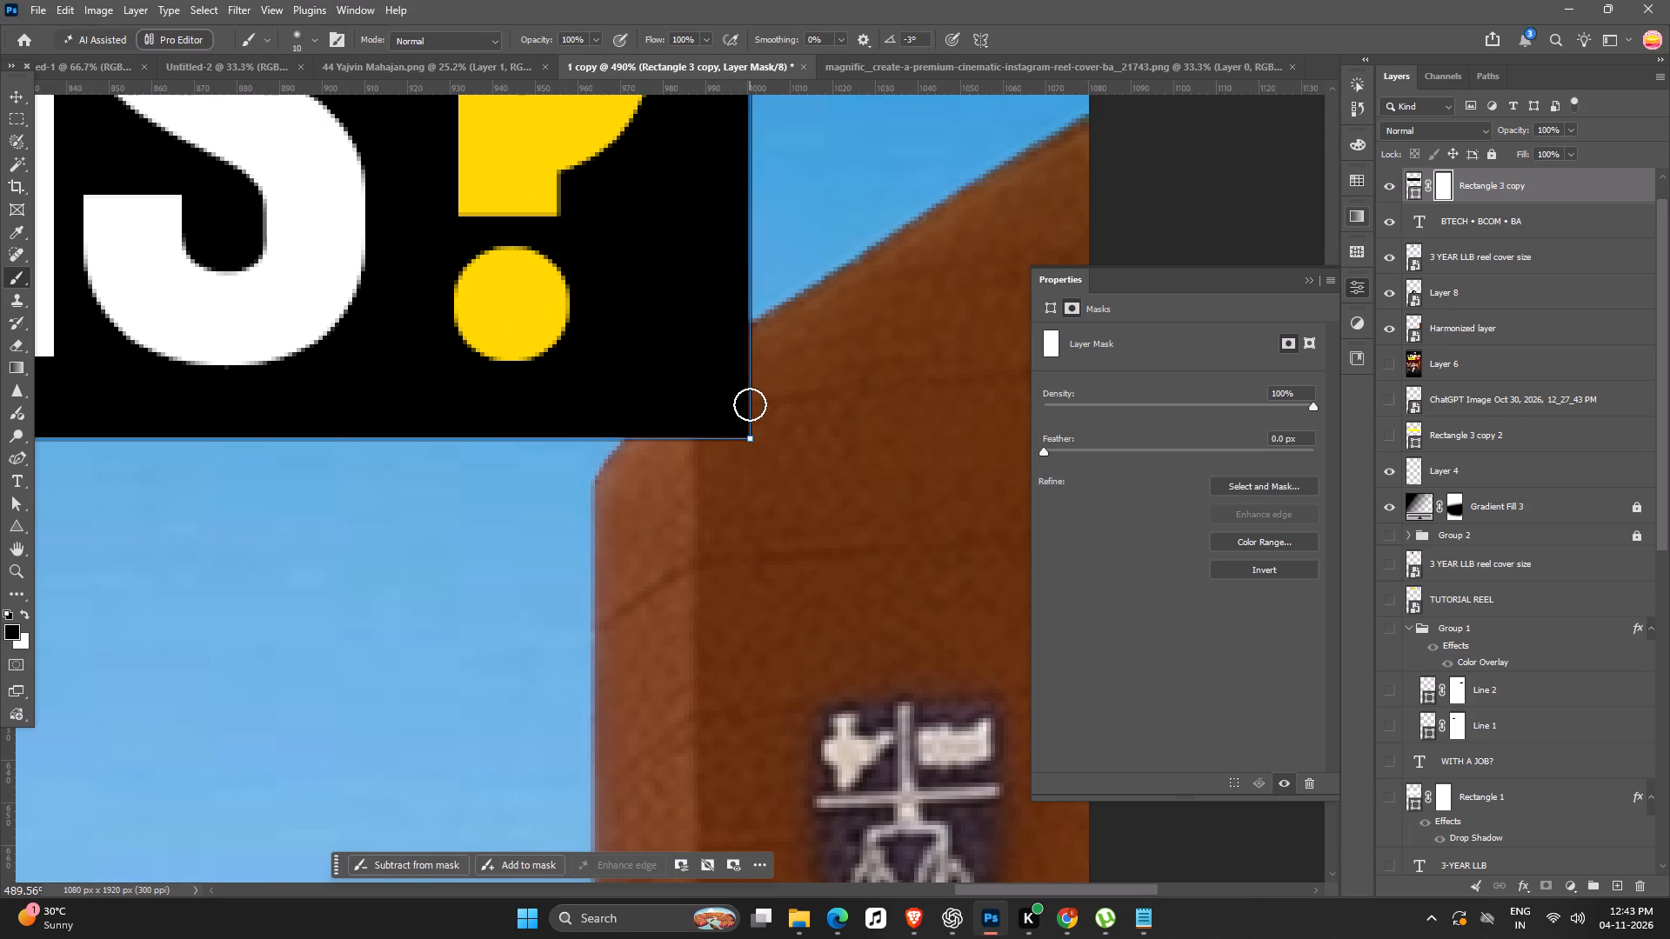
{"action": "key", "text": "bracketleft"}
{"action": "left_click_drag", "start_coordinate": [753, 394], "coordinate": [745, 380]}
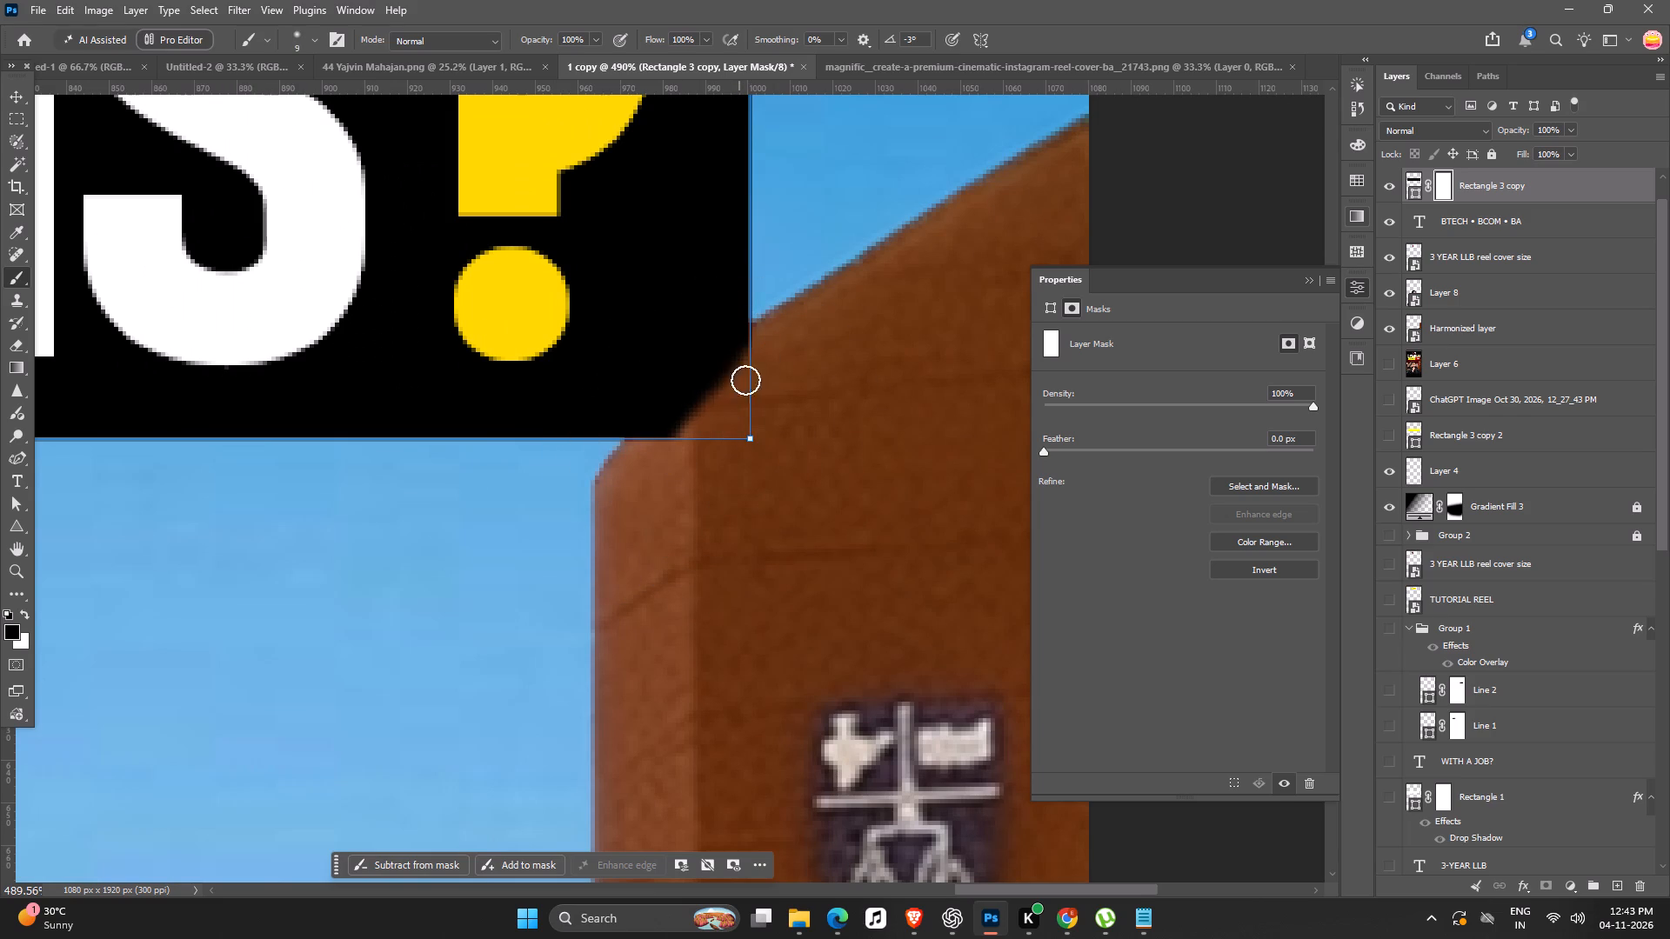
{"action": "left_click_drag", "start_coordinate": [745, 380], "coordinate": [644, 450]}
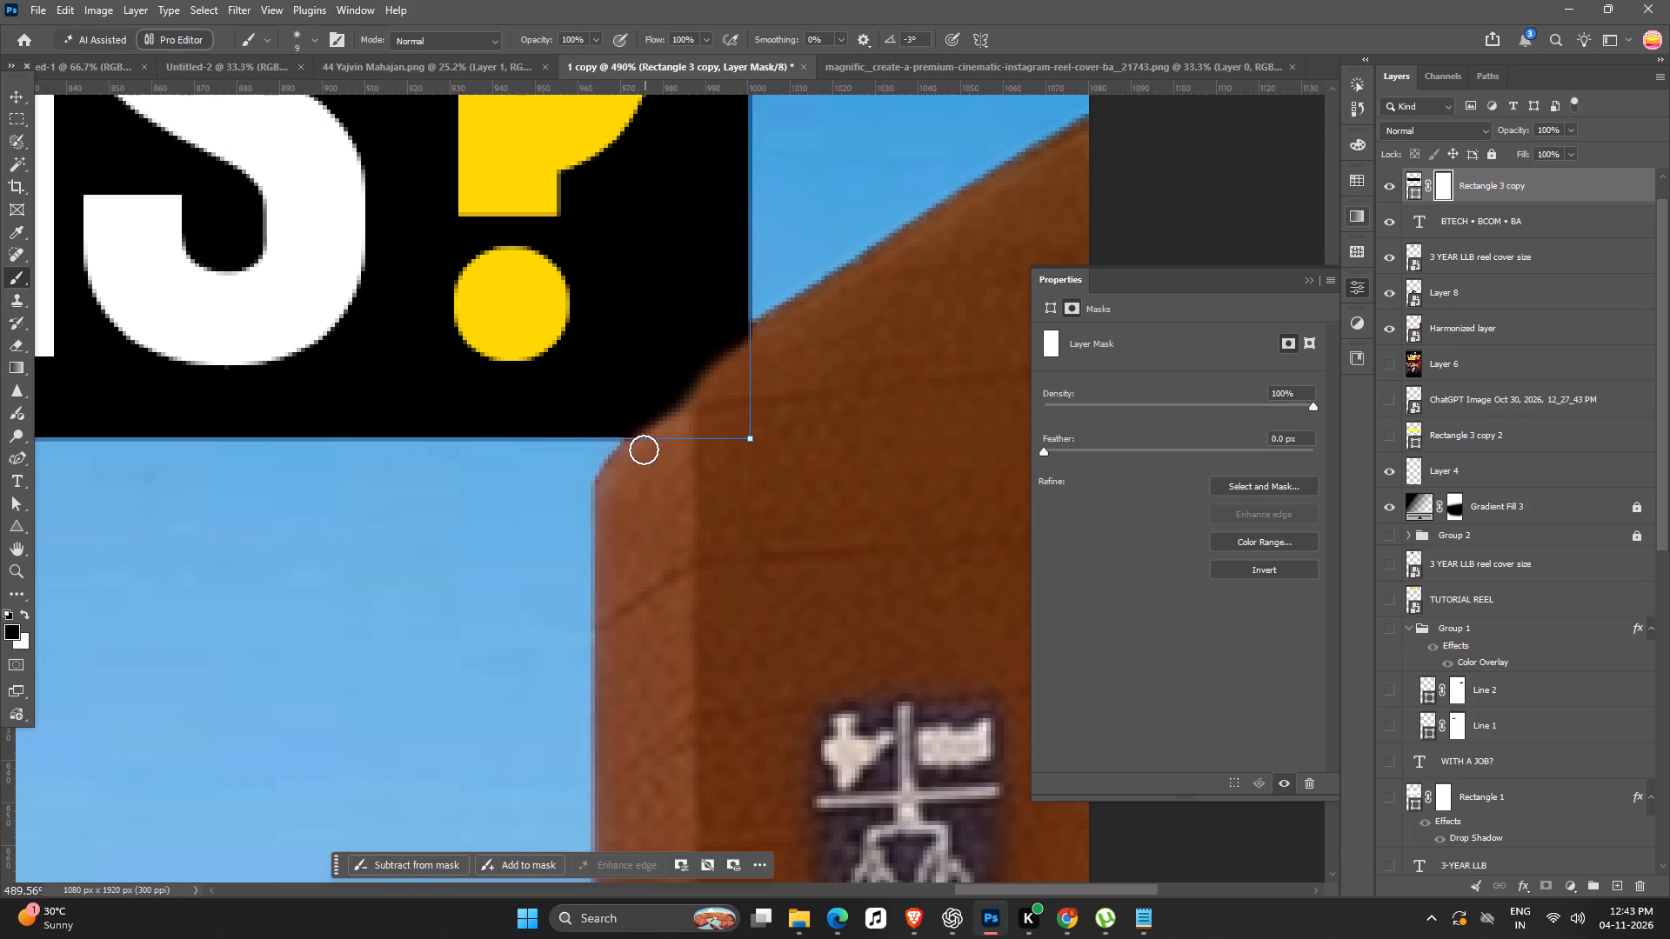
{"action": "left_click_drag", "start_coordinate": [644, 450], "coordinate": [644, 460]}
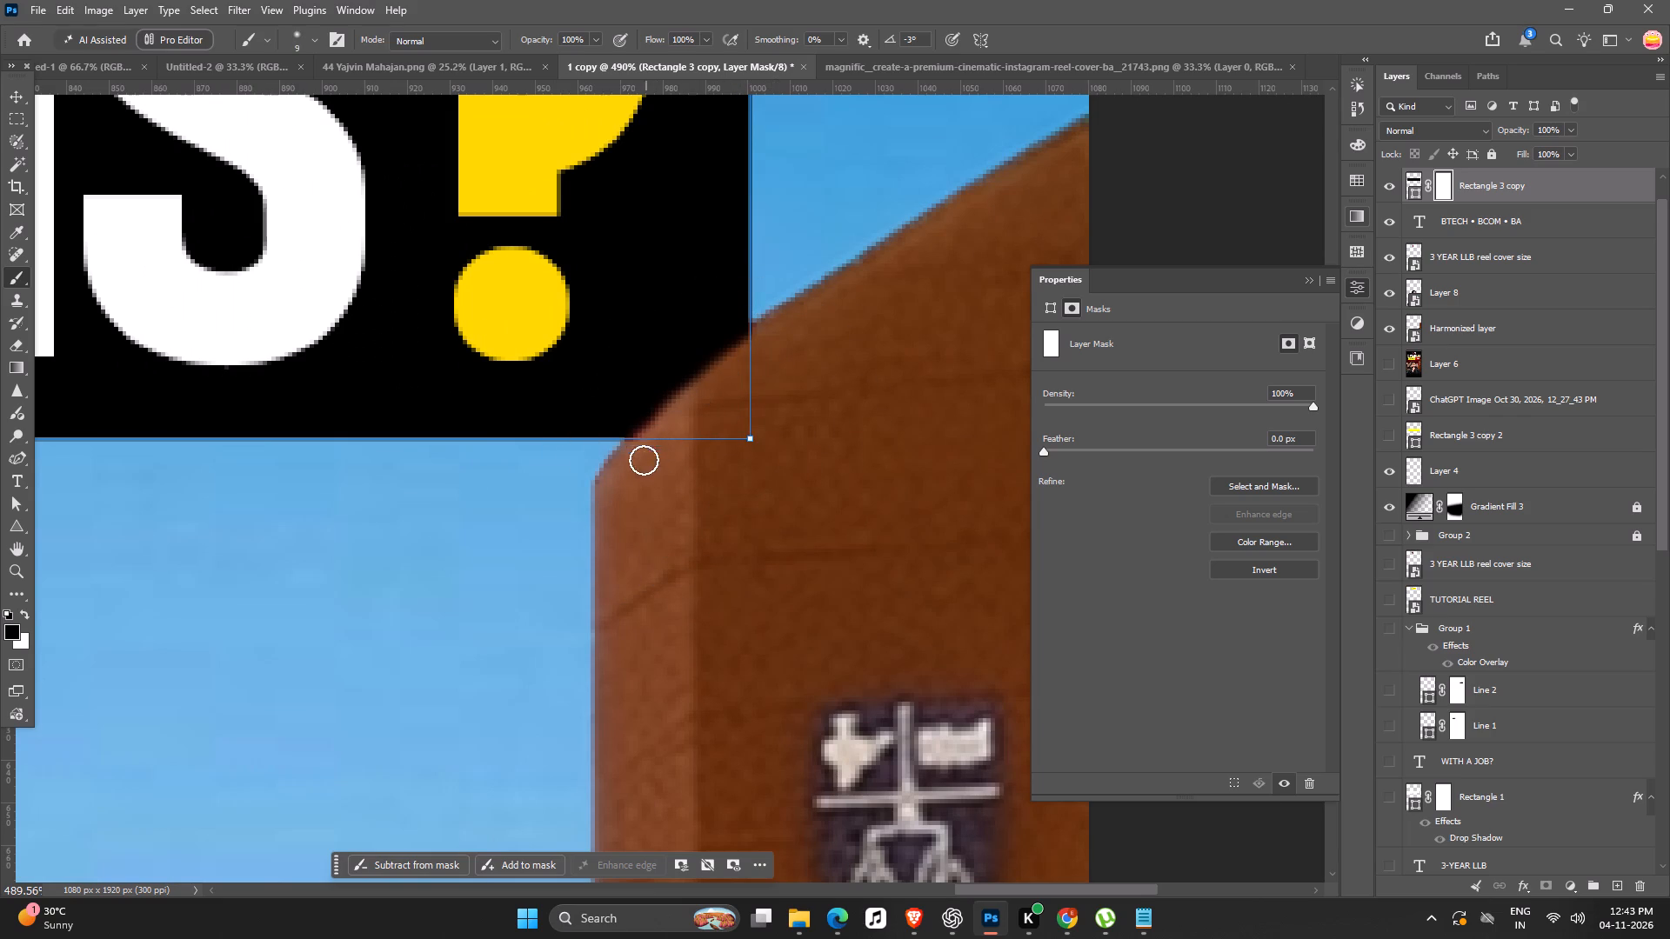
{"action": "left_click_drag", "start_coordinate": [644, 460], "coordinate": [620, 497]}
{"action": "scroll", "coordinate": [858, 441], "scroll_direction": "down", "scroll_amount": 9, "text": "ctrl"}
{"action": "scroll", "coordinate": [859, 450], "scroll_direction": "down", "scroll_amount": 16, "text": "ctrl"}
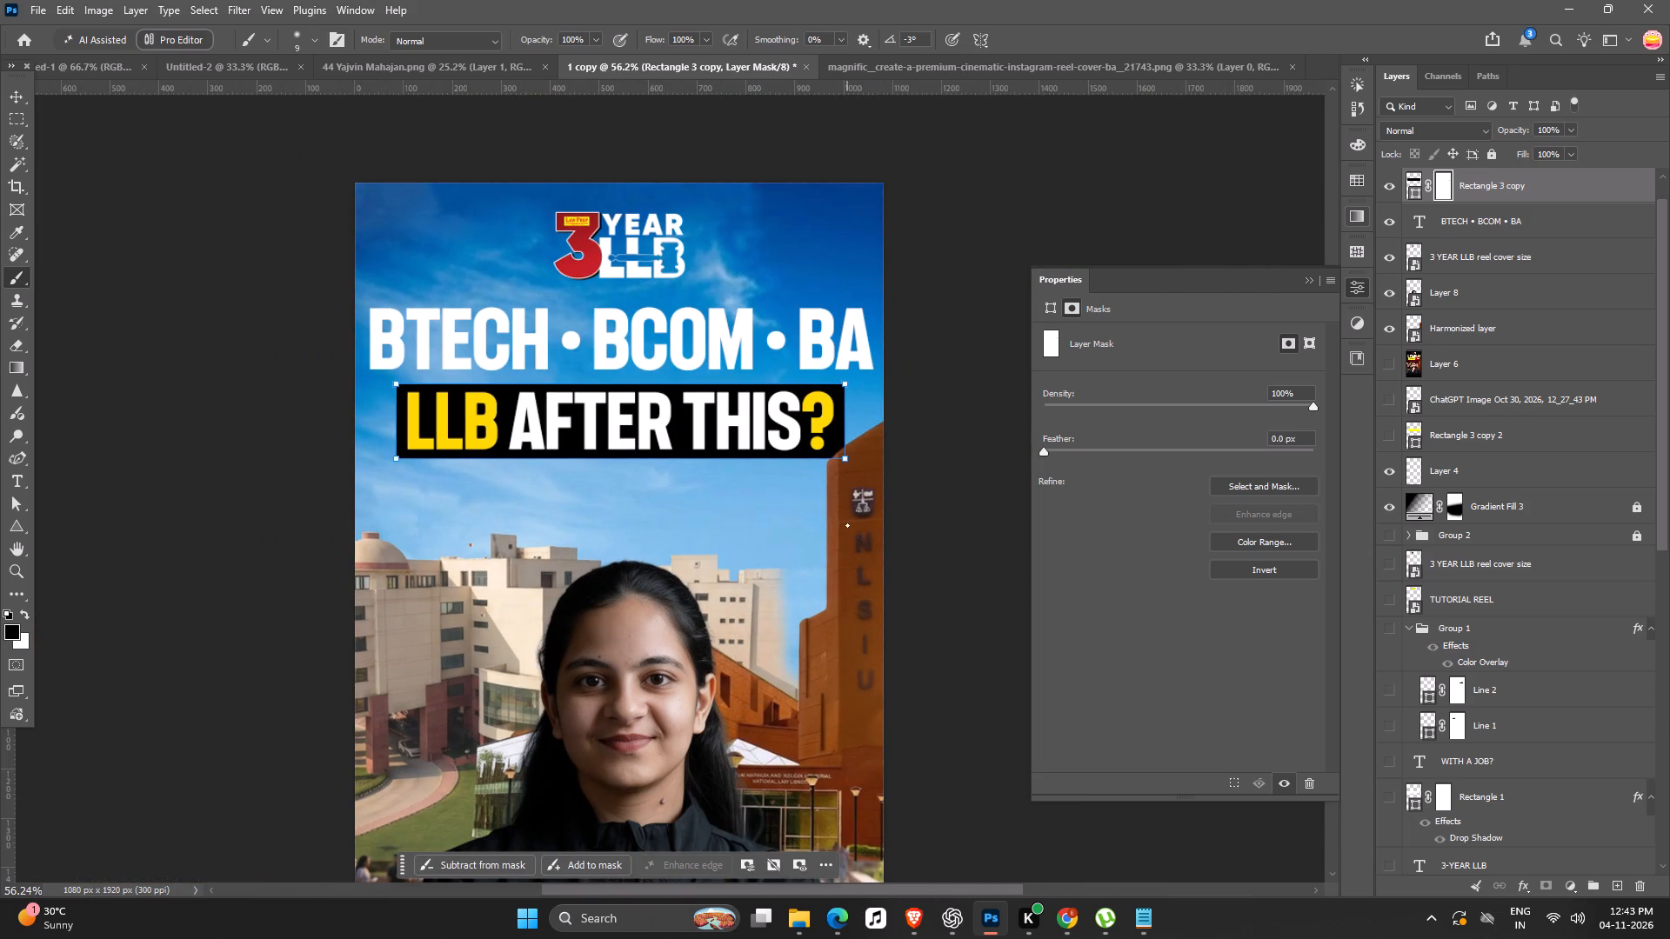
{"action": "left_click", "coordinate": [22, 90]}
{"action": "left_click", "coordinate": [87, 303]}
Add a Multiply drop shadow to the "BTECH • BCOM • BA" text with 35% opacity, 93° angle, 6 px distance and 4 px size.
{"action": "scroll", "coordinate": [344, 423], "scroll_direction": "down", "scroll_amount": 7, "text": "ctrl"}
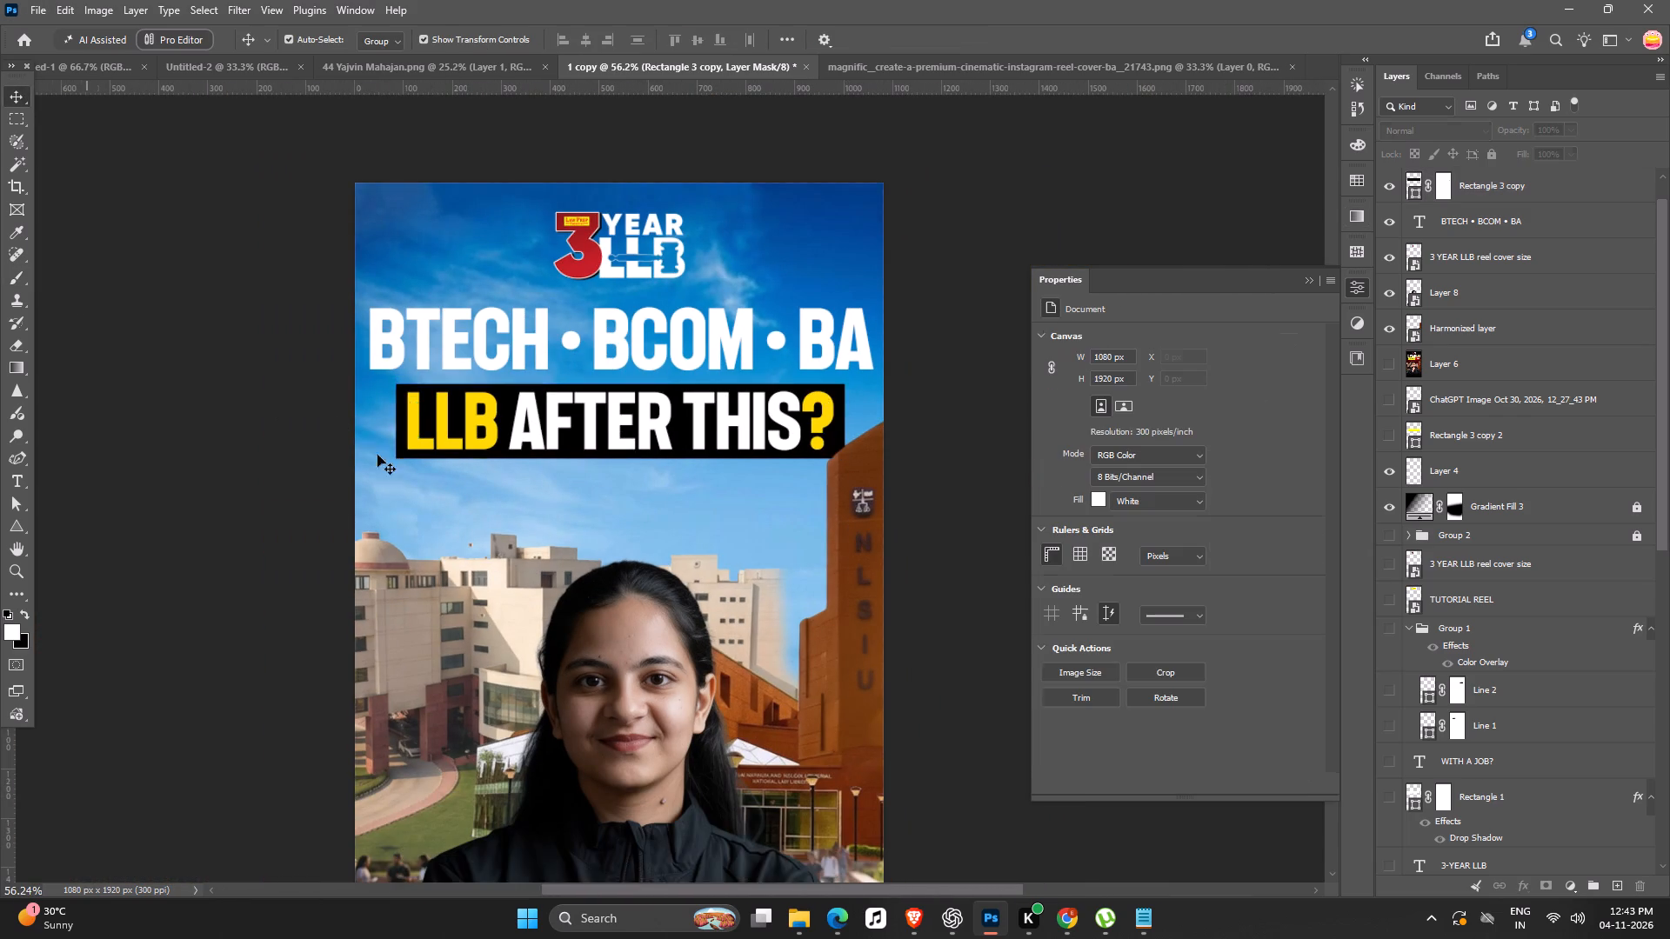
{"action": "key", "text": "space"}
{"action": "key", "text": "space"}
{"action": "key", "text": "space"}
{"action": "left_click_drag", "start_coordinate": [450, 526], "coordinate": [440, 462]}
{"action": "scroll", "coordinate": [698, 385], "scroll_direction": "up", "scroll_amount": 4, "text": "ctrl"}
{"action": "key", "text": "space"}
{"action": "key", "text": "space"}
{"action": "left_click", "coordinate": [692, 384]}
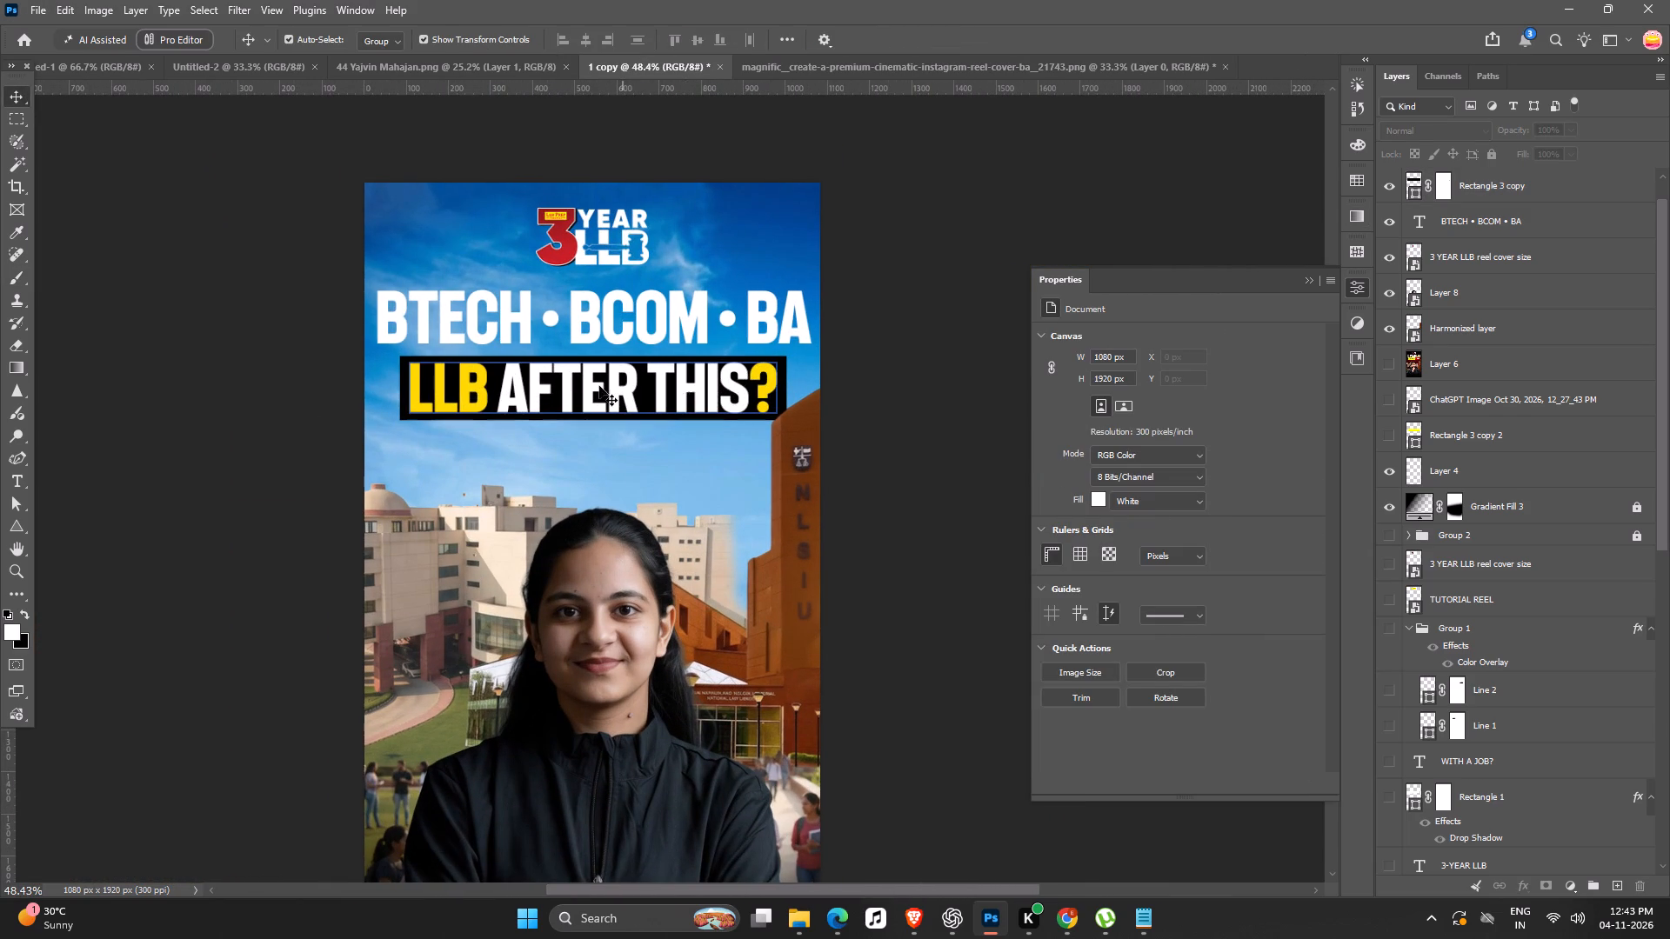
{"action": "left_click", "coordinate": [766, 314]}
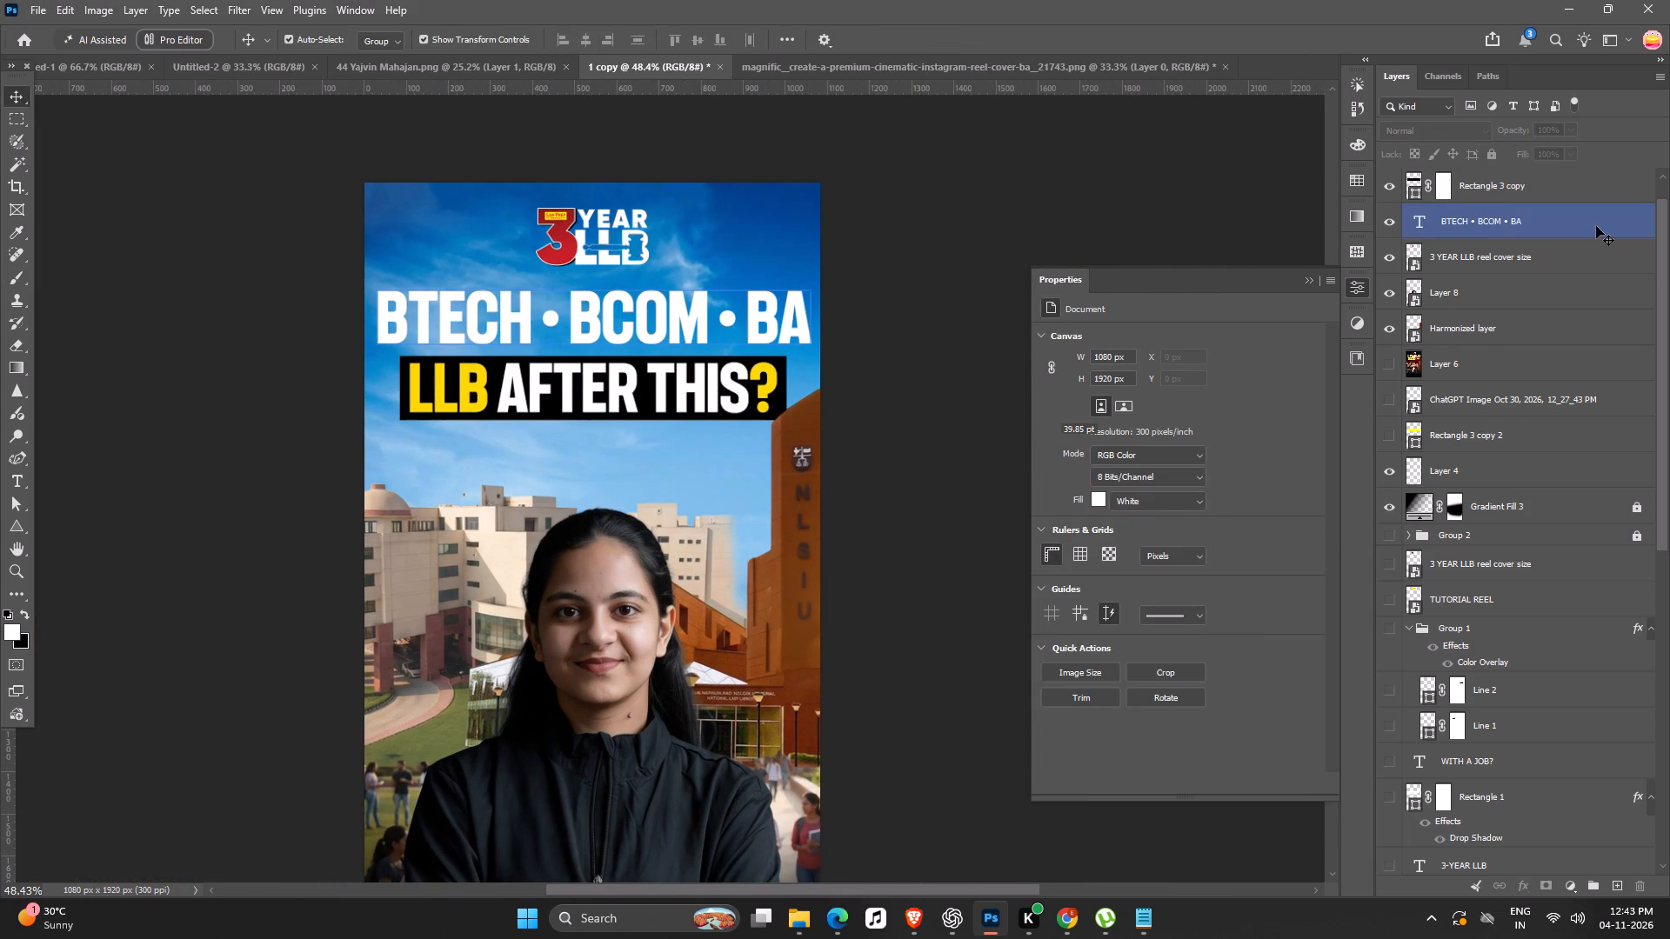
{"action": "triple_click", "coordinate": [1596, 226]}
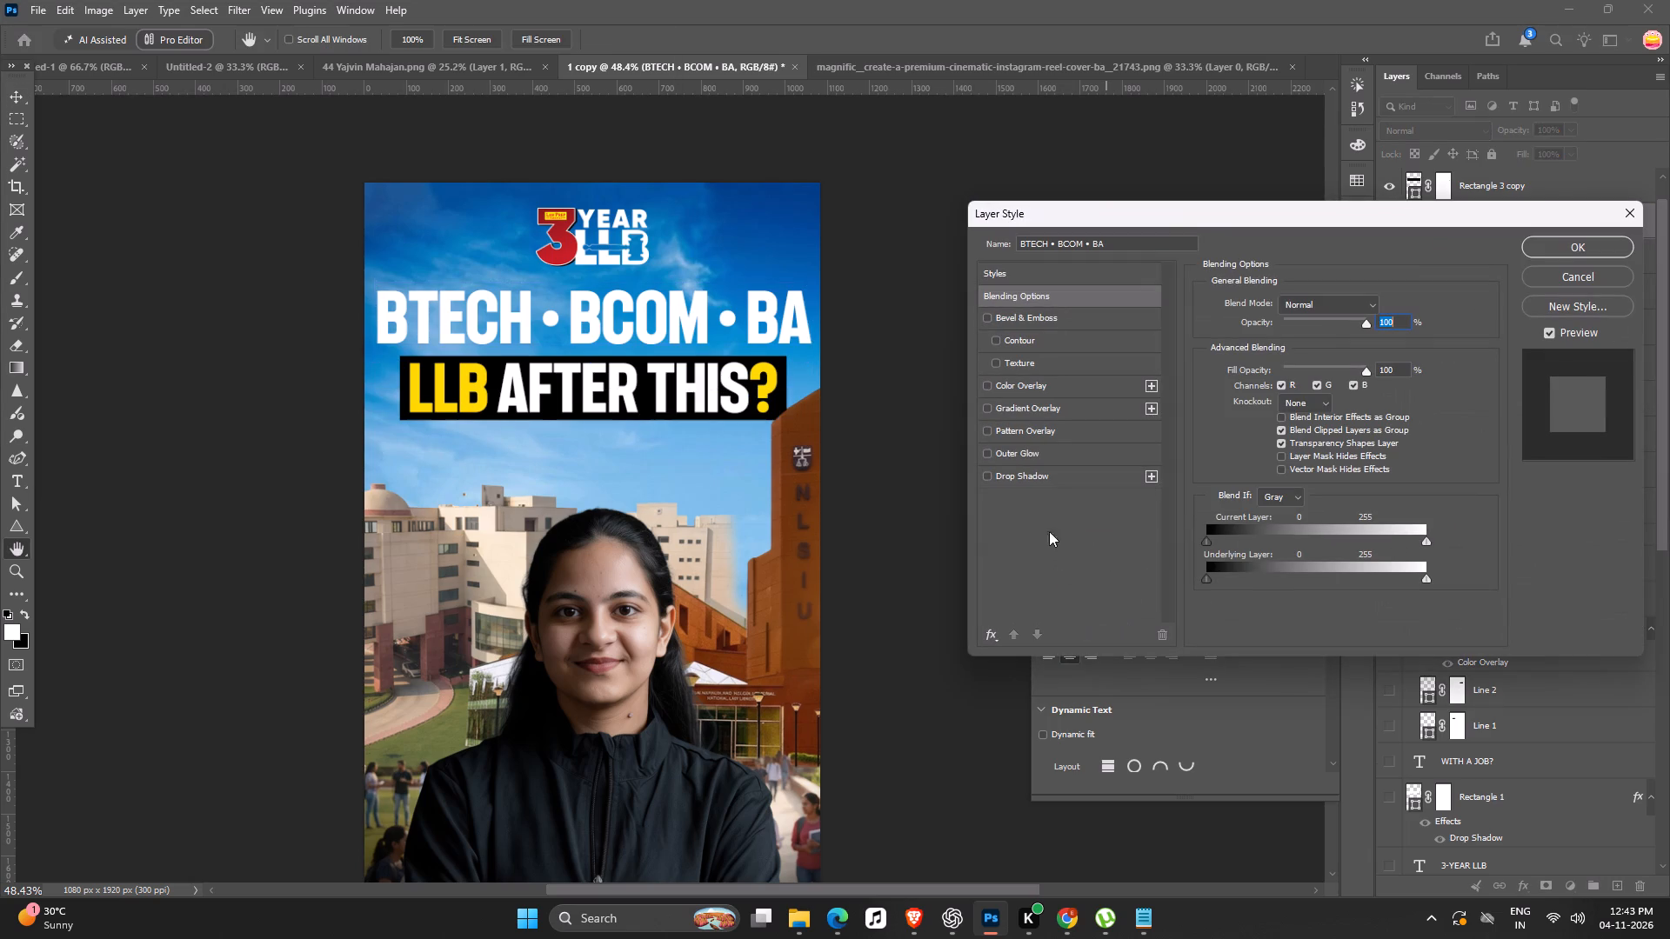
{"action": "left_click", "coordinate": [1039, 479]}
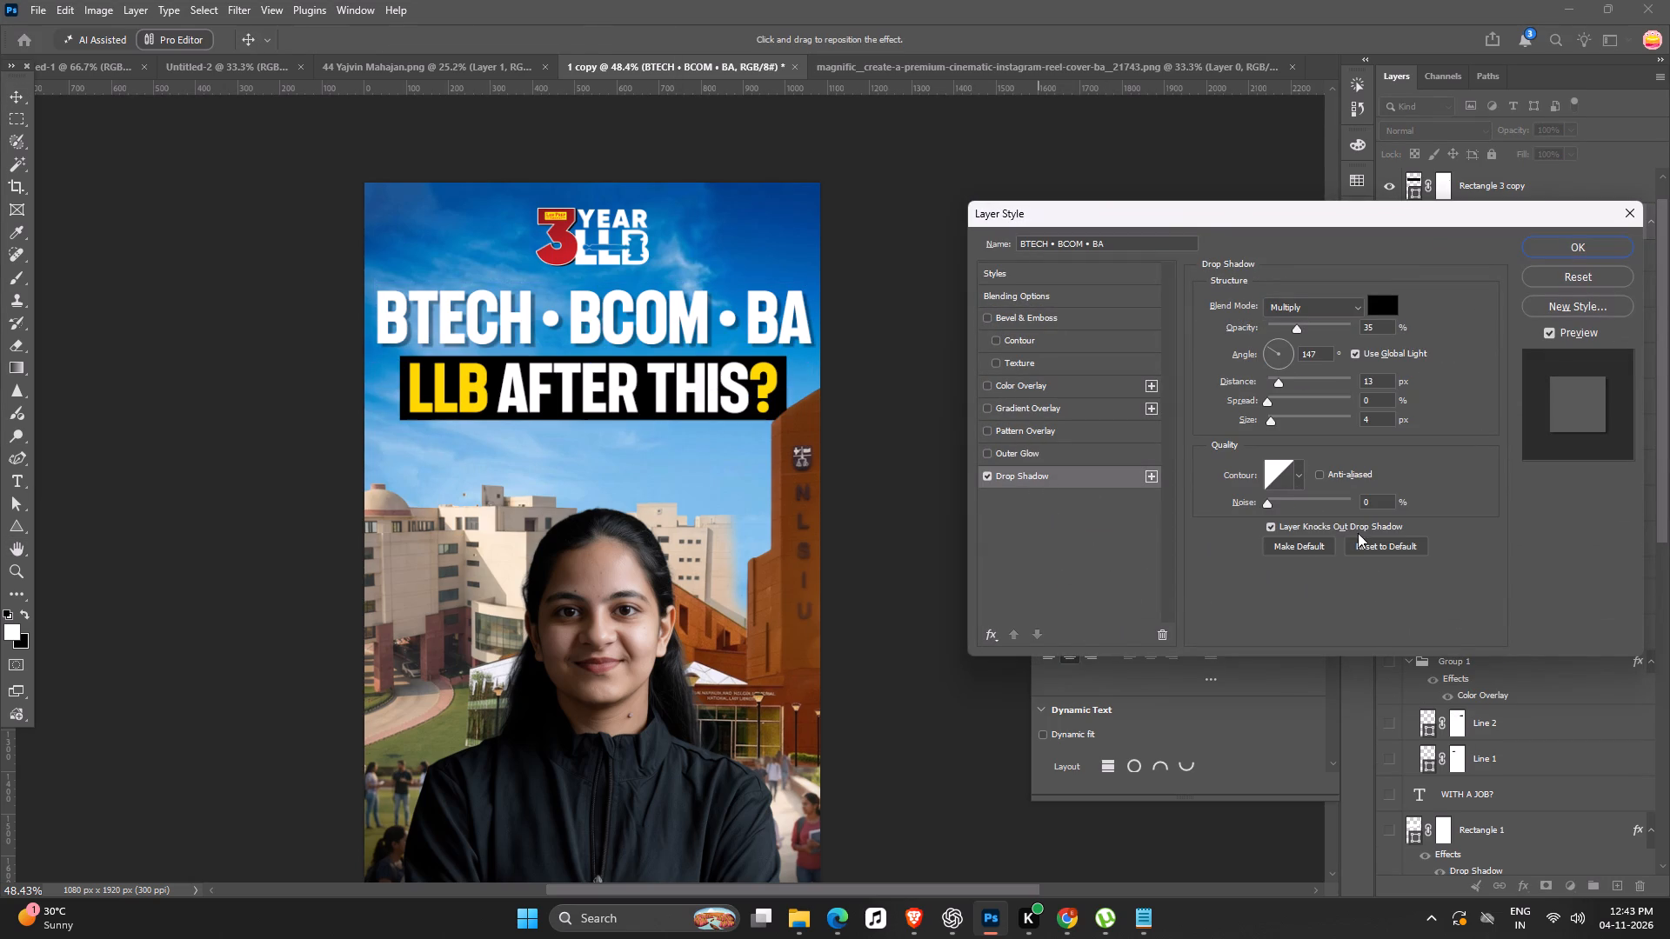
{"action": "left_click", "coordinate": [1364, 541], "text": "alt"}
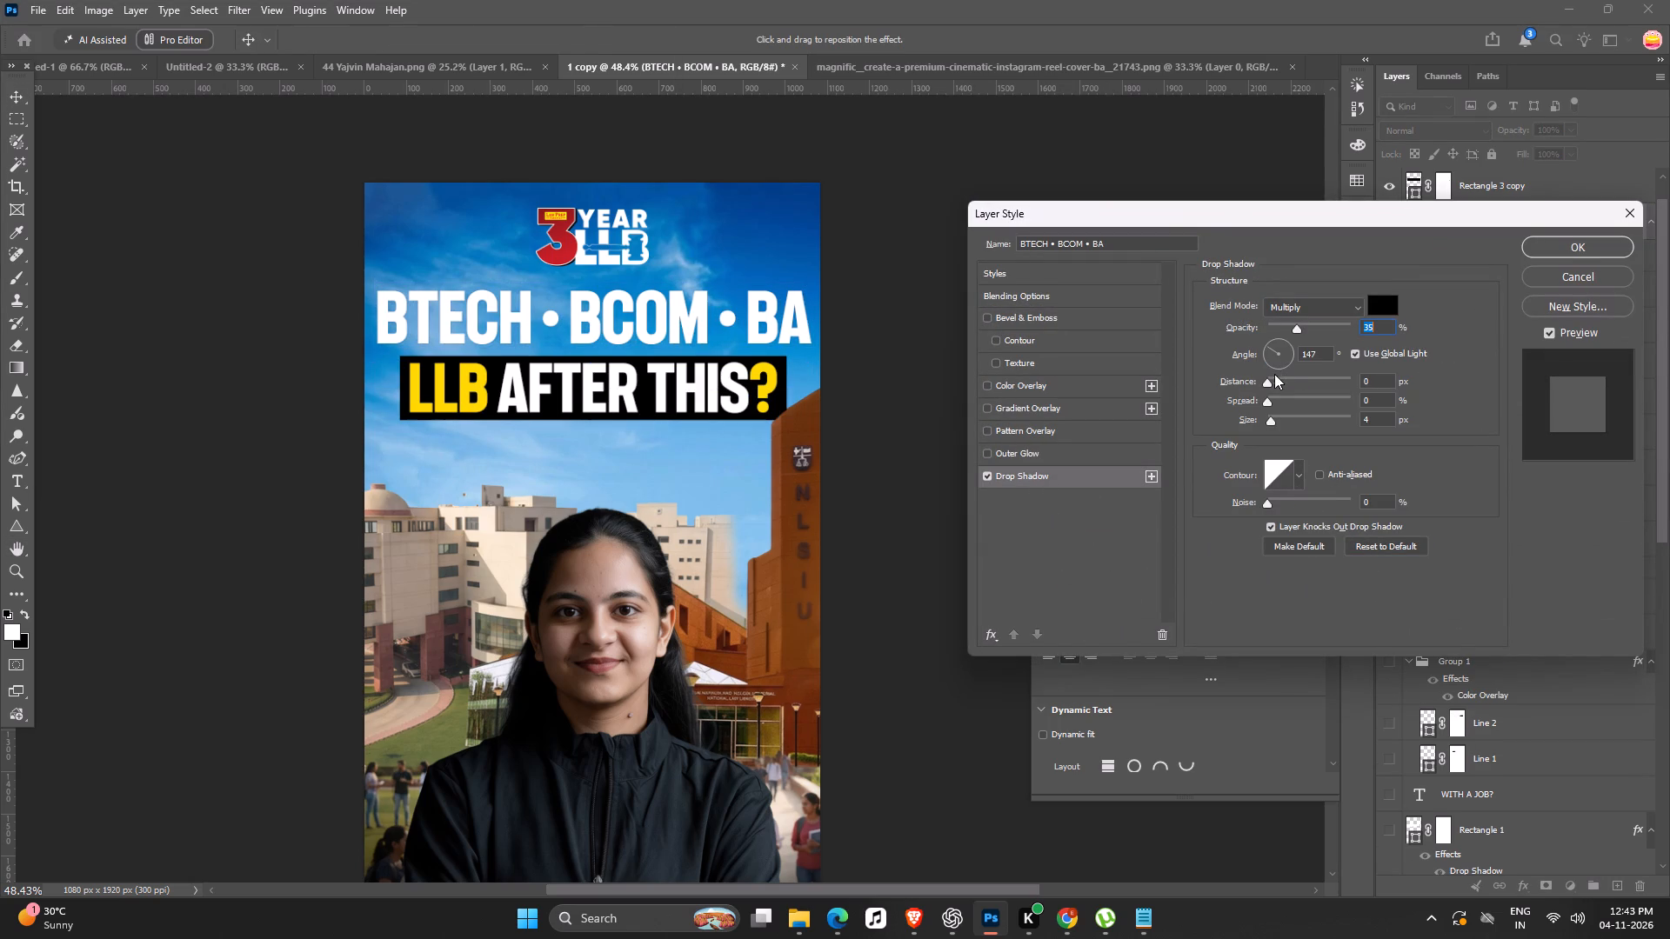
{"action": "left_click", "coordinate": [1271, 380]}
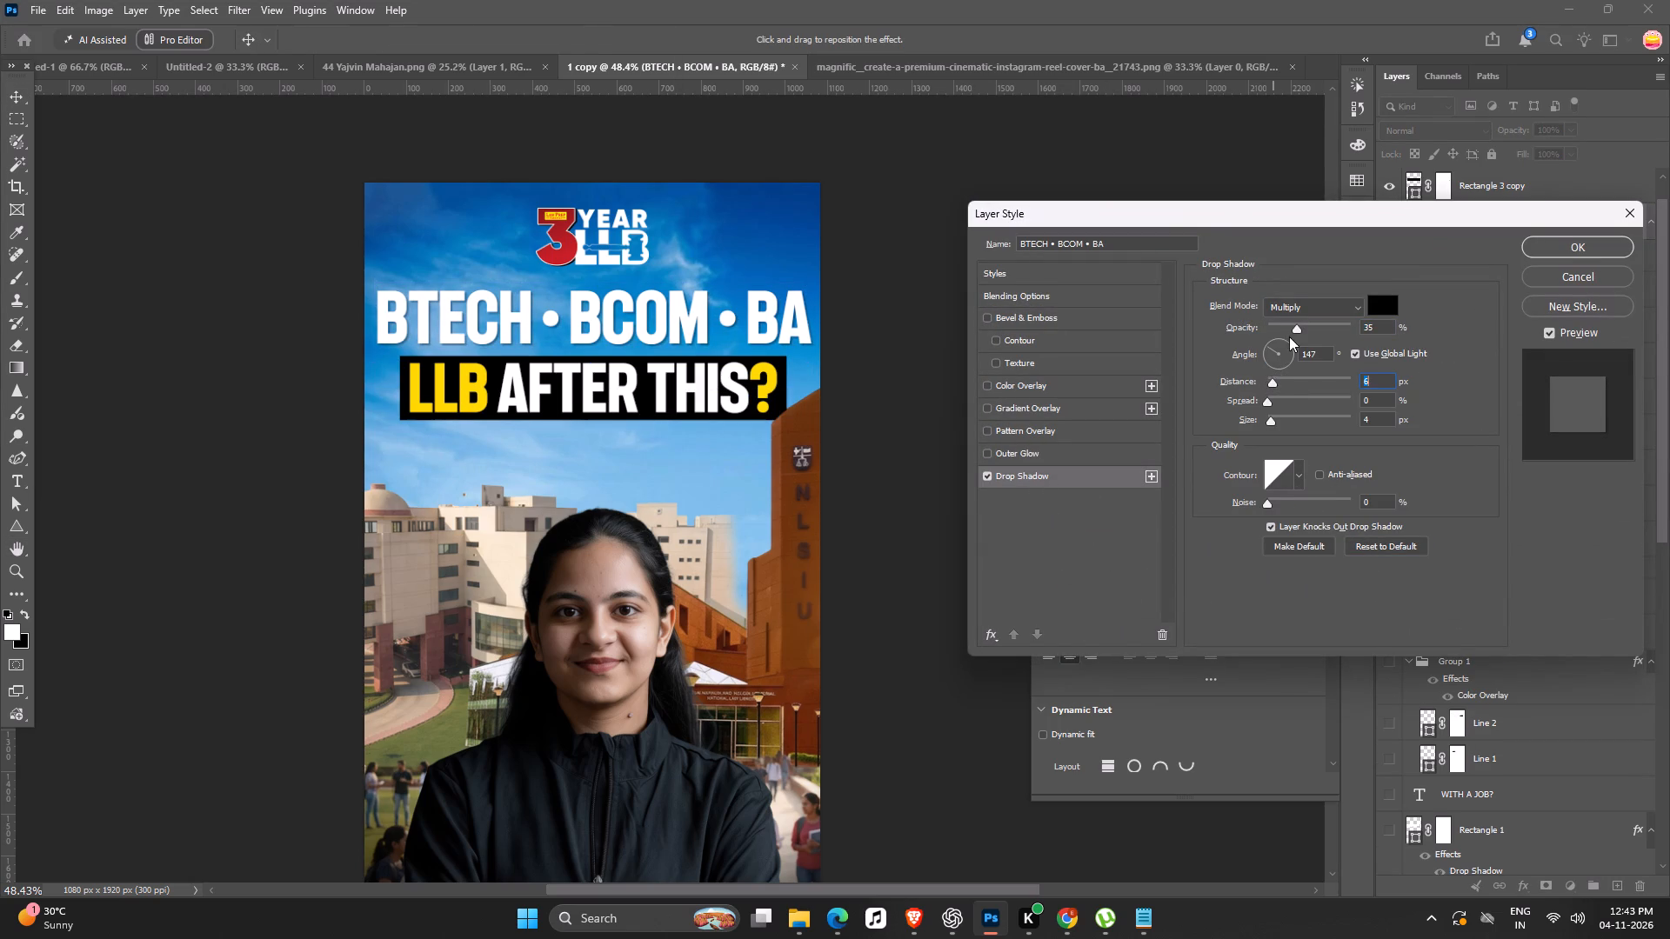
{"action": "left_click_drag", "start_coordinate": [1279, 348], "coordinate": [1278, 335]}
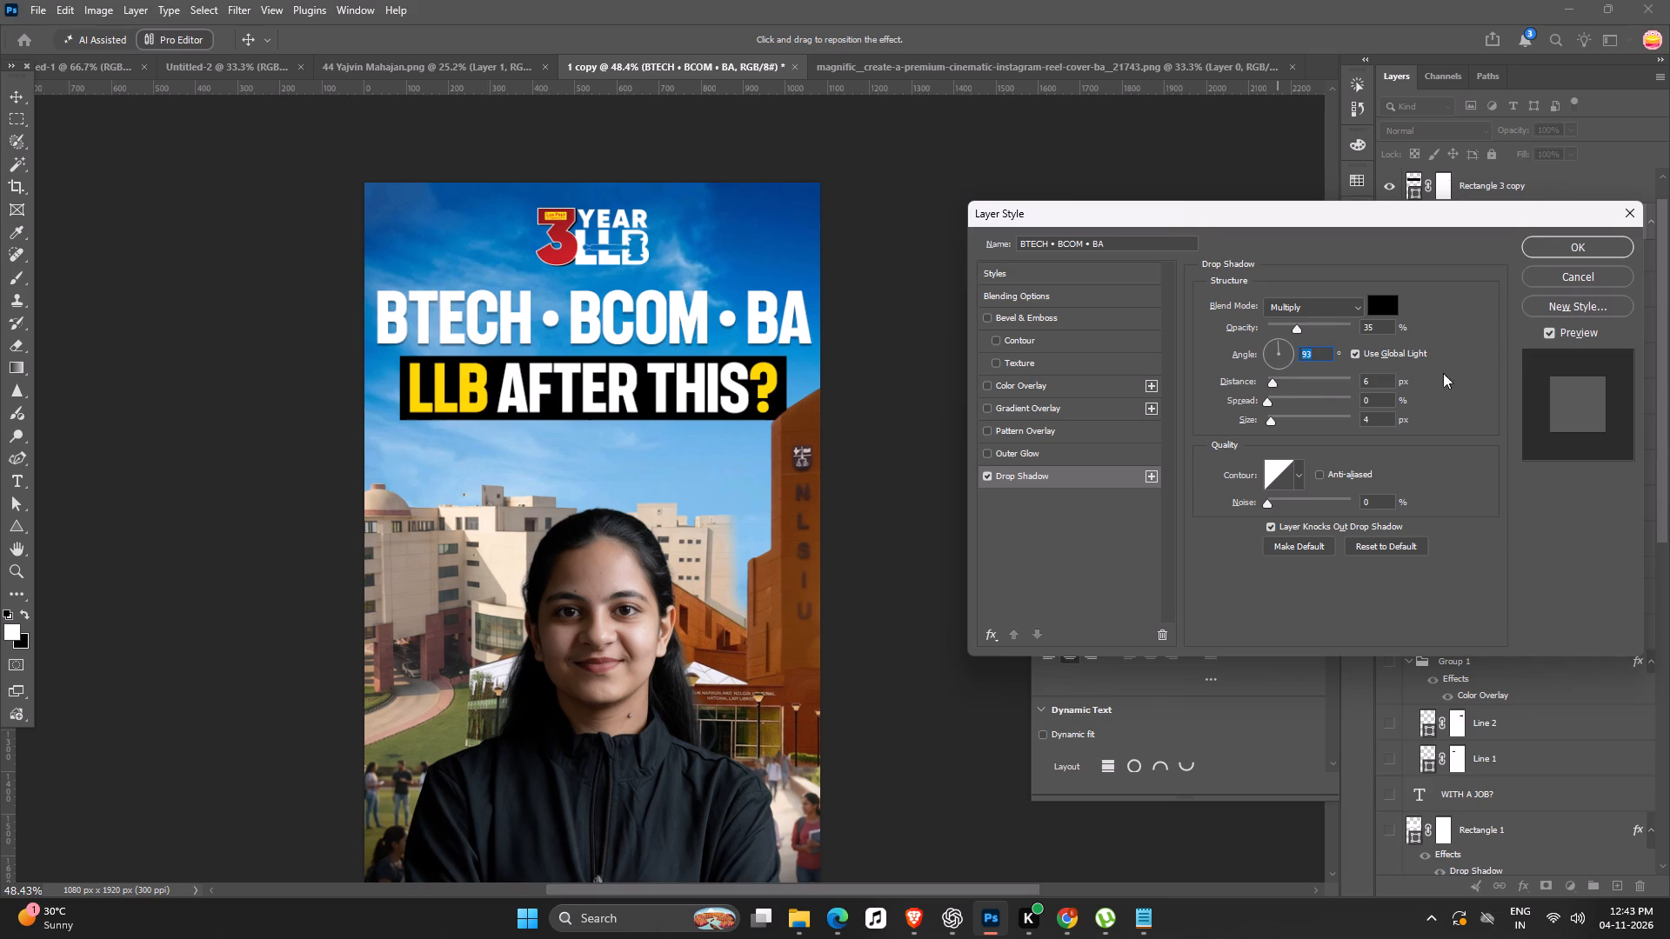
{"action": "left_click", "coordinate": [1543, 251]}
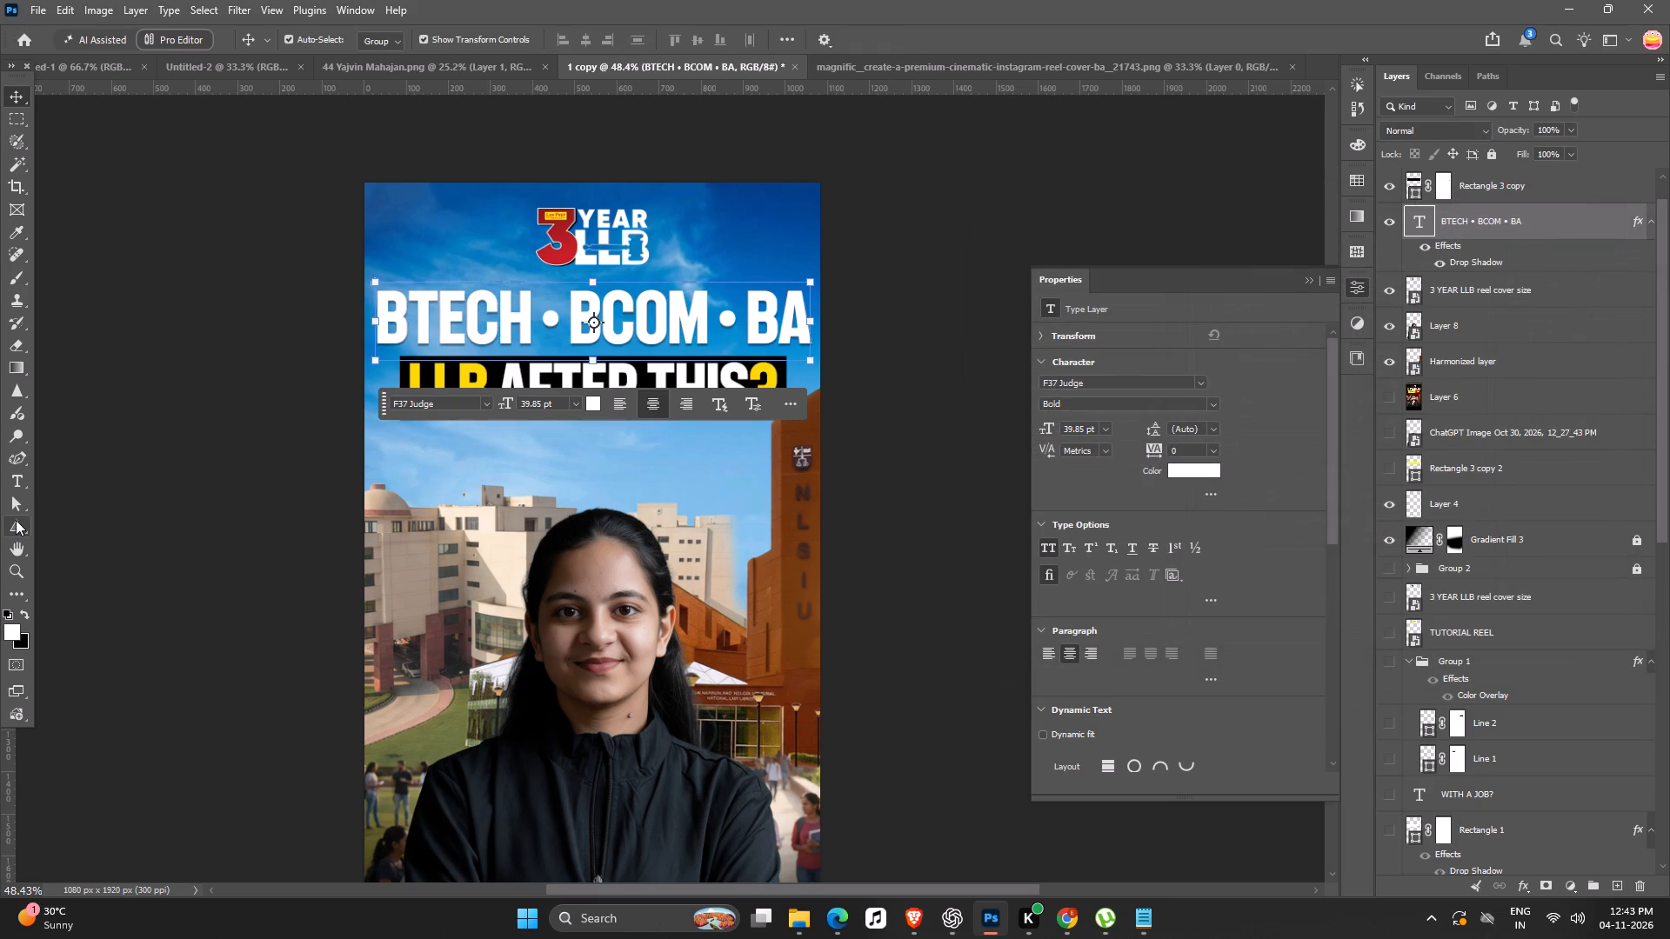
Draw a black rectangle about 1213 × 179 px across the full canvas width over the "BTECH • BCOM • BA" line.
{"action": "left_click", "coordinate": [16, 520]}
{"action": "left_click", "coordinate": [65, 520]}
{"action": "left_click_drag", "start_coordinate": [325, 271], "coordinate": [480, 385]}
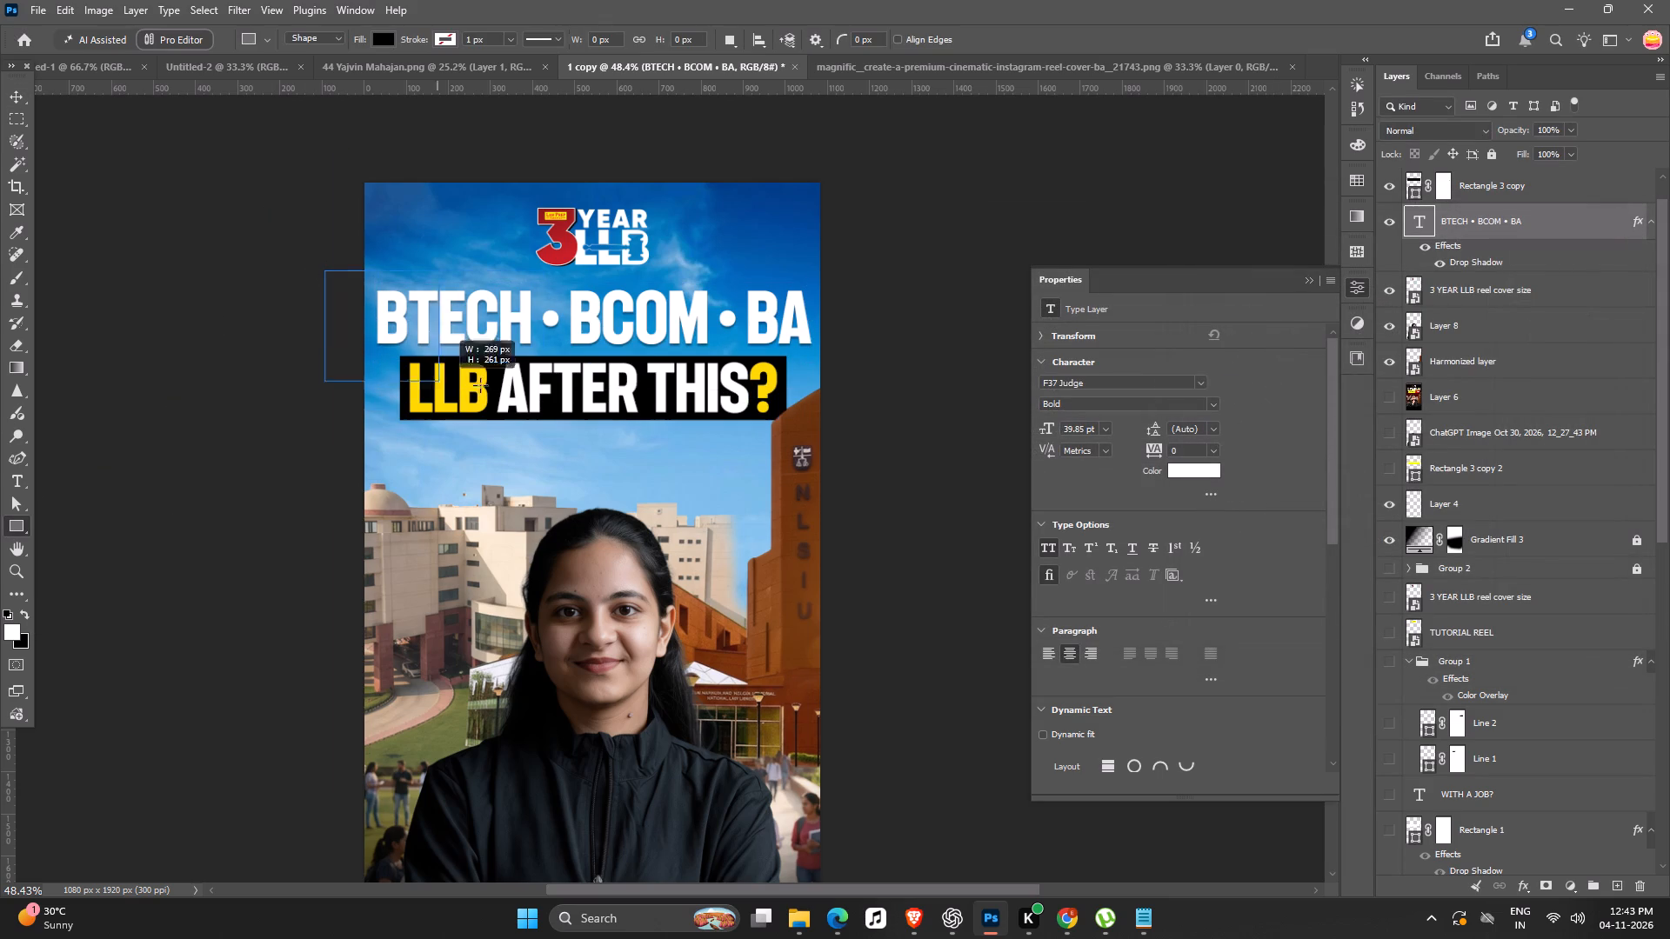
{"action": "left_click_drag", "start_coordinate": [480, 385], "coordinate": [836, 345]}
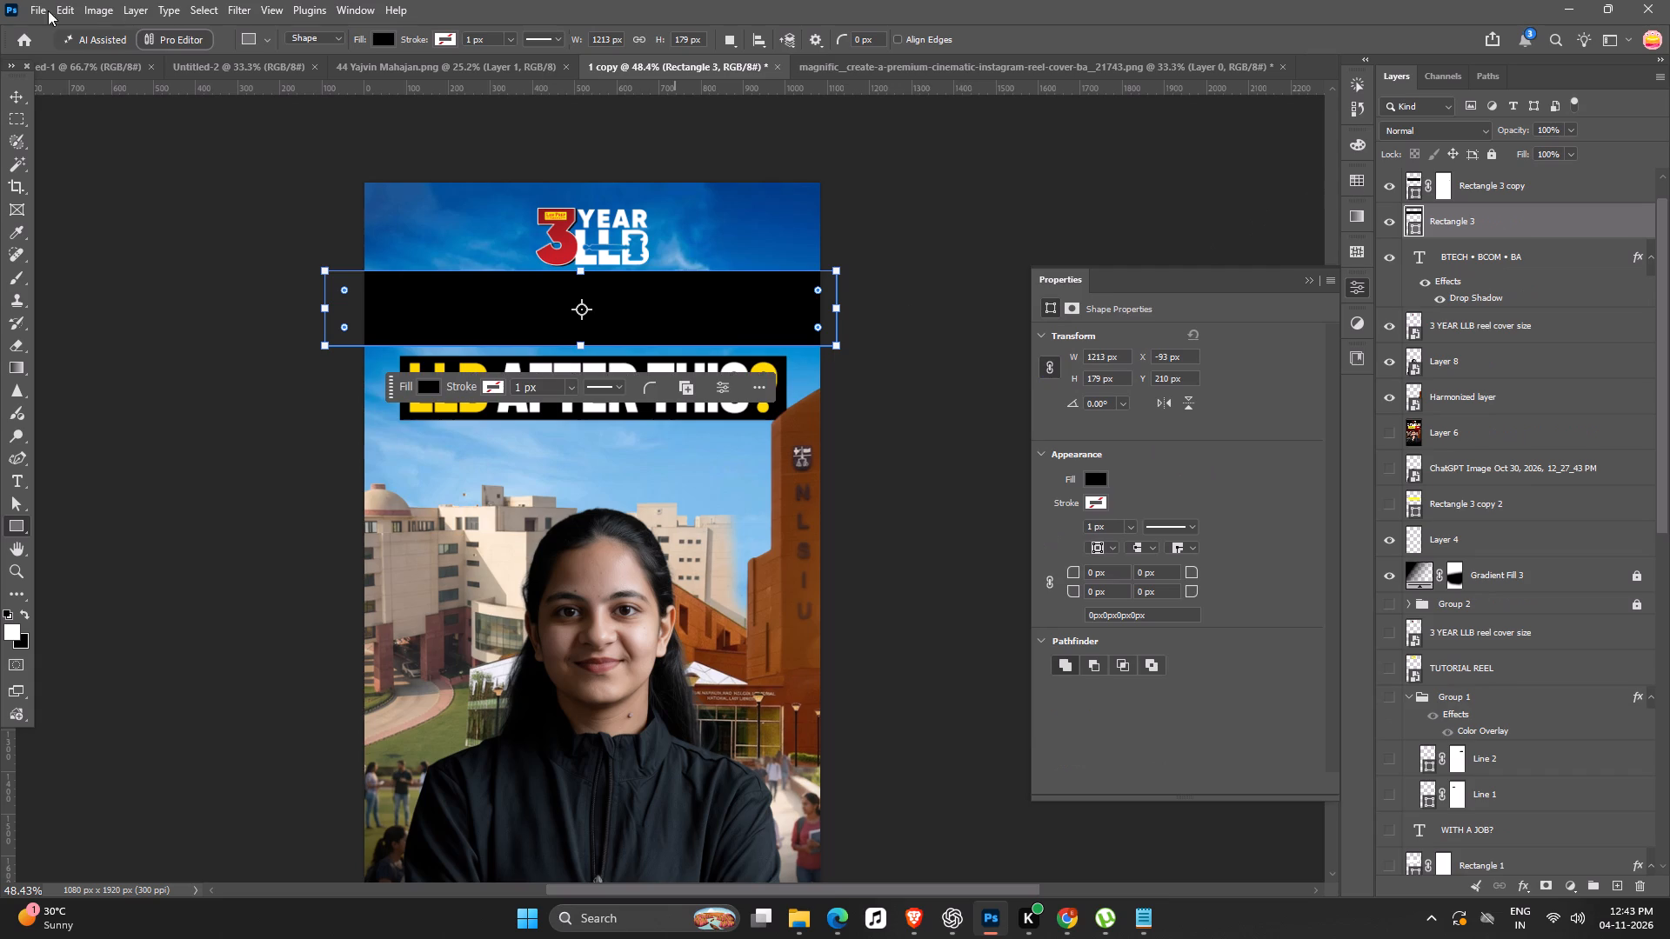
Send the black rectangle (Rectangle 3) behind the "BTECH • BCOM • BA" text and apply a 121.5 px Gaussian Blur as a smart object.
{"action": "left_click", "coordinate": [19, 97]}
{"action": "key", "text": "ctrl+bracketleft"}
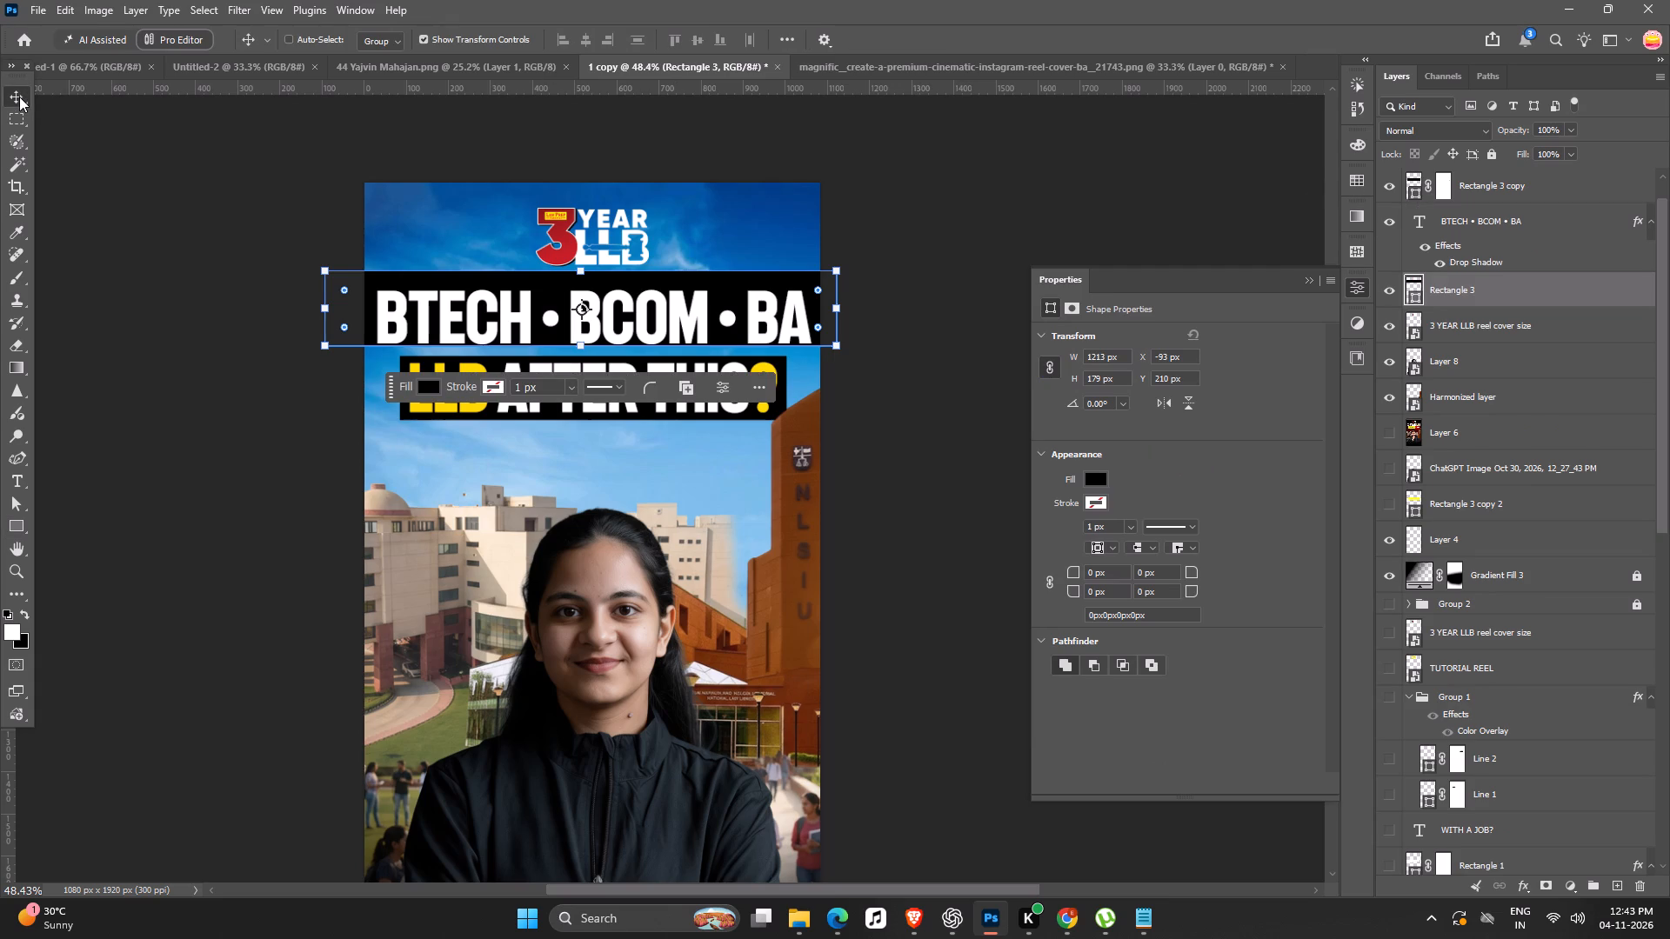
{"action": "left_click", "coordinate": [244, 12]}
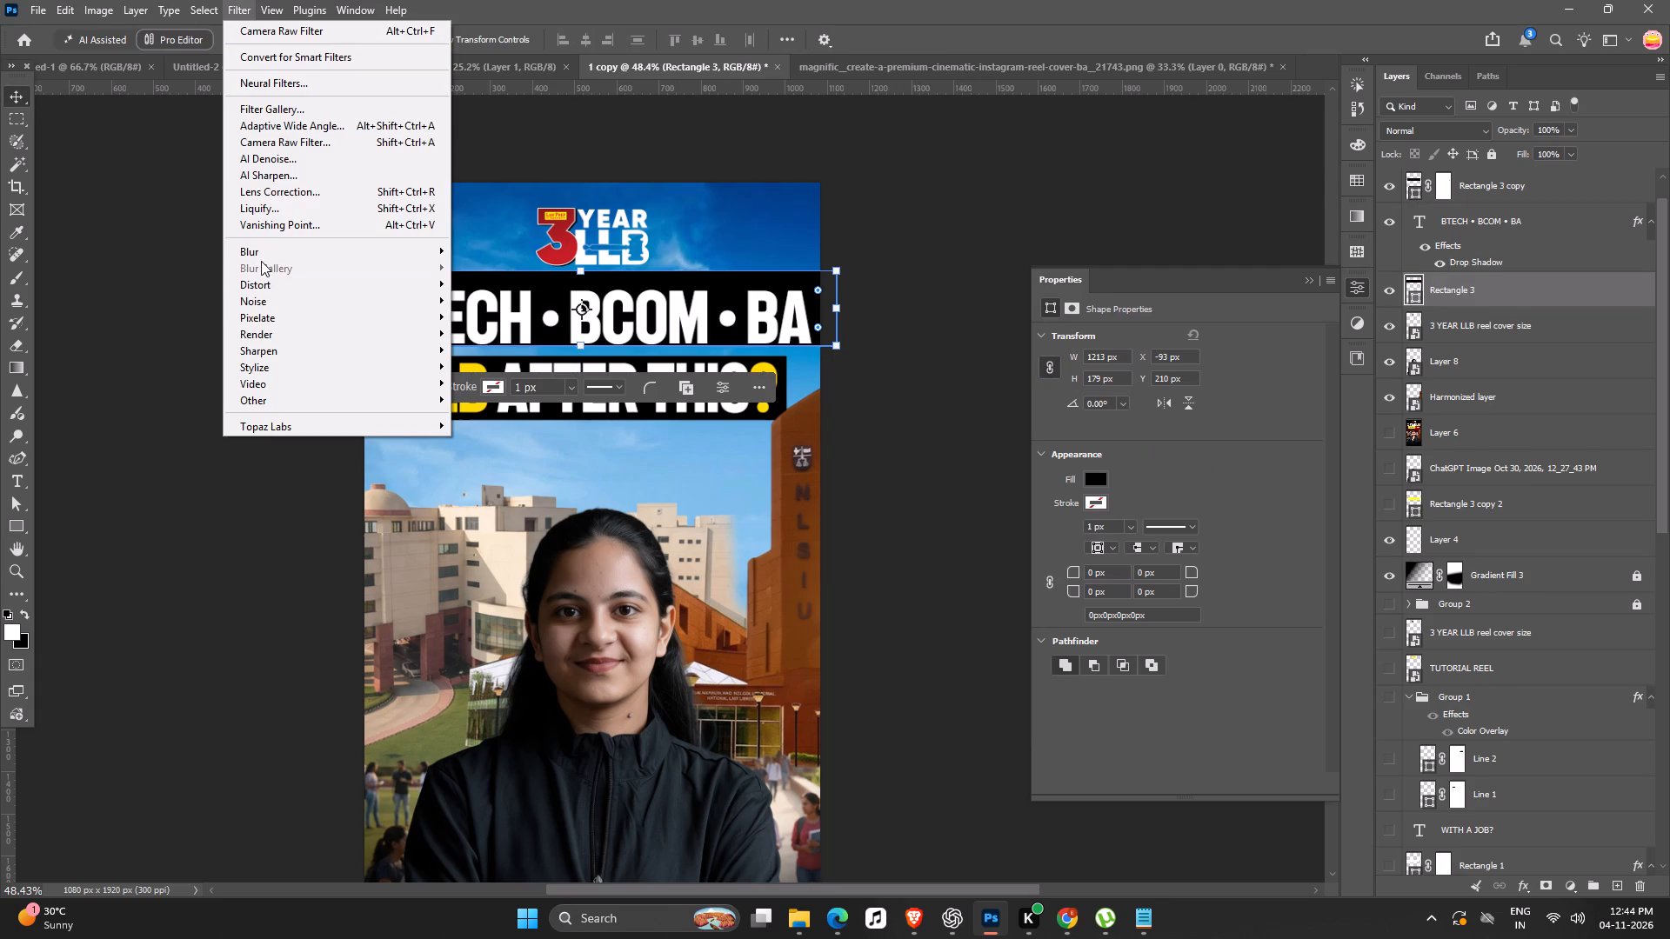
{"action": "left_click", "coordinate": [266, 253]}
{"action": "left_click", "coordinate": [513, 316]}
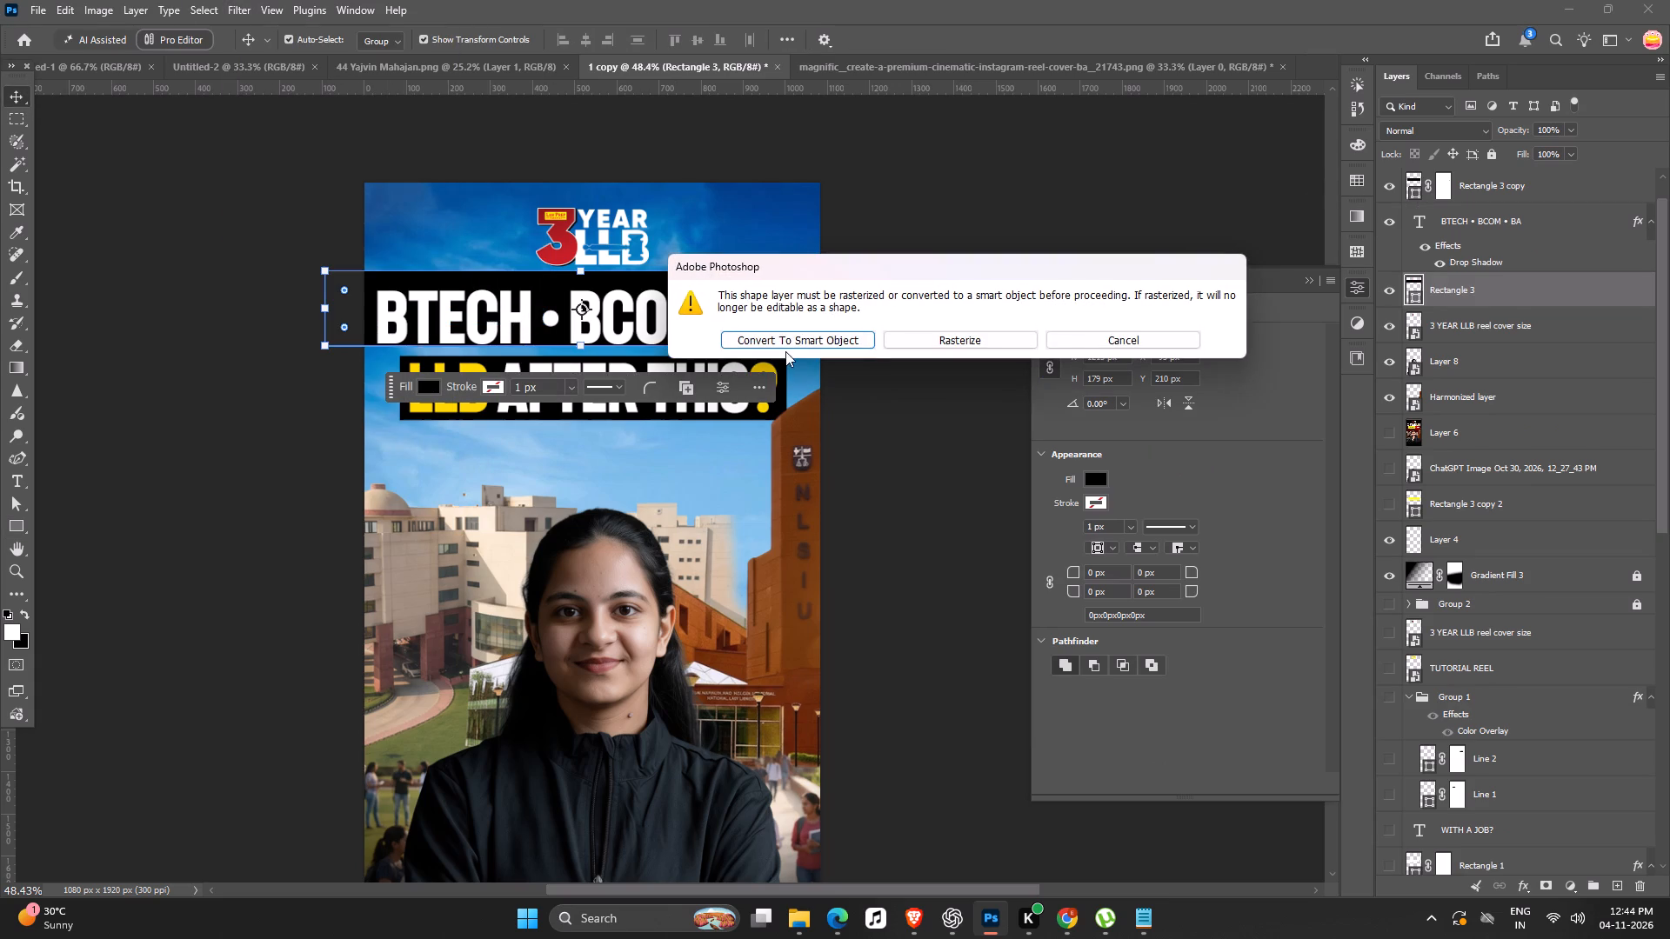
{"action": "left_click", "coordinate": [785, 343]}
{"action": "left_click_drag", "start_coordinate": [277, 450], "coordinate": [245, 456]}
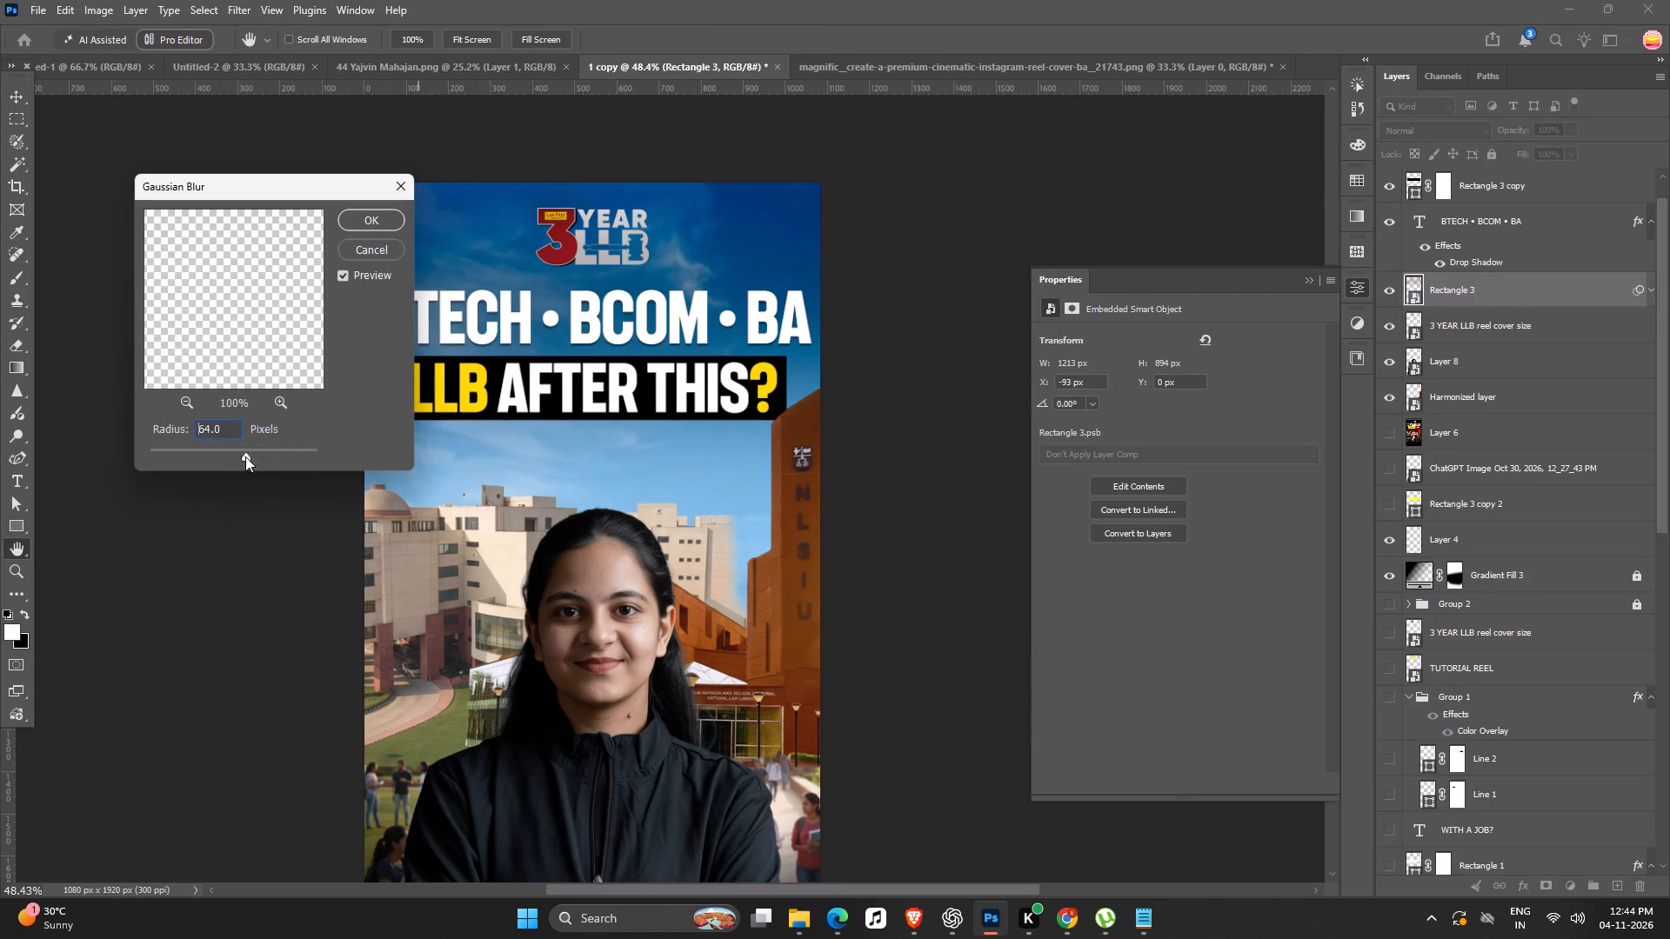
{"action": "left_click_drag", "start_coordinate": [245, 456], "coordinate": [244, 457]}
{"action": "left_click_drag", "start_coordinate": [245, 457], "coordinate": [264, 456]}
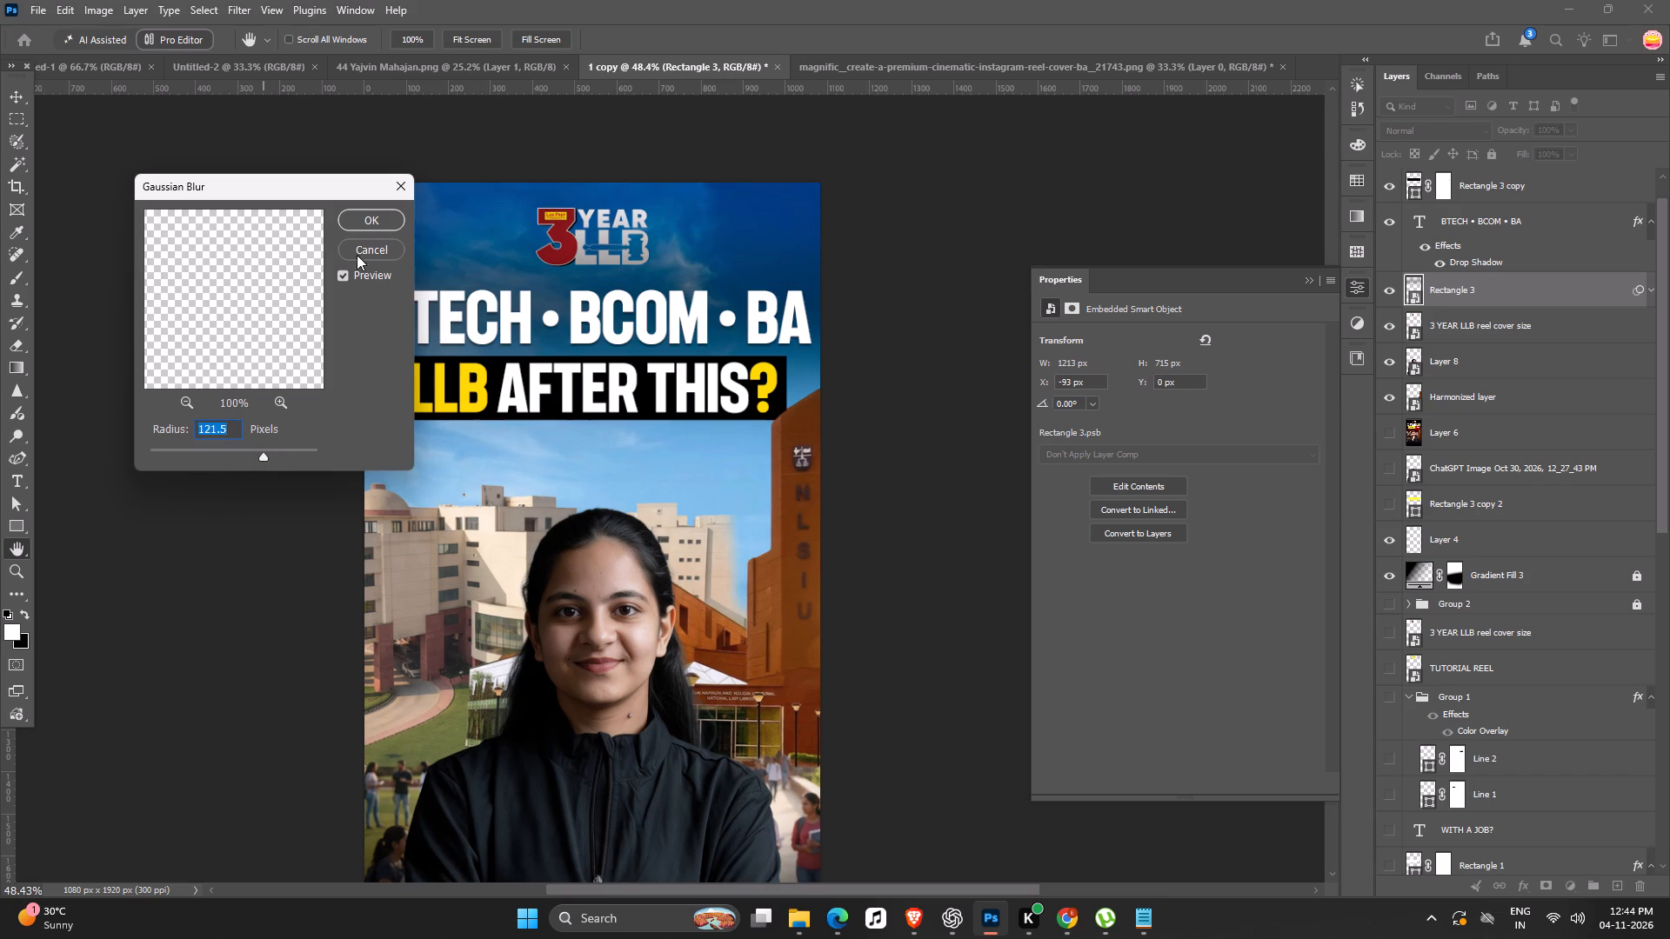
{"action": "left_click", "coordinate": [359, 221]}
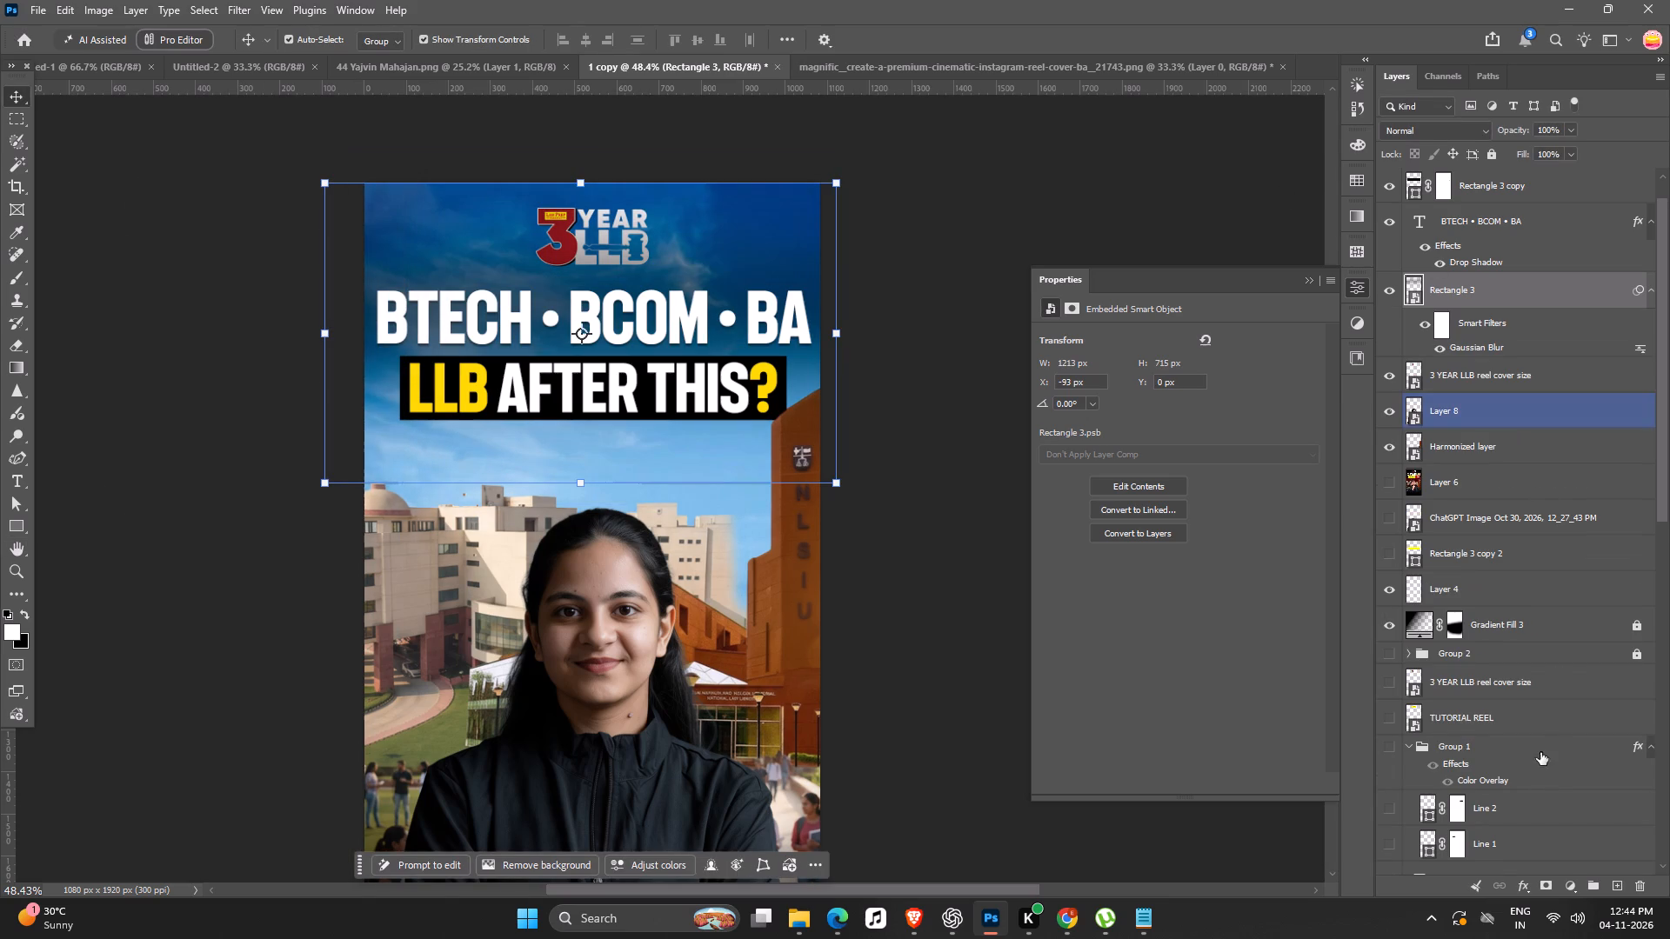
Mask the blurred Rectangle 3 and brush away its dark haze around the logo and headline with a soft brush of about 175 px.
{"action": "left_click", "coordinate": [1550, 881]}
{"action": "key", "text": "b"}
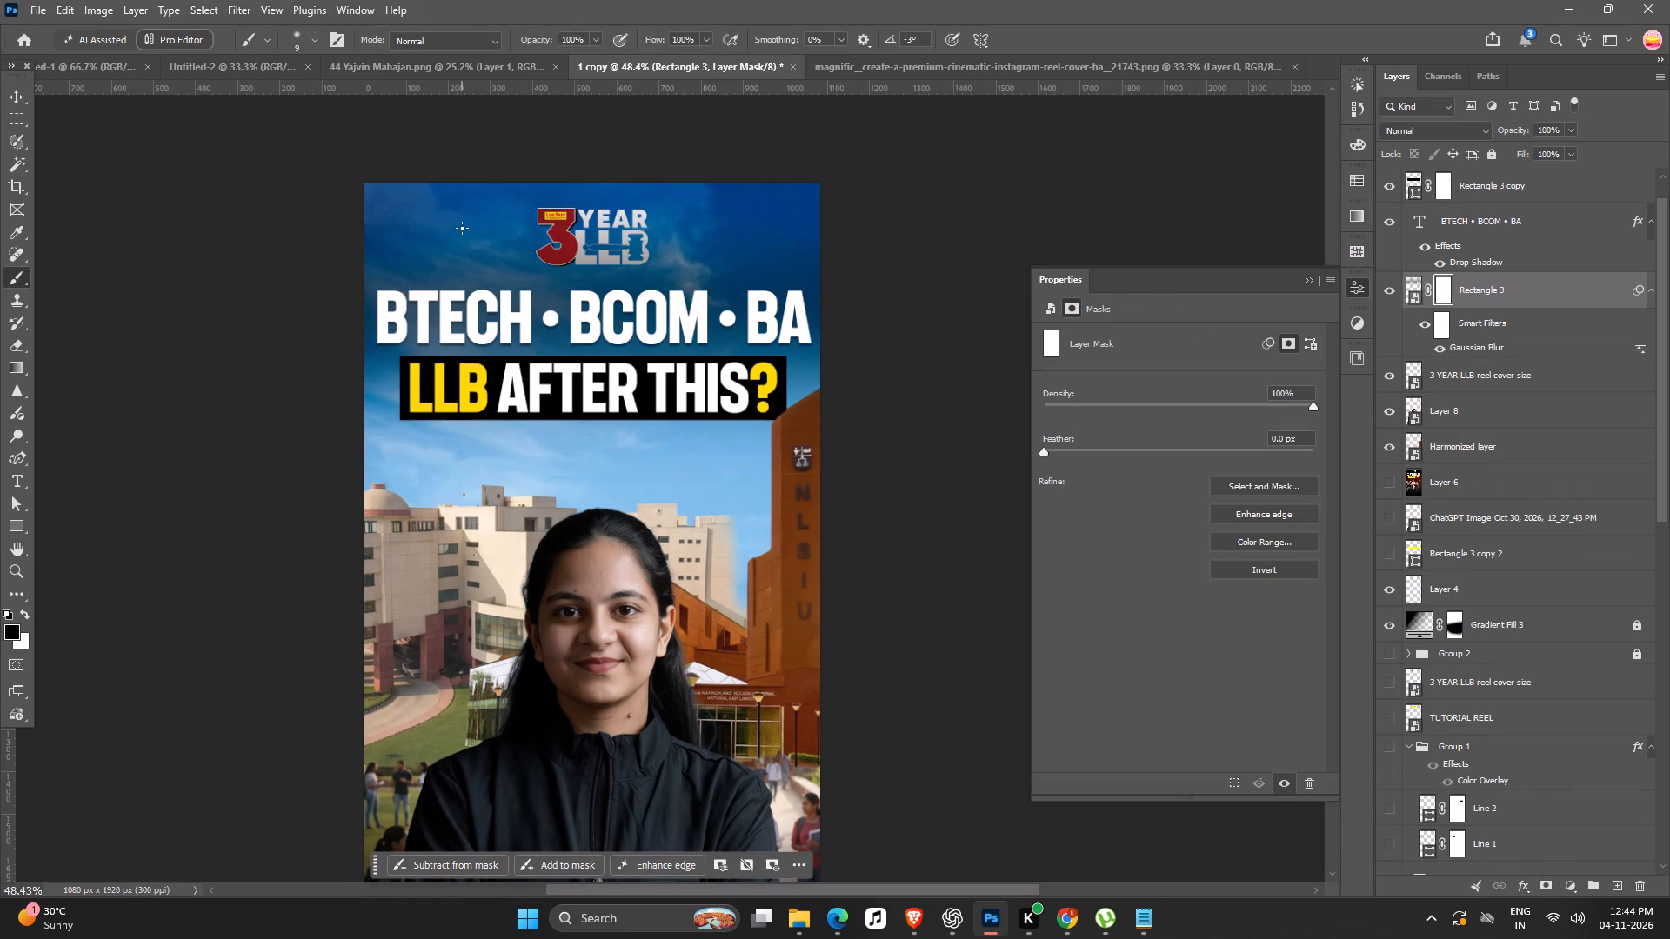
{"action": "key", "text": "bracketright"}
{"action": "key", "text": "bracketright"}
{"action": "key", "text": "bracketright"}
{"action": "key", "text": "bracketright"}
{"action": "key", "text": "bracketright"}
{"action": "key", "text": "bracketright"}
{"action": "key", "text": "bracketright"}
{"action": "key", "text": "bracketright"}
{"action": "key", "text": "bracketright"}
{"action": "key", "text": "bracketright"}
{"action": "key", "text": "bracketright"}
{"action": "key", "text": "bracketright"}
{"action": "key", "text": "bracketright"}
{"action": "key", "text": "bracketright"}
{"action": "key", "text": "bracketright"}
{"action": "key", "text": "bracketright"}
{"action": "key", "text": "bracketright"}
{"action": "key", "text": "bracketright"}
{"action": "left_click_drag", "start_coordinate": [361, 243], "coordinate": [216, 274]}
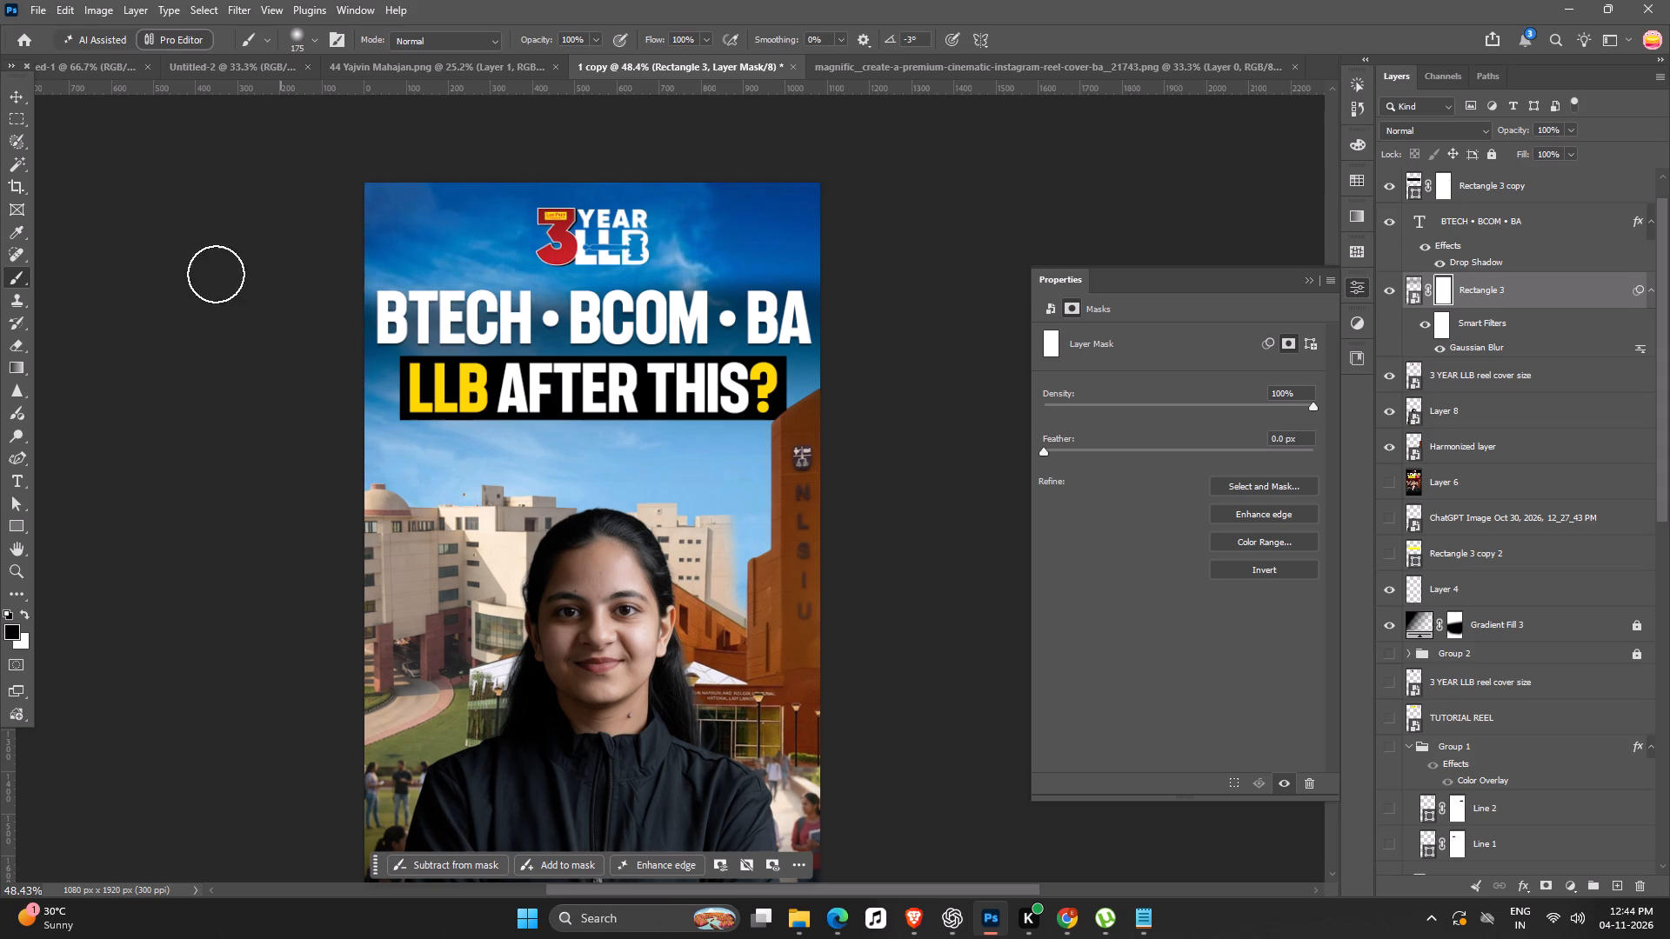
{"action": "left_click_drag", "start_coordinate": [216, 274], "coordinate": [457, 400]}
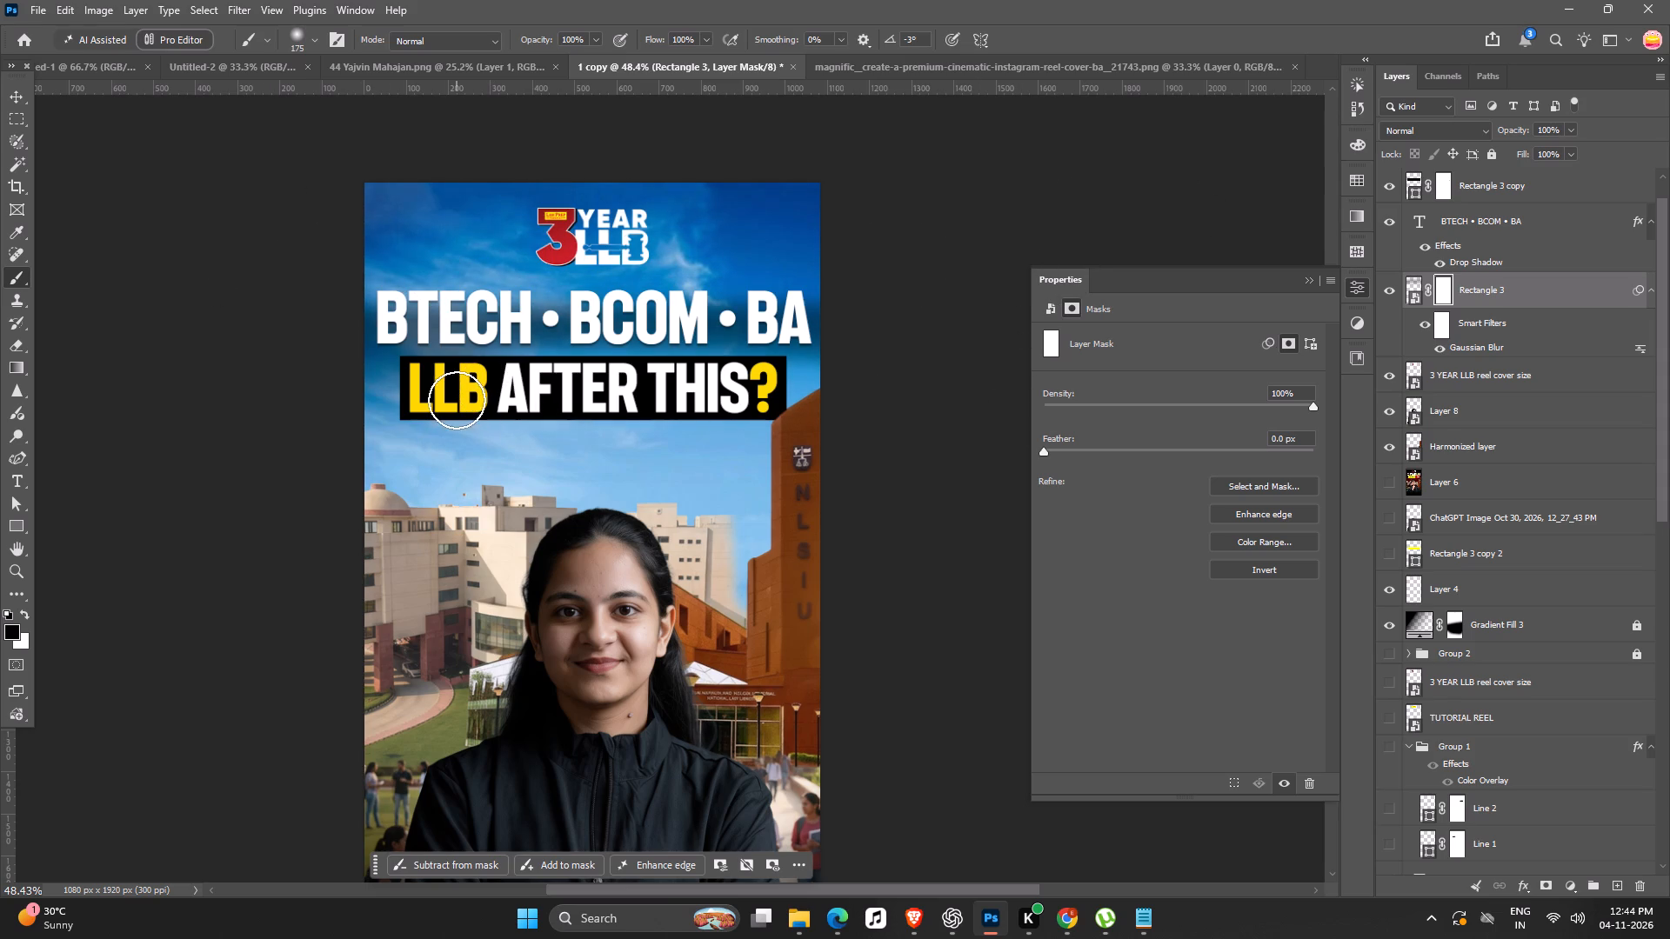
{"action": "left_click_drag", "start_coordinate": [457, 400], "coordinate": [841, 283]}
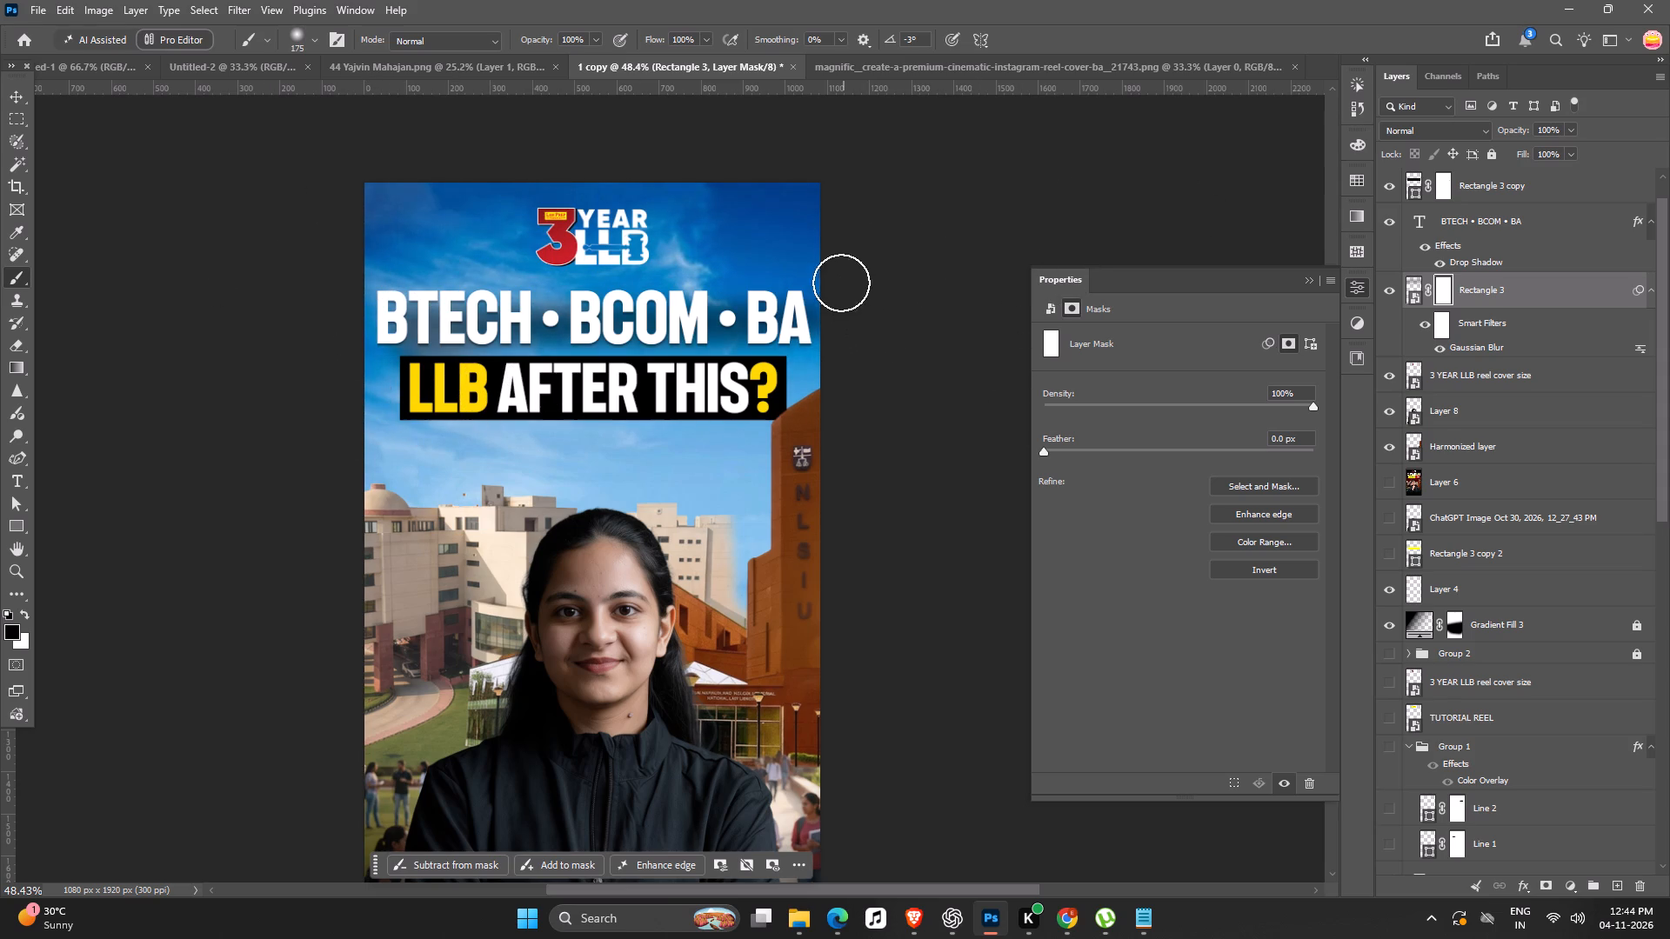
{"action": "left_click_drag", "start_coordinate": [841, 283], "coordinate": [546, 370]}
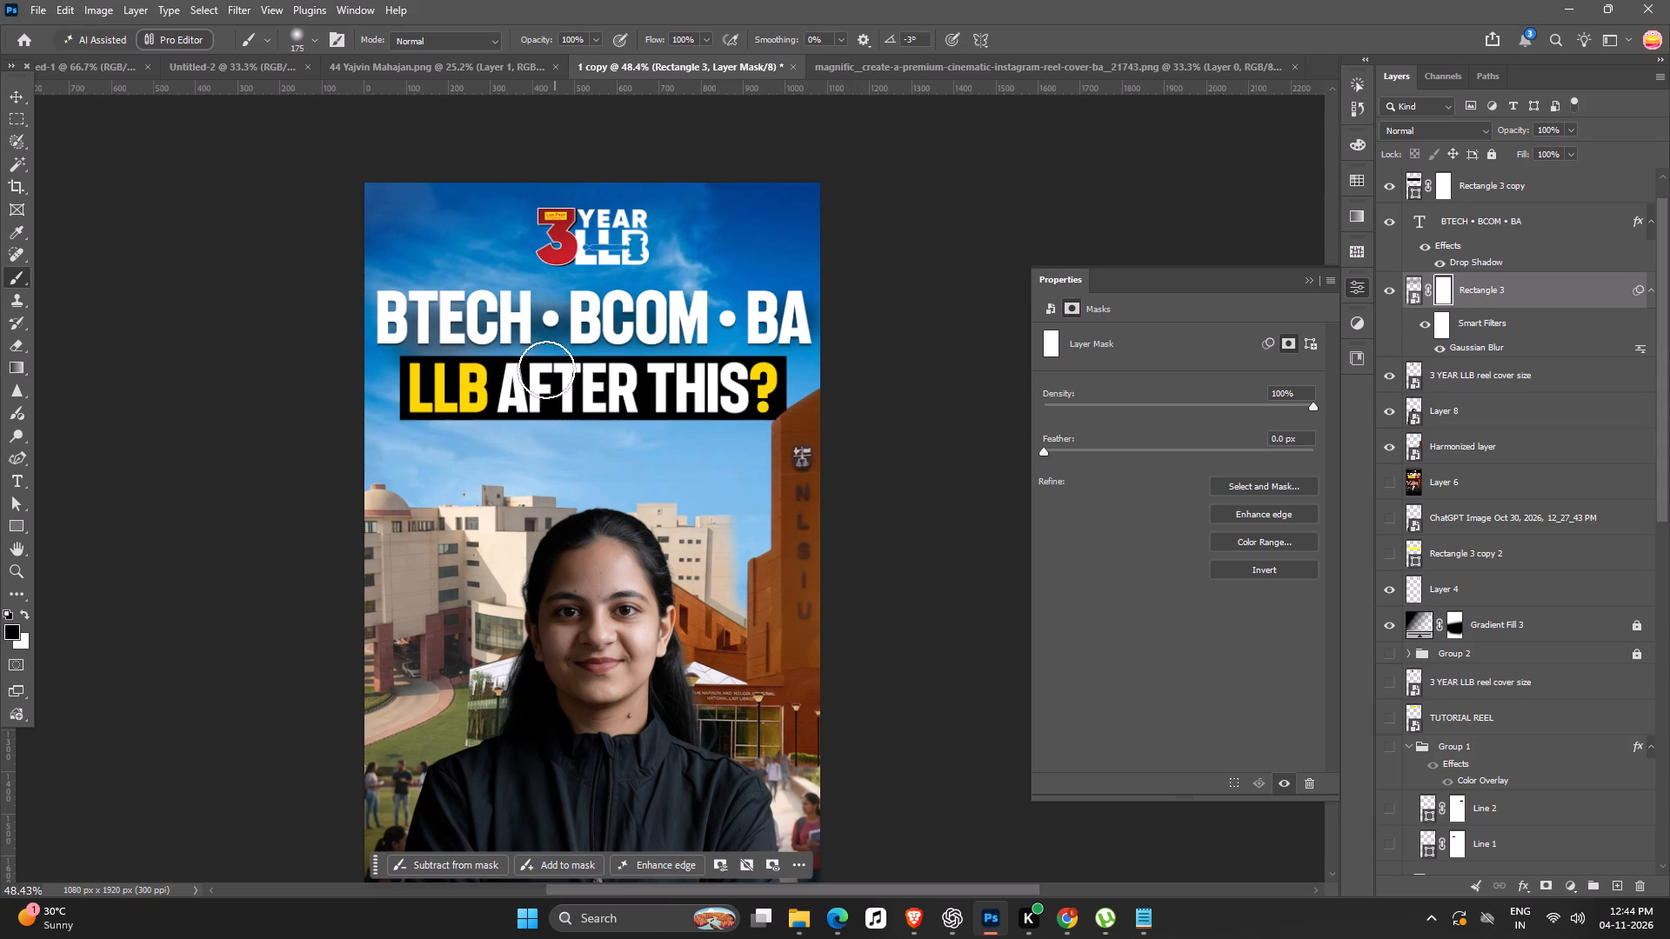
{"action": "left_click_drag", "start_coordinate": [546, 370], "coordinate": [455, 511]}
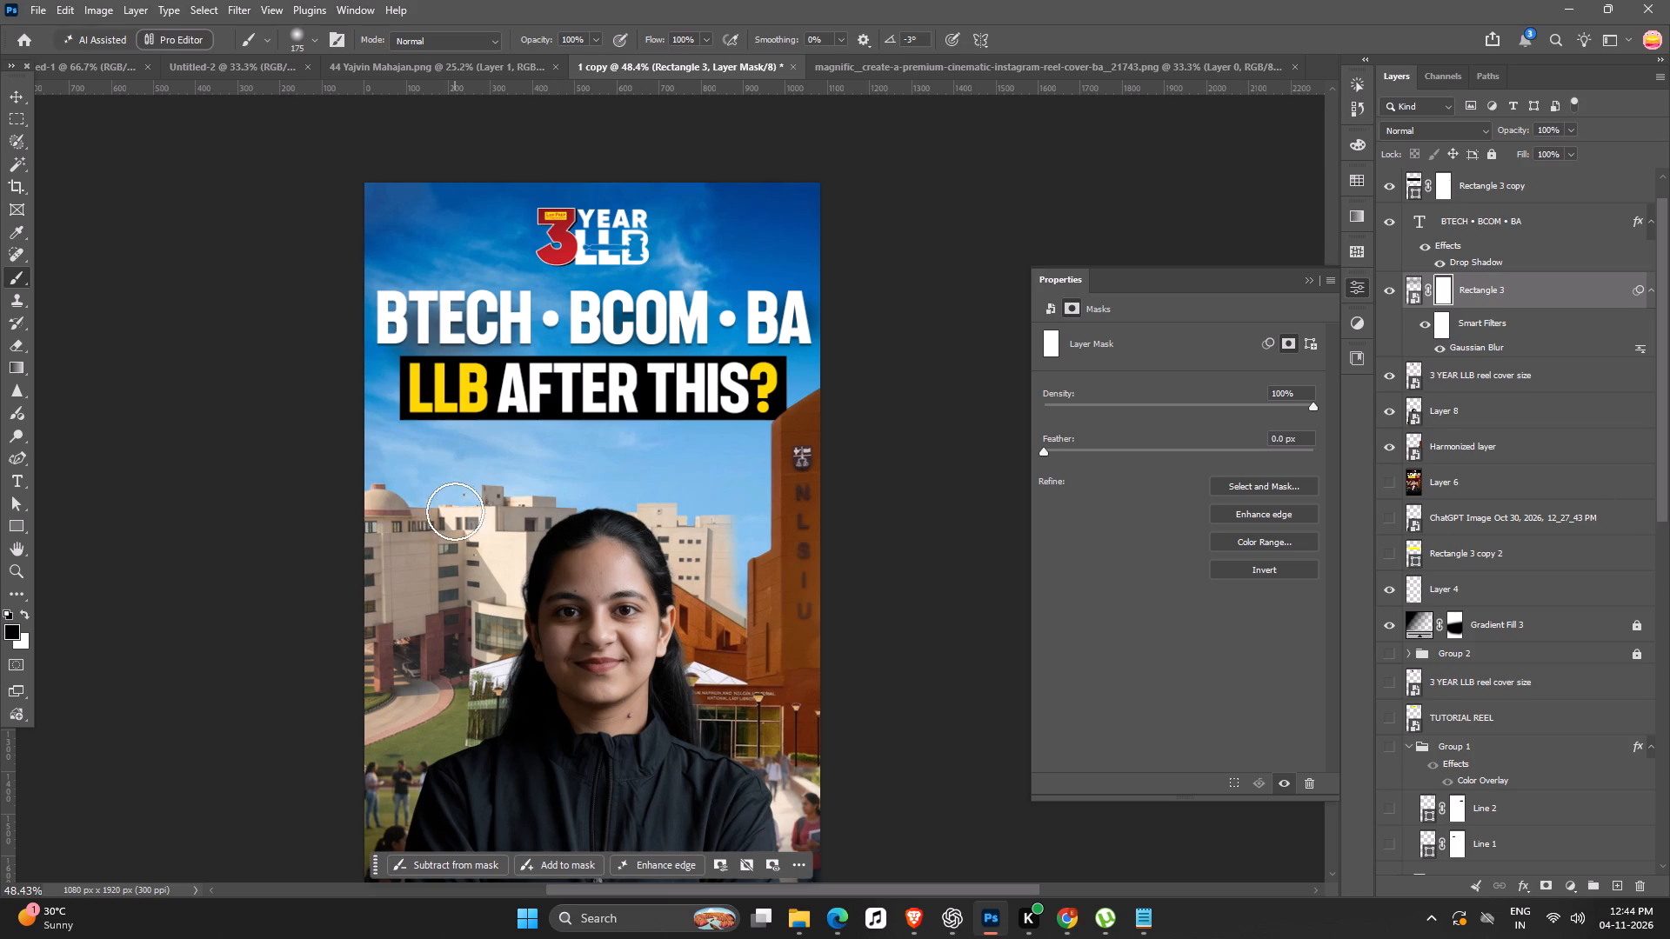
{"action": "left_click_drag", "start_coordinate": [455, 511], "coordinate": [378, 315]}
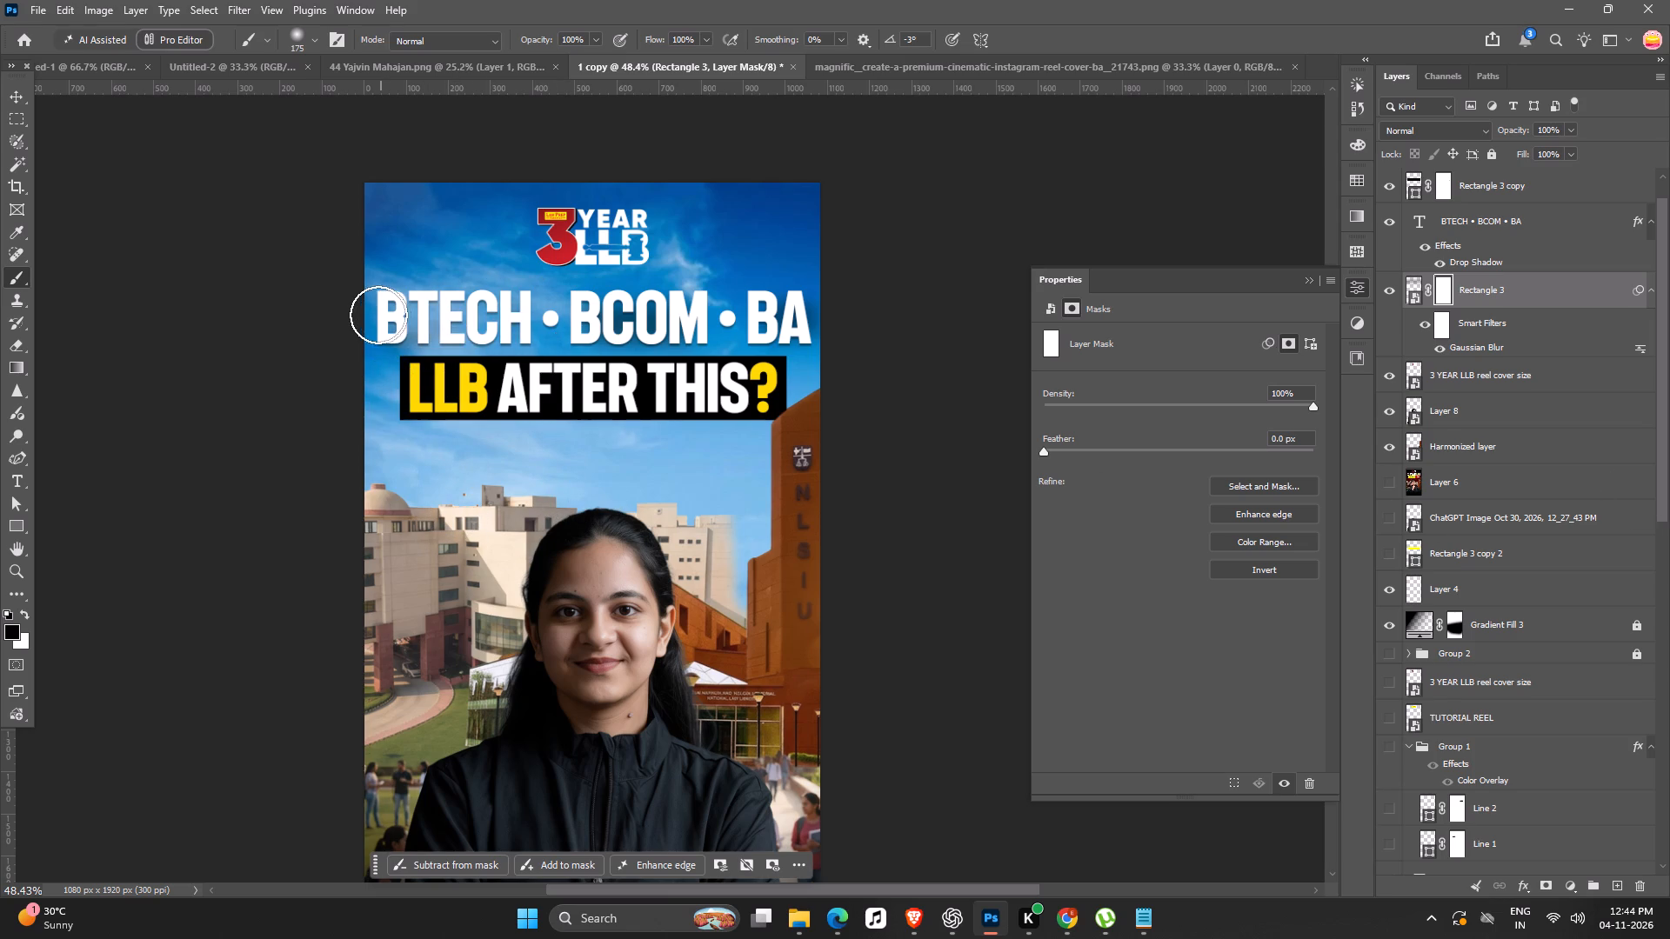
{"action": "left_click_drag", "start_coordinate": [378, 315], "coordinate": [1024, 344]}
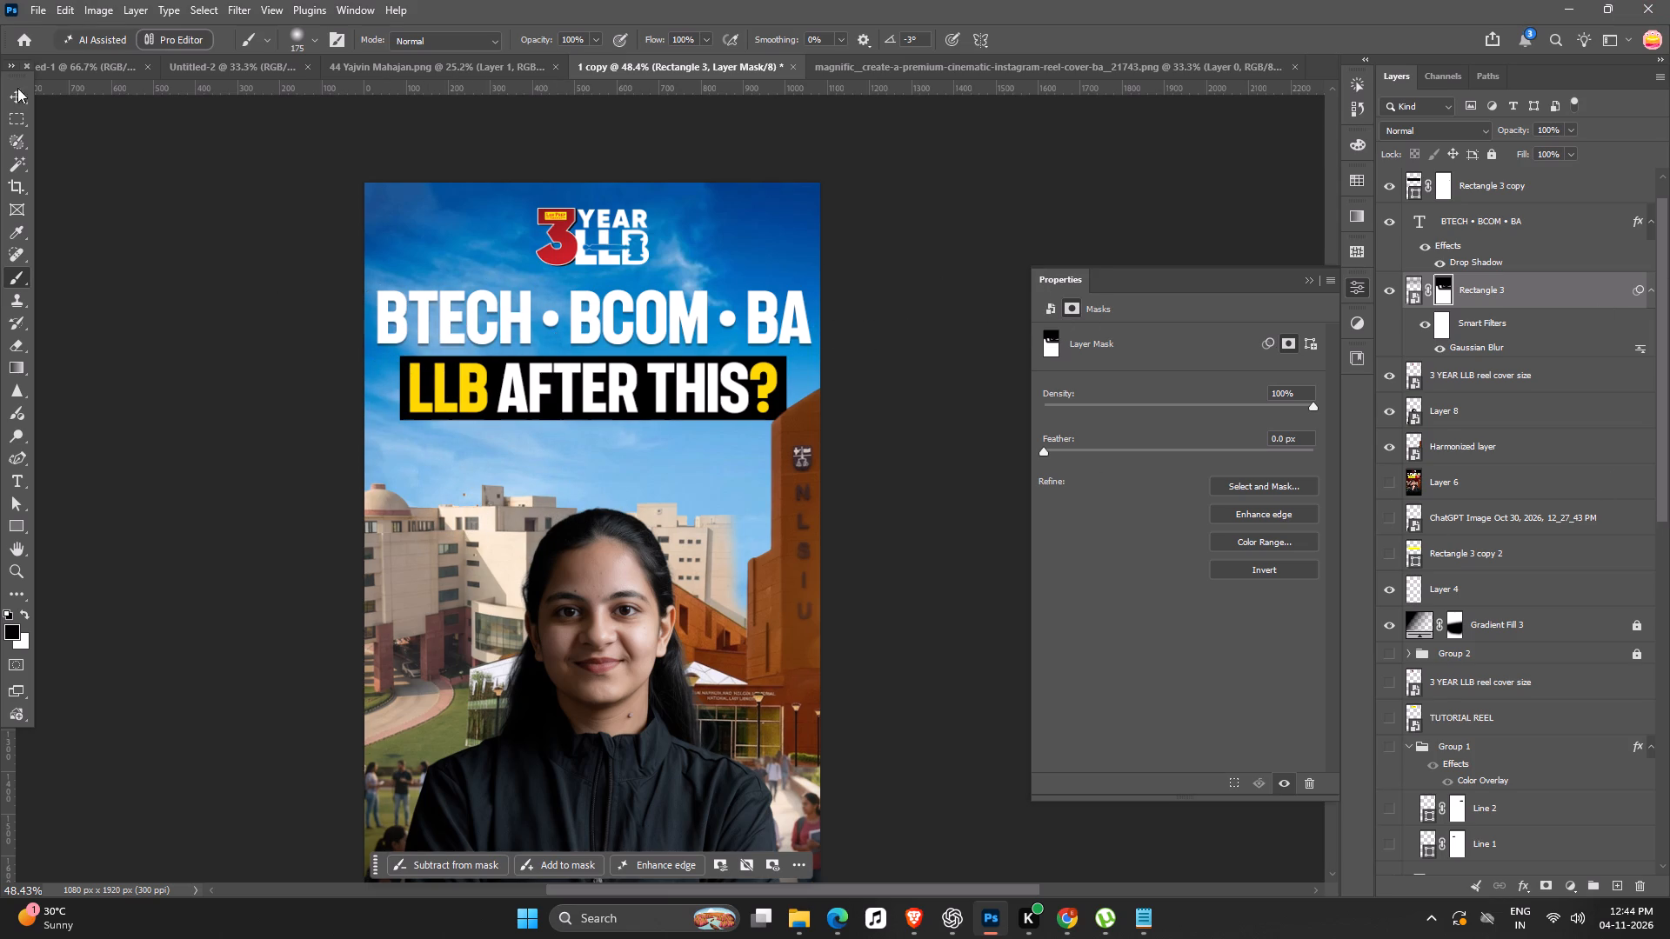
{"action": "left_click_drag", "start_coordinate": [19, 92], "coordinate": [20, 101]}
{"action": "left_click", "coordinate": [175, 383]}
Scale the "LLB AFTER THIS?" text down to about 35.45 pt and center it on its black bar.
{"action": "scroll", "coordinate": [386, 432], "scroll_direction": "down", "scroll_amount": 6, "text": "ctrl"}
{"action": "key", "text": "space"}
{"action": "key", "text": "space"}
{"action": "key", "text": "space"}
{"action": "key", "text": "space"}
{"action": "key", "text": "space"}
{"action": "key", "text": "space"}
{"action": "key", "text": "space"}
{"action": "key", "text": "space"}
{"action": "key", "text": "space"}
{"action": "key", "text": "space"}
{"action": "key", "text": "space"}
{"action": "key", "text": "space"}
{"action": "left_click_drag", "start_coordinate": [527, 718], "coordinate": [543, 666]}
{"action": "scroll", "coordinate": [388, 360], "scroll_direction": "up", "scroll_amount": 2, "text": "ctrl"}
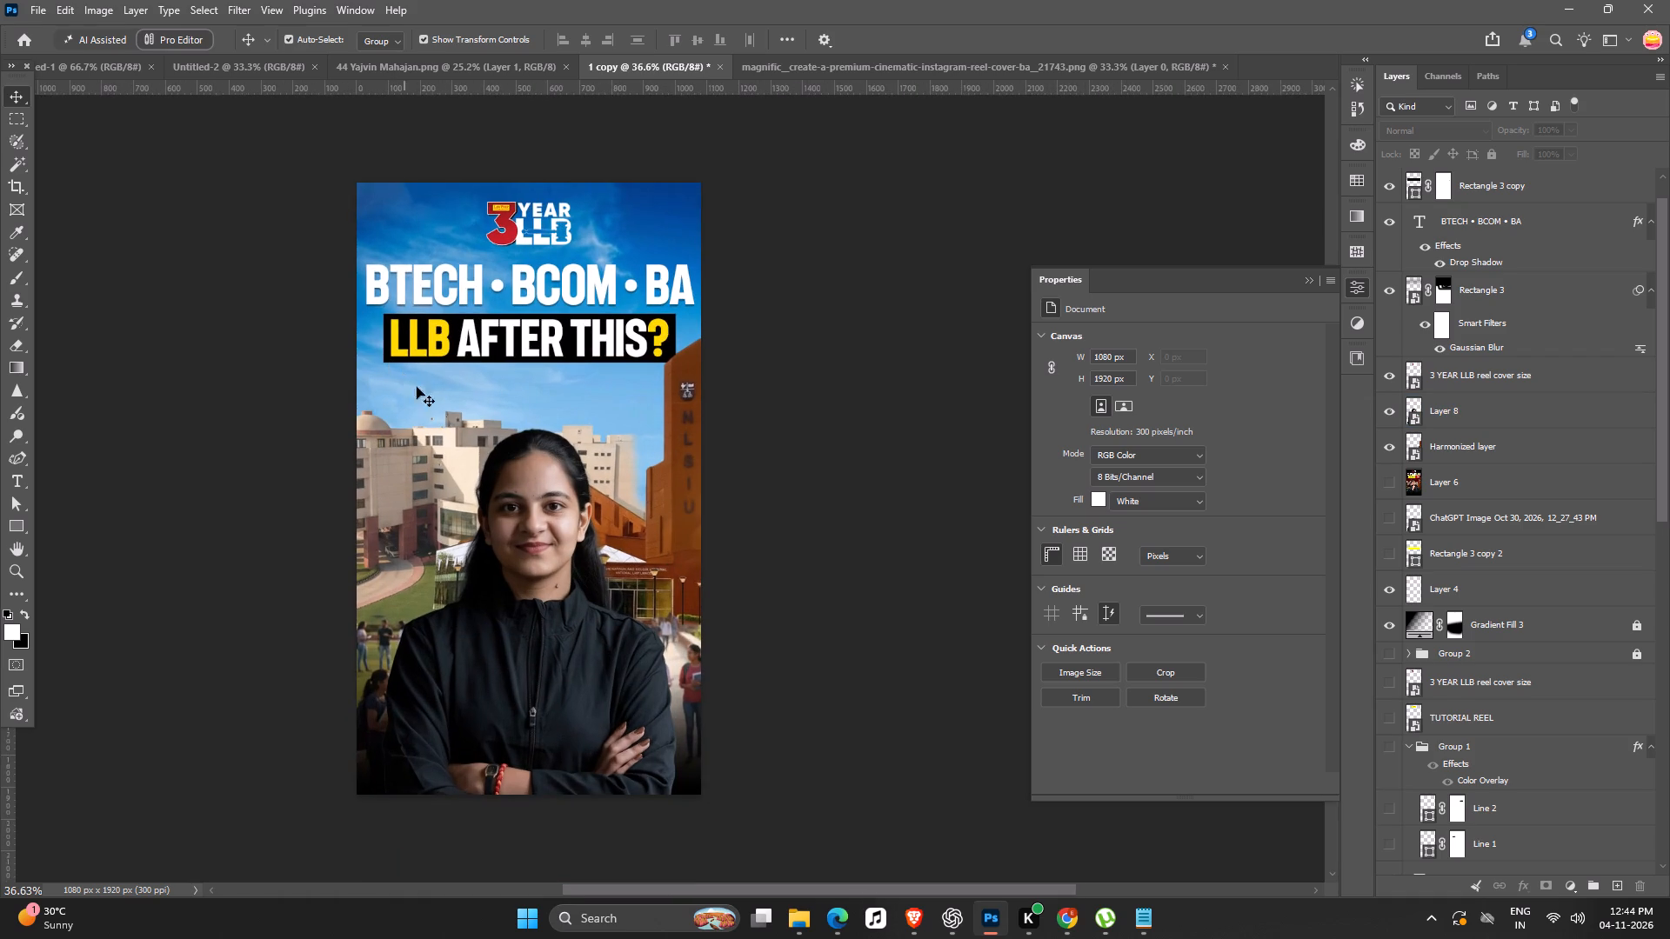
{"action": "key", "text": "space"}
{"action": "left_click_drag", "start_coordinate": [458, 430], "coordinate": [463, 460]}
{"action": "scroll", "coordinate": [558, 421], "scroll_direction": "up", "scroll_amount": 4, "text": "ctrl"}
{"action": "left_click", "coordinate": [611, 354]}
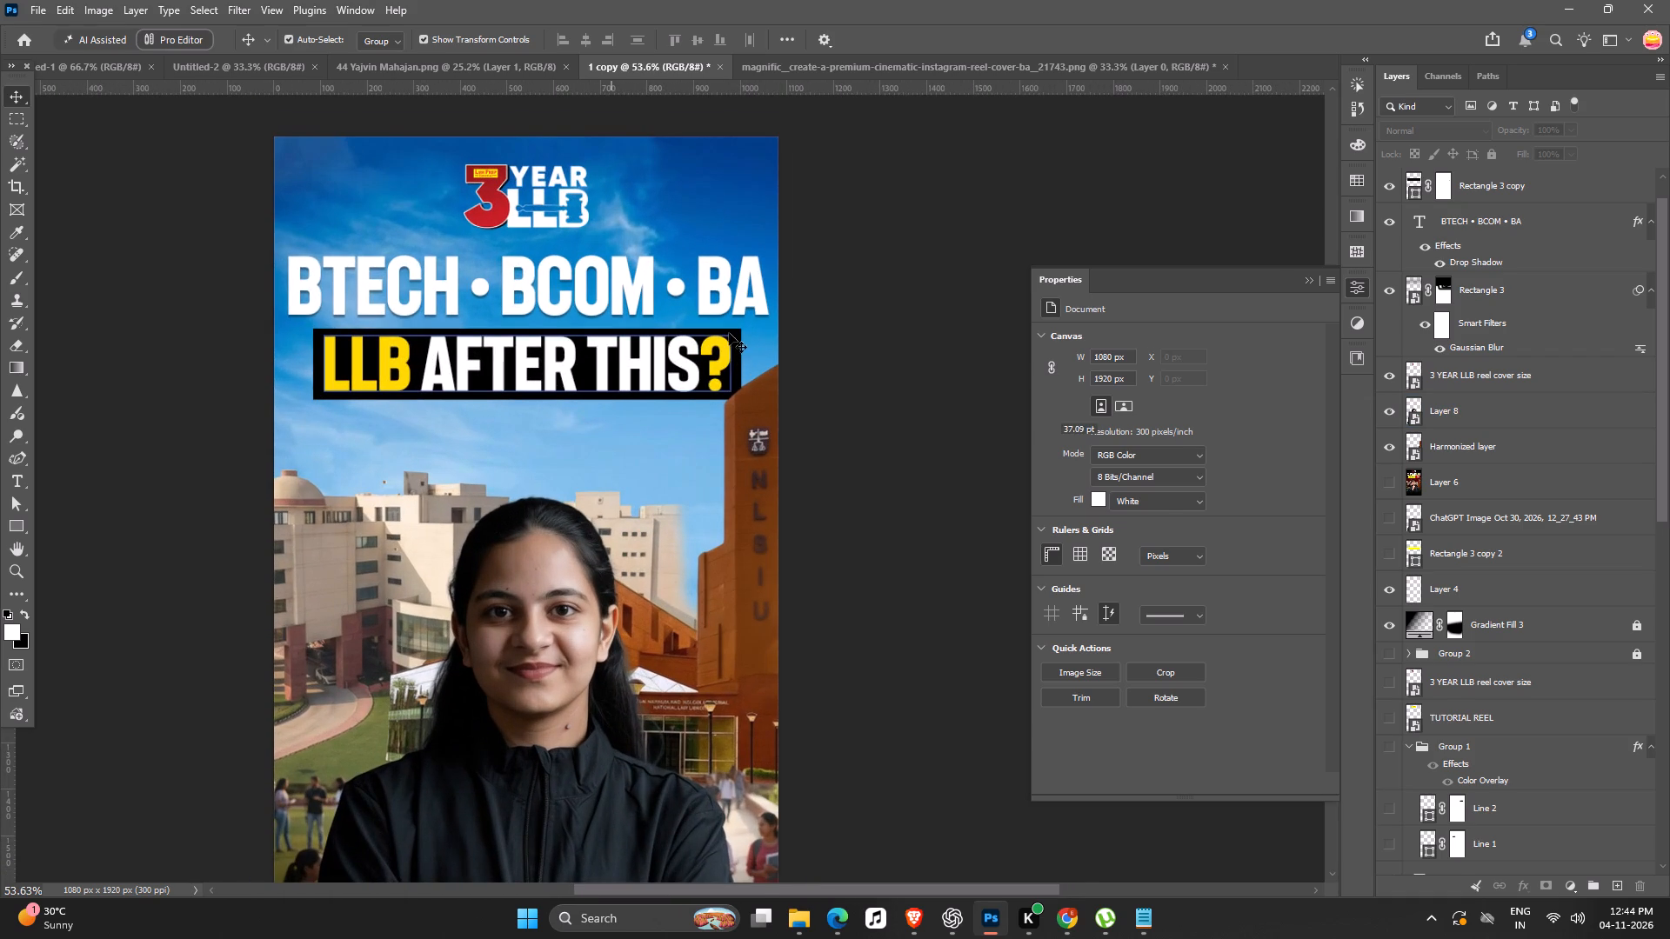
{"action": "left_click", "coordinate": [828, 317]}
{"action": "left_click", "coordinate": [714, 353]}
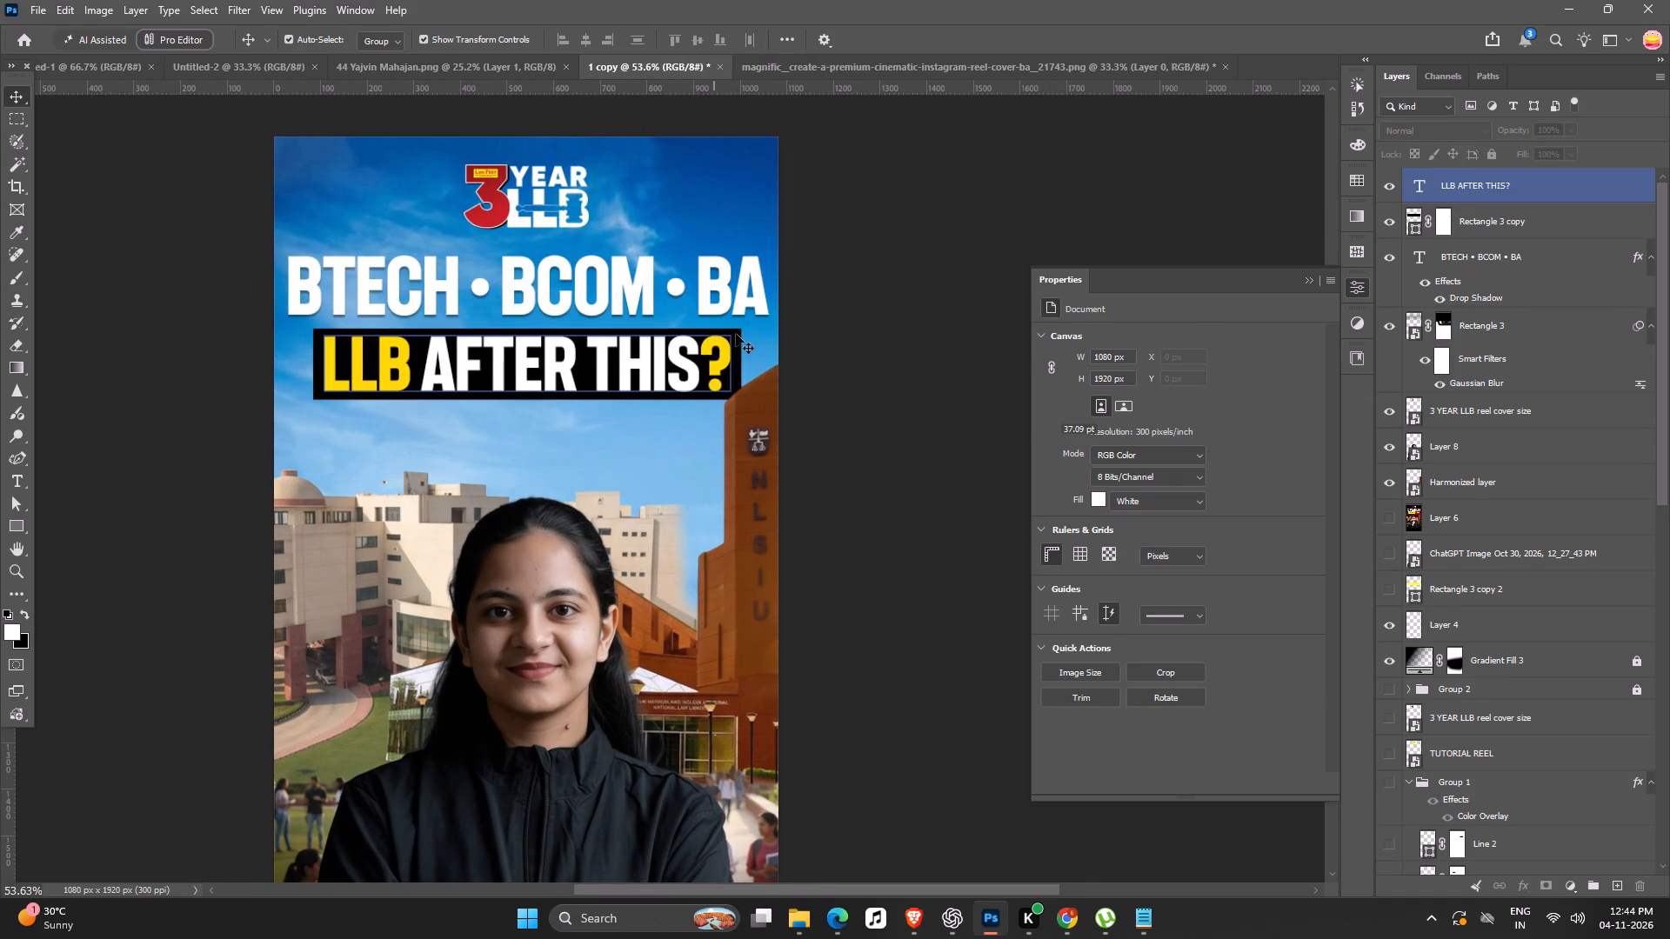
{"action": "left_click_drag", "start_coordinate": [731, 328], "coordinate": [723, 331], "text": "alt"}
{"action": "left_click_drag", "start_coordinate": [651, 376], "coordinate": [651, 376]}
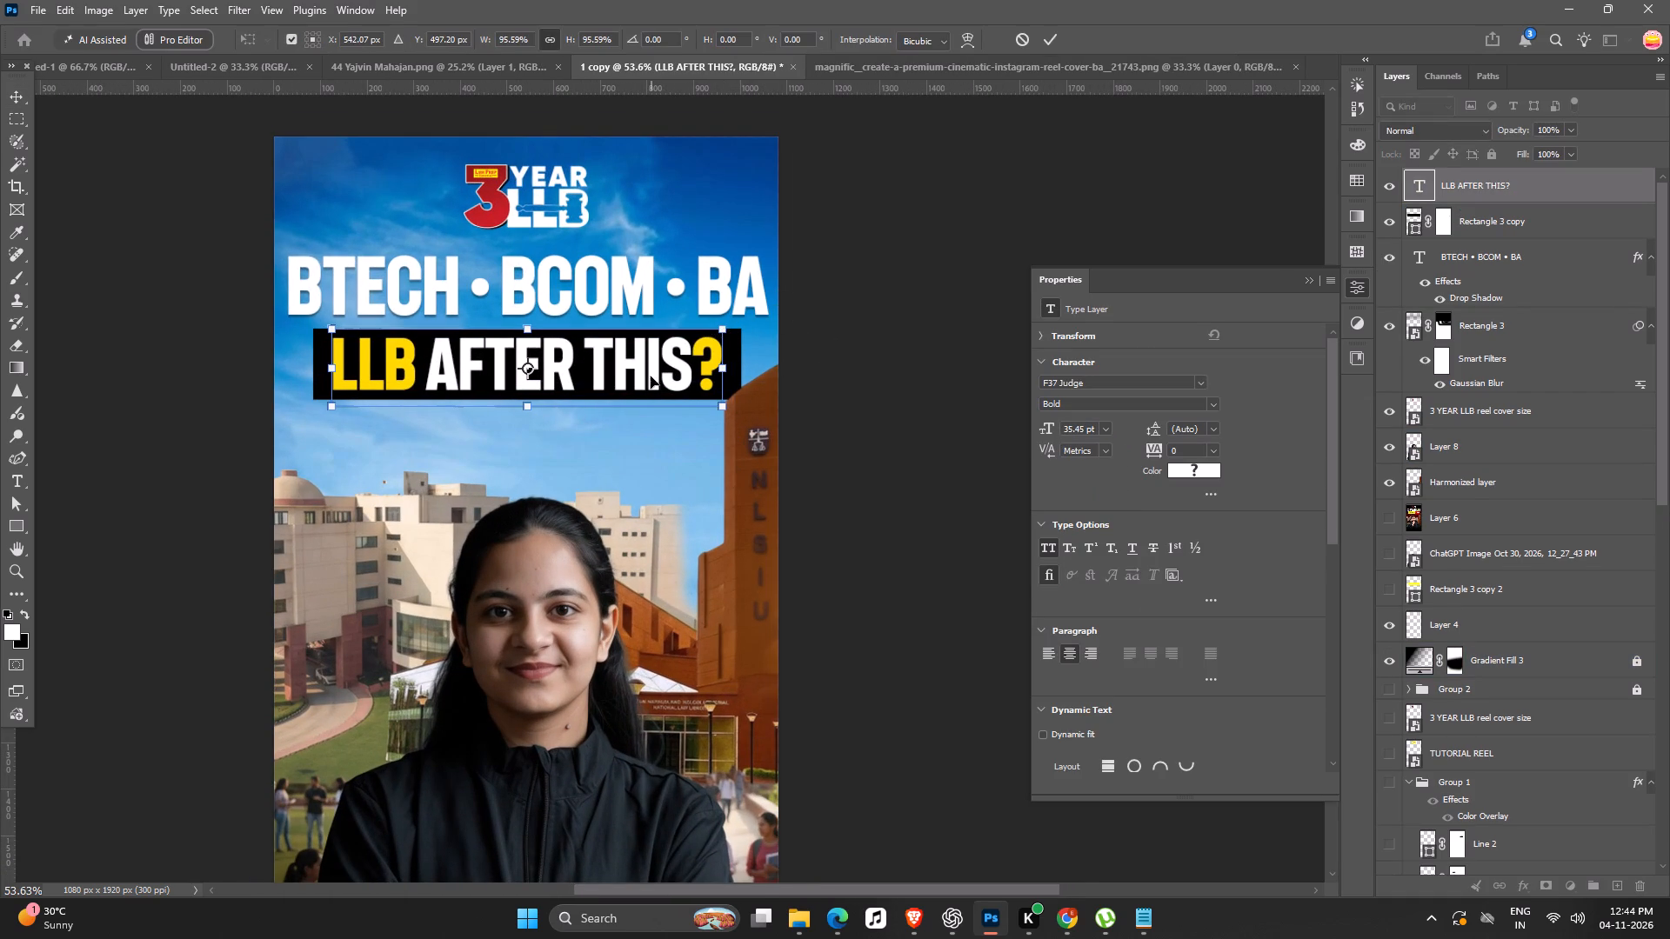
{"action": "left_click_drag", "start_coordinate": [651, 376], "coordinate": [659, 376]}
{"action": "key", "text": "Return"}
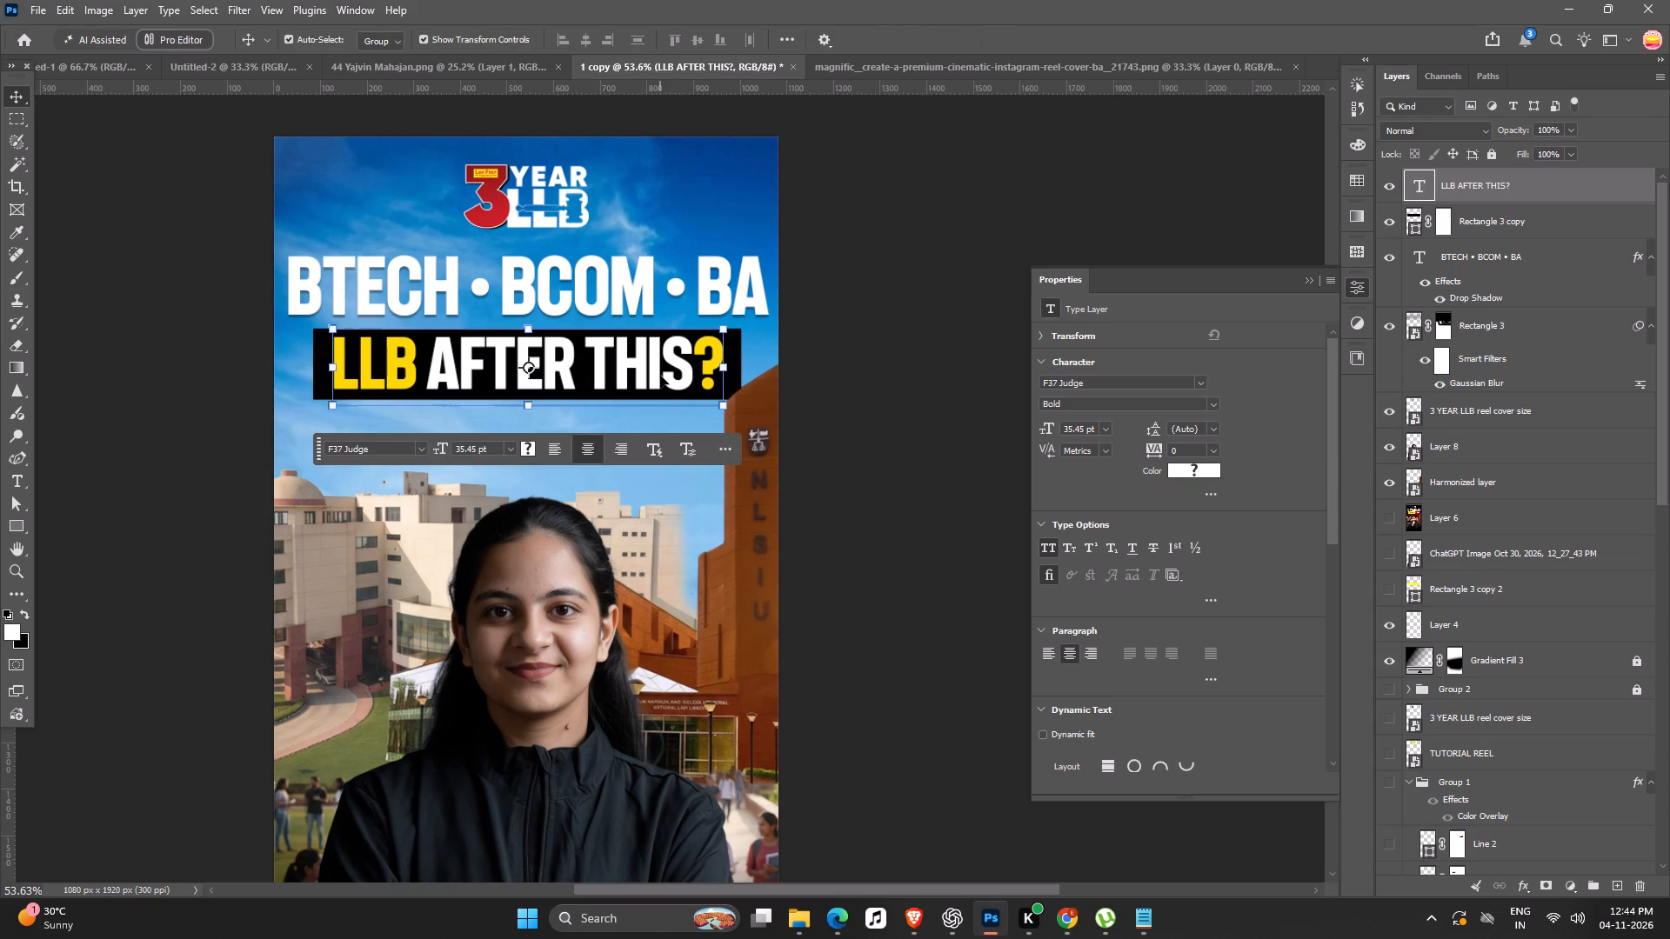
{"action": "left_click", "coordinate": [869, 403]}
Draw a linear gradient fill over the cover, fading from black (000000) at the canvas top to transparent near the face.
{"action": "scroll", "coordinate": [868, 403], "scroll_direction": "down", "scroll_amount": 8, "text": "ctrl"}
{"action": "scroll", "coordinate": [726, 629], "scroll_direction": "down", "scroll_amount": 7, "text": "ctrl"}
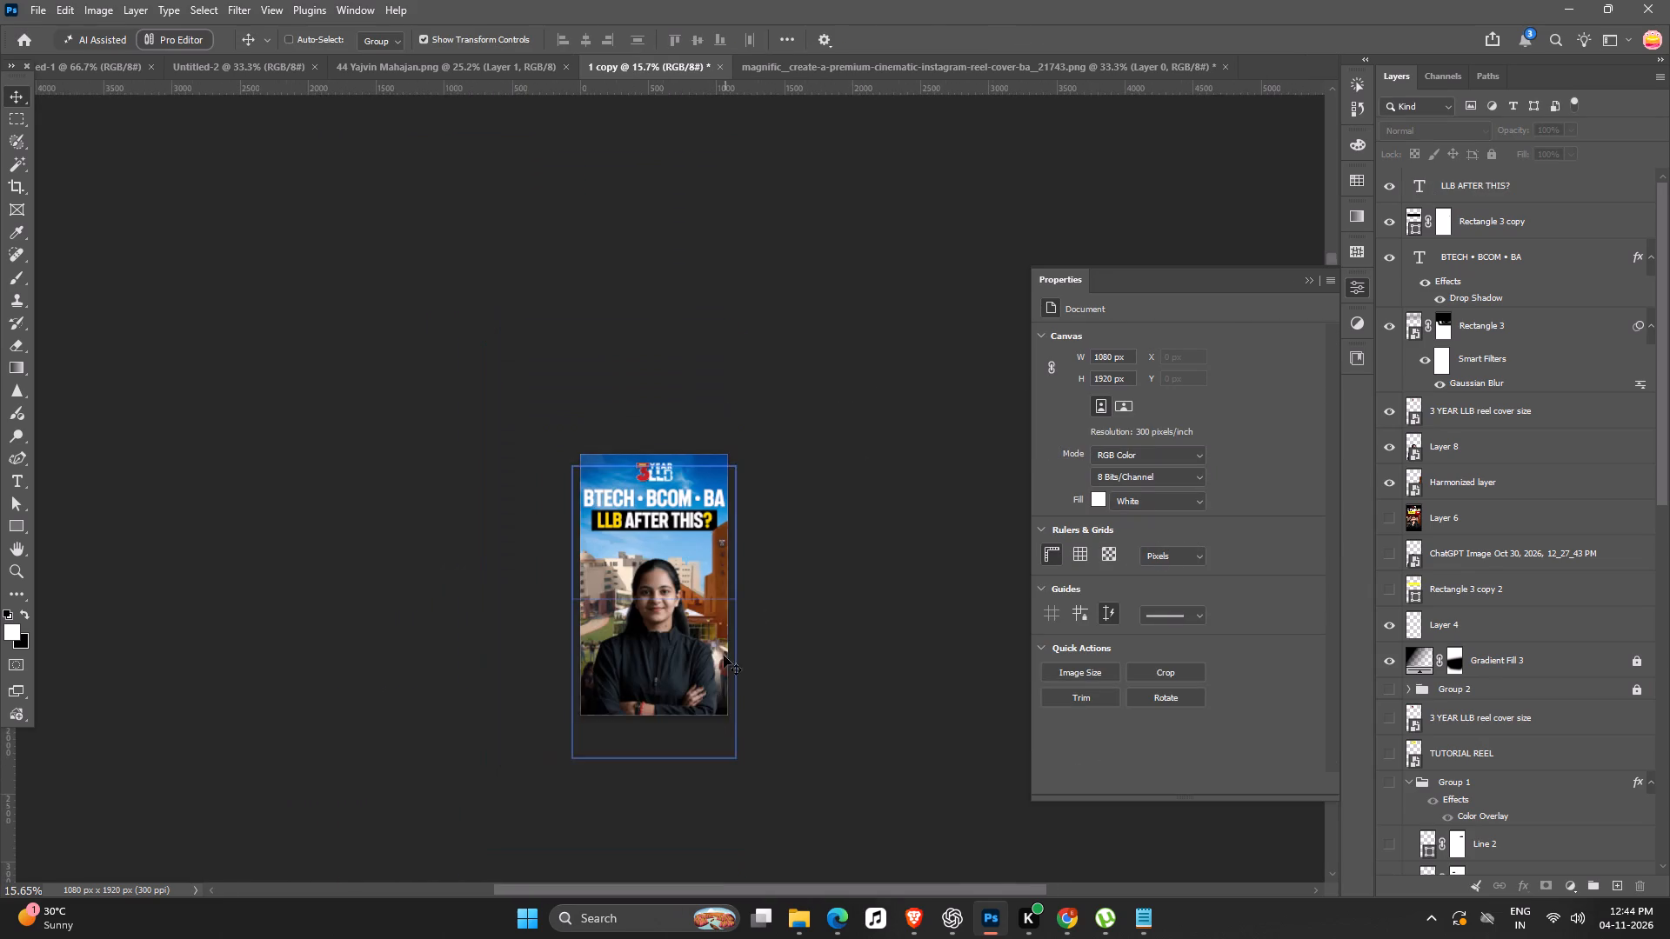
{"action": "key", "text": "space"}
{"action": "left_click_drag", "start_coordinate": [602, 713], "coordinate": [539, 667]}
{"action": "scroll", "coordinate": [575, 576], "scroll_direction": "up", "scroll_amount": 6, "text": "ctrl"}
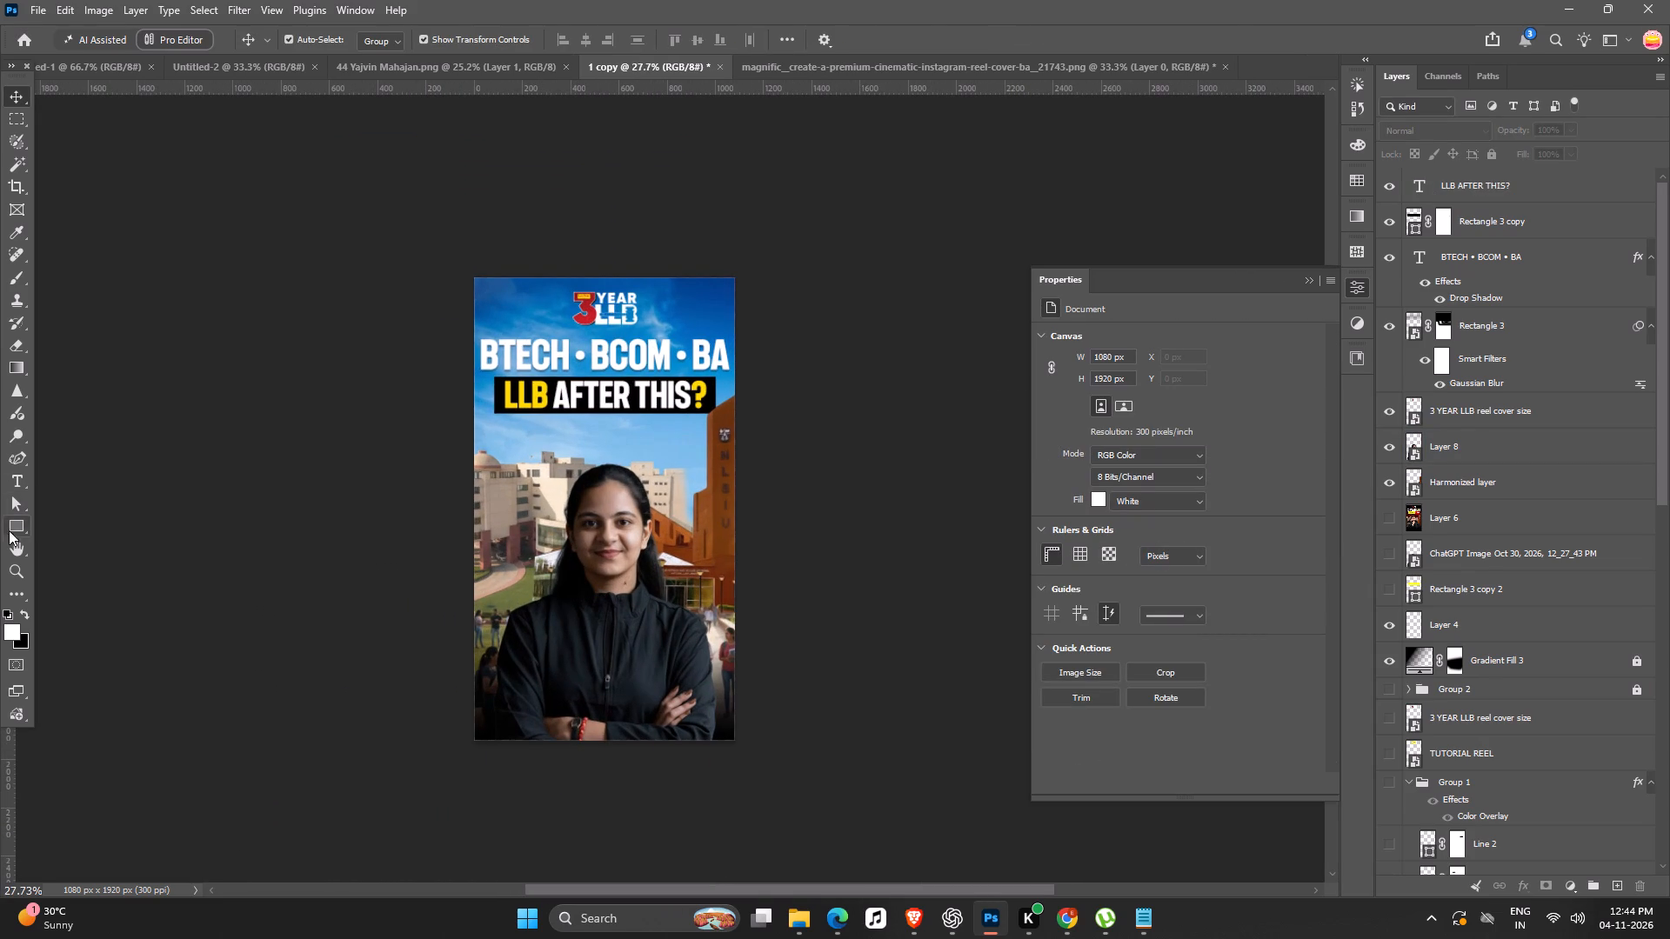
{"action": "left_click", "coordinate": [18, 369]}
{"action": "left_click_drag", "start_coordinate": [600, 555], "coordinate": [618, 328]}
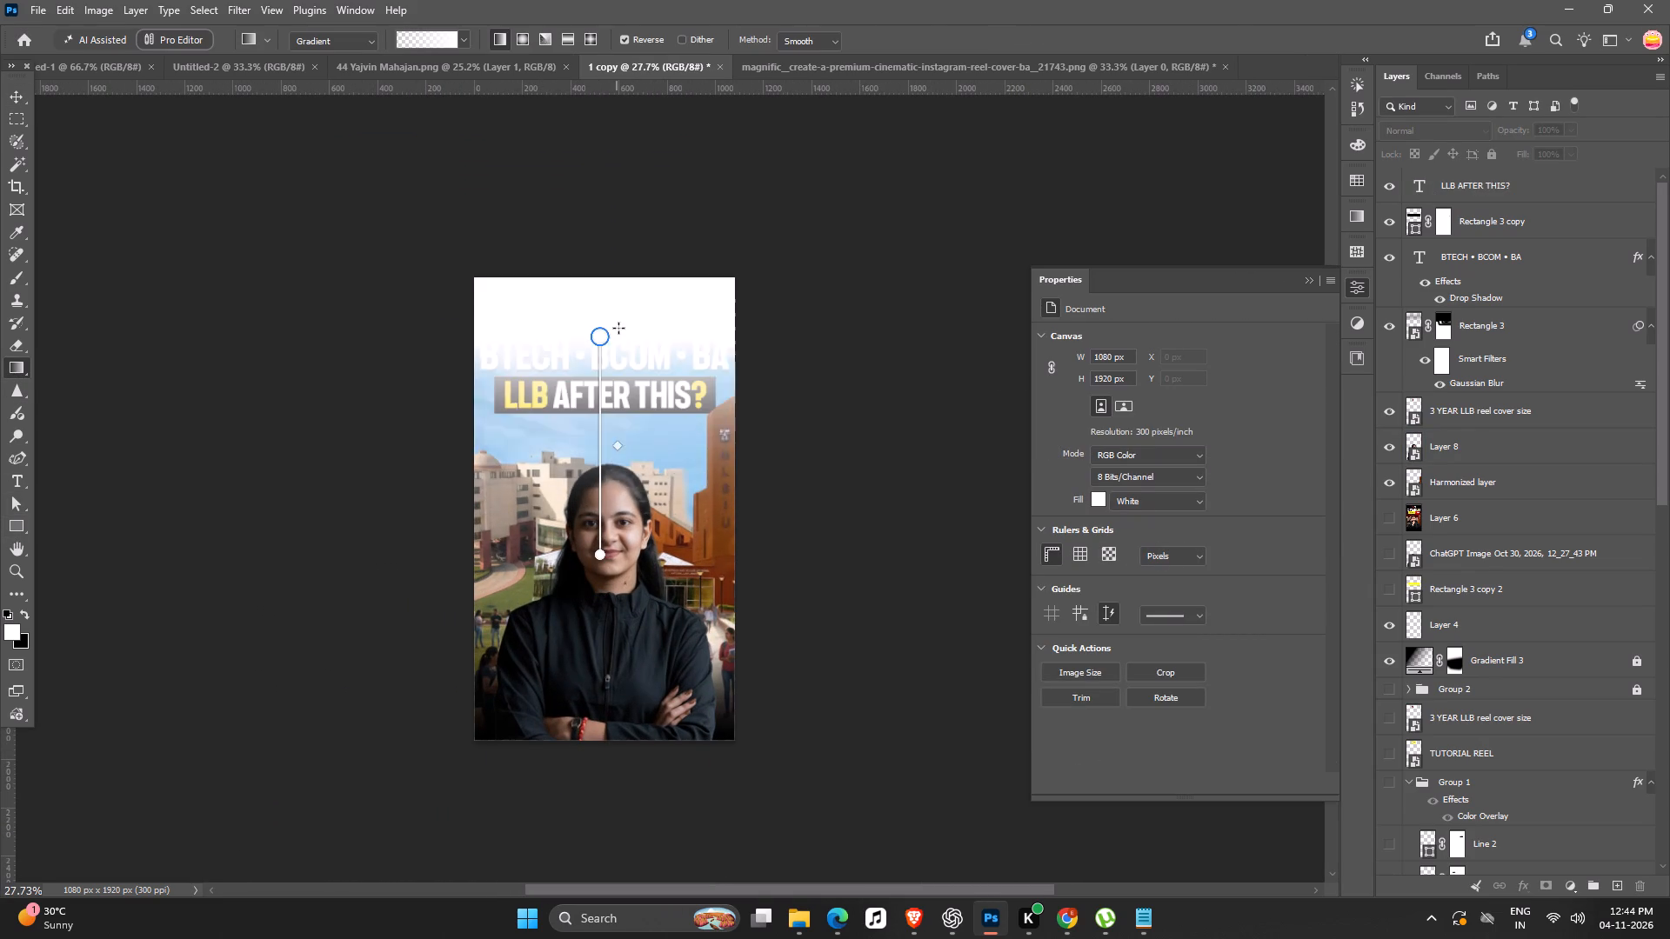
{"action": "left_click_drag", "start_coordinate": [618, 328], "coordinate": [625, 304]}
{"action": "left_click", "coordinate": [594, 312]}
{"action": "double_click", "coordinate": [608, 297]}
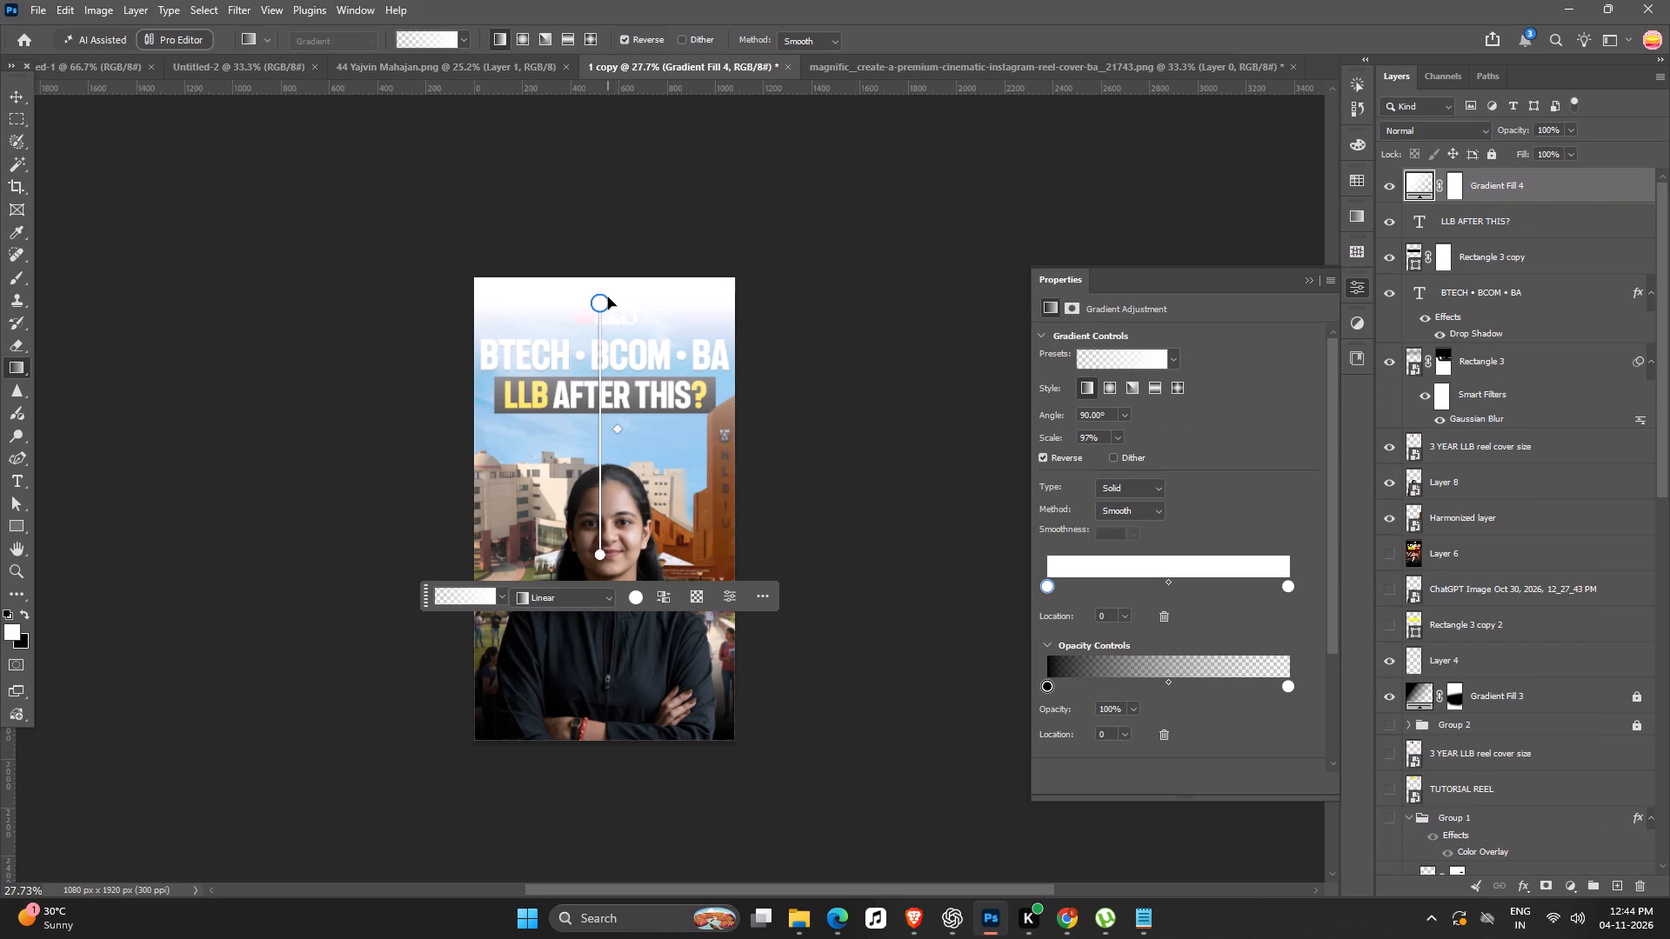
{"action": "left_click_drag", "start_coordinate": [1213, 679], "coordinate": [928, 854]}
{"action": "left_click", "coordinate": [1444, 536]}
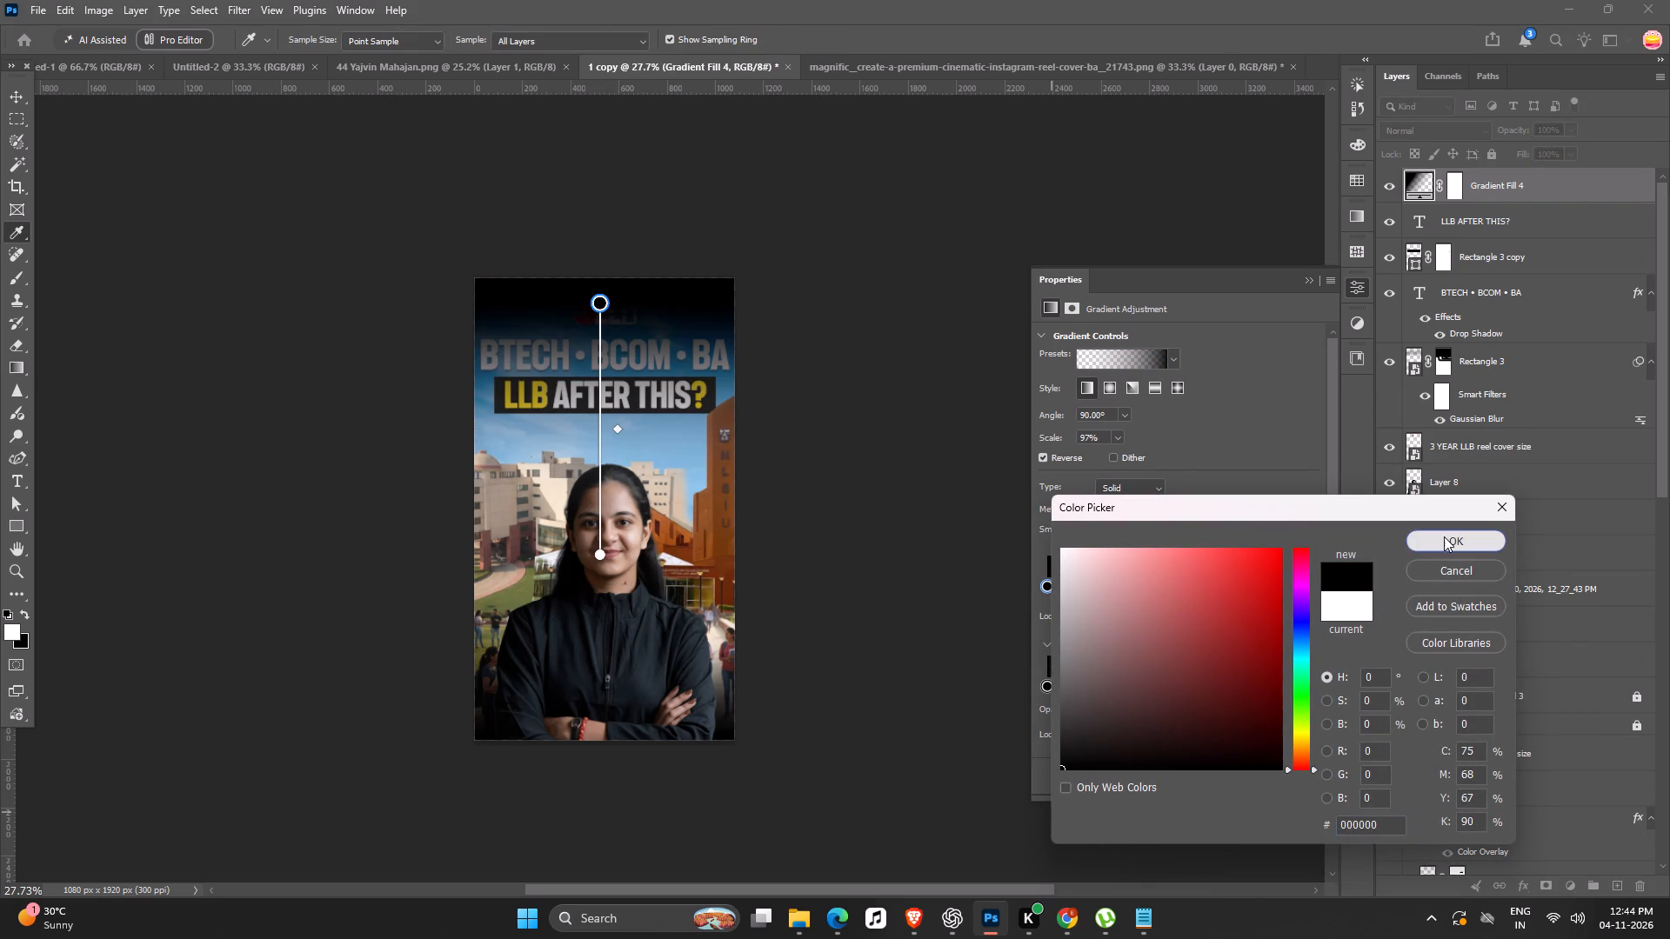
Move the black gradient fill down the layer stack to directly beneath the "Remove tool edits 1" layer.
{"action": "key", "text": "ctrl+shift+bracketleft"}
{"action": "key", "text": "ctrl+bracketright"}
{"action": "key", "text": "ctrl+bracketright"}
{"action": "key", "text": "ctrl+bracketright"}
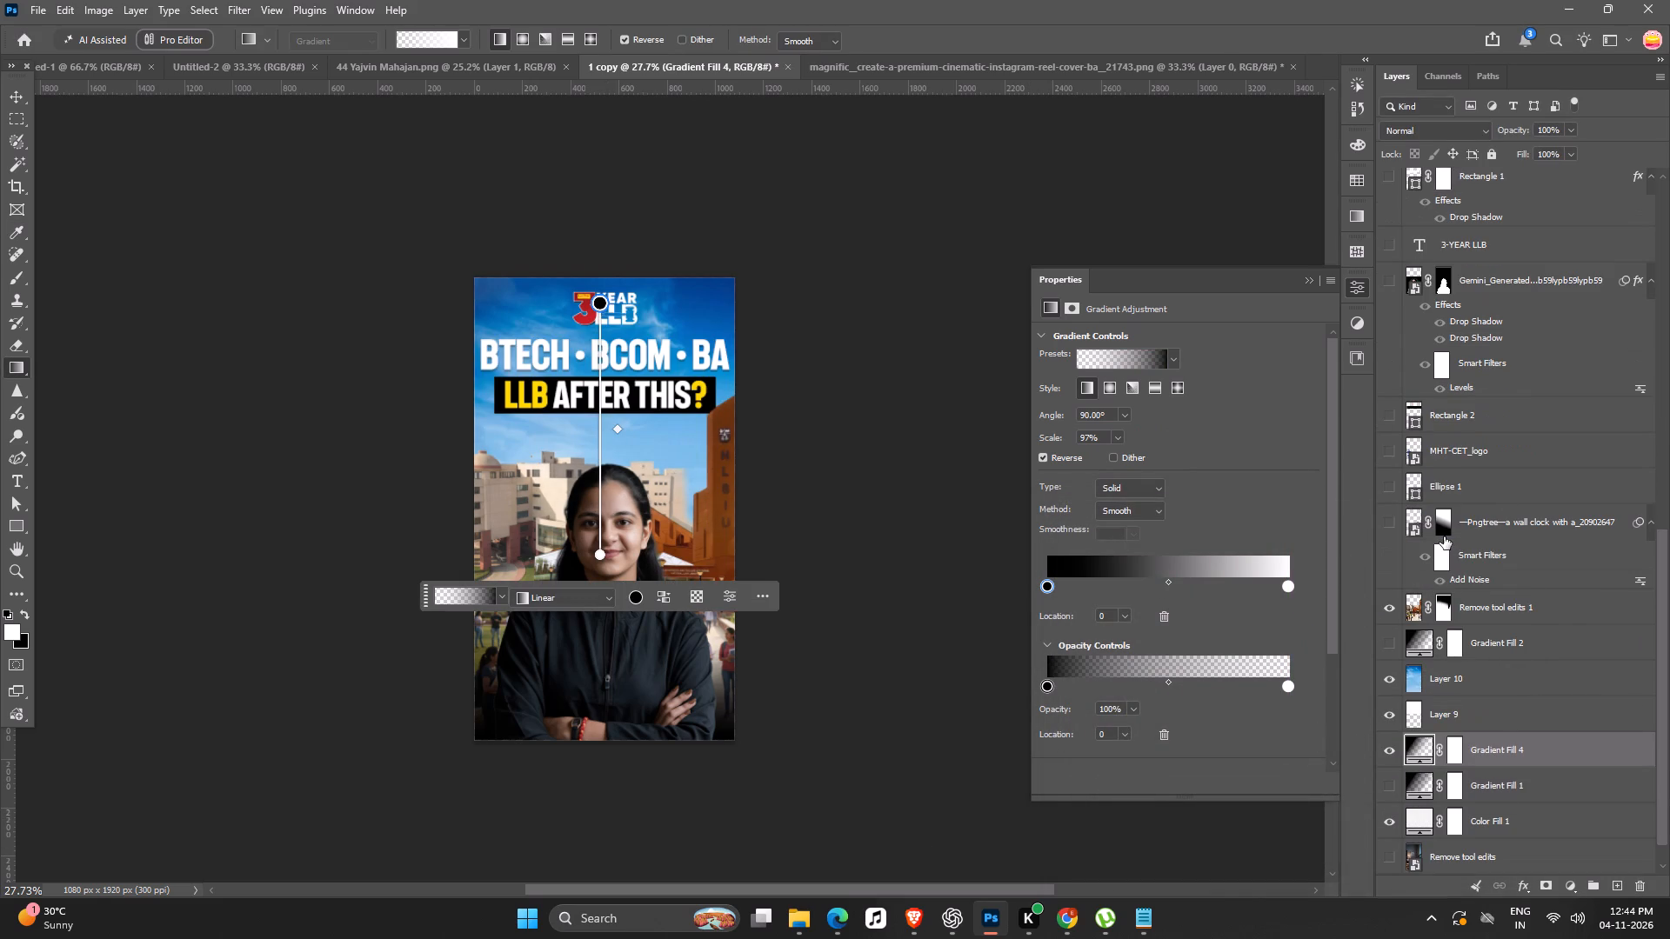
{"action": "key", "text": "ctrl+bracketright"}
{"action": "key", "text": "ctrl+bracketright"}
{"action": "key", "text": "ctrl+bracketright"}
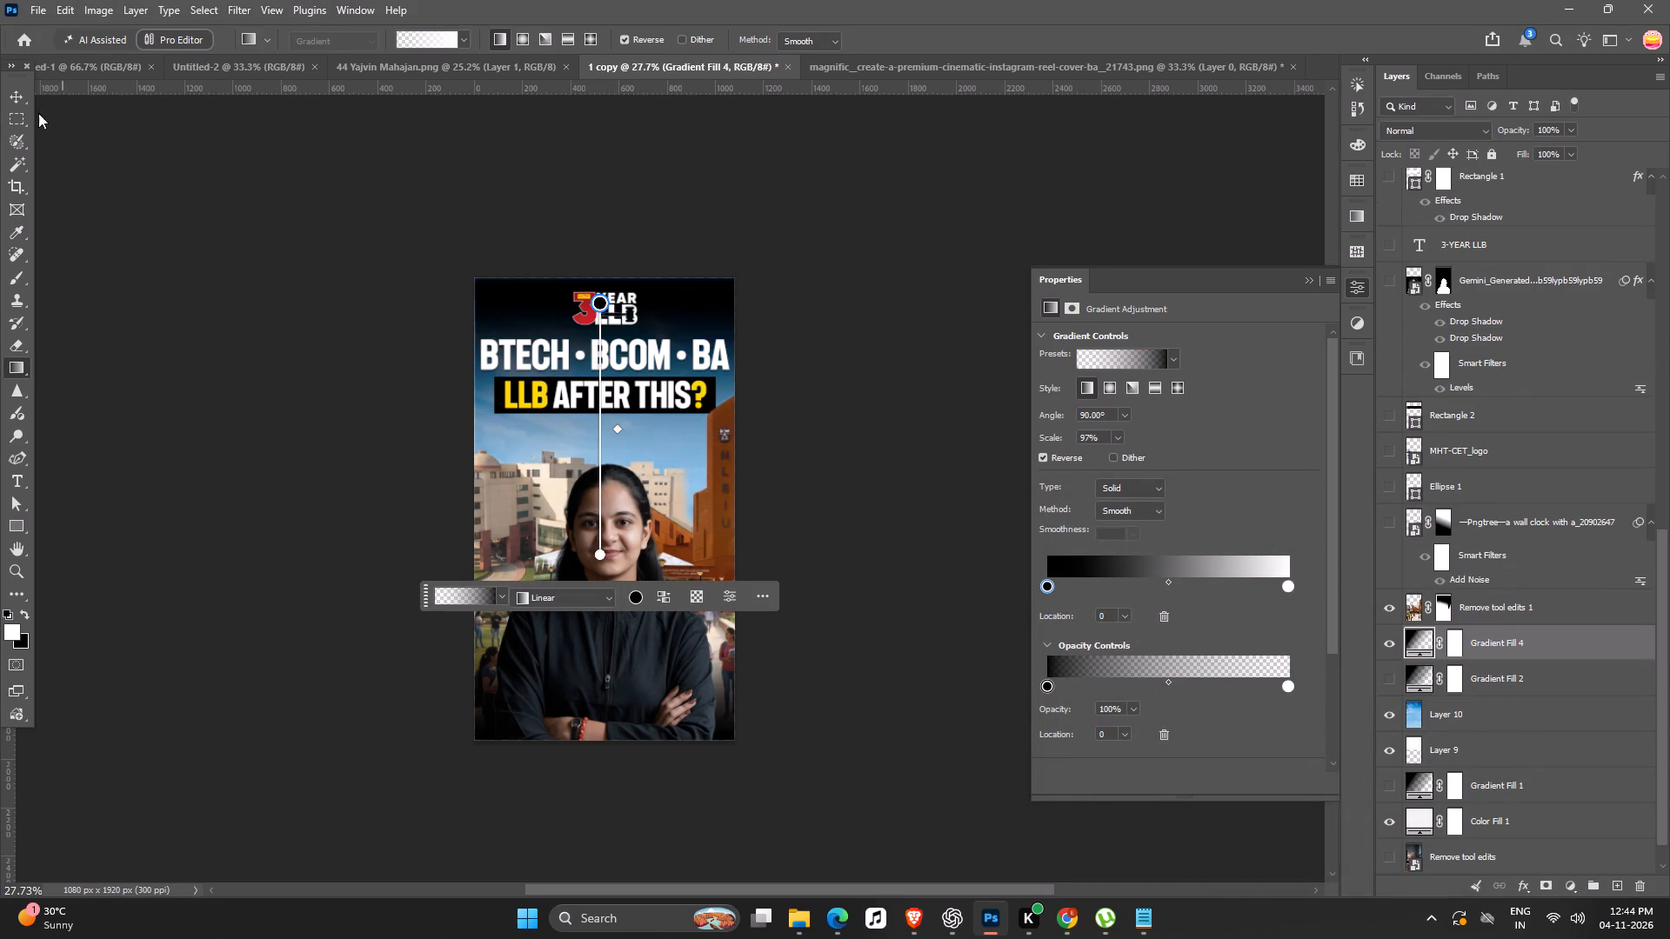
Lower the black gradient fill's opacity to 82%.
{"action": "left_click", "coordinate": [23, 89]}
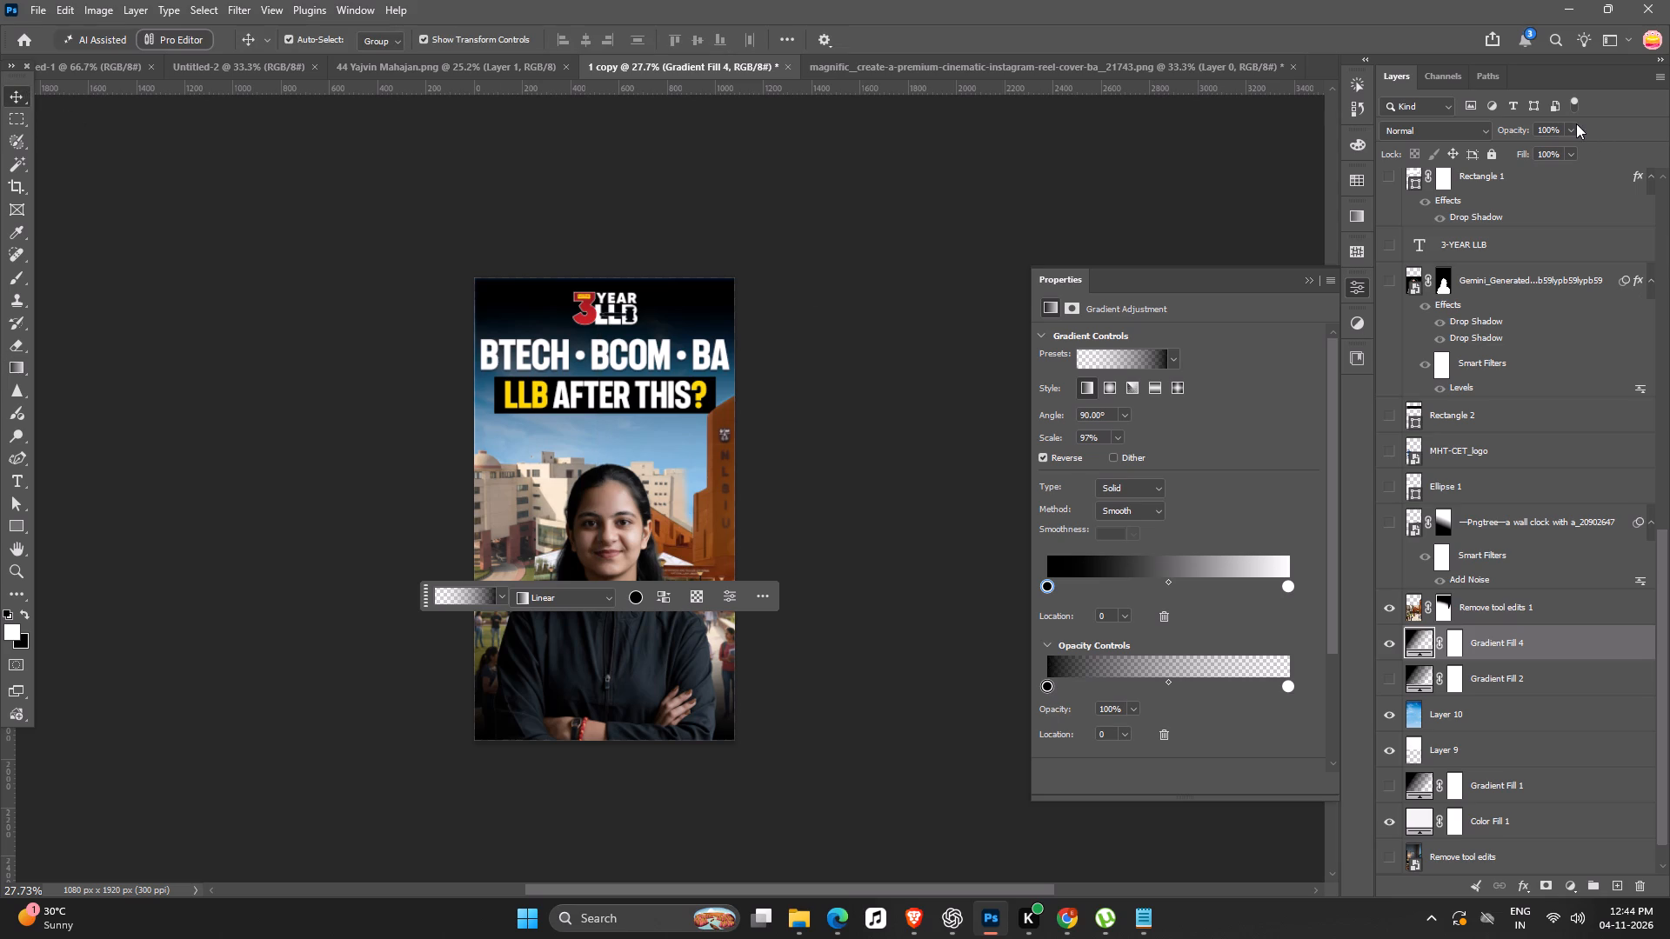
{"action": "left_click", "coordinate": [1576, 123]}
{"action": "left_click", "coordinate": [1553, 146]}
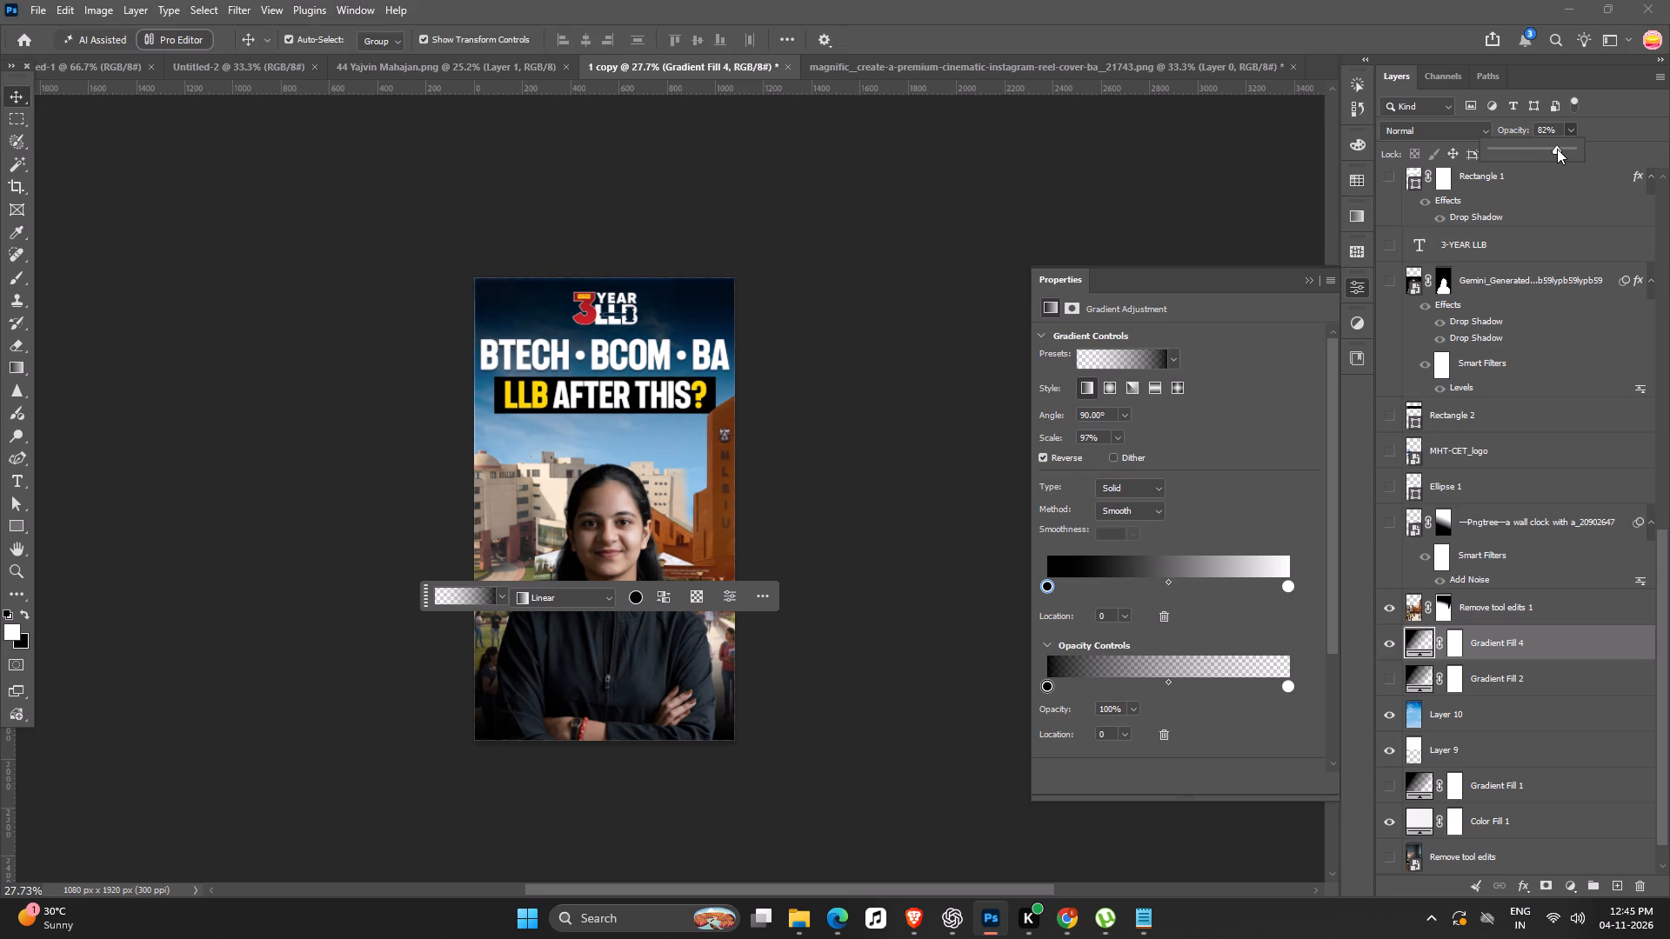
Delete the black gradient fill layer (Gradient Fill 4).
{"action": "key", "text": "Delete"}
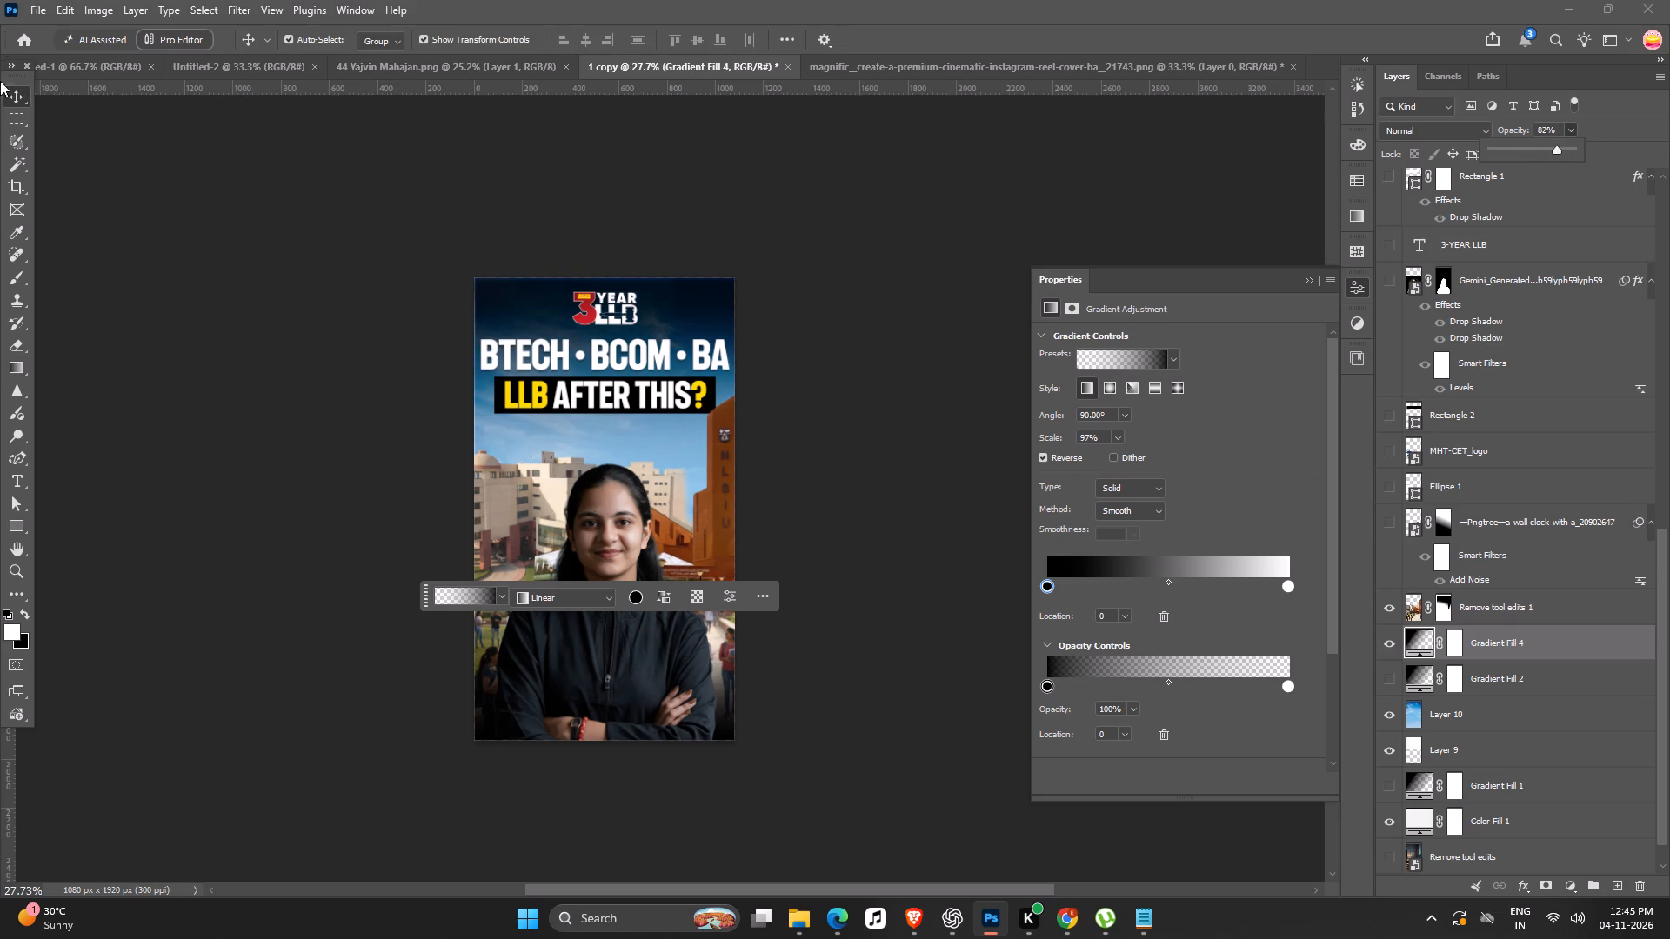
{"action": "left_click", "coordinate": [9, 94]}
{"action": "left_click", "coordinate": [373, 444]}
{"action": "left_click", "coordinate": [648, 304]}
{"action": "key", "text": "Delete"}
Hide the 3 YEAR LLB logo layer above the headline.
{"action": "scroll", "coordinate": [1588, 292], "scroll_direction": "up", "scroll_amount": 3}
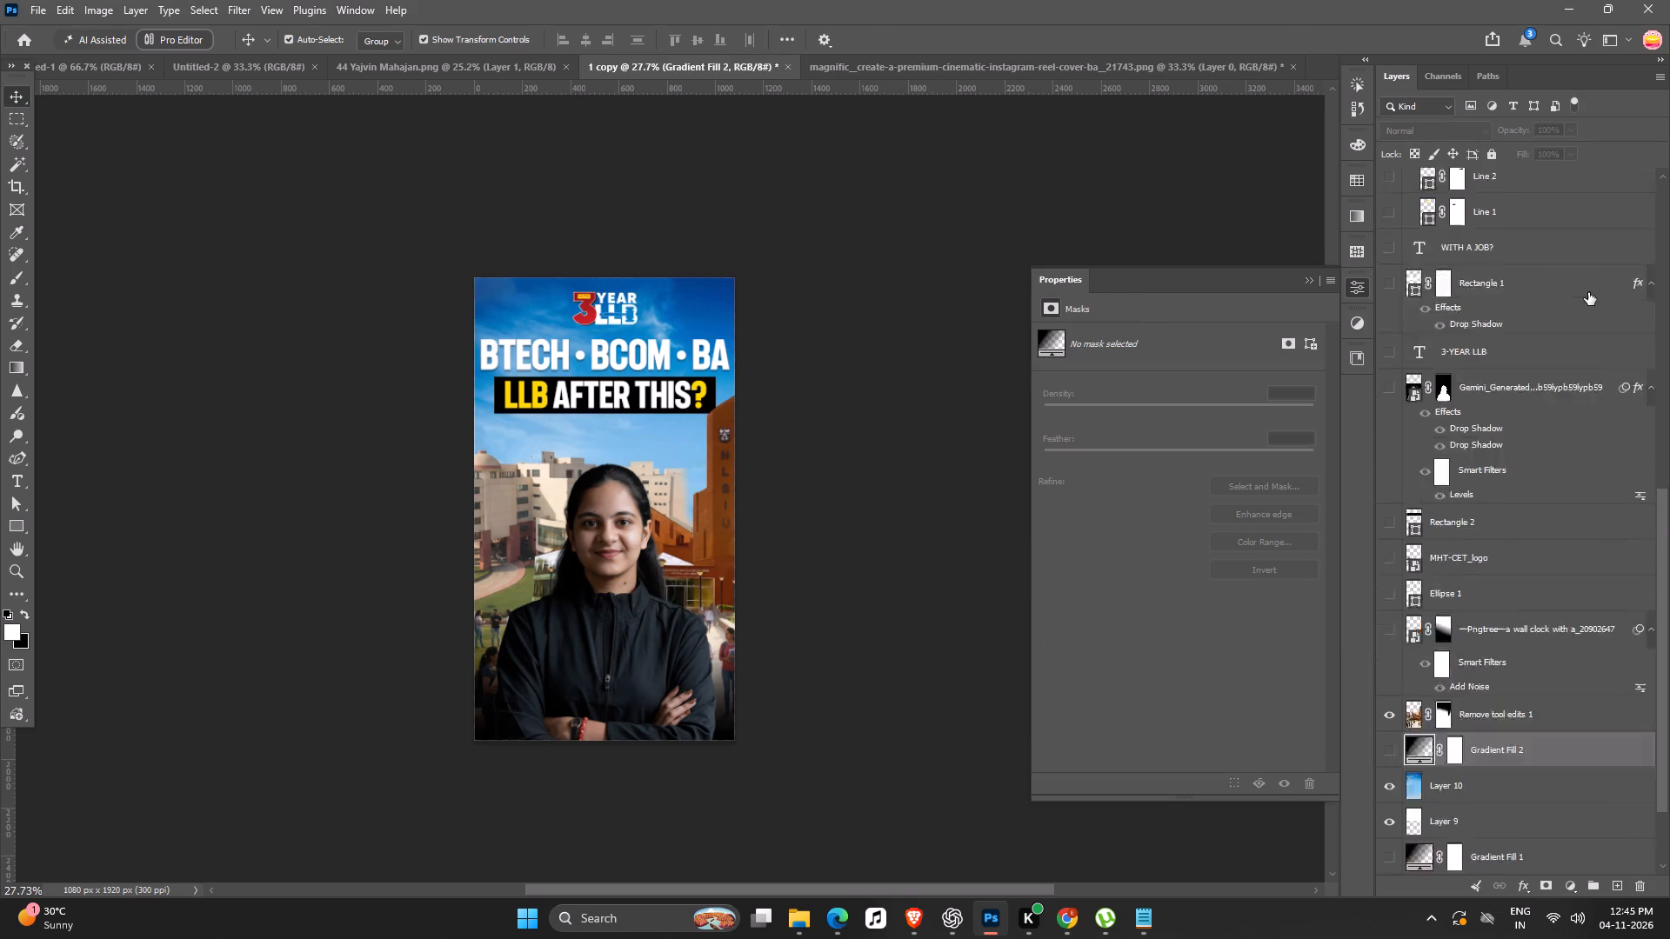
{"action": "scroll", "coordinate": [1588, 292], "scroll_direction": "up", "scroll_amount": 20}
{"action": "scroll", "coordinate": [1588, 292], "scroll_direction": "up", "scroll_amount": 2}
{"action": "scroll", "coordinate": [1497, 319], "scroll_direction": "up", "scroll_amount": 8}
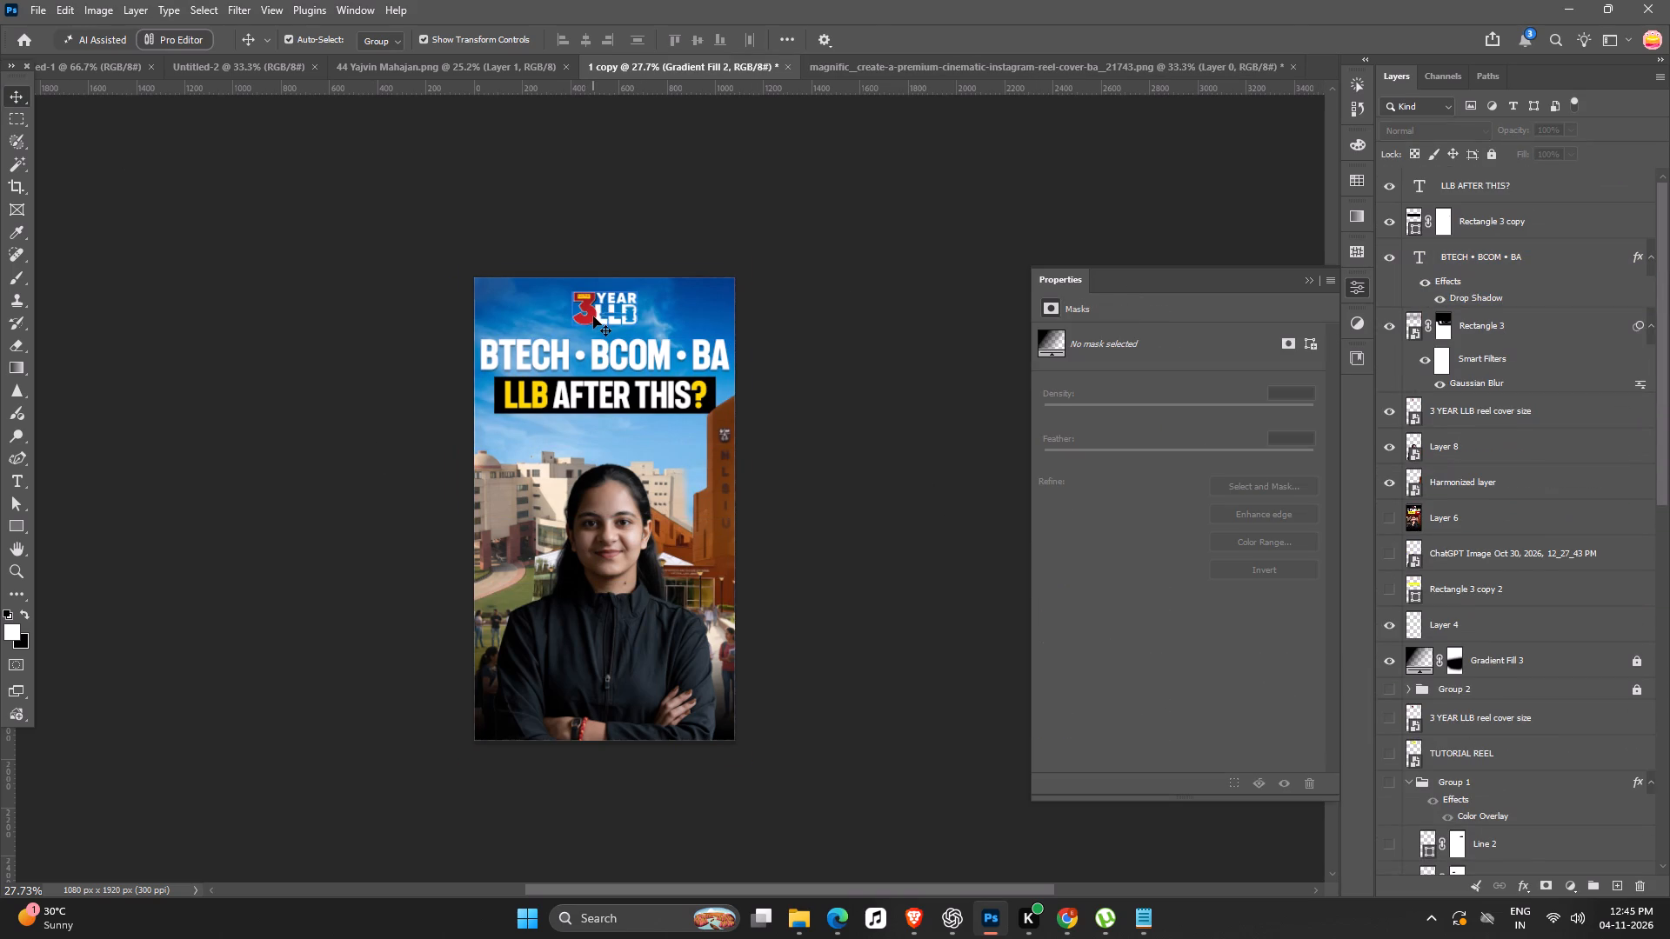
{"action": "left_click", "coordinate": [593, 316]}
{"action": "left_click", "coordinate": [1384, 411]}
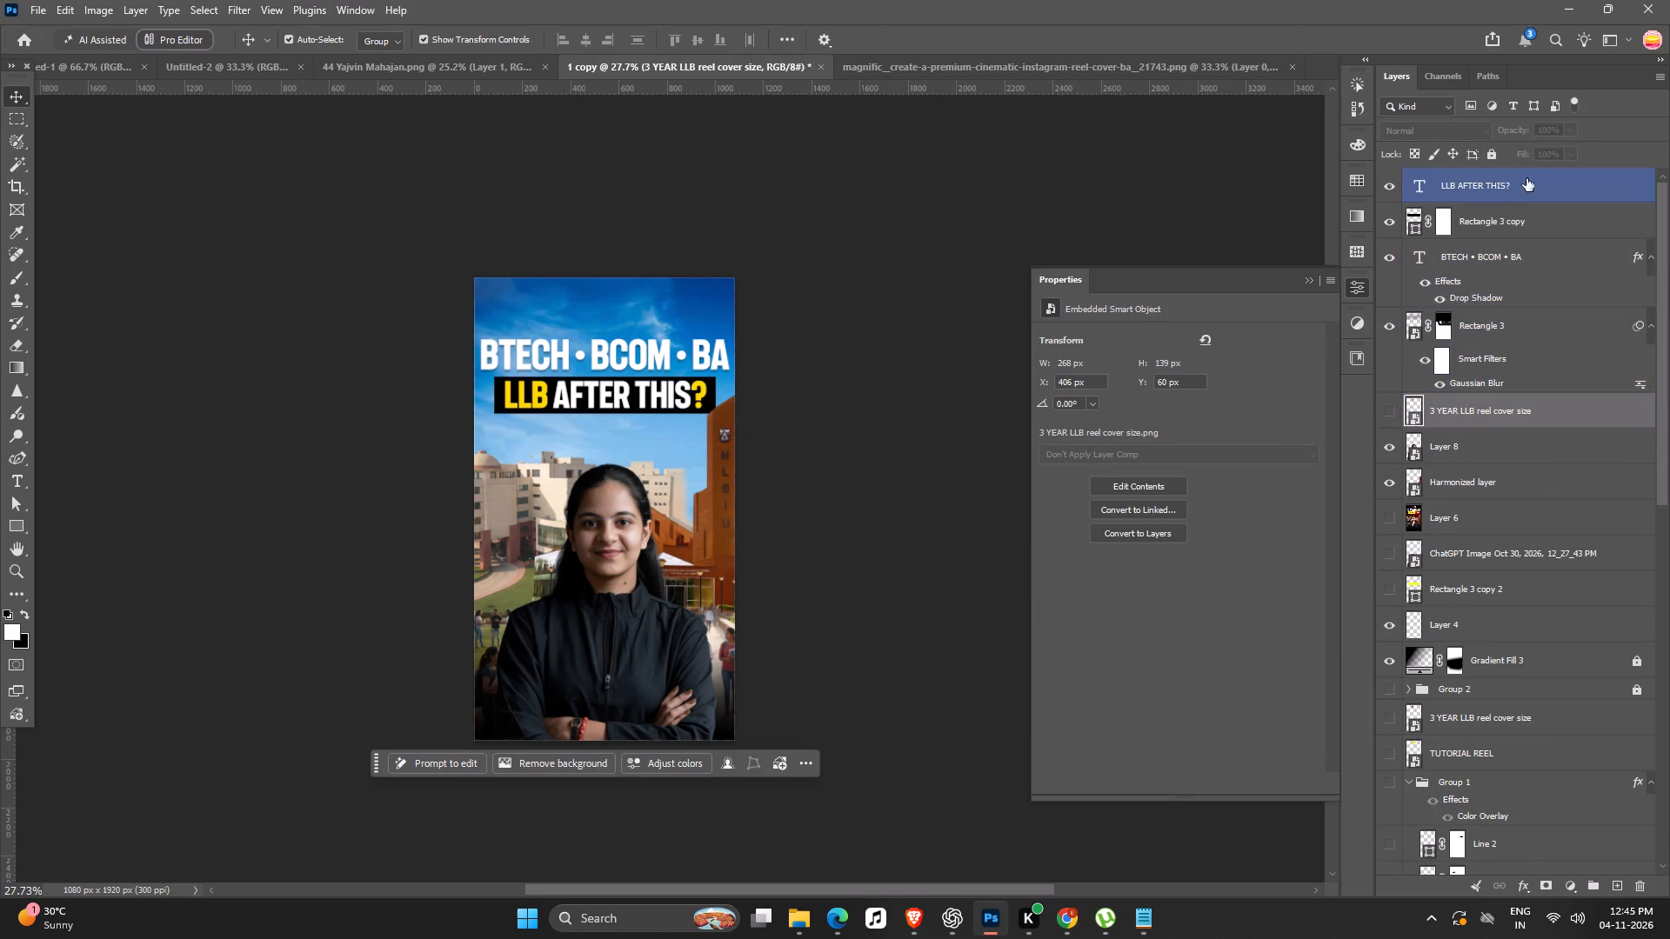
Merge a copy of all visible layers into a new layer above the "LLB AFTER THIS?" text.
{"action": "left_click", "coordinate": [1520, 189]}
{"action": "key", "text": "ctrl+alt+shift+e"}
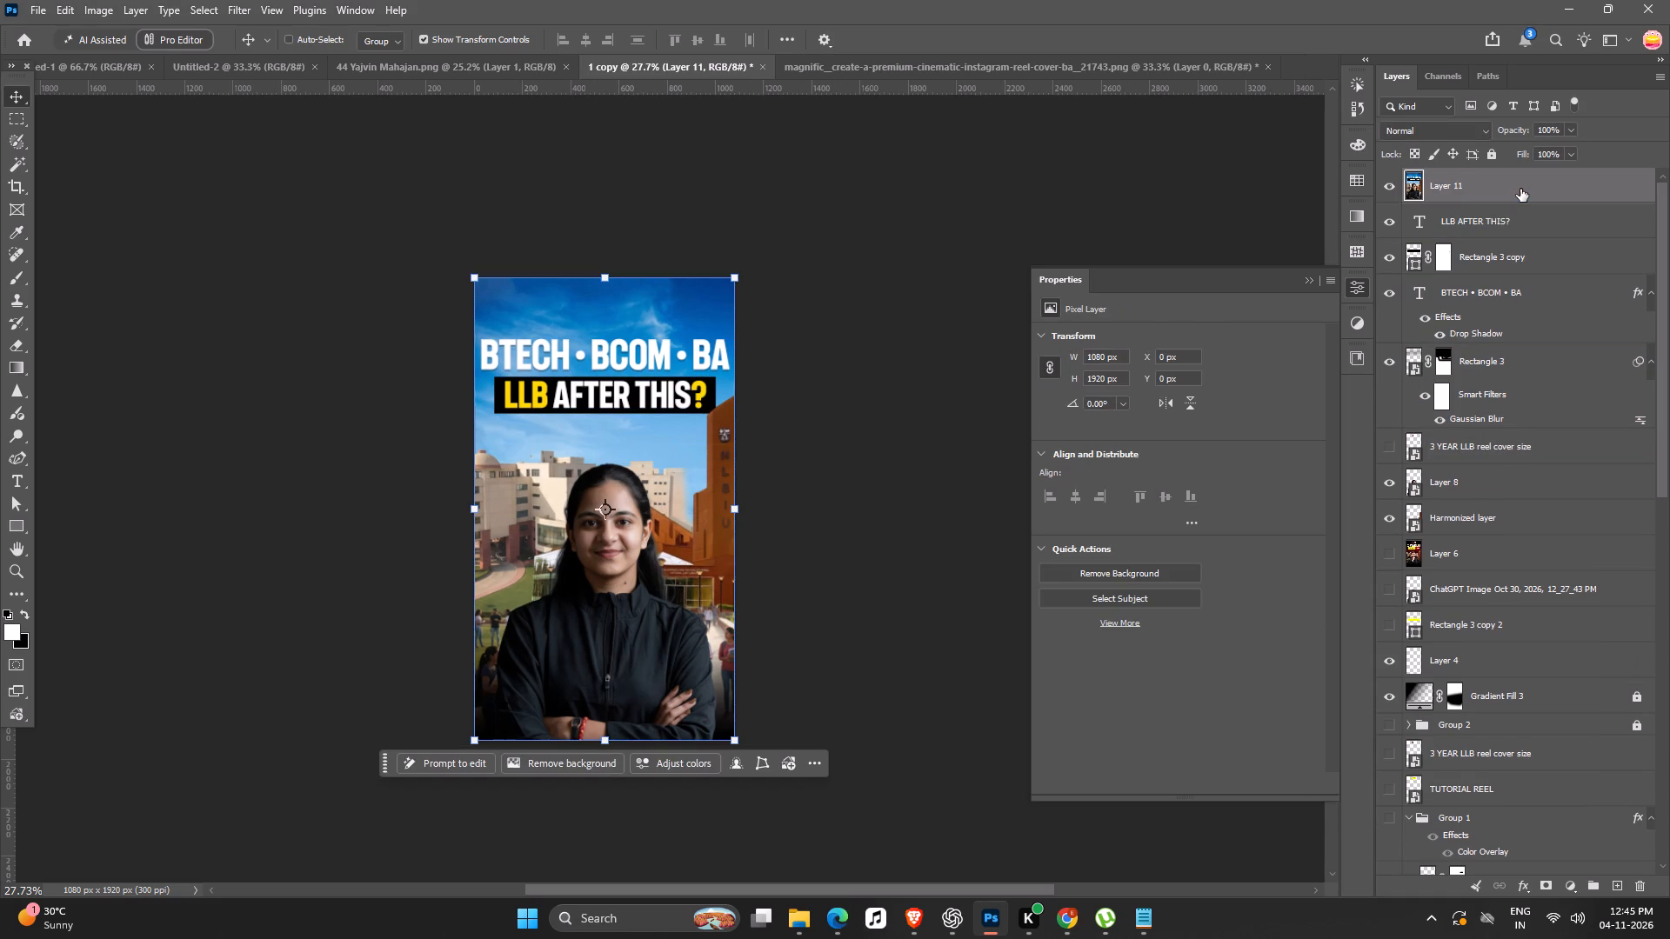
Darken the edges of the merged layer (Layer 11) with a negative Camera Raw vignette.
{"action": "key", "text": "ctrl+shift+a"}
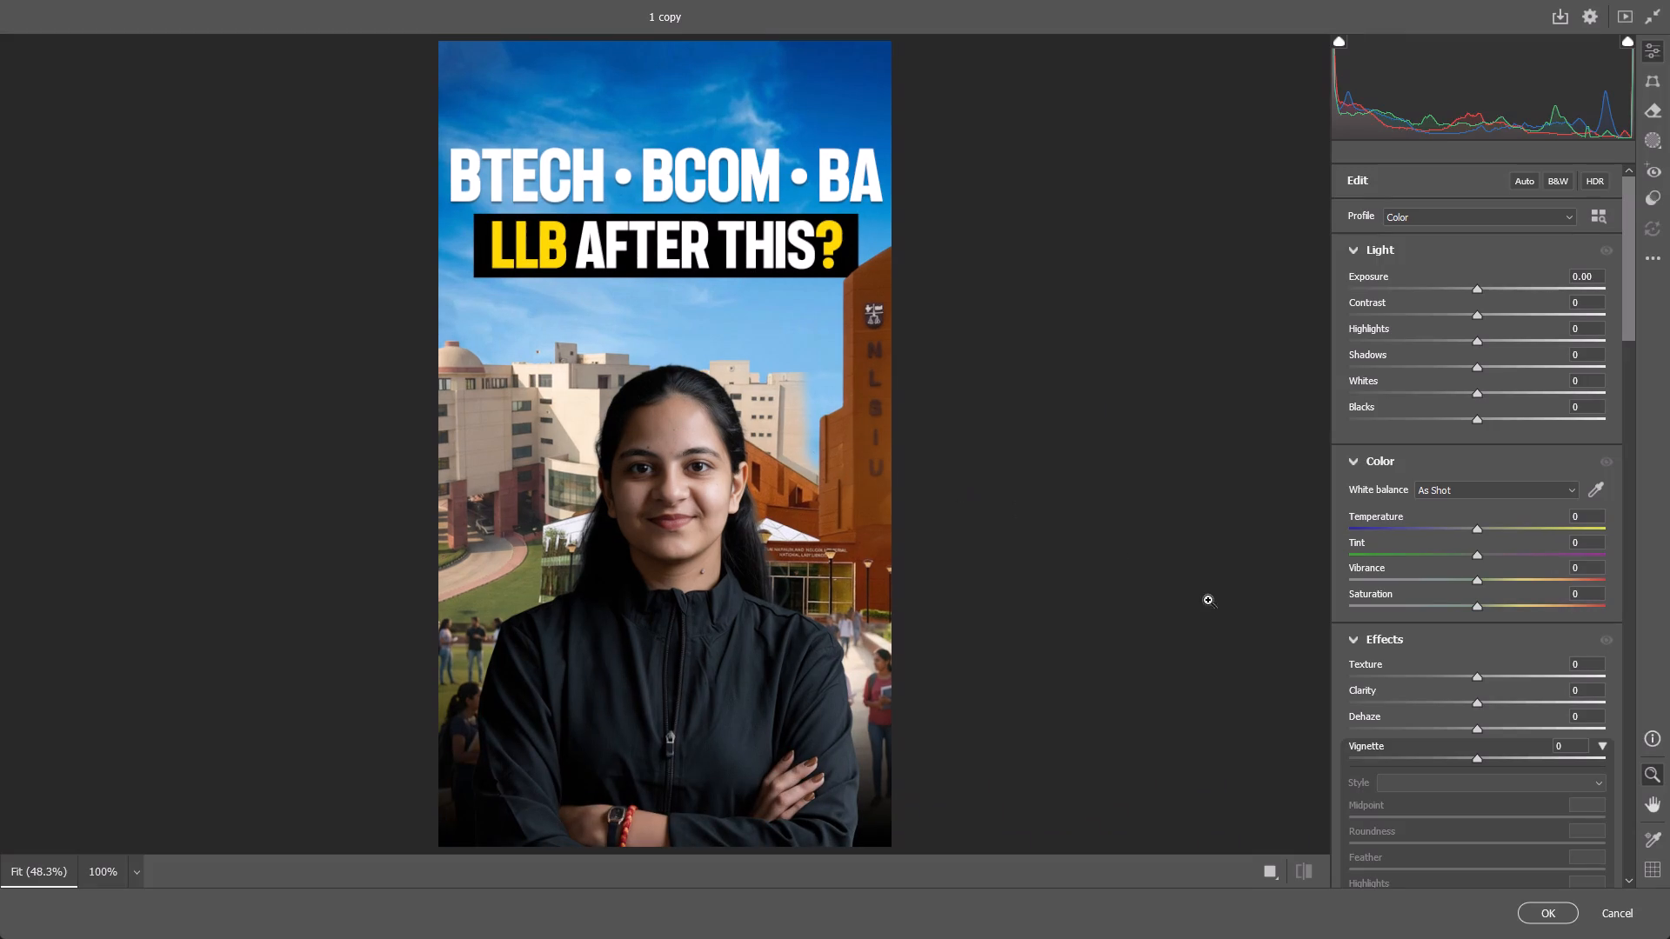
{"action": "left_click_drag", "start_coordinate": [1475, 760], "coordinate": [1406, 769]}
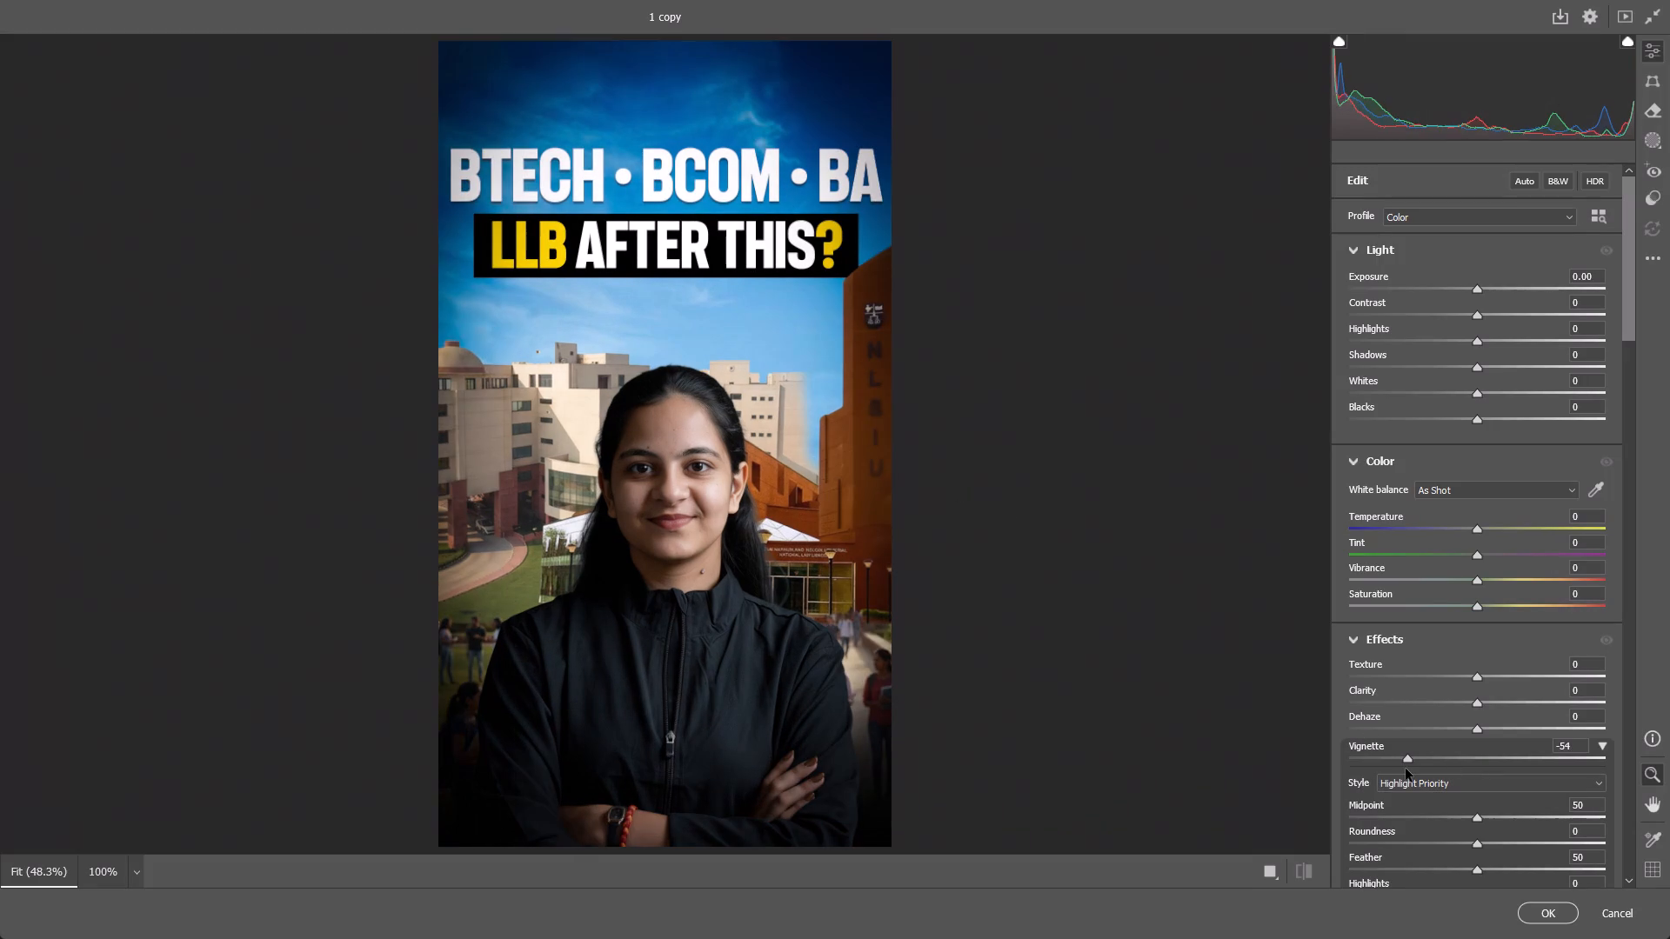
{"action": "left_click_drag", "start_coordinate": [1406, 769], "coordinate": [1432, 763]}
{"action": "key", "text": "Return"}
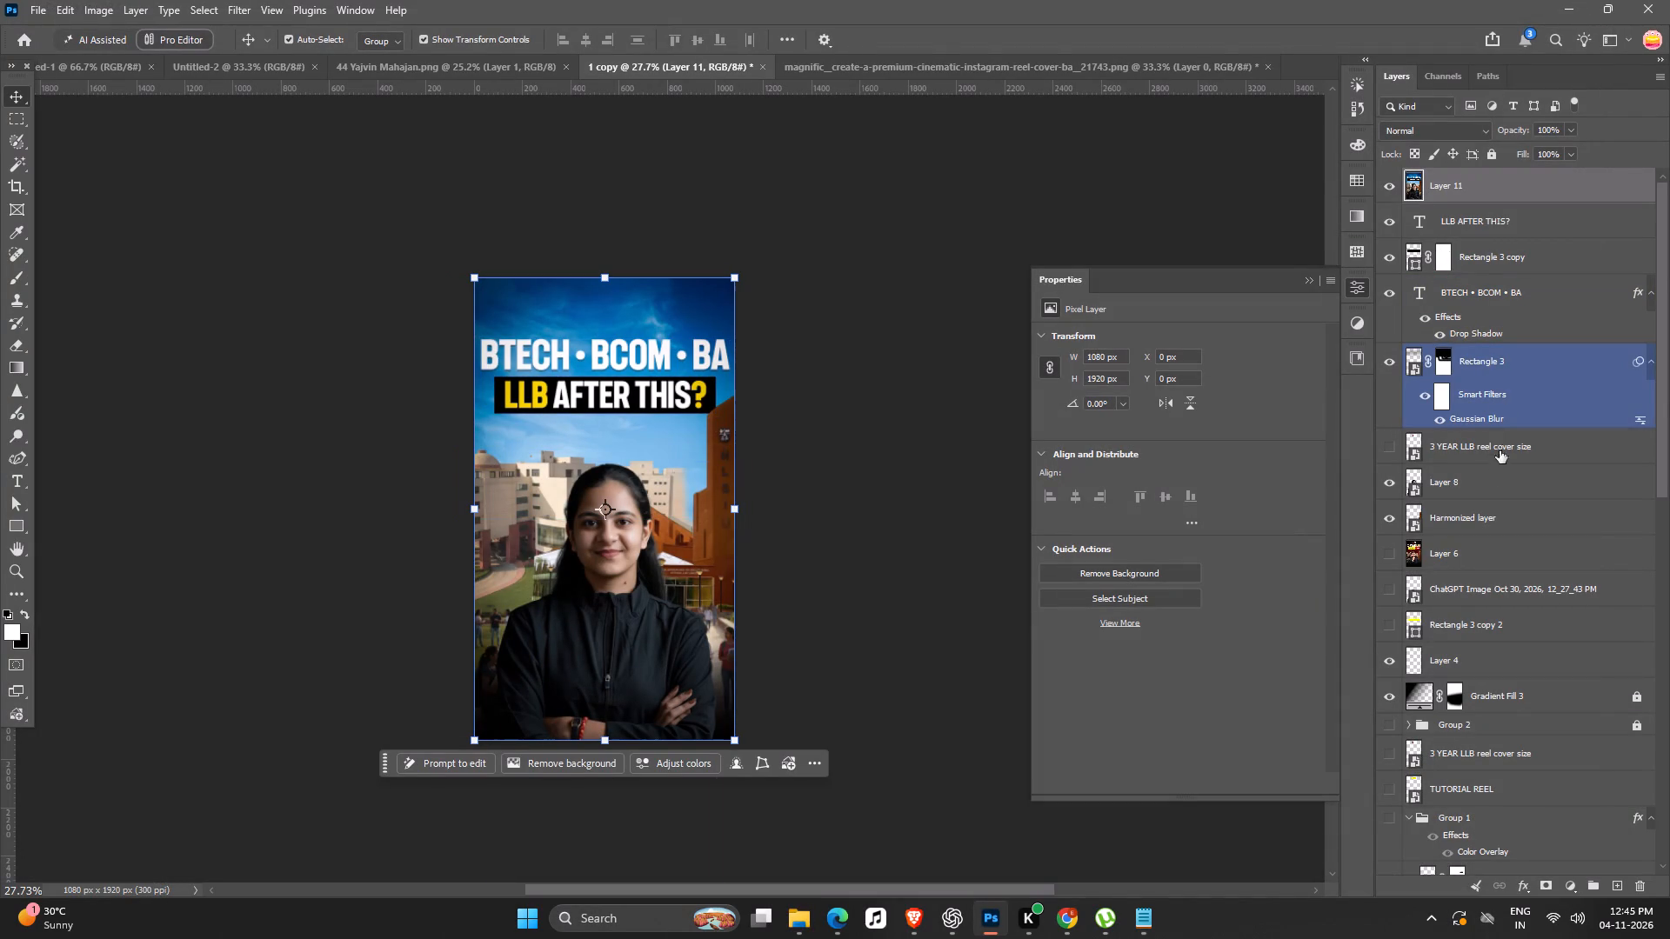
Bring the hidden 3 YEAR LLB logo layer to the top of the layer stack and make it visible.
{"action": "left_click", "coordinate": [1489, 443]}
{"action": "key", "text": "ctrl+shift+bracketright"}
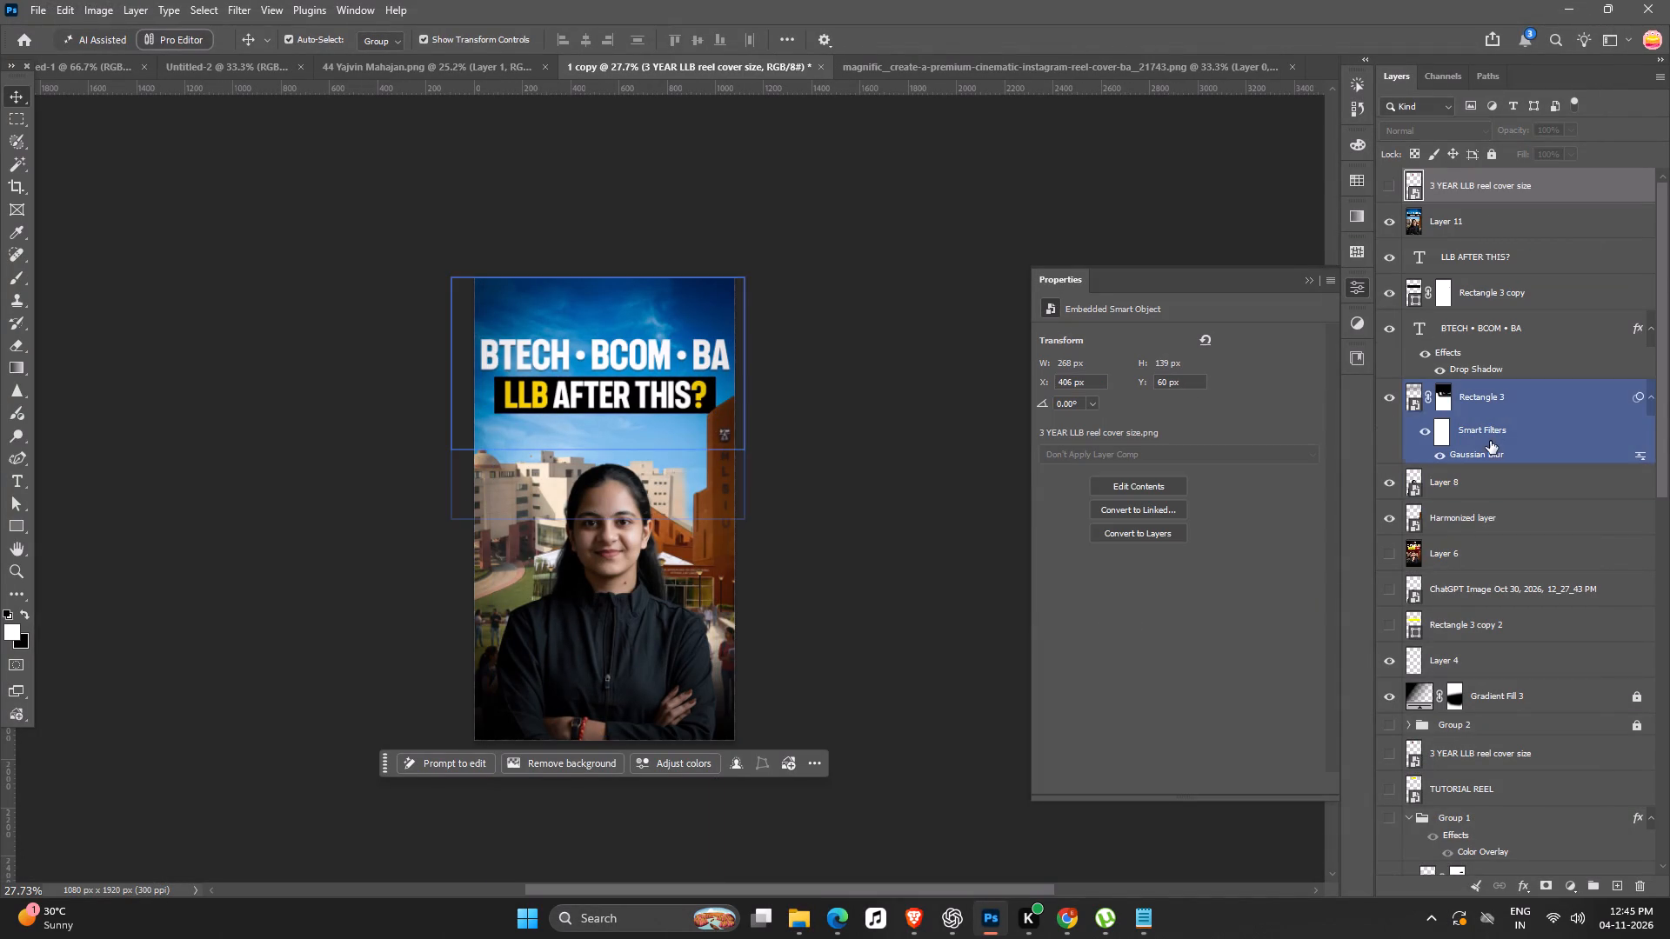
{"action": "left_click", "coordinate": [1383, 183]}
{"action": "left_click", "coordinate": [1017, 223]}
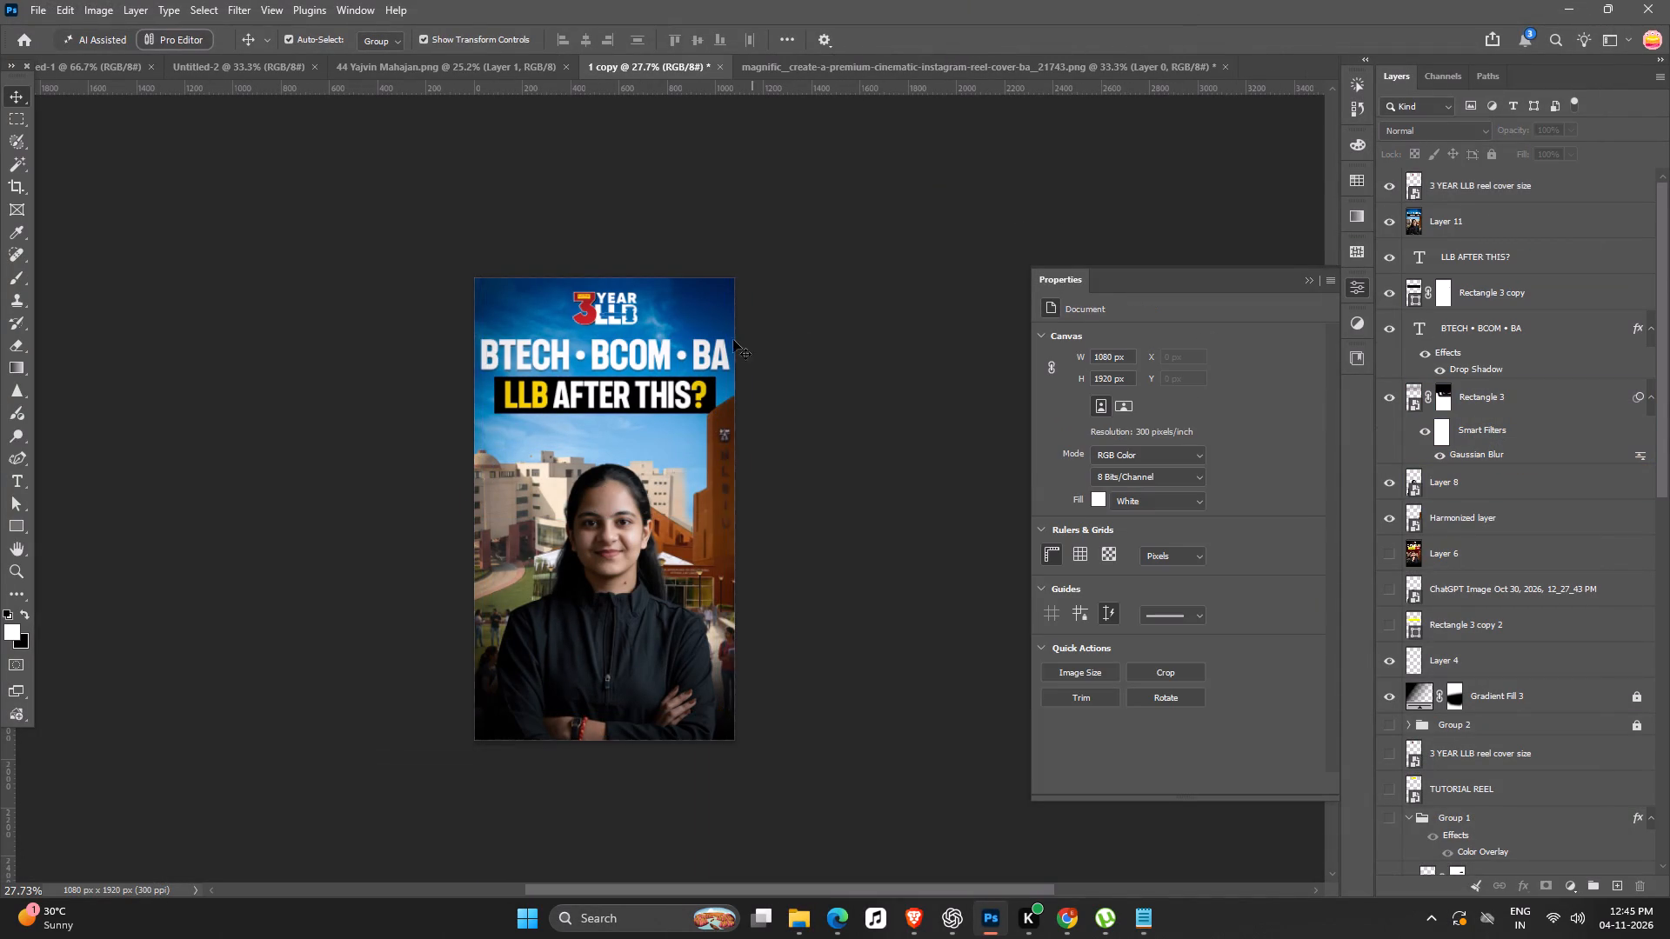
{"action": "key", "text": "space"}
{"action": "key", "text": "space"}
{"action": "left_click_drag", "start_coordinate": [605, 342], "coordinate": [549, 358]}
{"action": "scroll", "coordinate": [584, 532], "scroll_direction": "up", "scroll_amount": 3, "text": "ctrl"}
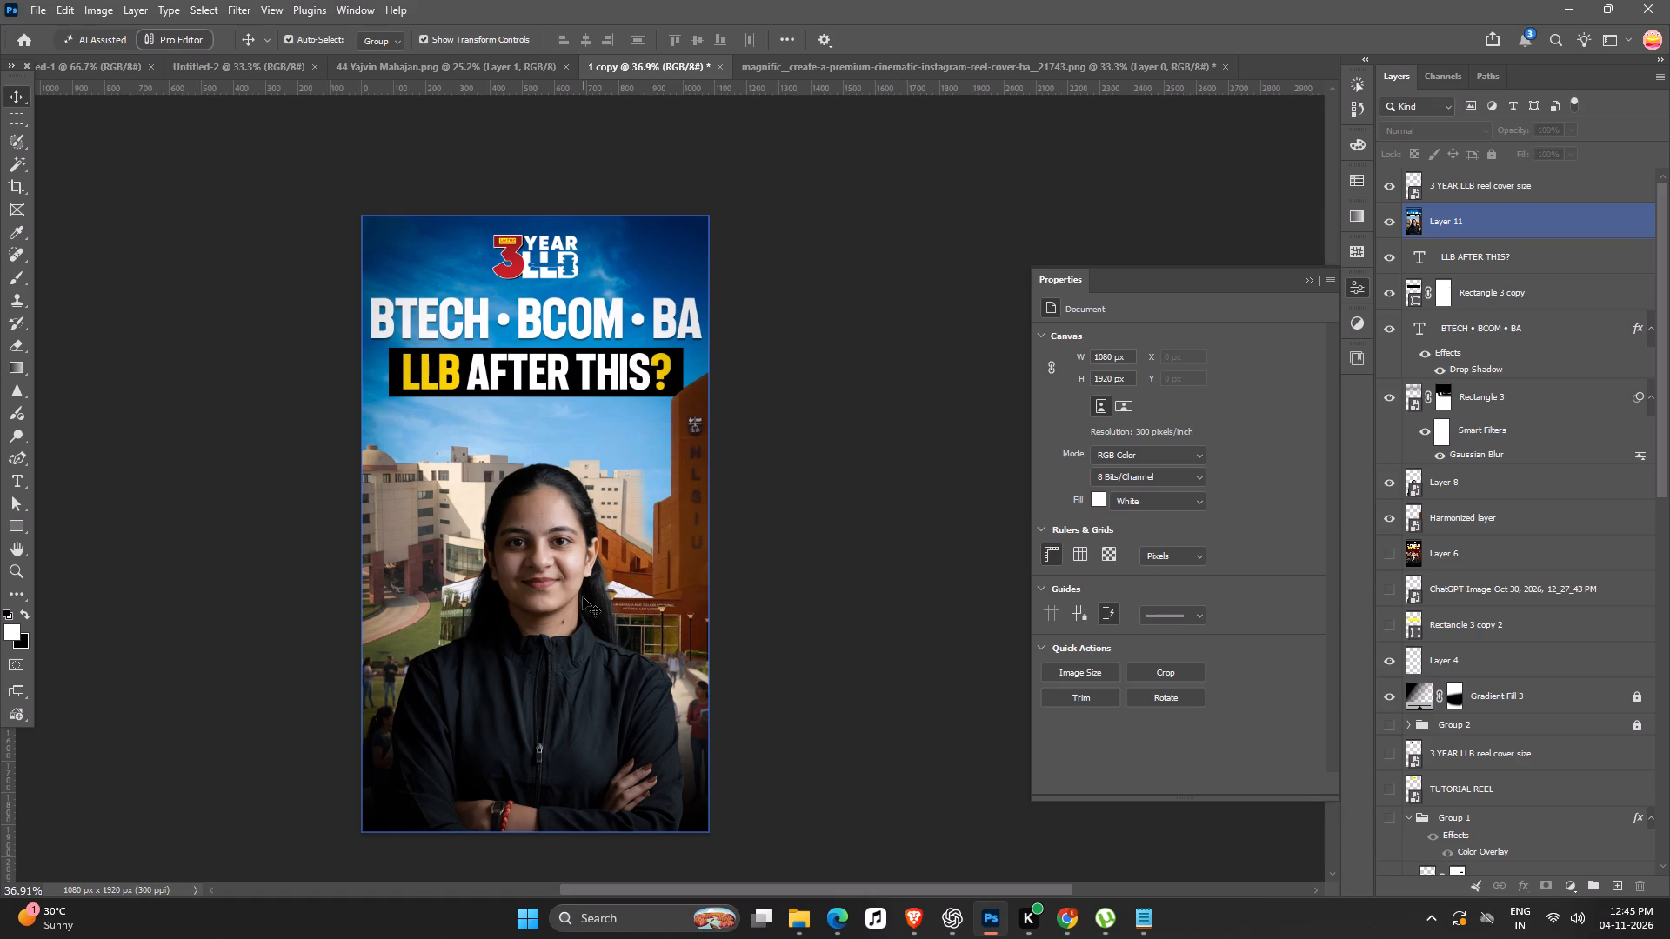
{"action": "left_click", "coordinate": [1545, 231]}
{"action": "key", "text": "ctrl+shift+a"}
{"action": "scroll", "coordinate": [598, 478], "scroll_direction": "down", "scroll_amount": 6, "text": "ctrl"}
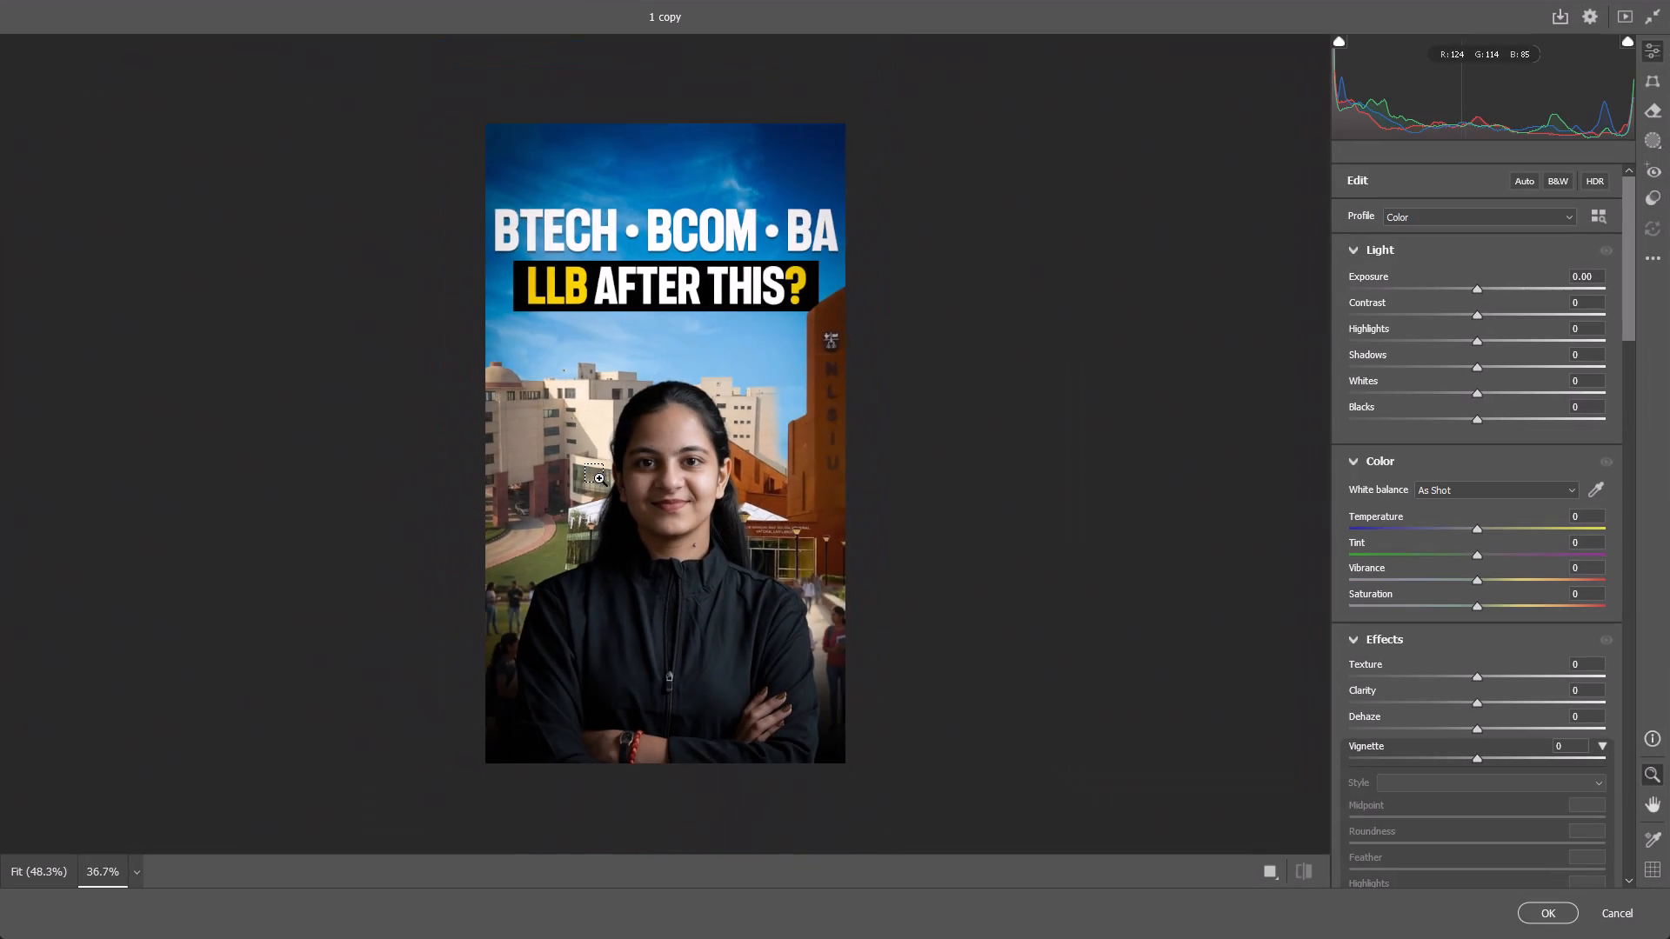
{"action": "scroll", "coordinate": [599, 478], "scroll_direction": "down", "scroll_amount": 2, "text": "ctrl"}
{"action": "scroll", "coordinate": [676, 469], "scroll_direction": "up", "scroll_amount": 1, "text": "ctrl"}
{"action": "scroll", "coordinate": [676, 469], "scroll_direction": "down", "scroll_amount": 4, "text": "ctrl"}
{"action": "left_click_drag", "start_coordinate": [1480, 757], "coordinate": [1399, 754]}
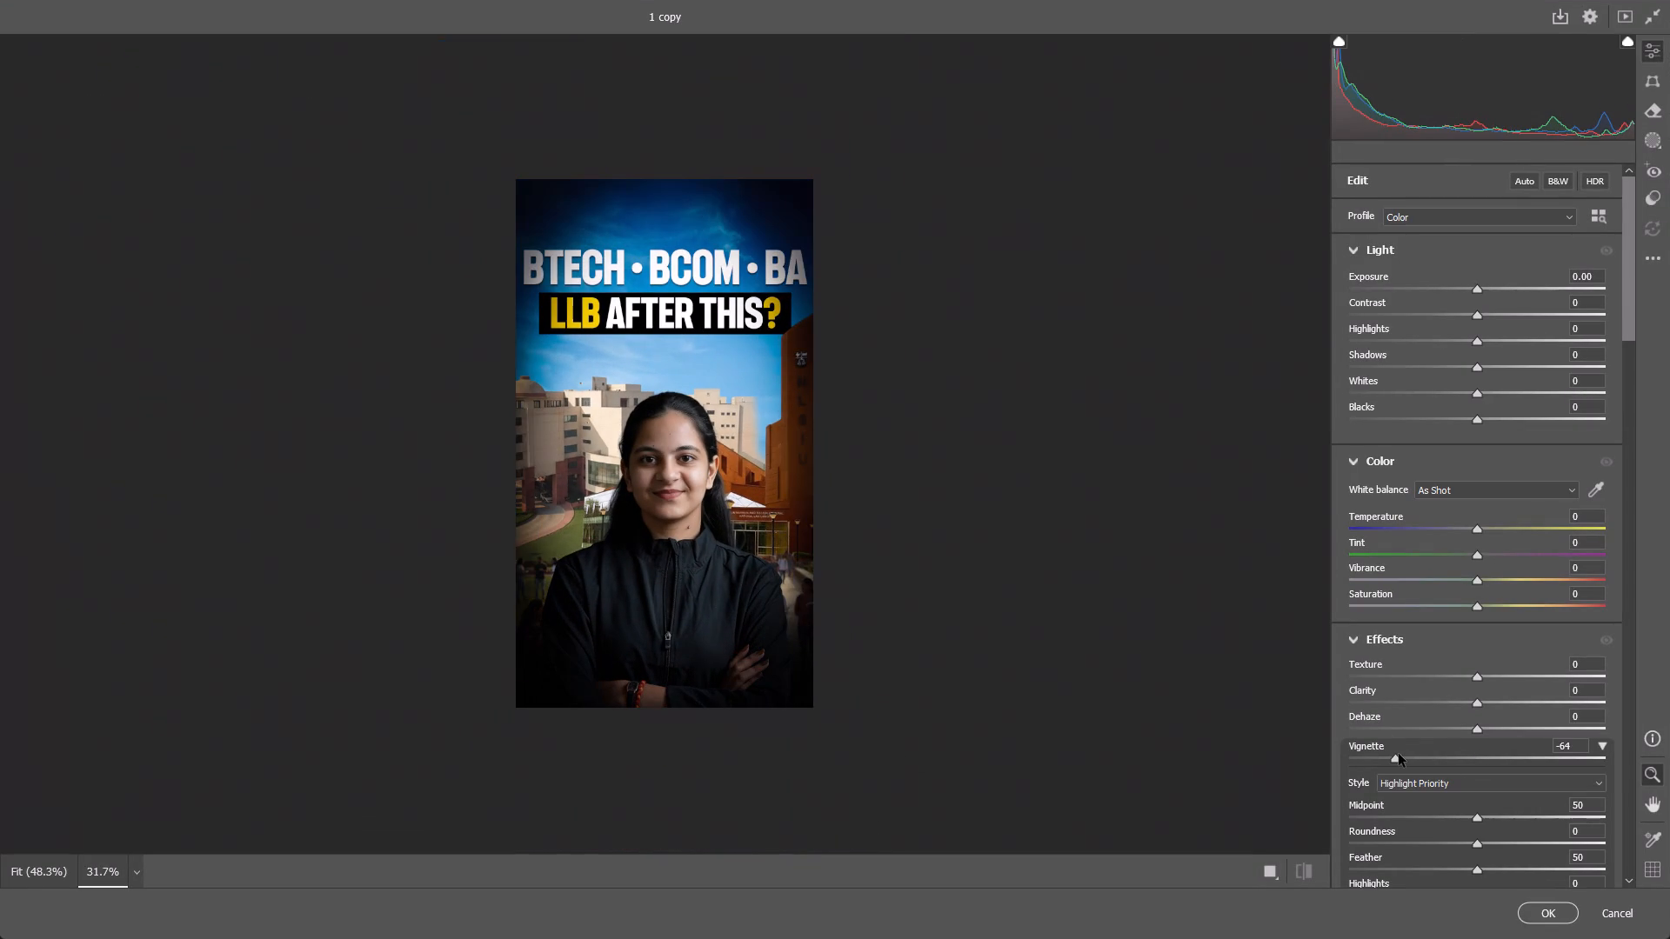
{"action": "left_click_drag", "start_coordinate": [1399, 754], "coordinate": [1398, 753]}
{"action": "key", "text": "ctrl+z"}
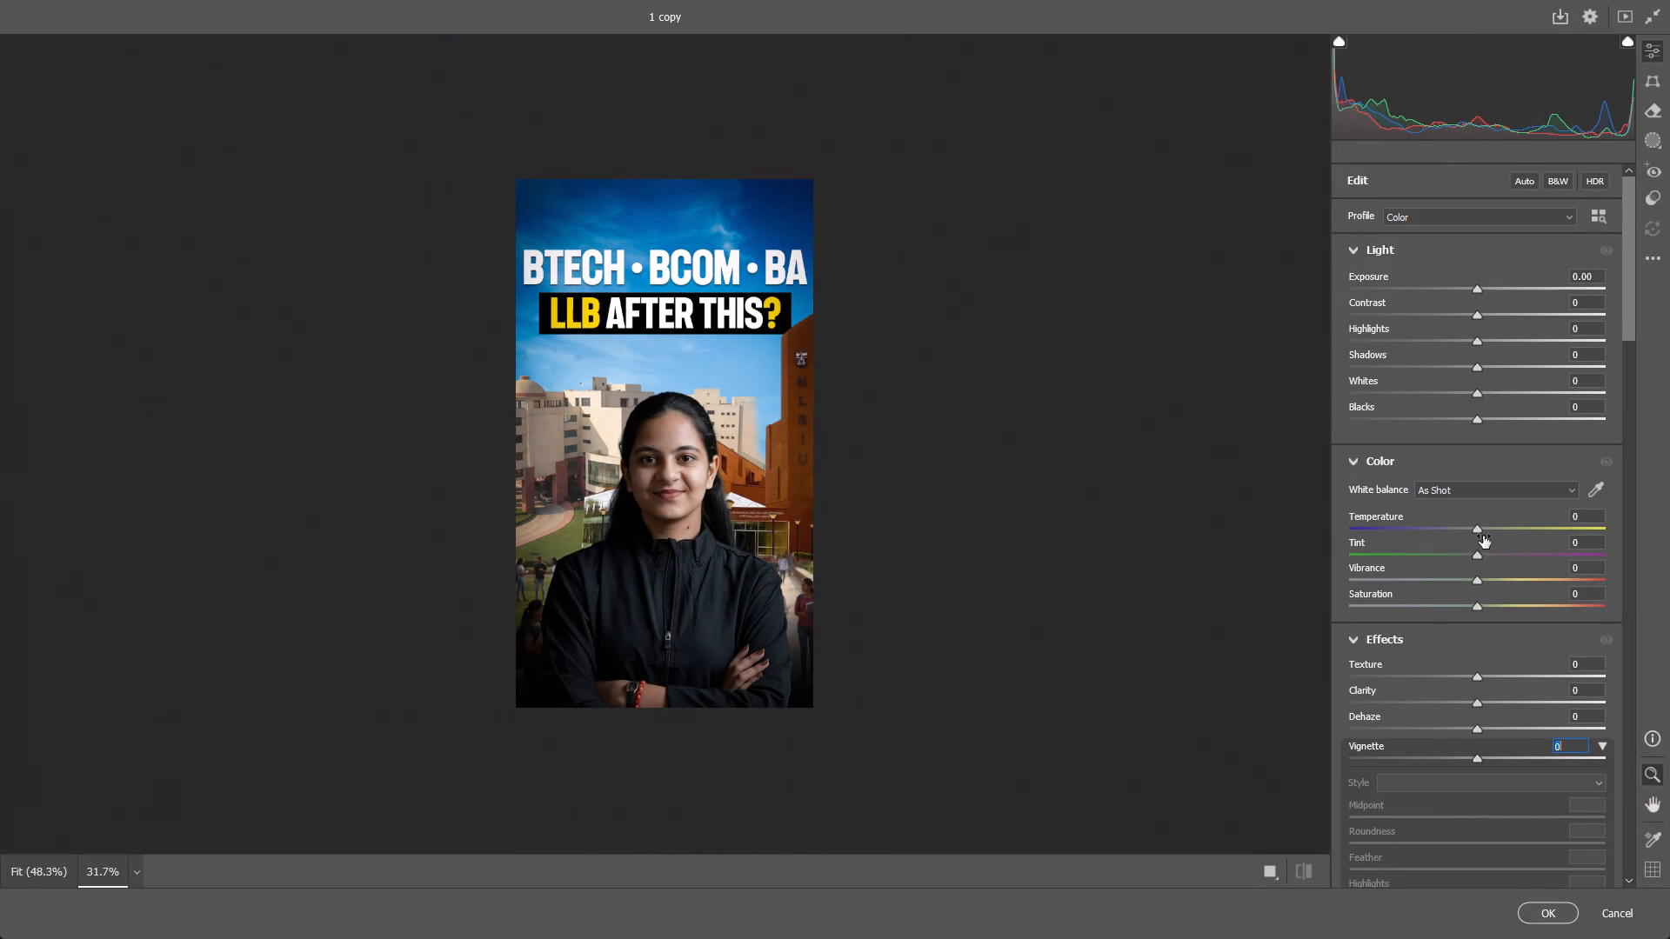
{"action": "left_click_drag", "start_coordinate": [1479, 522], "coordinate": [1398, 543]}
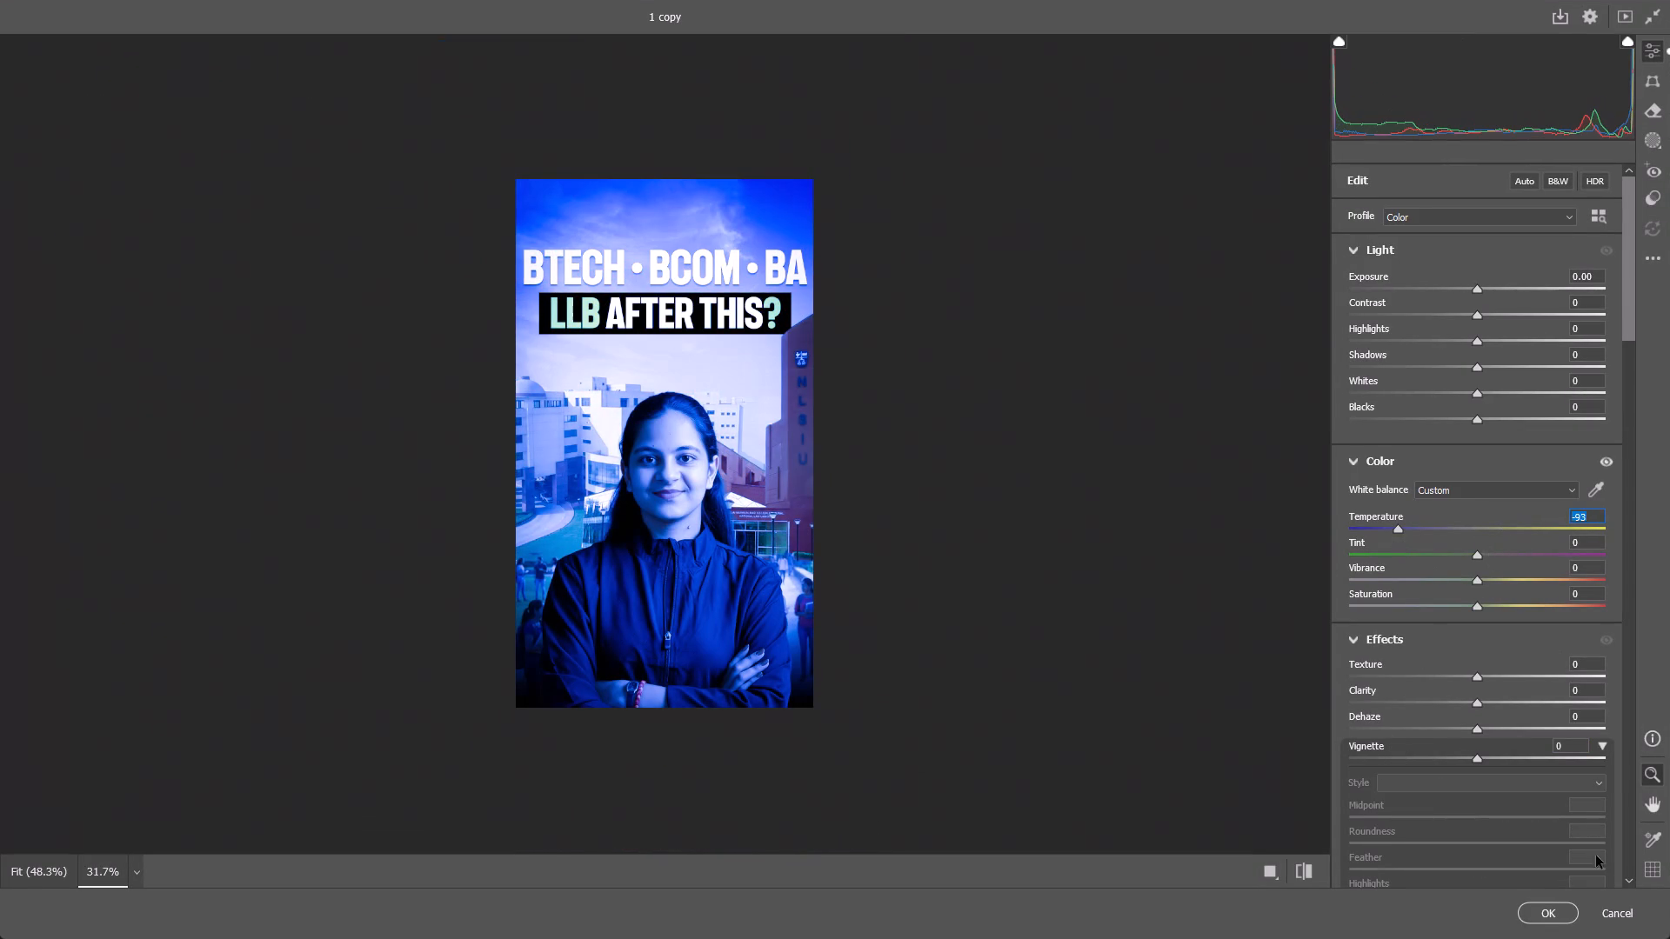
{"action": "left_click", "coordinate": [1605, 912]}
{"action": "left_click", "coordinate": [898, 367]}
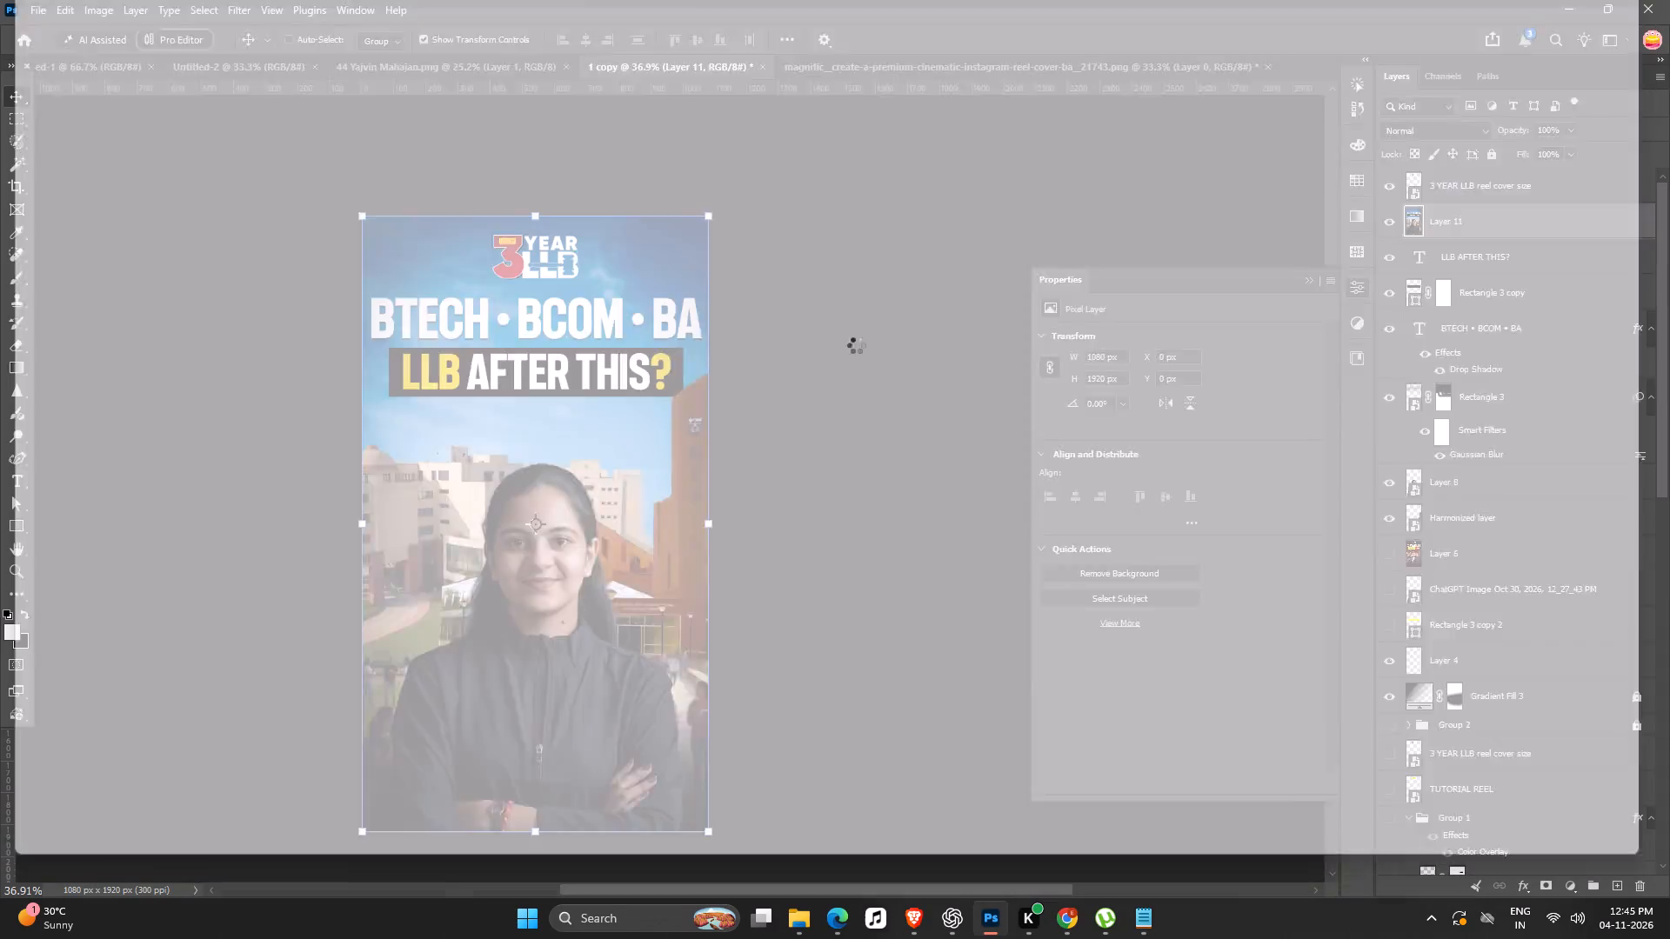
Delete the merged copy layer (Layer 11) beneath the 3 YEAR LLB logo layer.
{"action": "key", "text": "Delete"}
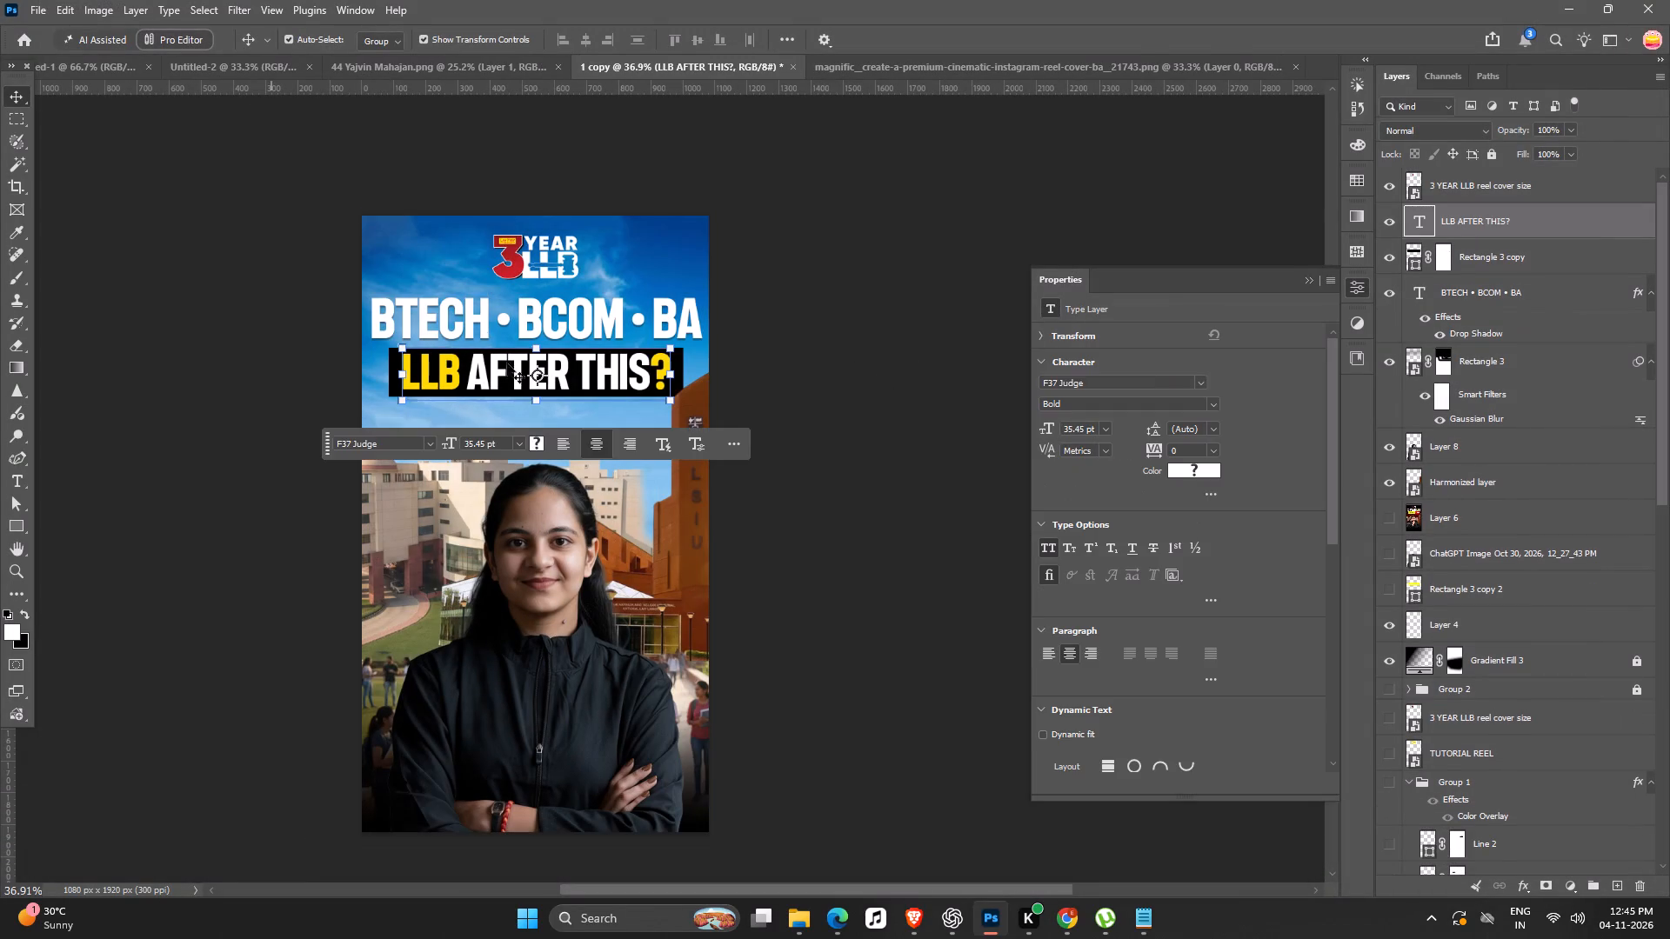
Delete the Harmonized layer that overlays the campus building beside the portrait.
{"action": "left_click_drag", "start_coordinate": [673, 556], "coordinate": [683, 623]}
{"action": "key", "text": "Delete"}
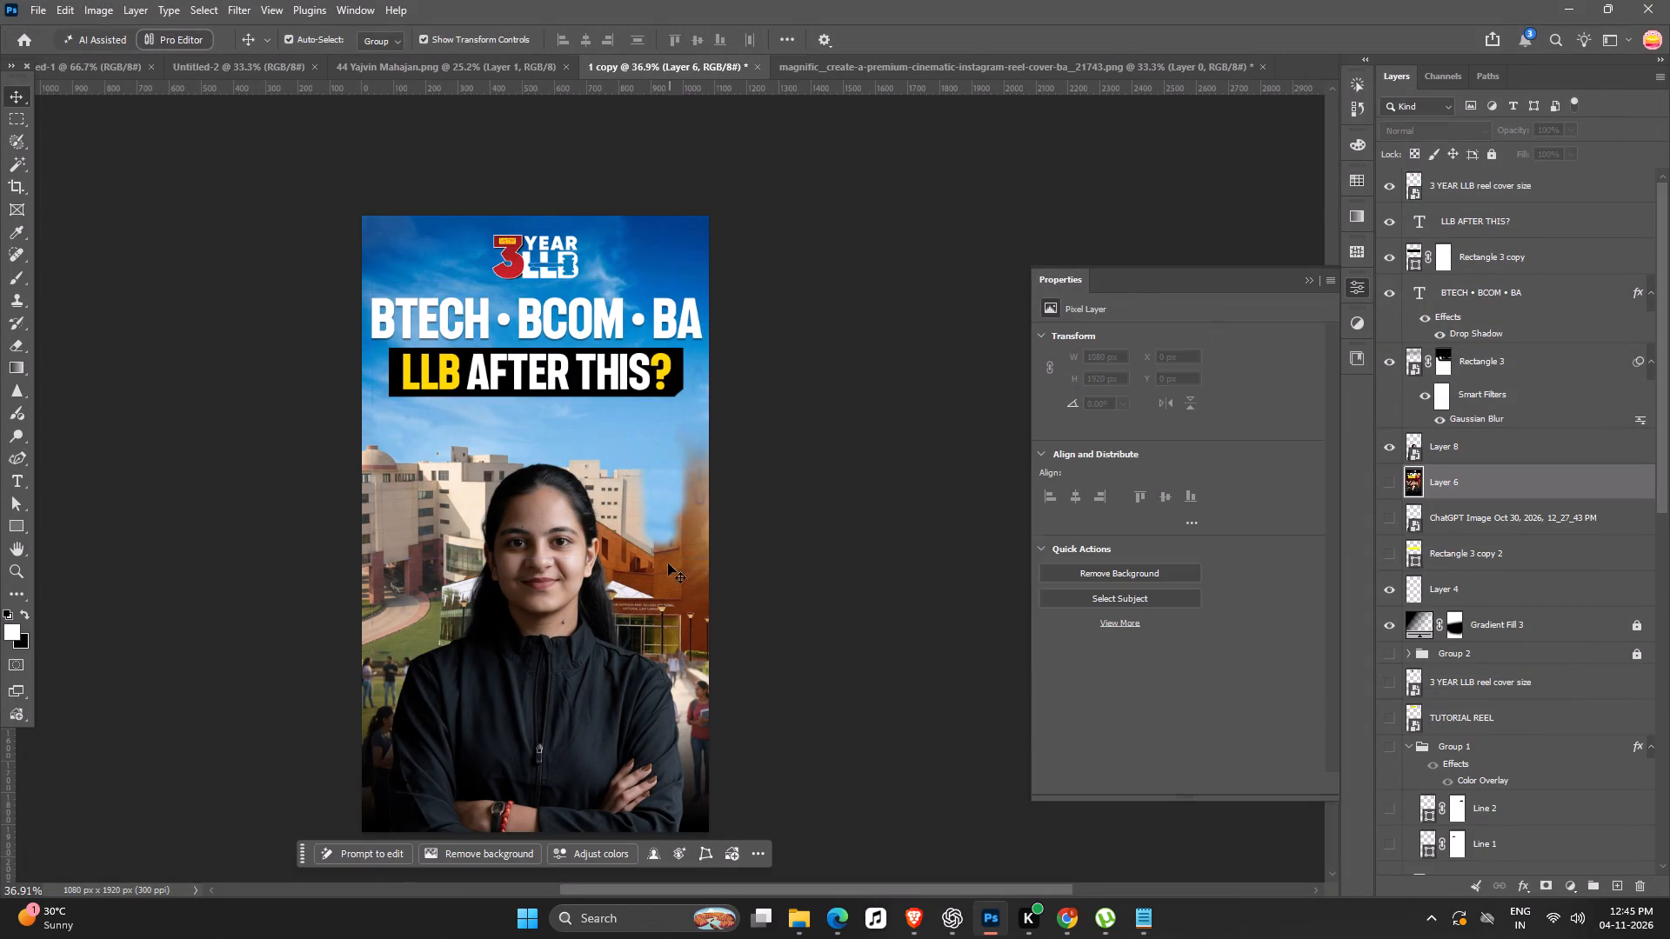
Delete the layer mask from the campus background layer (Remove tool edits 1).
{"action": "left_click", "coordinate": [679, 593]}
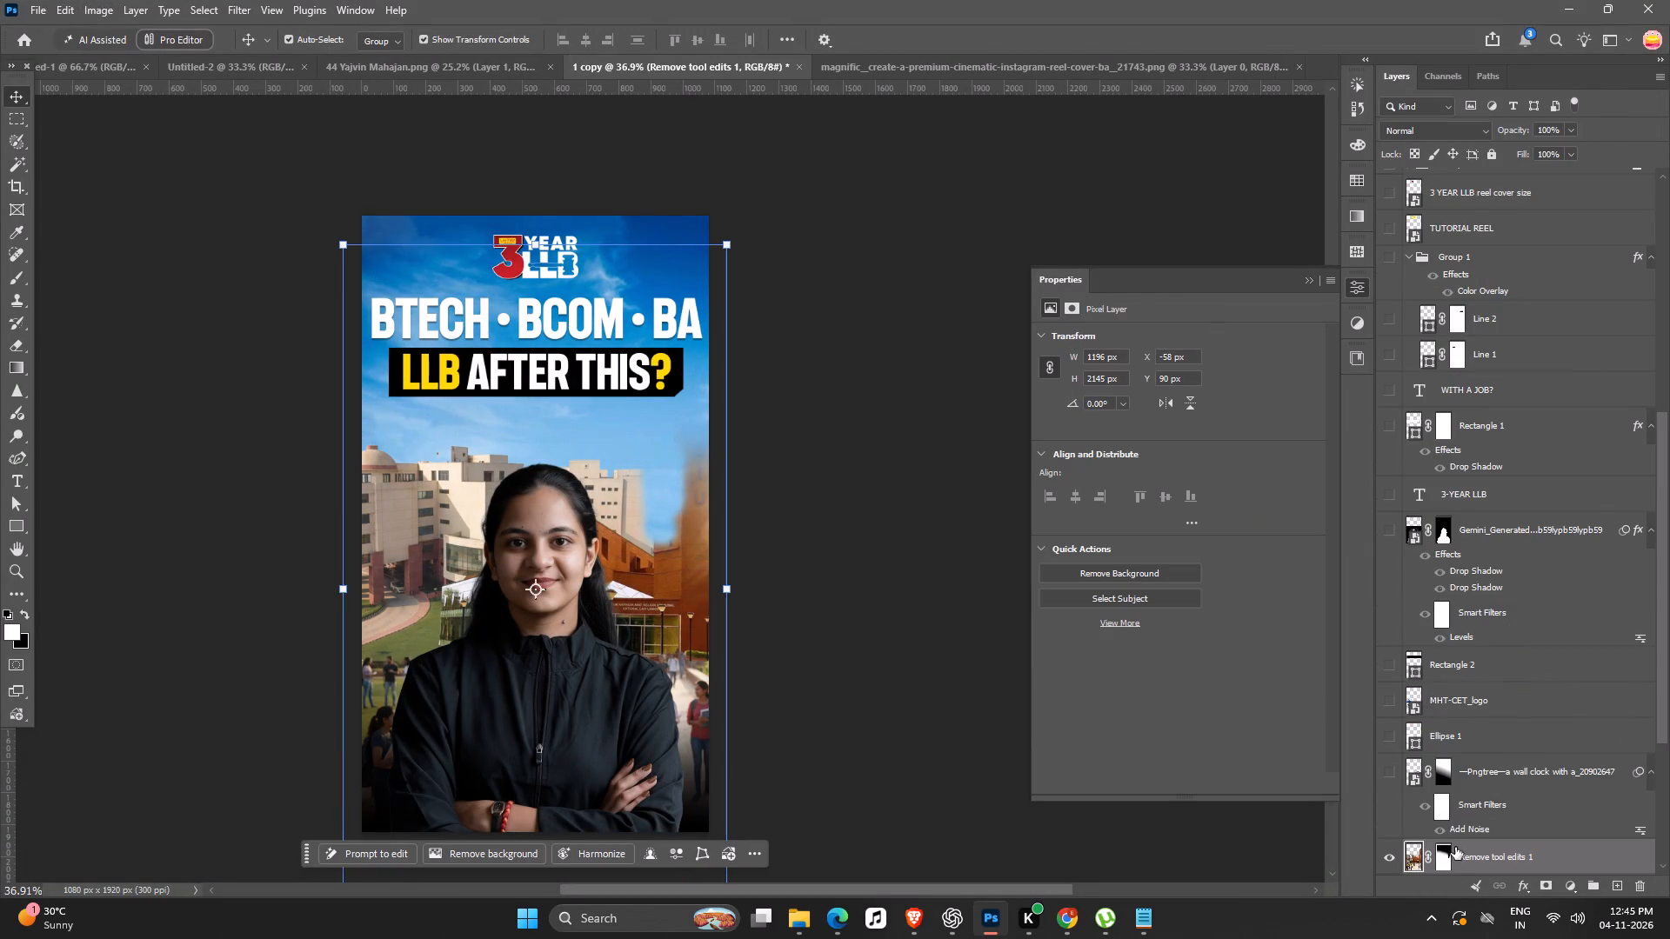
{"action": "left_click", "coordinate": [1452, 859]}
{"action": "left_click", "coordinate": [1450, 859]}
{"action": "key", "text": "Delete"}
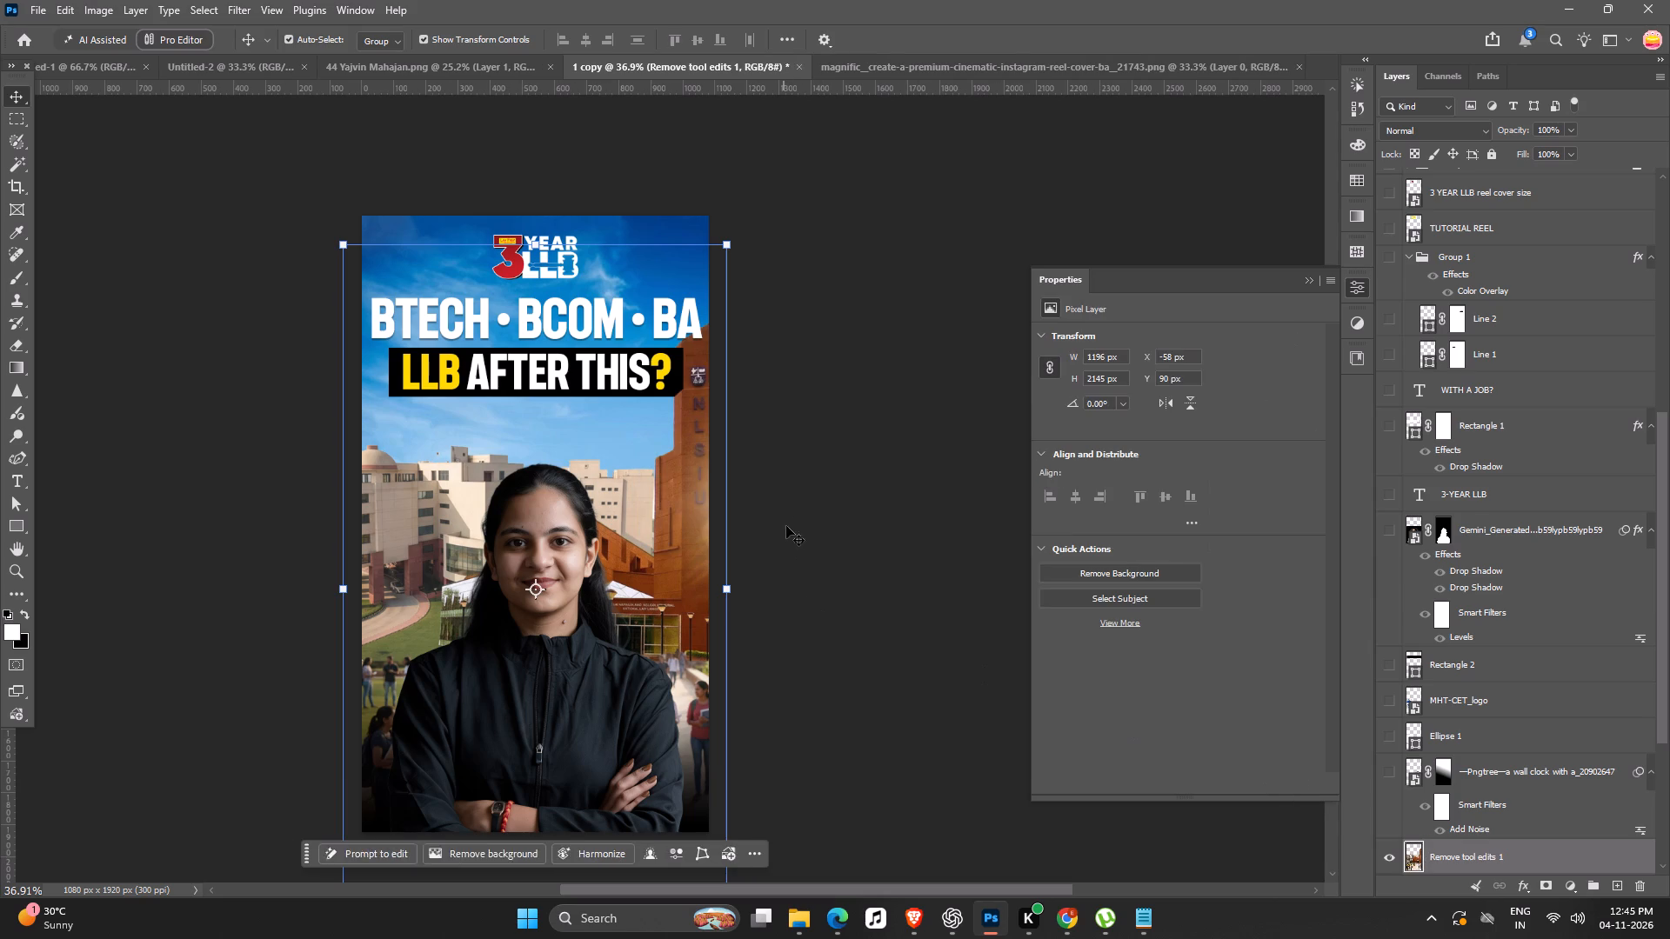
Move the campus background layer (Remove tool edits 1) down about 263 px behind the portrait.
{"action": "left_click", "coordinate": [797, 518]}
{"action": "left_click_drag", "start_coordinate": [691, 565], "coordinate": [690, 650]}
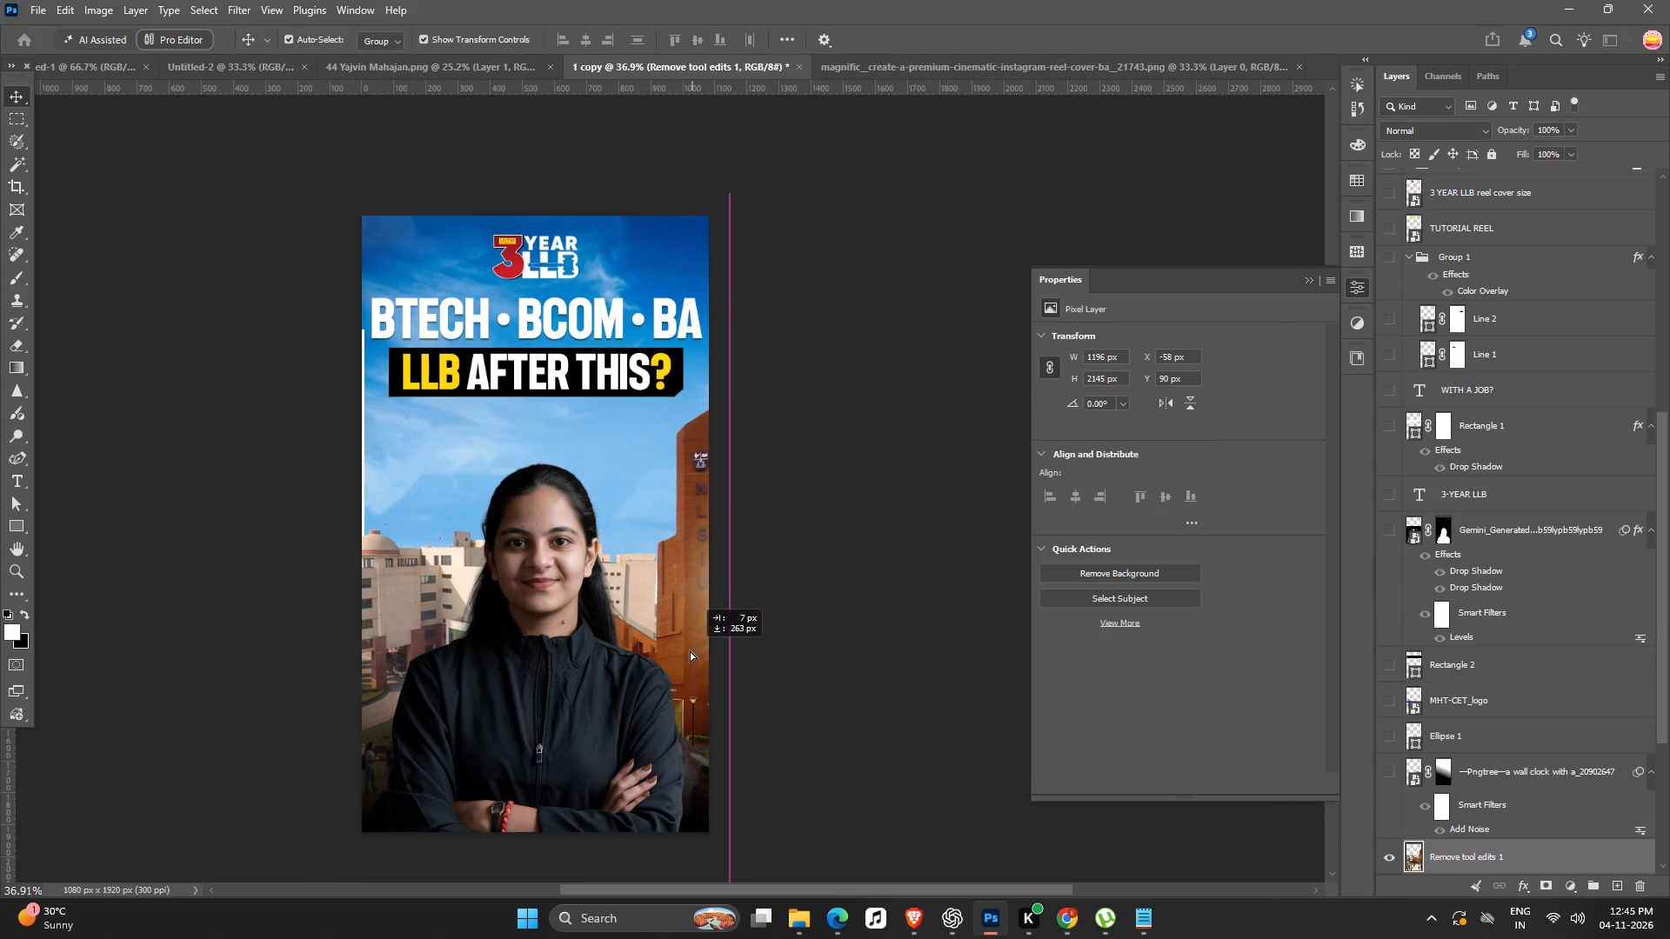
{"action": "left_click_drag", "start_coordinate": [690, 650], "coordinate": [688, 649]}
{"action": "left_click", "coordinate": [948, 449]}
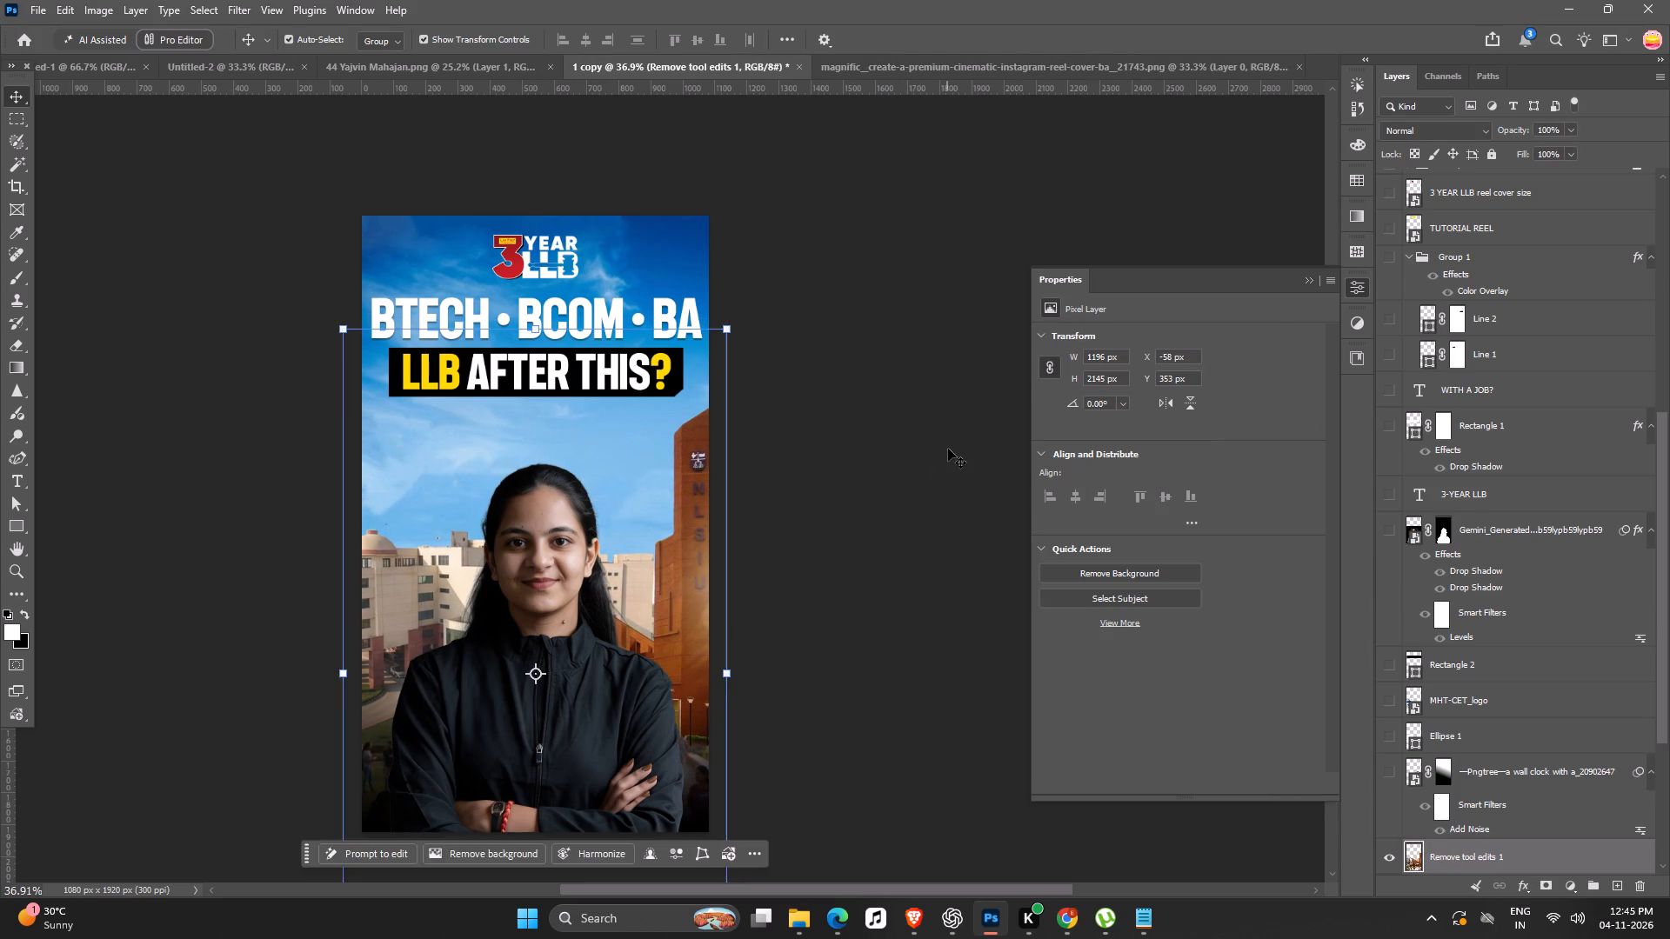
Disable the layer mask on the black bar (Rectangle 3 copy) behind "LLB AFTER THIS?".
{"action": "left_click", "coordinate": [669, 389]}
{"action": "left_click", "coordinate": [876, 361]}
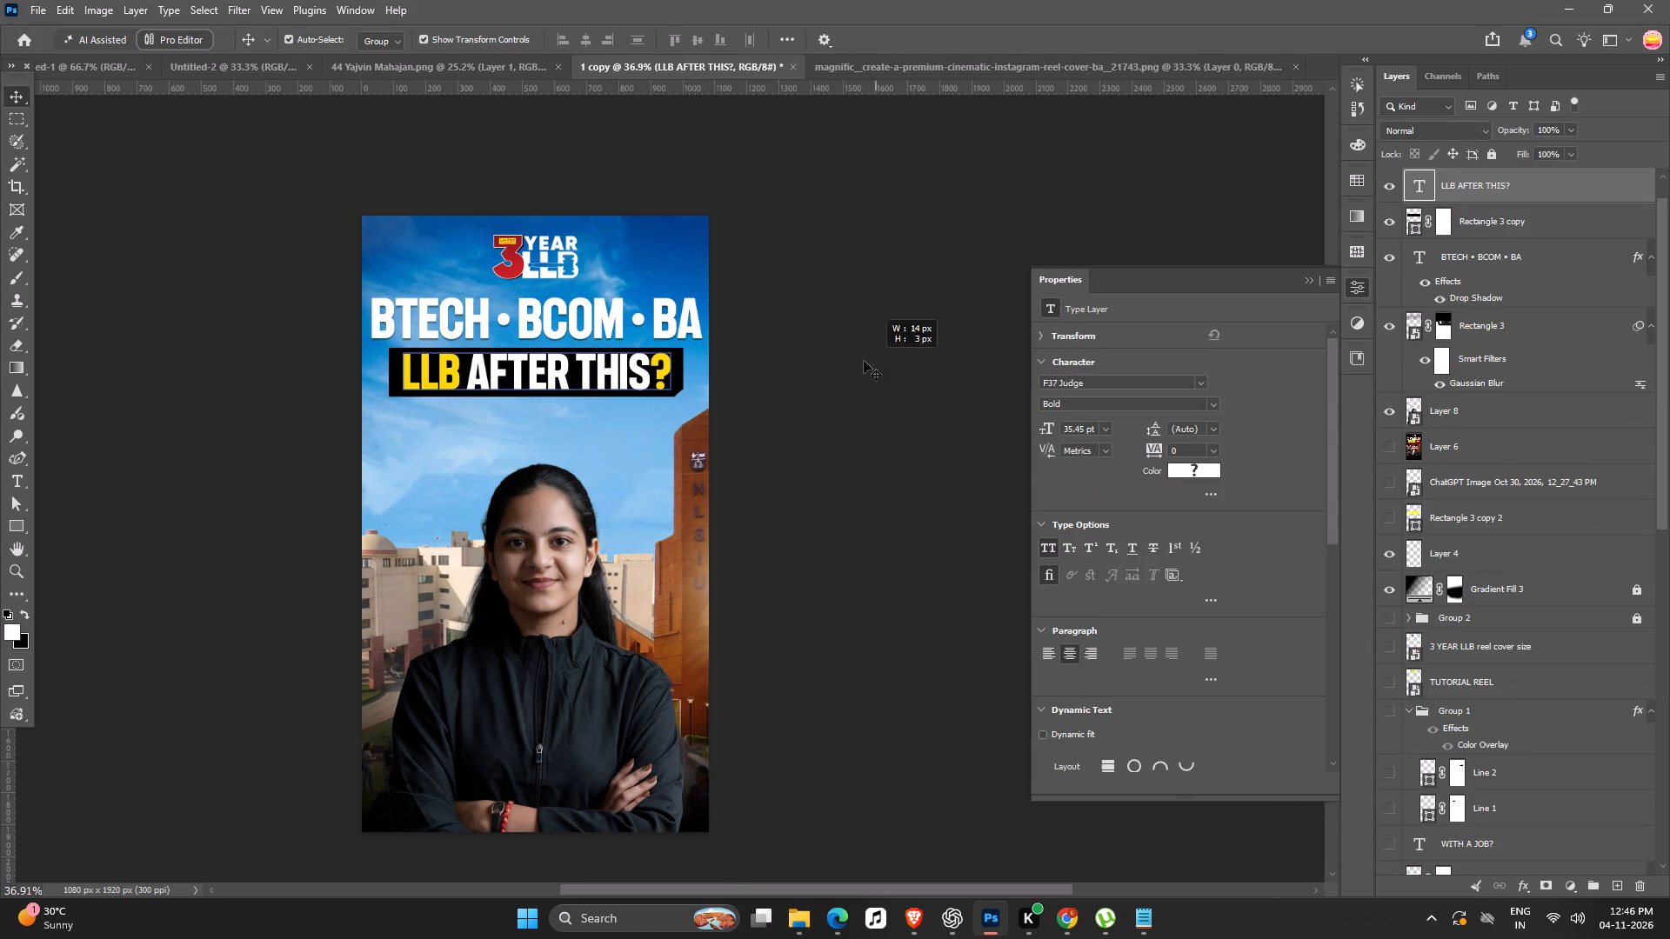
{"action": "left_click", "coordinate": [681, 355]}
{"action": "left_click", "coordinate": [1433, 222], "text": "shift"}
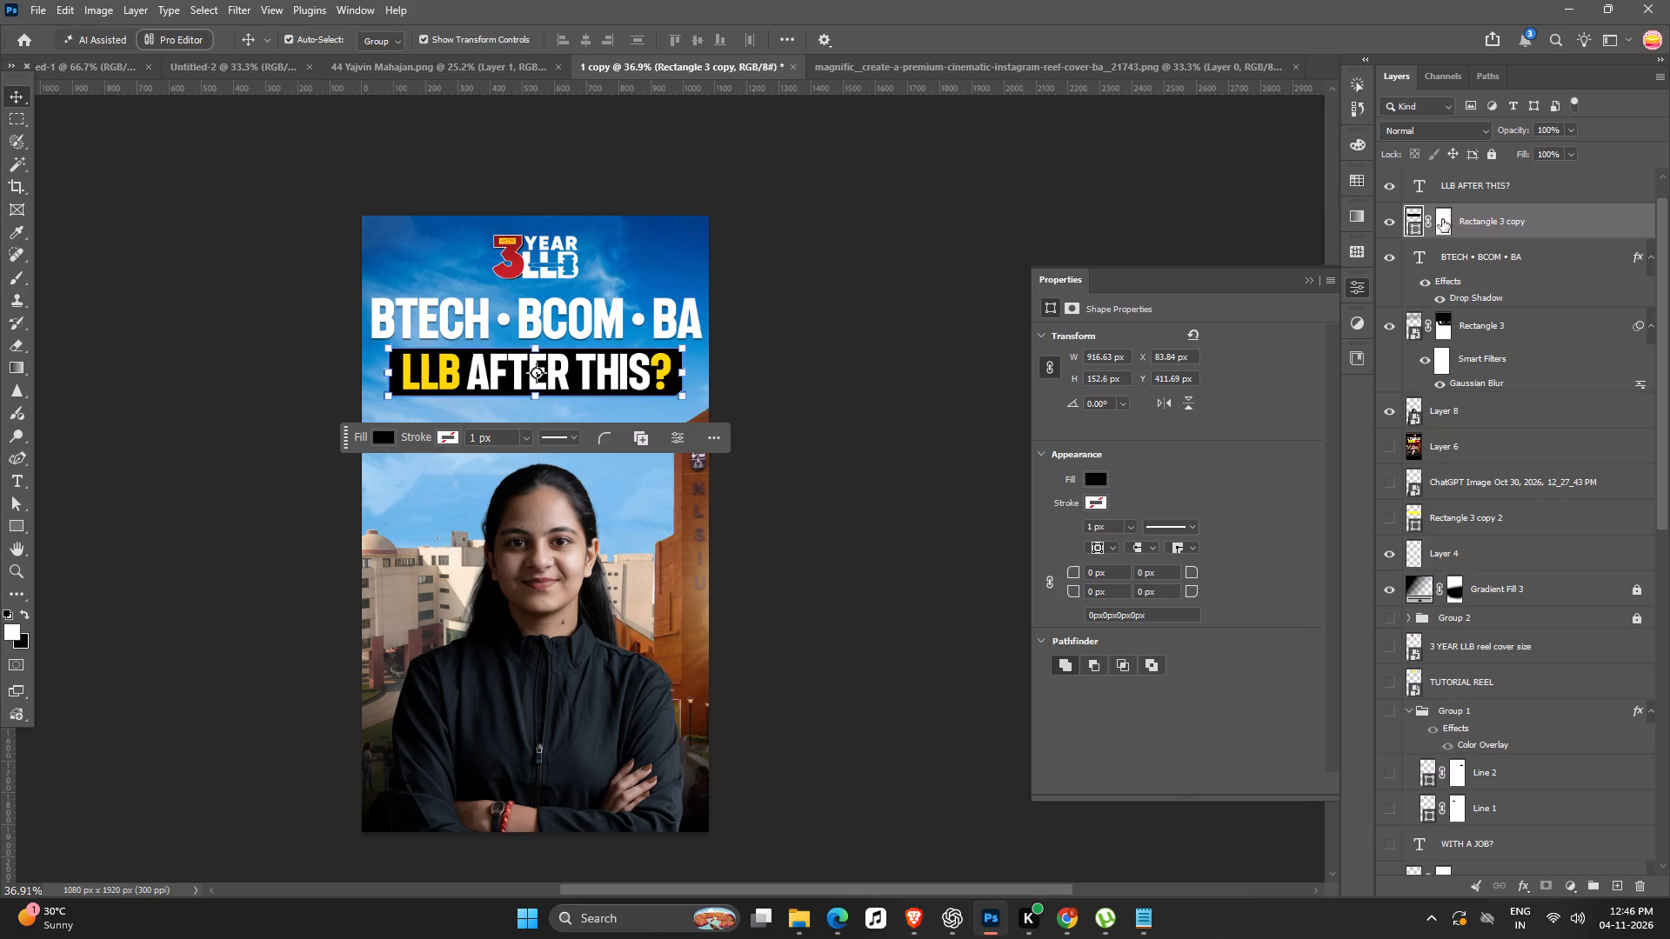
{"action": "left_click", "coordinate": [1444, 218], "text": "shift"}
{"action": "left_click", "coordinate": [886, 298]}
Scale both headline texts and the black bar together to about 99% and move them down about 65 px.
{"action": "left_click", "coordinate": [678, 383]}
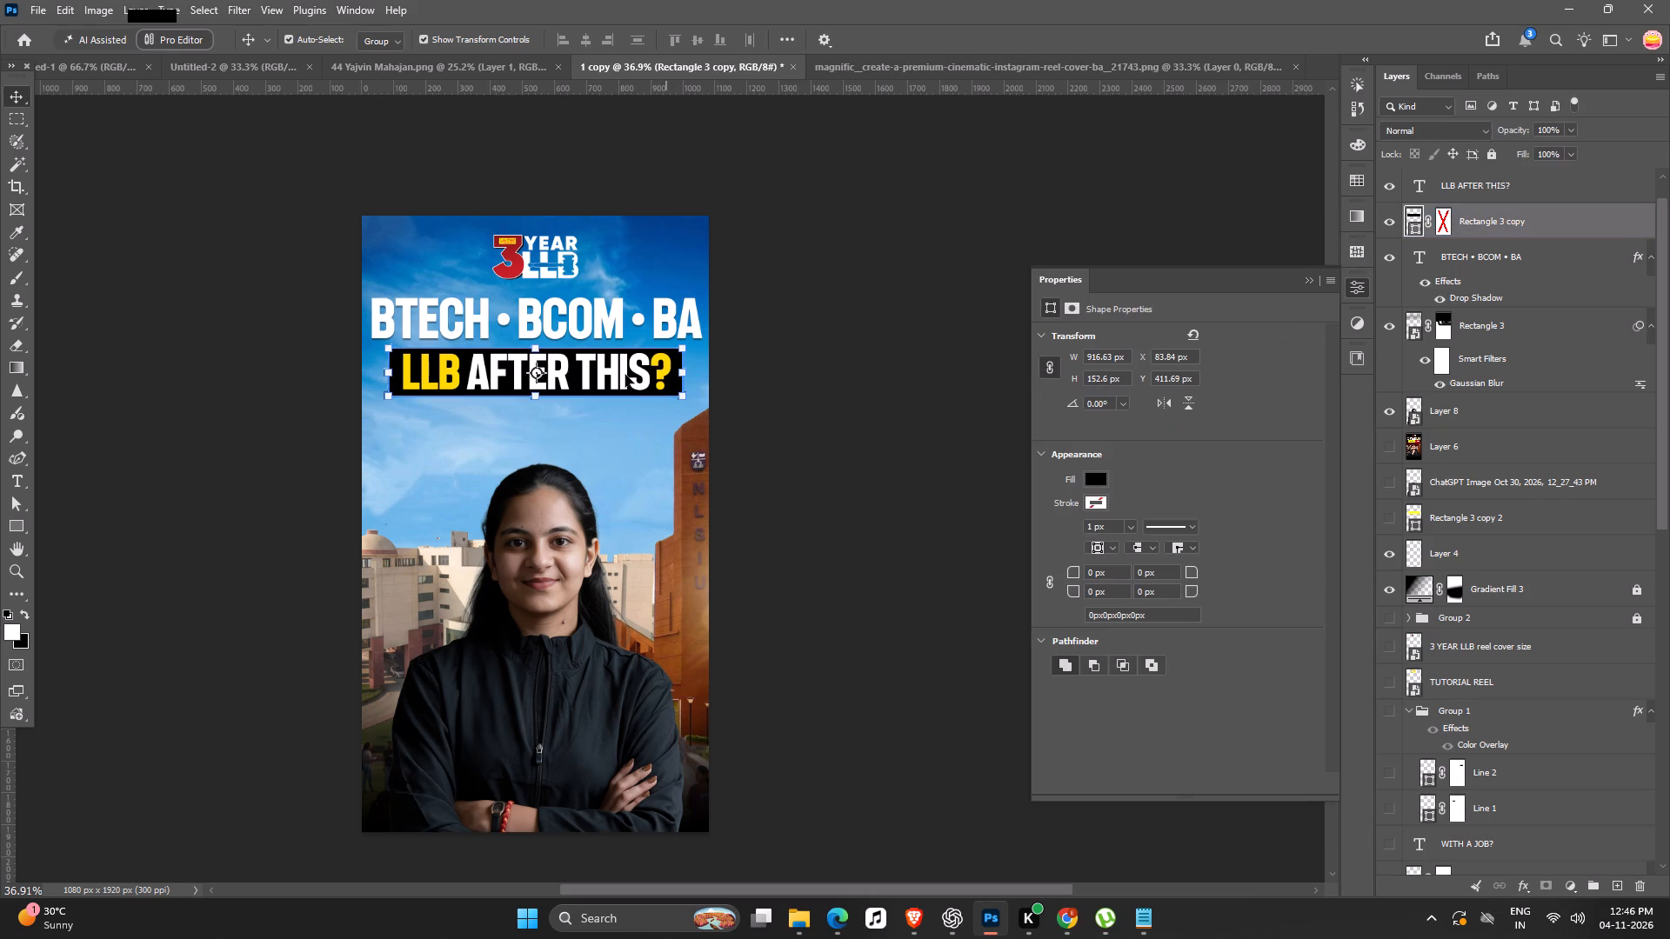
{"action": "left_click", "coordinate": [625, 375], "text": "shift"}
{"action": "left_click", "coordinate": [637, 322], "text": "shift"}
{"action": "left_click_drag", "start_coordinate": [702, 298], "coordinate": [716, 290], "text": "alt"}
{"action": "left_click_drag", "start_coordinate": [654, 330], "coordinate": [656, 365]}
{"action": "left_click_drag", "start_coordinate": [718, 327], "coordinate": [707, 325], "text": "alt"}
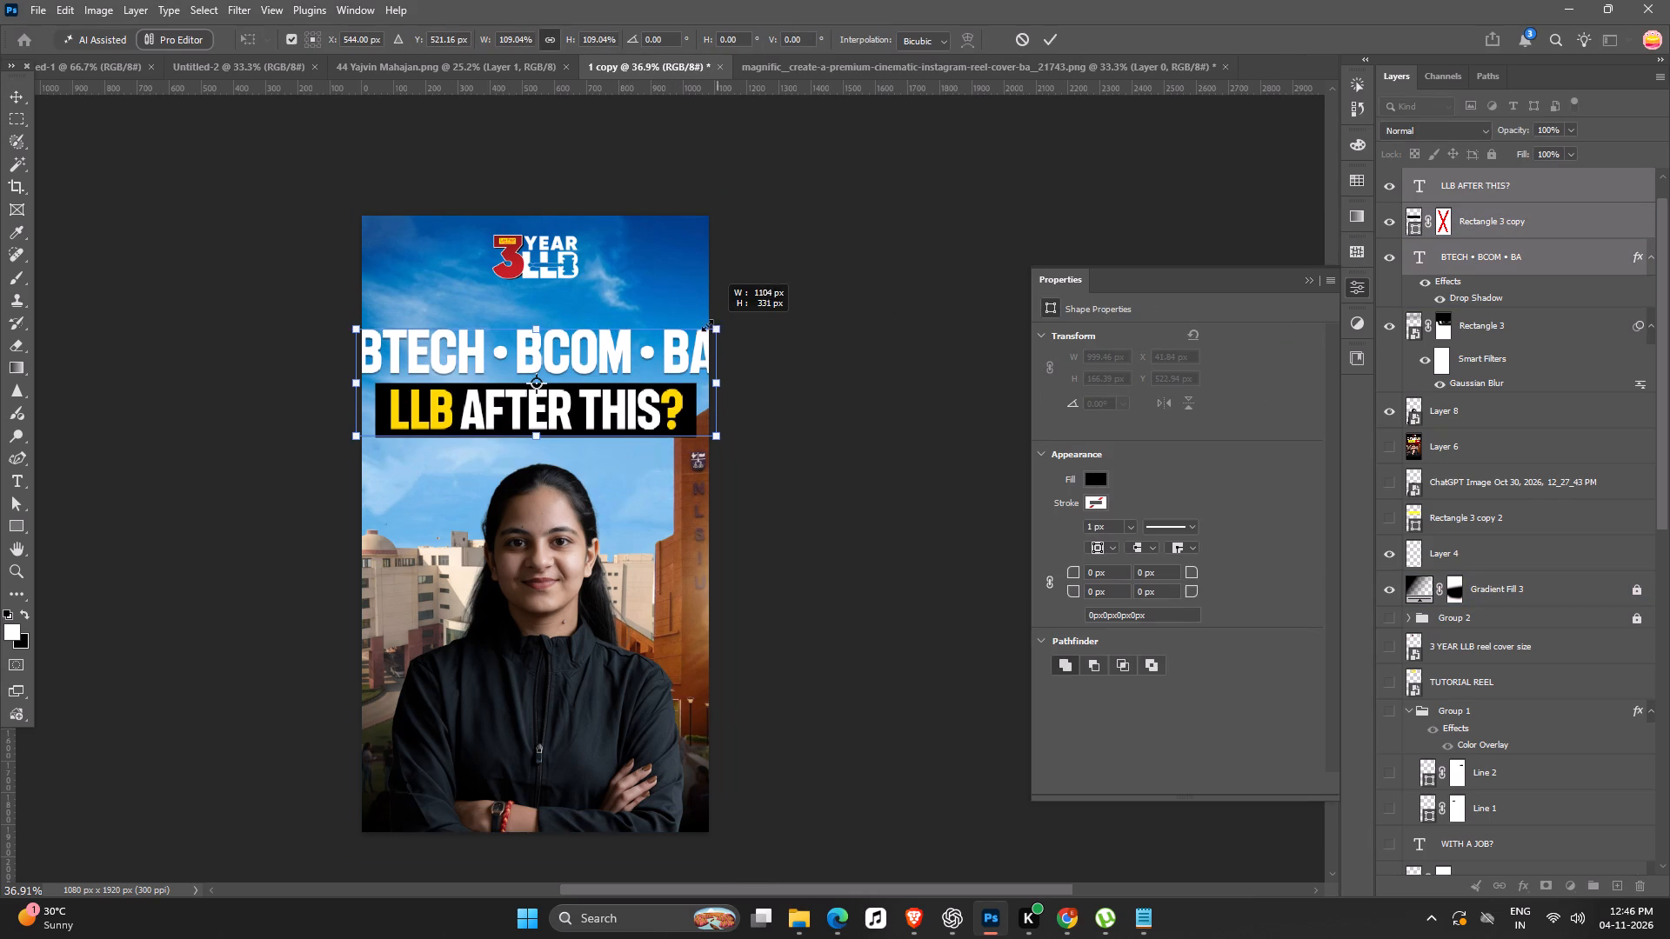
{"action": "left_click_drag", "start_coordinate": [707, 325], "coordinate": [700, 327], "text": "alt"}
{"action": "left_click_drag", "start_coordinate": [656, 356], "coordinate": [656, 347]}
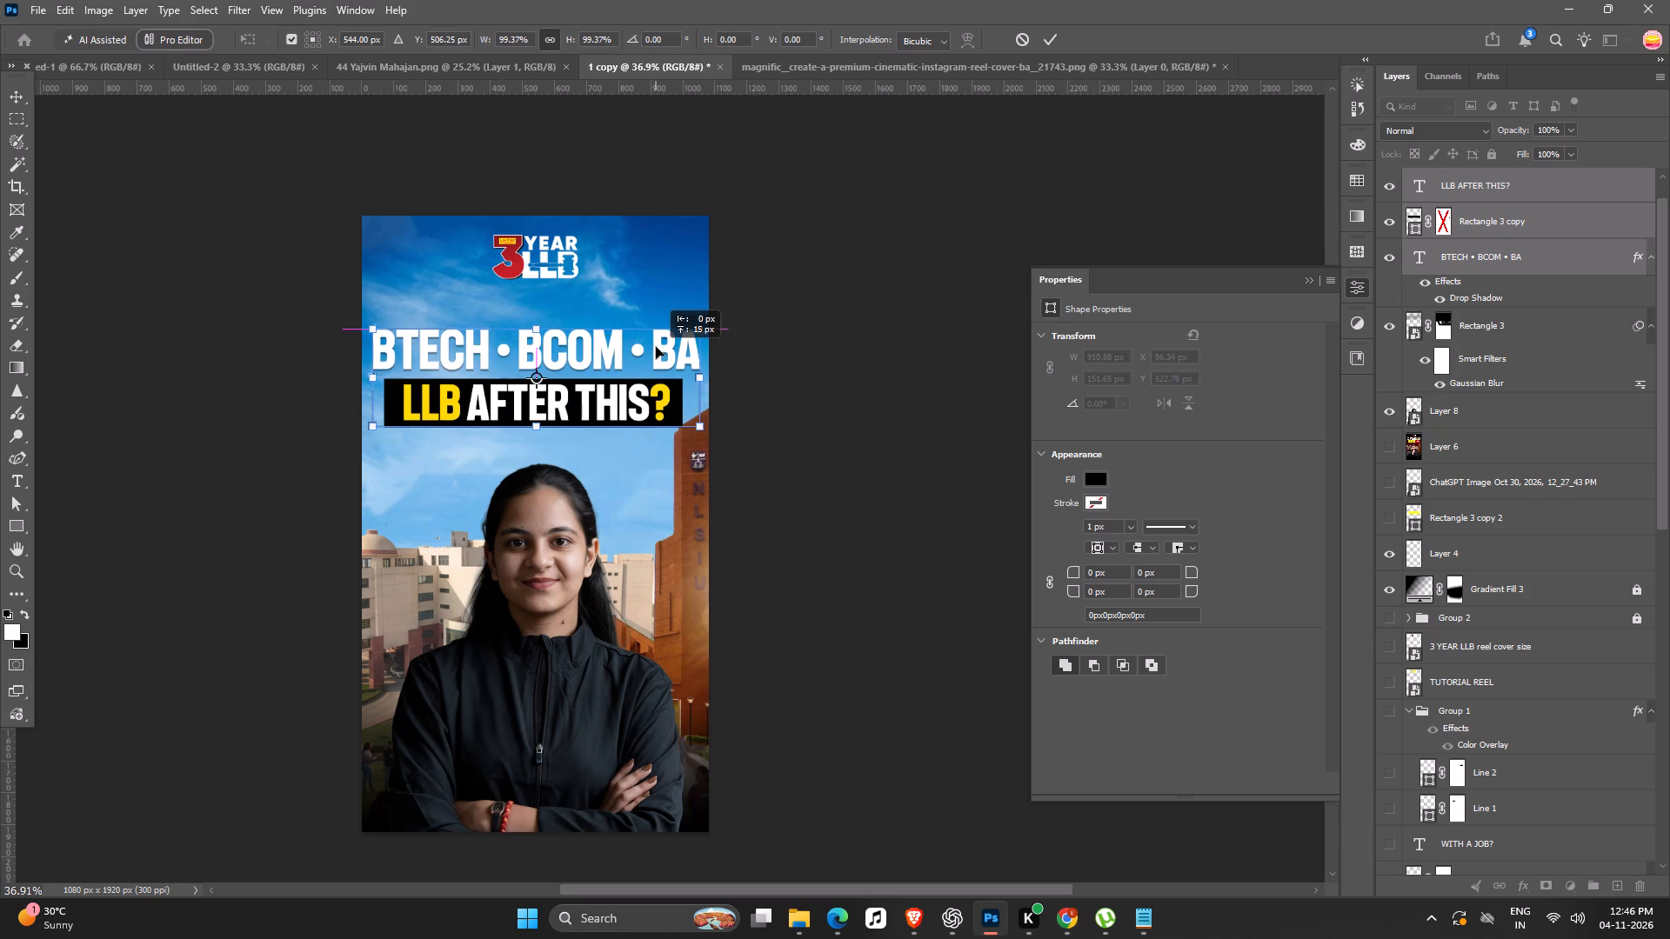
{"action": "left_click_drag", "start_coordinate": [656, 347], "coordinate": [658, 341]}
{"action": "key", "text": "Return"}
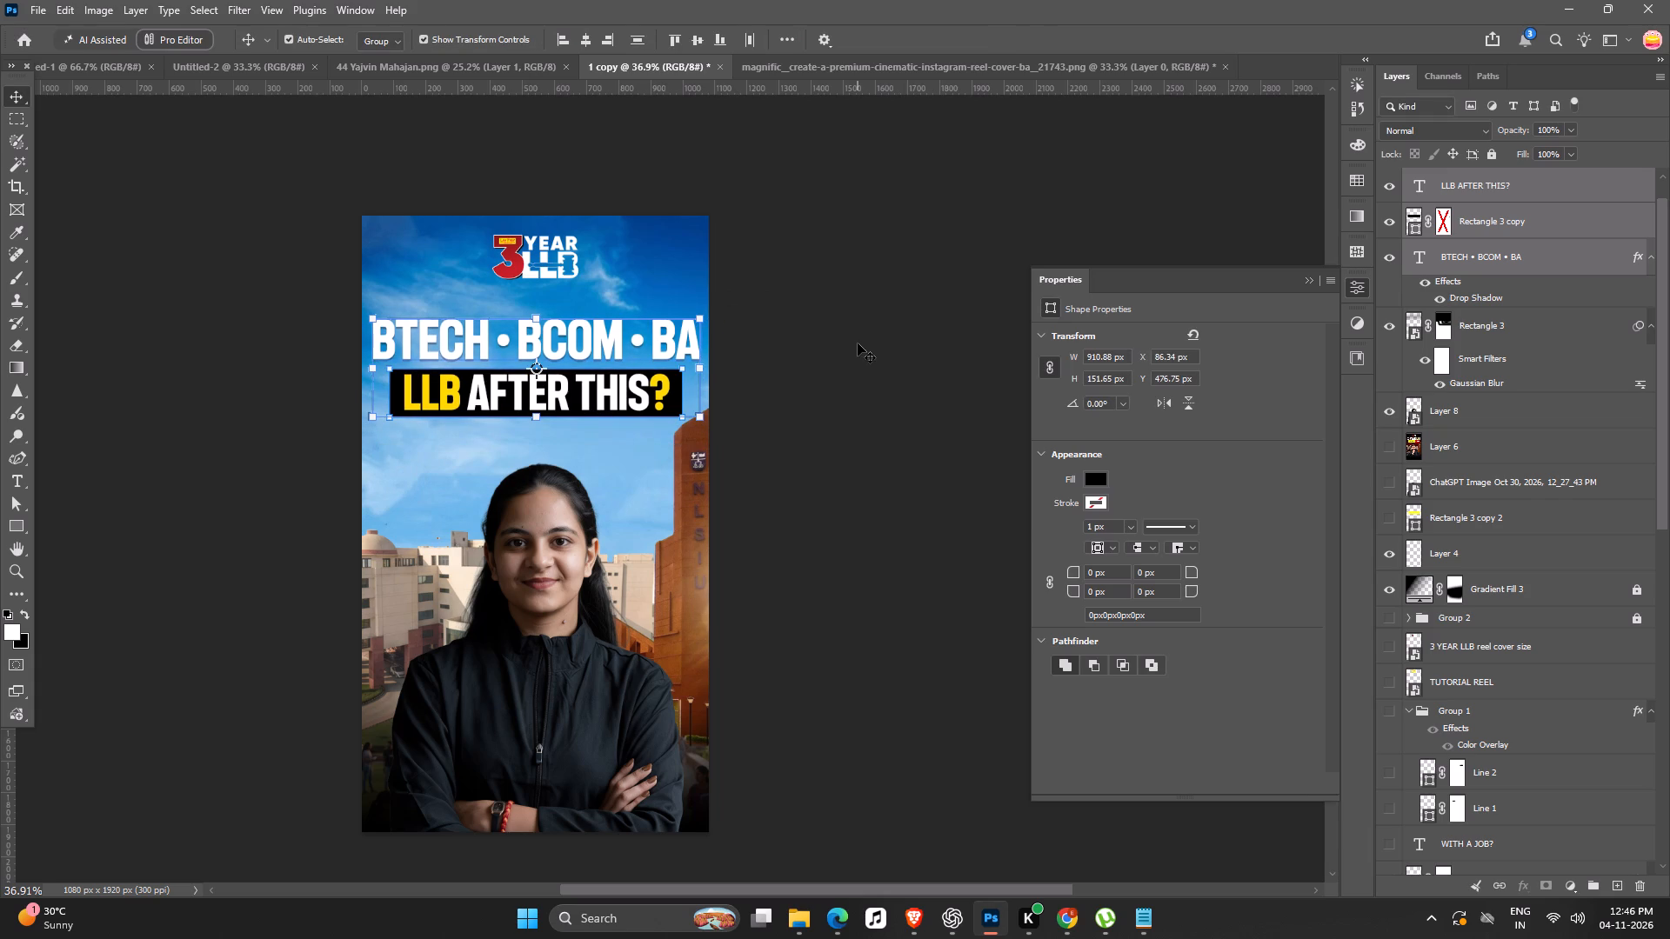
{"action": "left_click", "coordinate": [858, 343]}
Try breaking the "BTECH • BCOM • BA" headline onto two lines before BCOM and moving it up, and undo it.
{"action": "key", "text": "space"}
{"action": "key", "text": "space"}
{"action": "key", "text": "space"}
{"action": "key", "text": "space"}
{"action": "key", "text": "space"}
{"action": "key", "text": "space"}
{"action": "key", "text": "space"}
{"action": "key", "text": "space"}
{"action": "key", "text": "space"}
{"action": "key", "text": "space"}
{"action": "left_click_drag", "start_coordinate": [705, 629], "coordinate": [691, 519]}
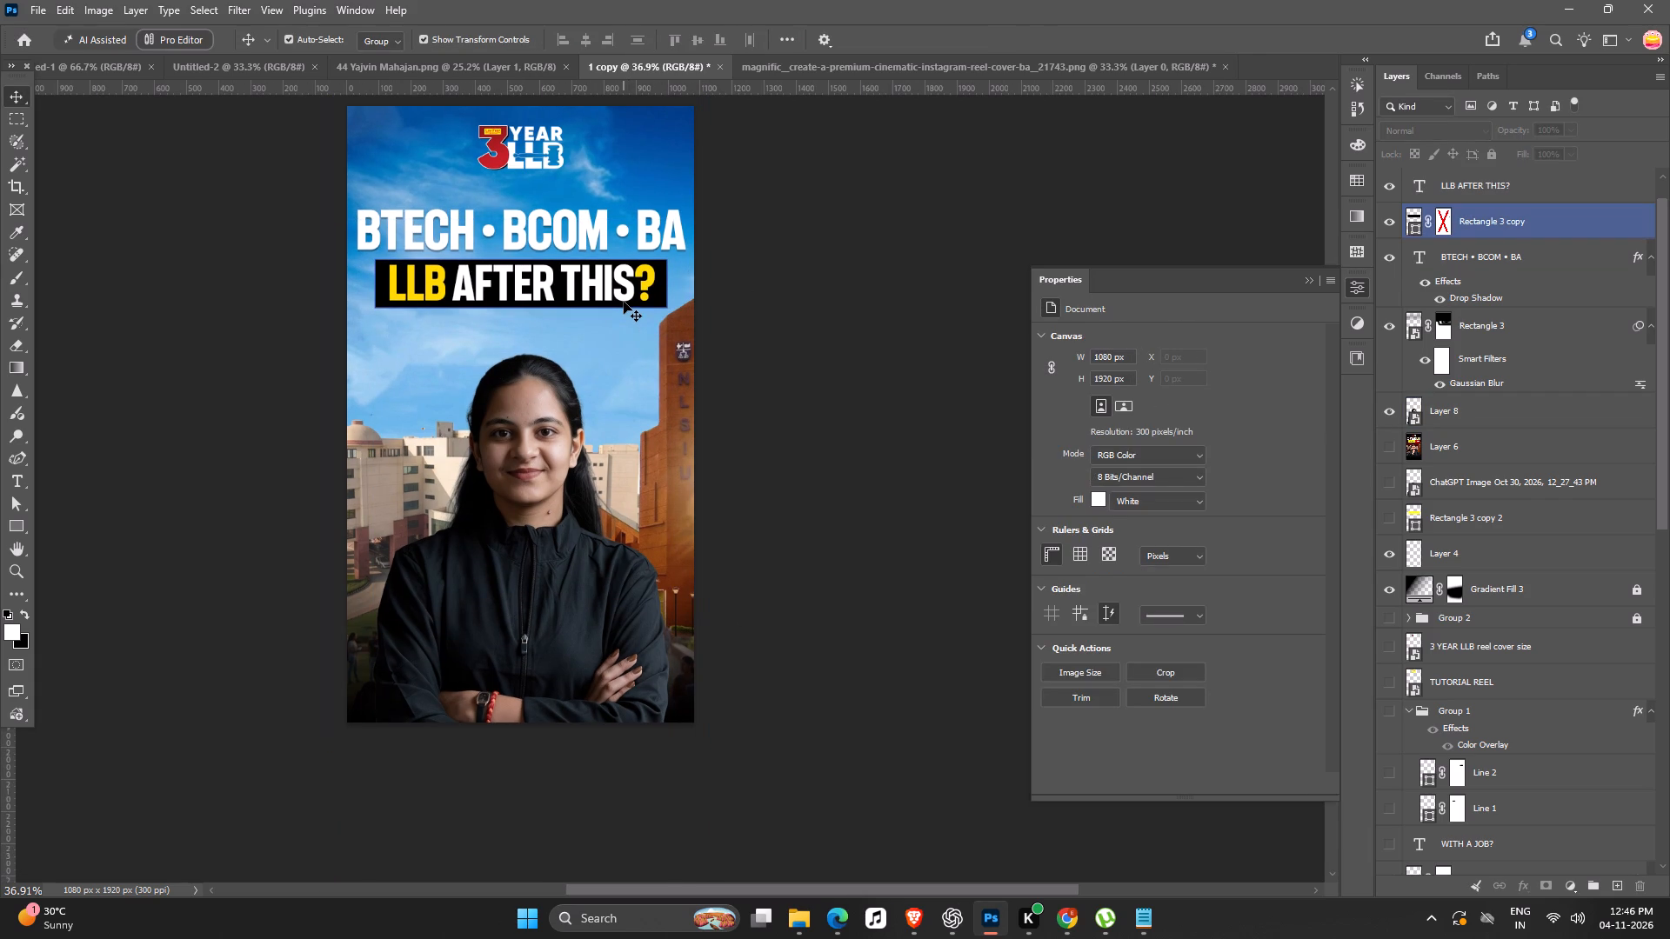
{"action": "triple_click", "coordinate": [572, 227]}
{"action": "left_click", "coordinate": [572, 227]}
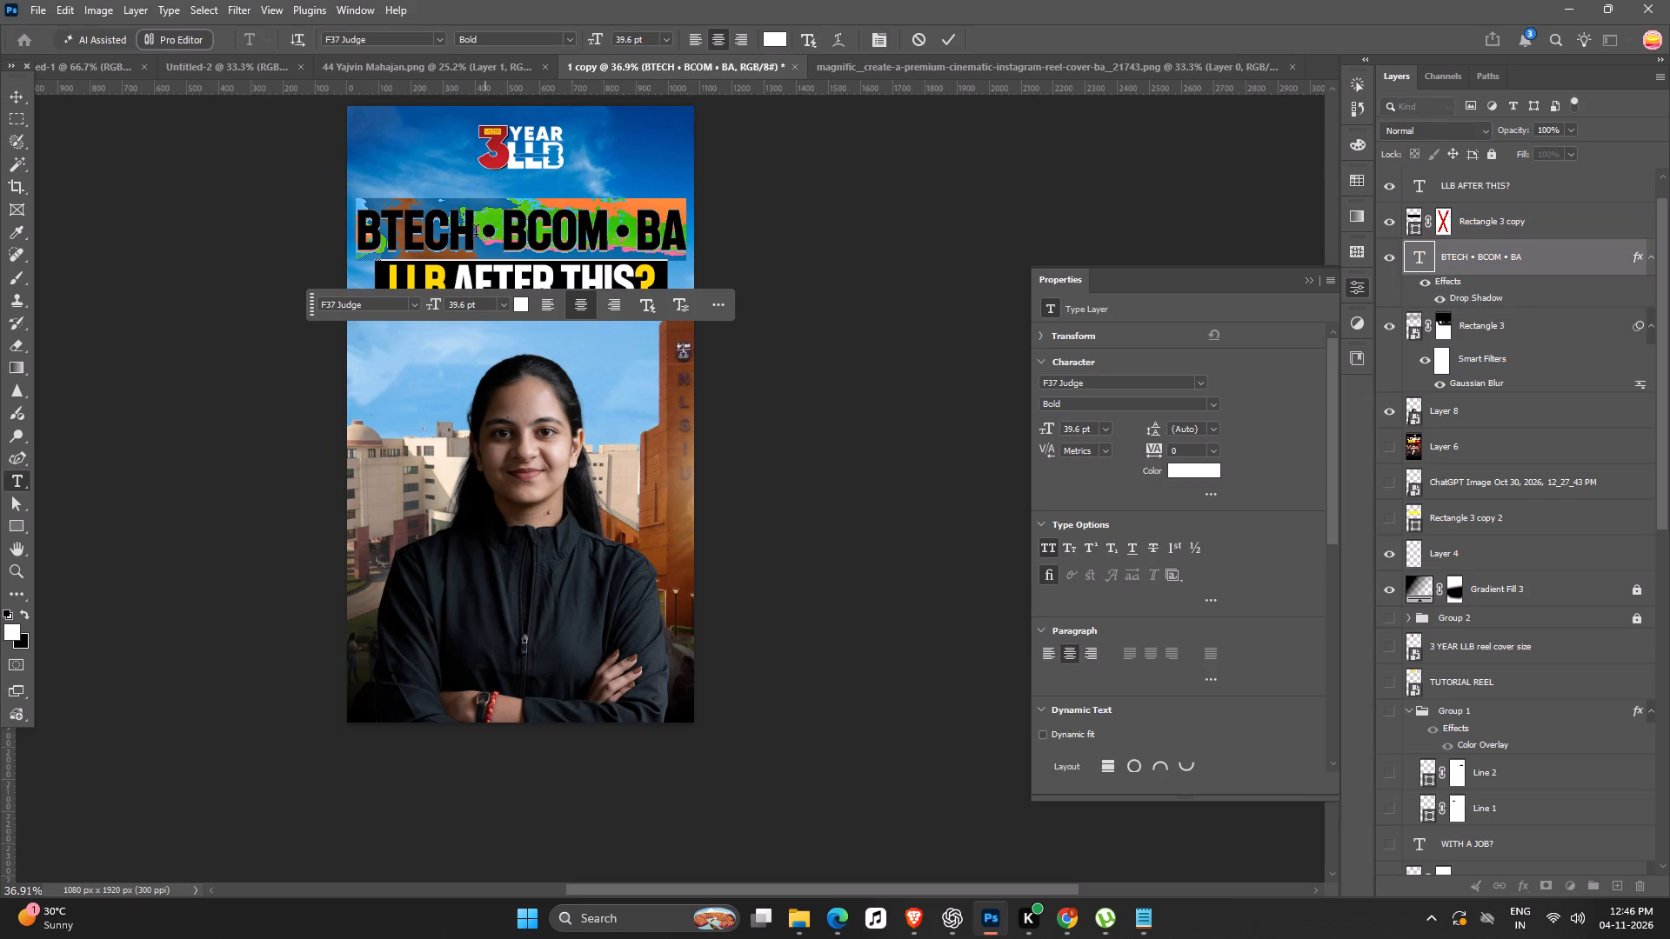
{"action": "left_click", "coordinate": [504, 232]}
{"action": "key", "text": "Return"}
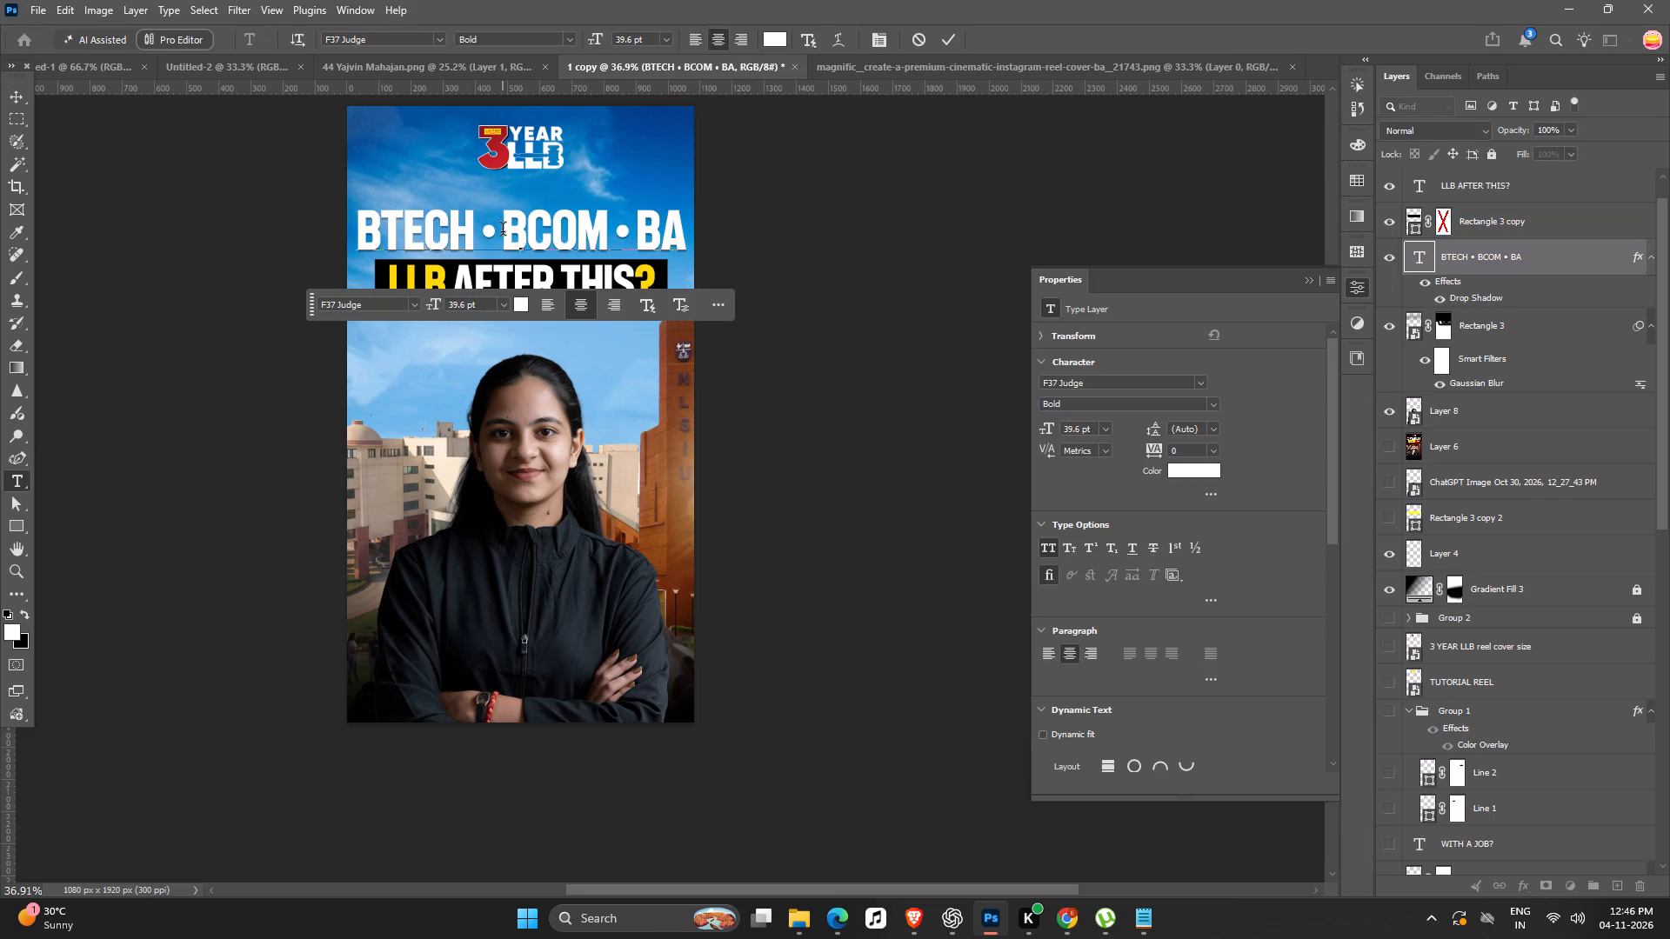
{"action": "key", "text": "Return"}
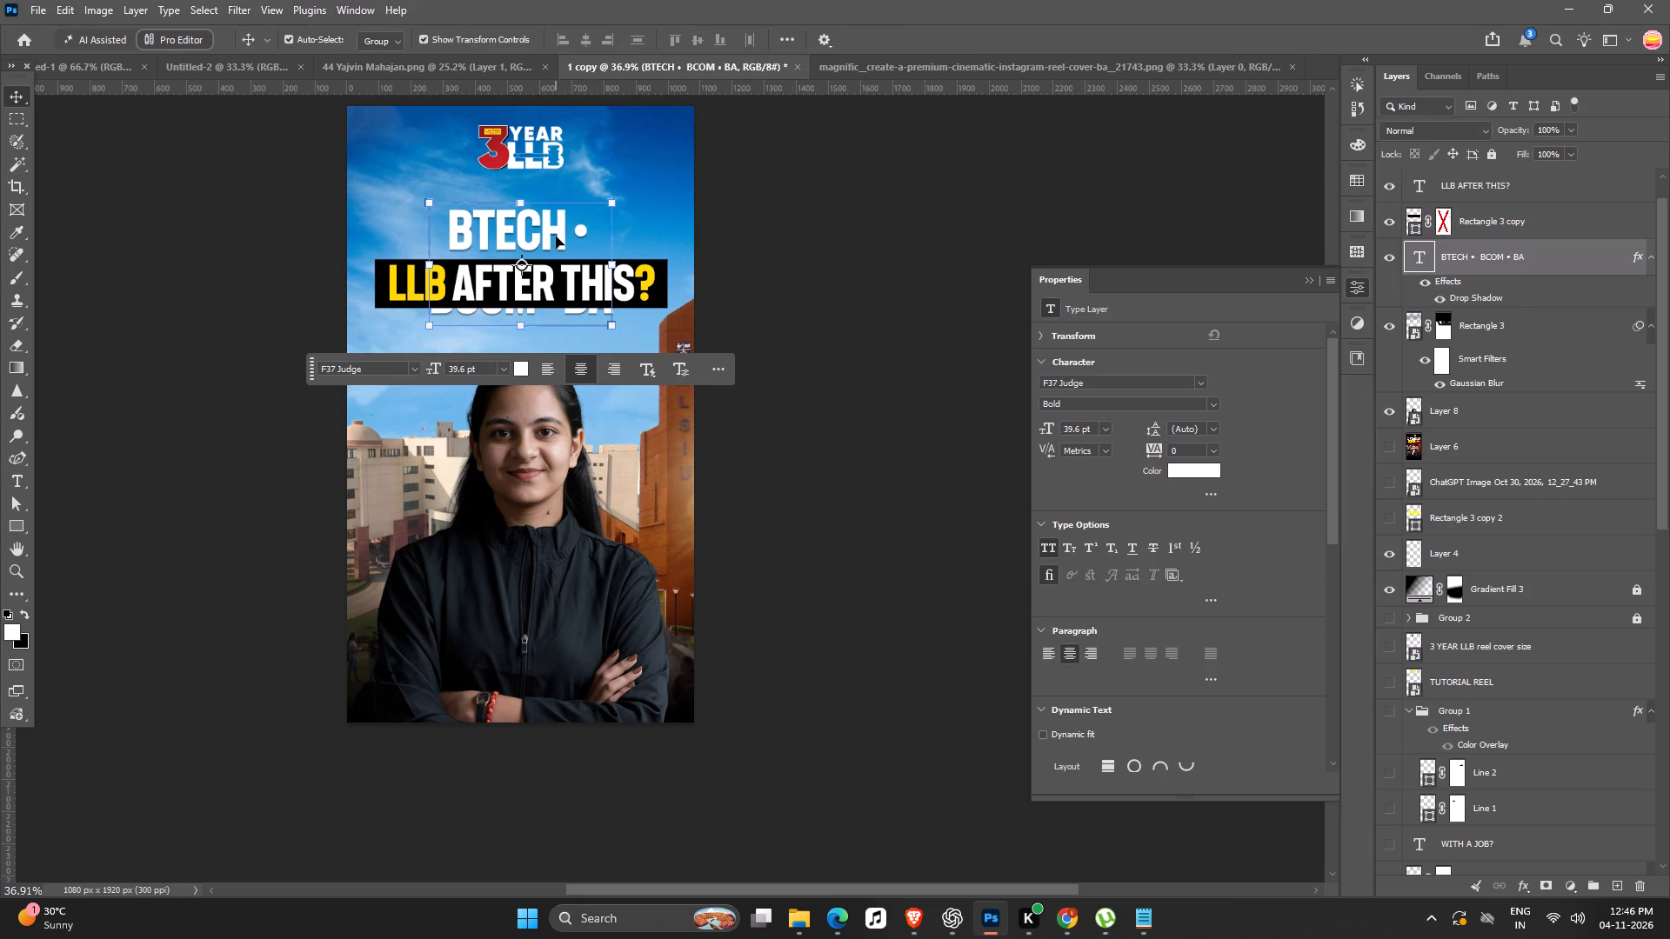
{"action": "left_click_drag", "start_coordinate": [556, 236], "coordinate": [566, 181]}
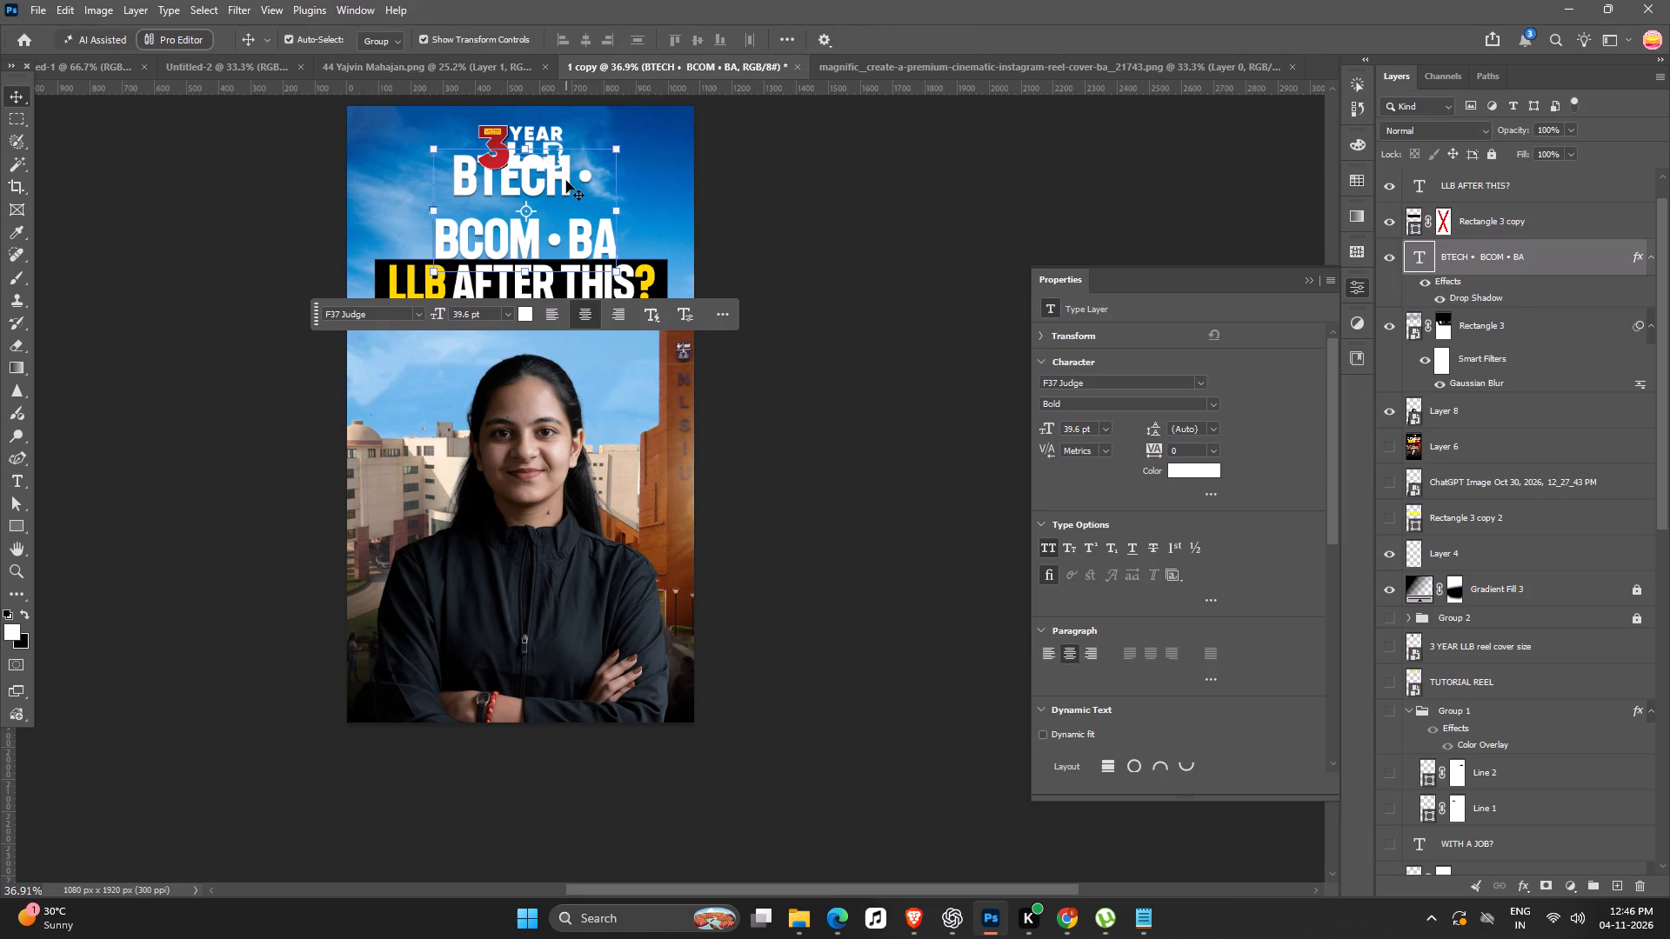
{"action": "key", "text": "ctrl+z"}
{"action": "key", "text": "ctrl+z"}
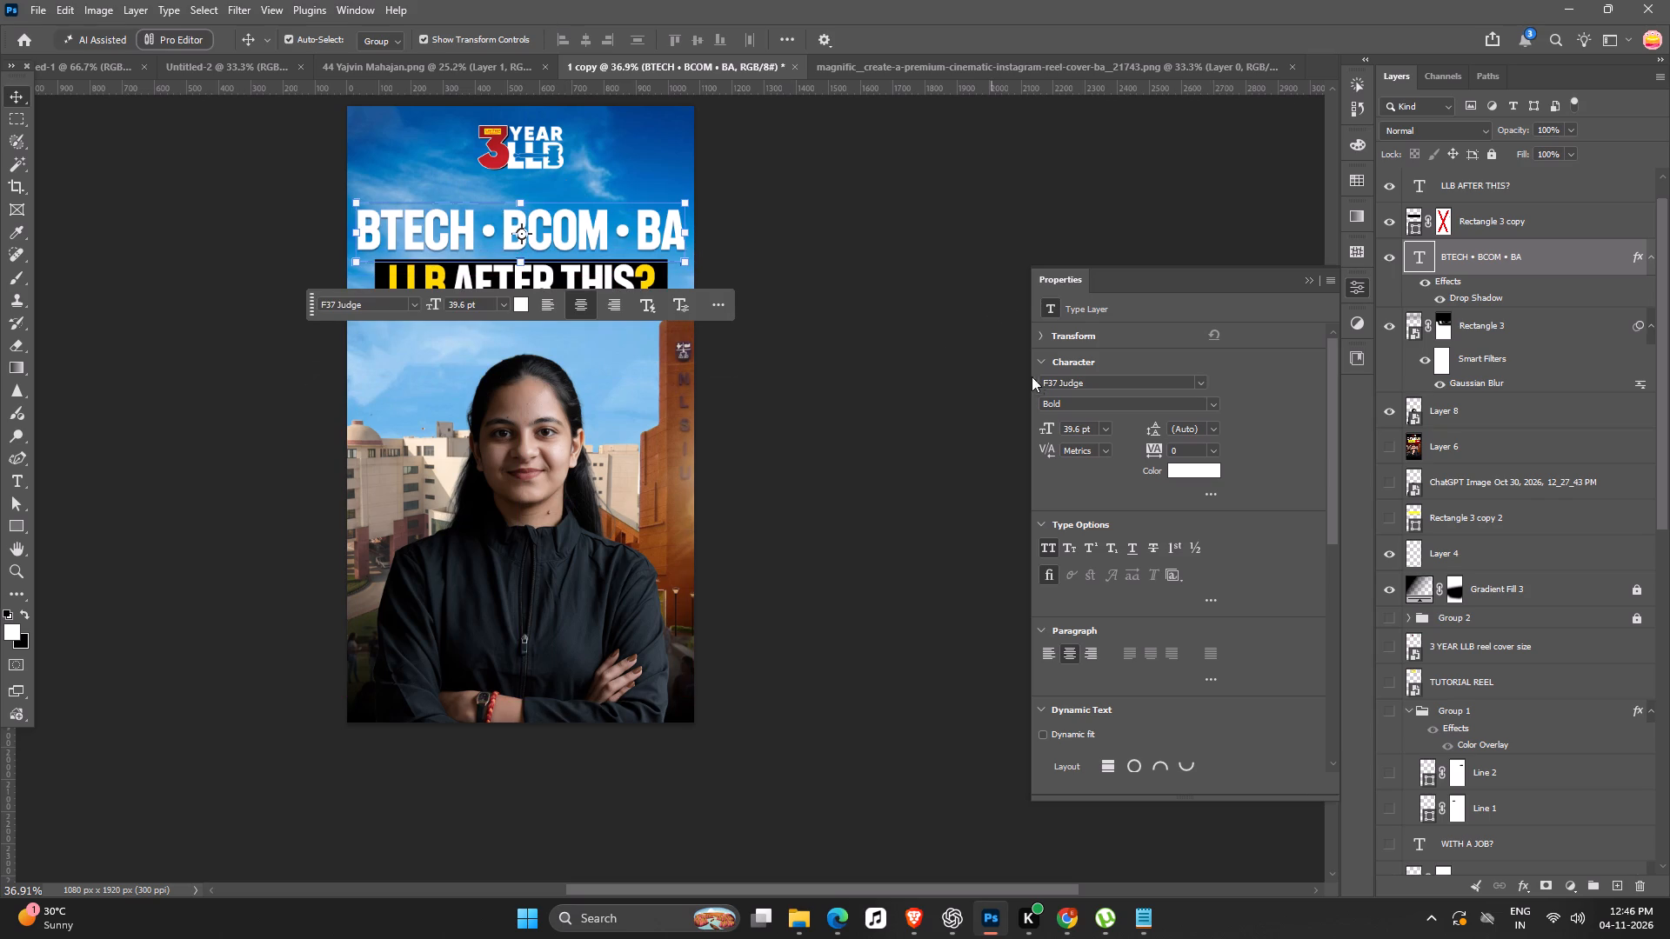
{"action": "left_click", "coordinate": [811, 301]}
Draw a black rectangle about 1146 × 176 px across the full cover width over the "BTECH • BCOM • BA" line.
{"action": "key", "text": "space"}
{"action": "key", "text": "space"}
{"action": "key", "text": "space"}
{"action": "key", "text": "space"}
{"action": "key", "text": "space"}
{"action": "key", "text": "space"}
{"action": "key", "text": "space"}
{"action": "key", "text": "space"}
{"action": "key", "text": "space"}
{"action": "key", "text": "space"}
{"action": "key", "text": "space"}
{"action": "left_click_drag", "start_coordinate": [619, 357], "coordinate": [609, 449]}
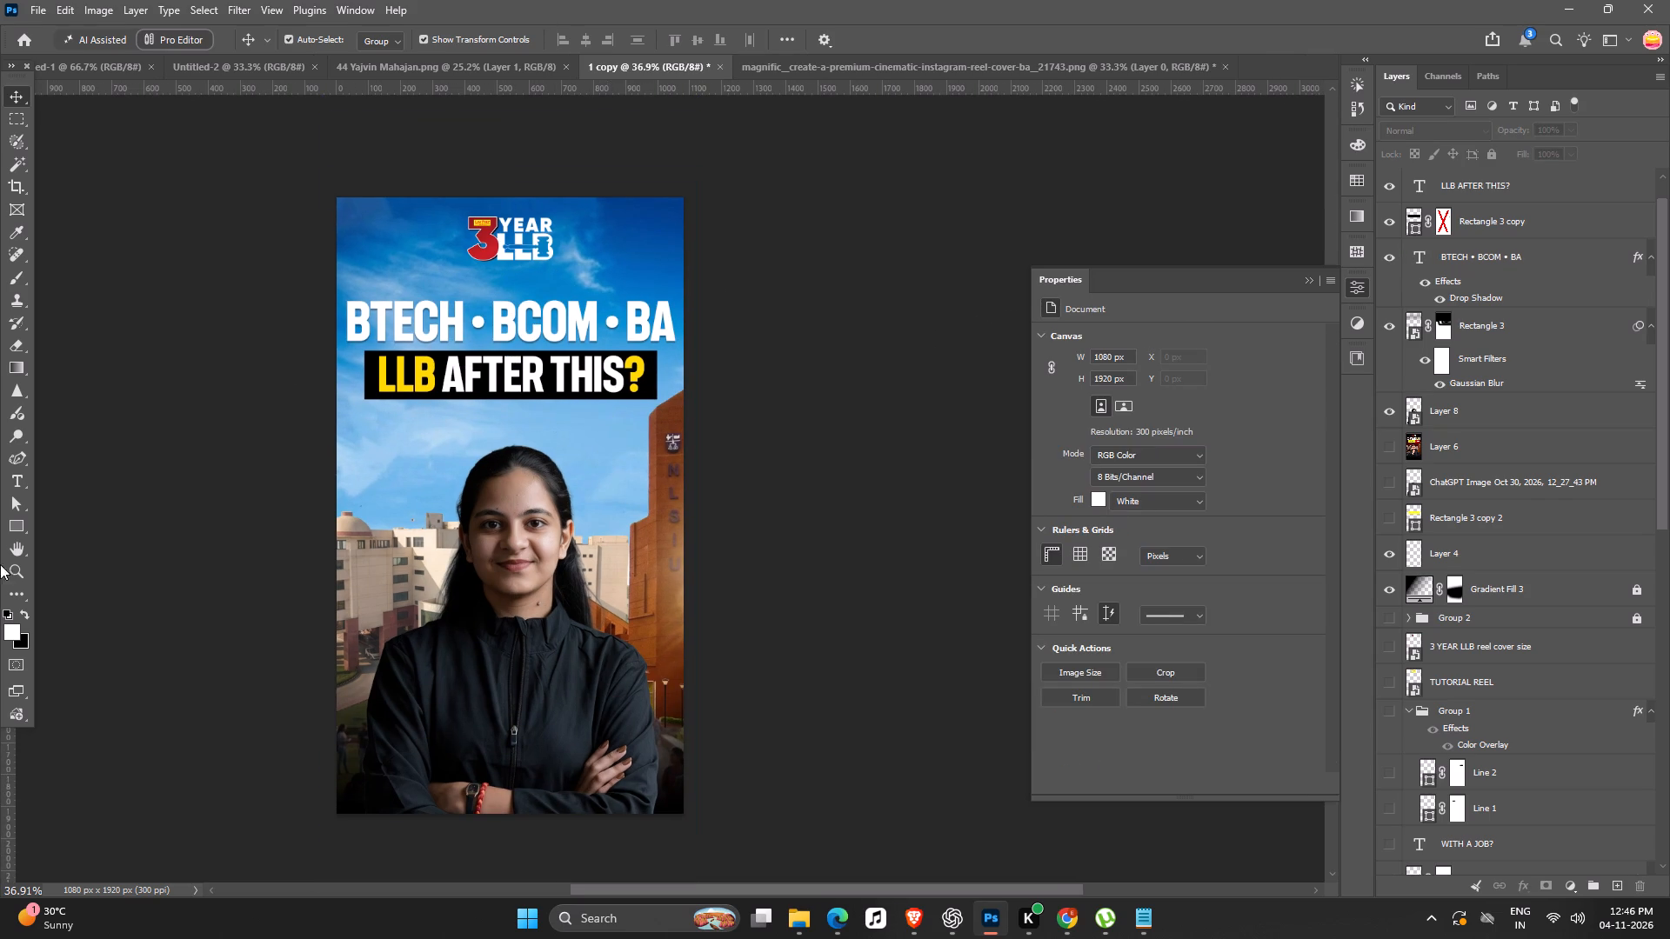
{"action": "left_click", "coordinate": [14, 535]}
{"action": "left_click_drag", "start_coordinate": [327, 291], "coordinate": [493, 376]}
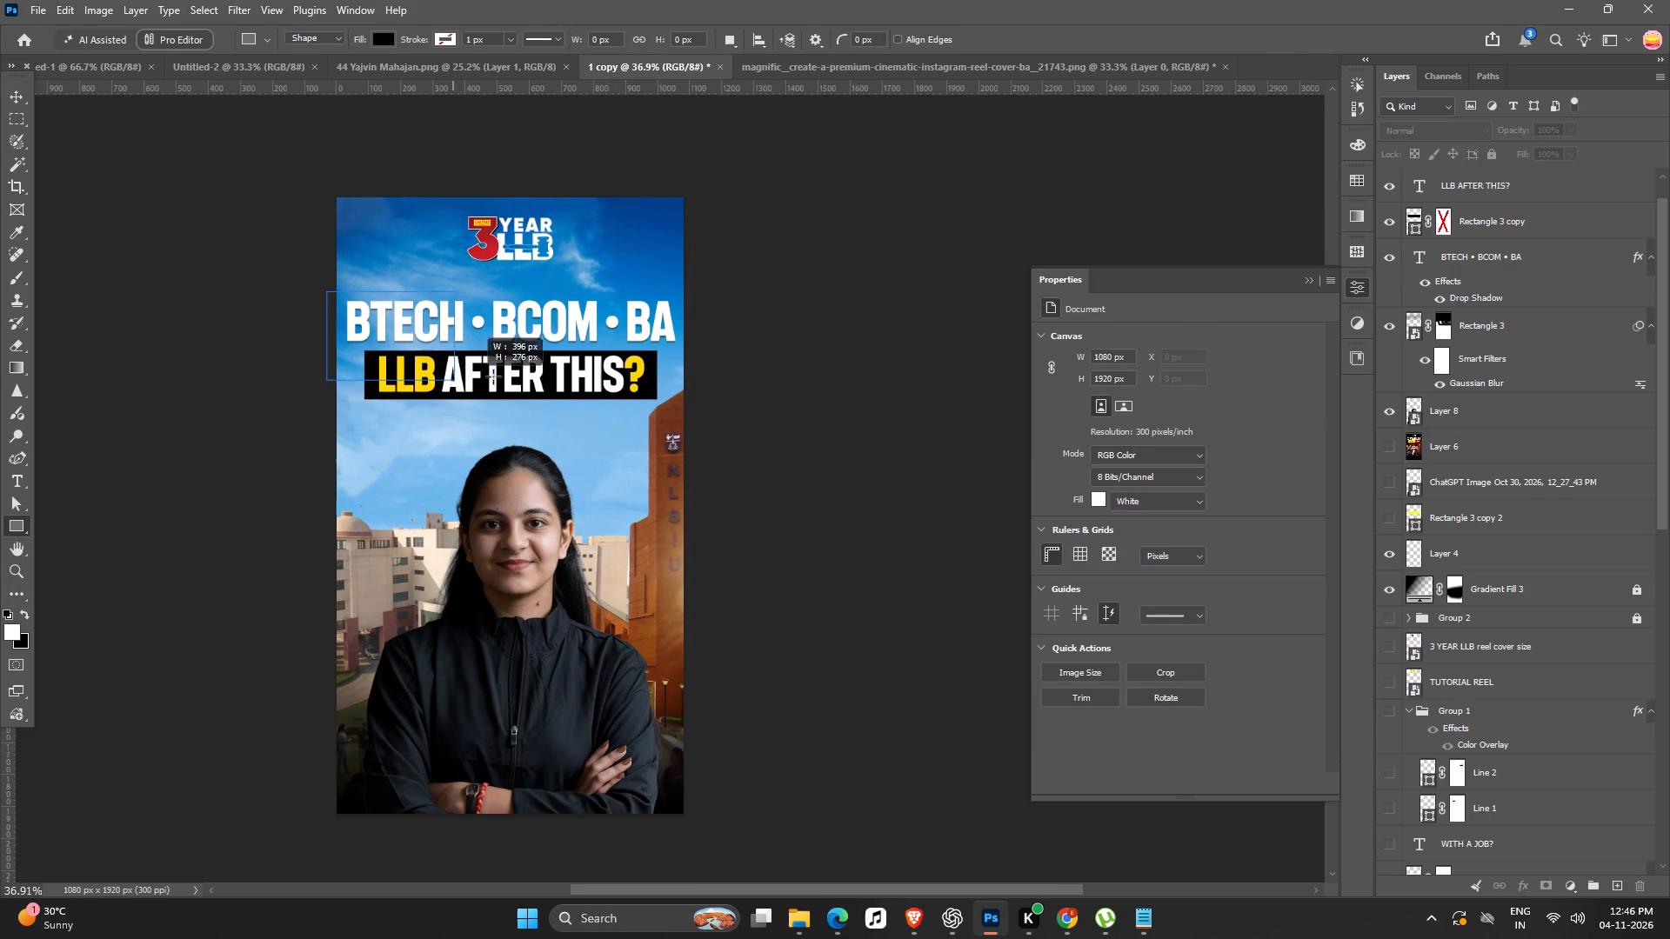
{"action": "left_click_drag", "start_coordinate": [493, 376], "coordinate": [694, 347]}
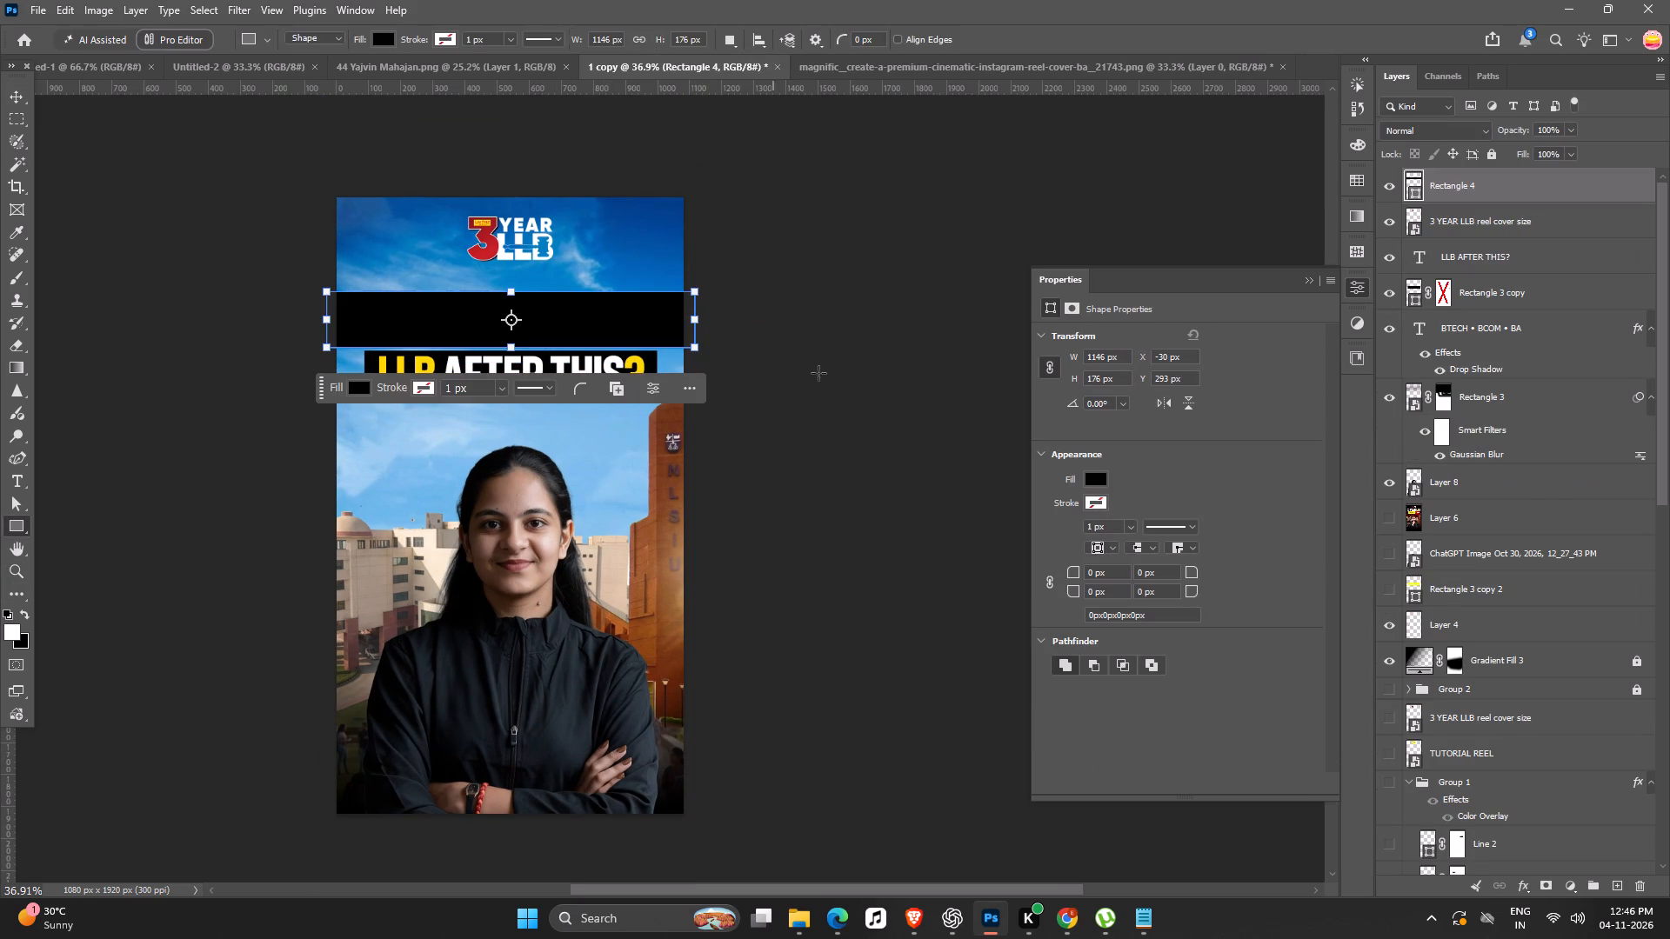
Reorder the new black rectangle to sit behind the headline, directly below the Remove tool edits 1 layer and above Gradient Fill 2.
{"action": "left_click", "coordinate": [17, 90]}
{"action": "key", "text": "ctrl+shift+bracketleft"}
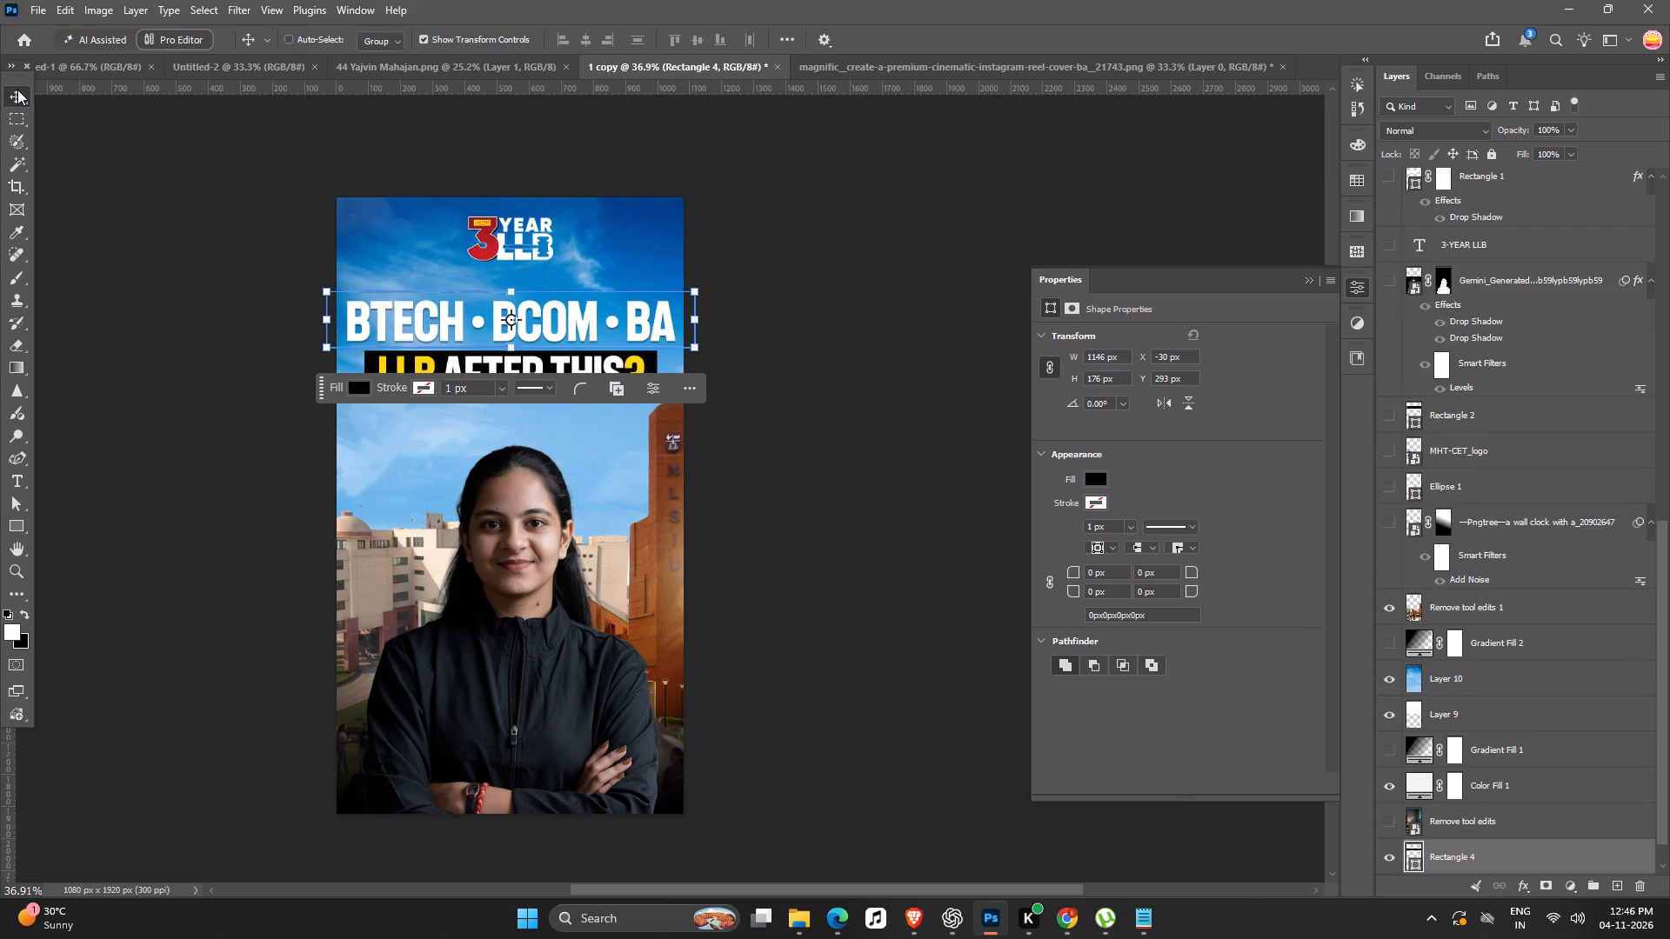
{"action": "key", "text": "ctrl+bracketright"}
{"action": "key", "text": "ctrl+bracketright"}
{"action": "key", "text": "ctrl+bracketright"}
{"action": "key", "text": "ctrl+bracketright"}
{"action": "key", "text": "ctrl+bracketright"}
{"action": "key", "text": "ctrl+bracketright"}
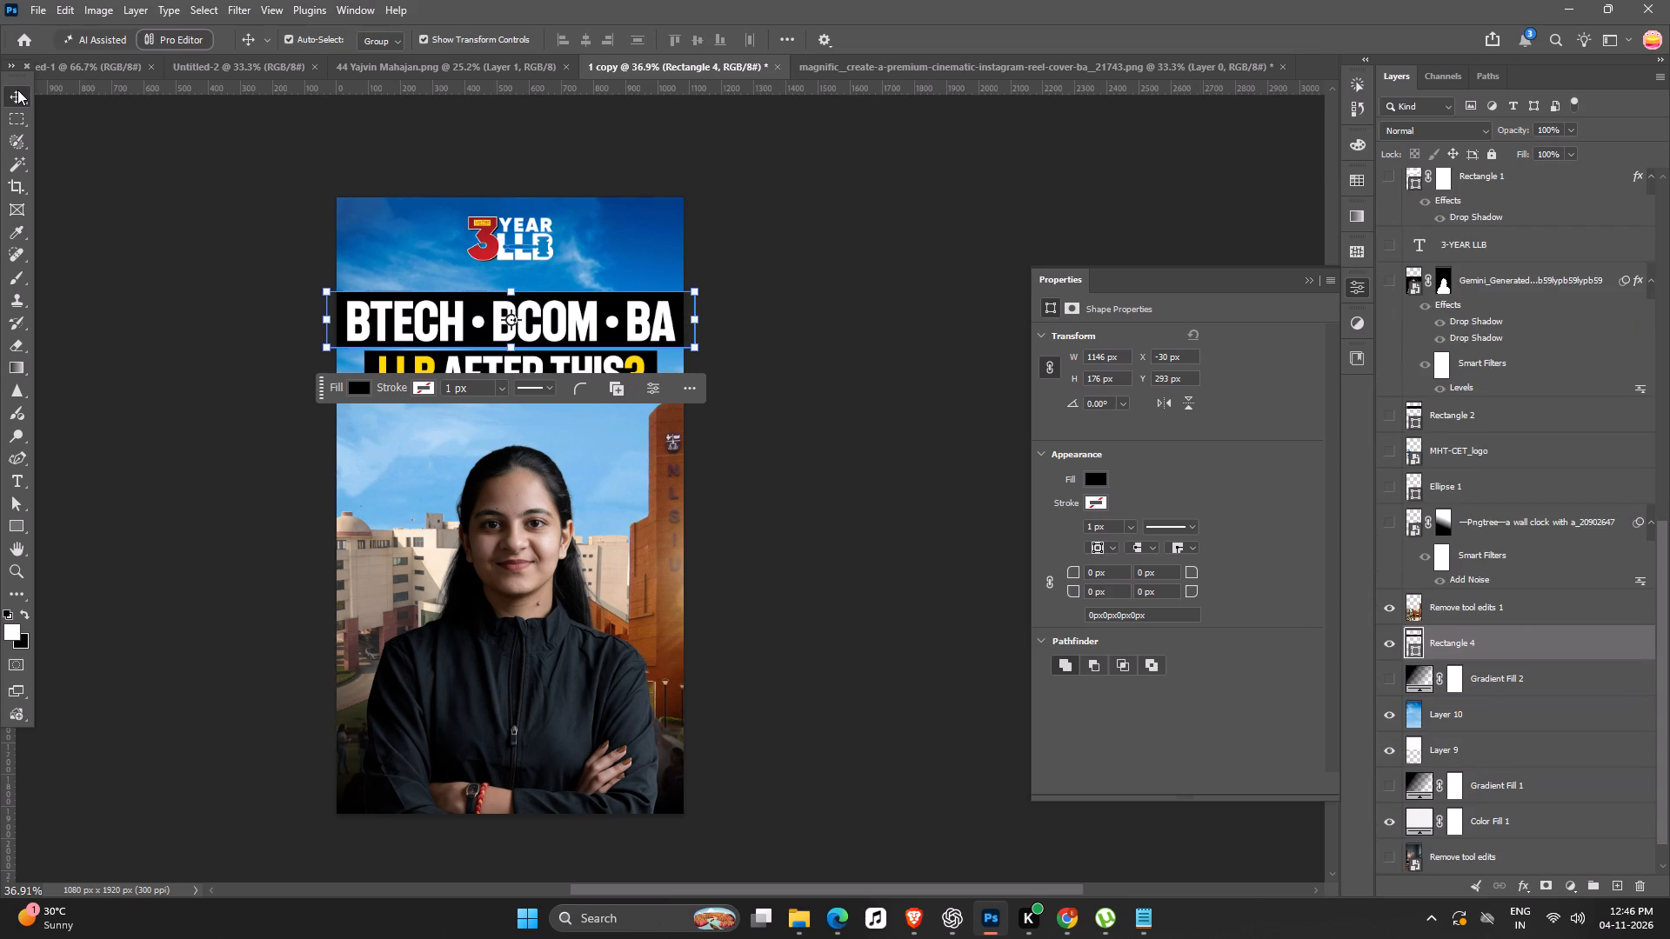
{"action": "key", "text": "v"}
{"action": "left_click", "coordinate": [853, 365]}
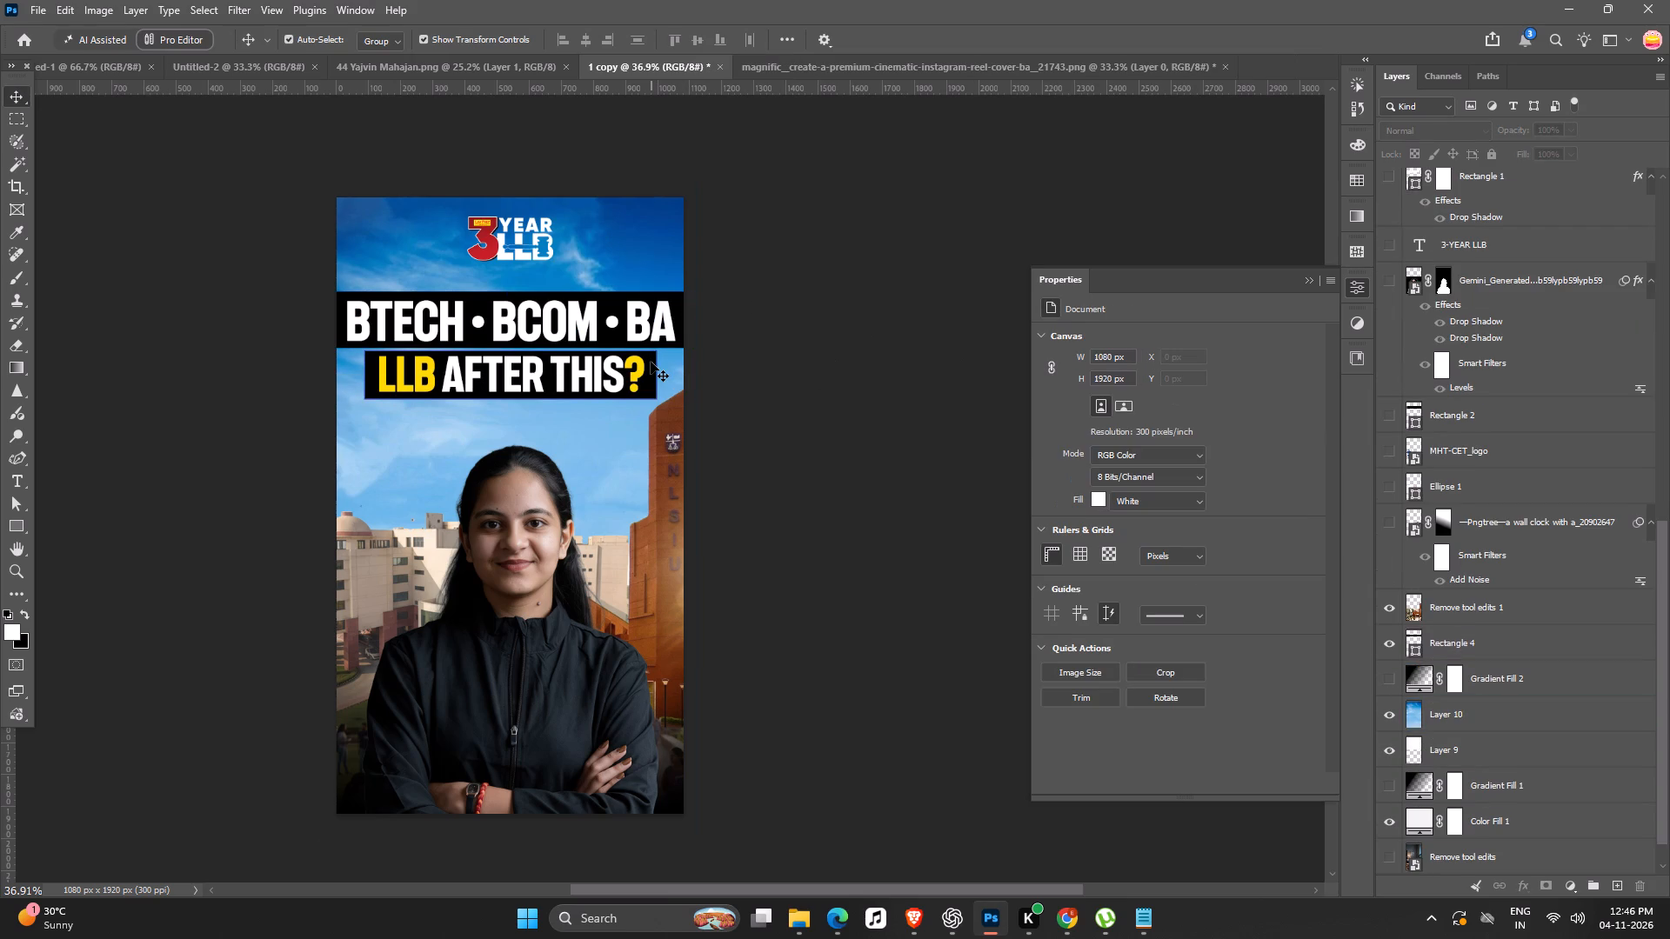
Scale the "BTECH • BCOM • BA" text and its black bar down together until the bar is about 962 × 148 px.
{"action": "left_click", "coordinate": [651, 362]}
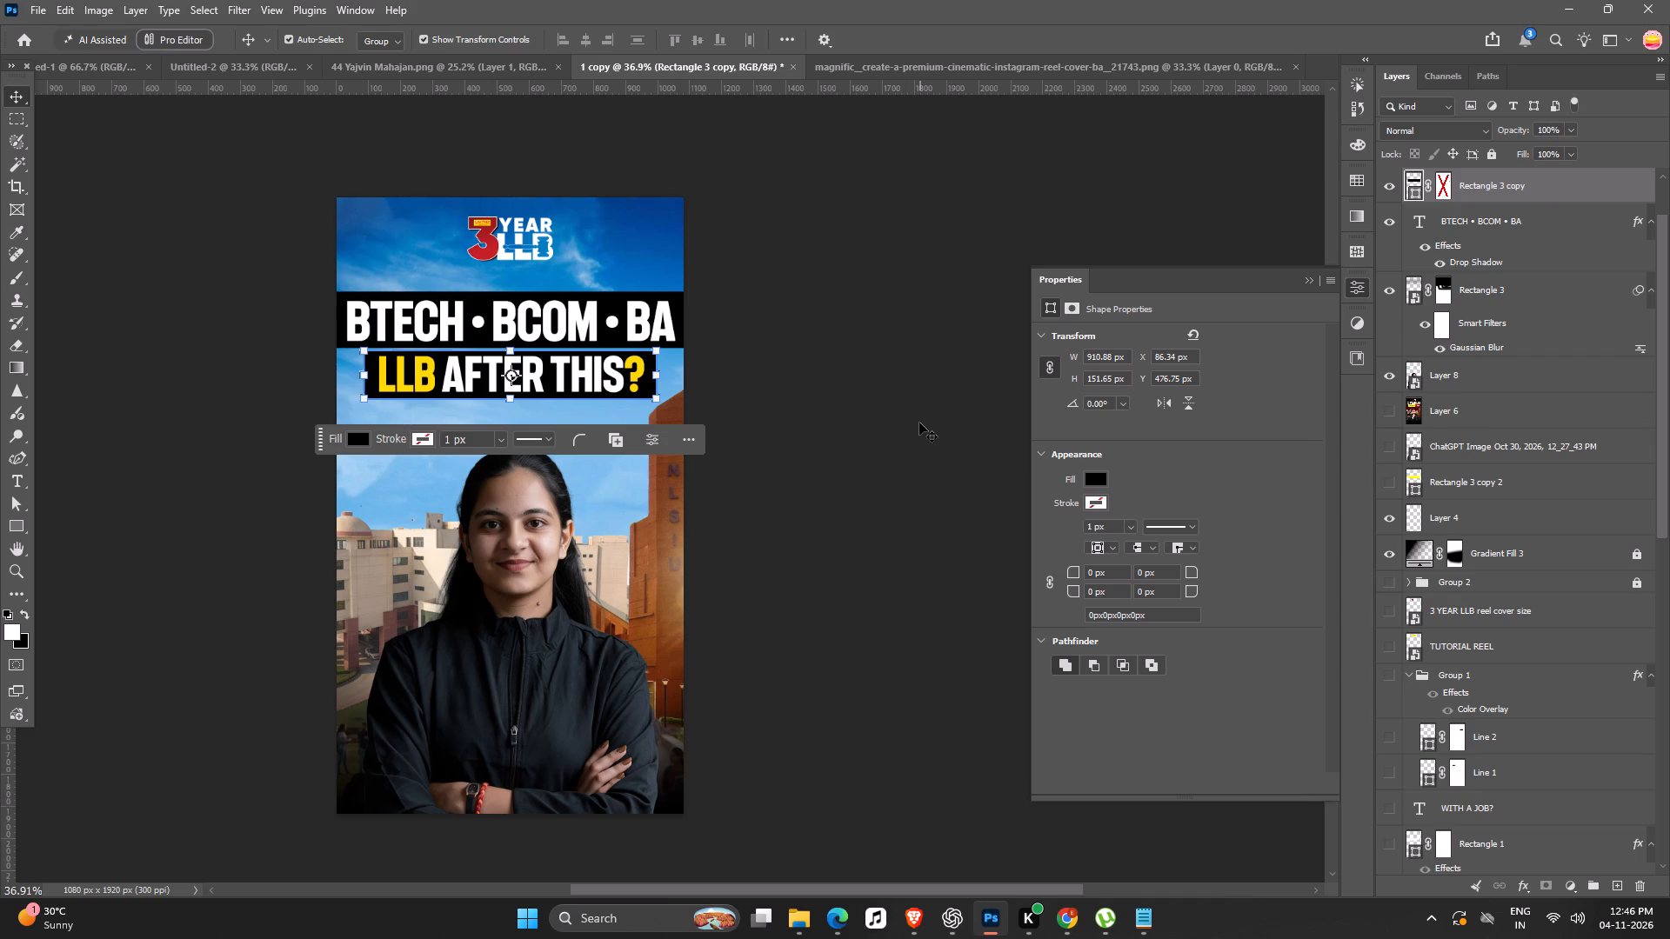
{"action": "left_click", "coordinate": [919, 423]}
{"action": "key", "text": "space"}
{"action": "left_click_drag", "start_coordinate": [552, 474], "coordinate": [604, 536]}
{"action": "scroll", "coordinate": [605, 536], "scroll_direction": "up", "scroll_amount": 3}
{"action": "key", "text": "space"}
{"action": "left_click_drag", "start_coordinate": [606, 537], "coordinate": [608, 577]}
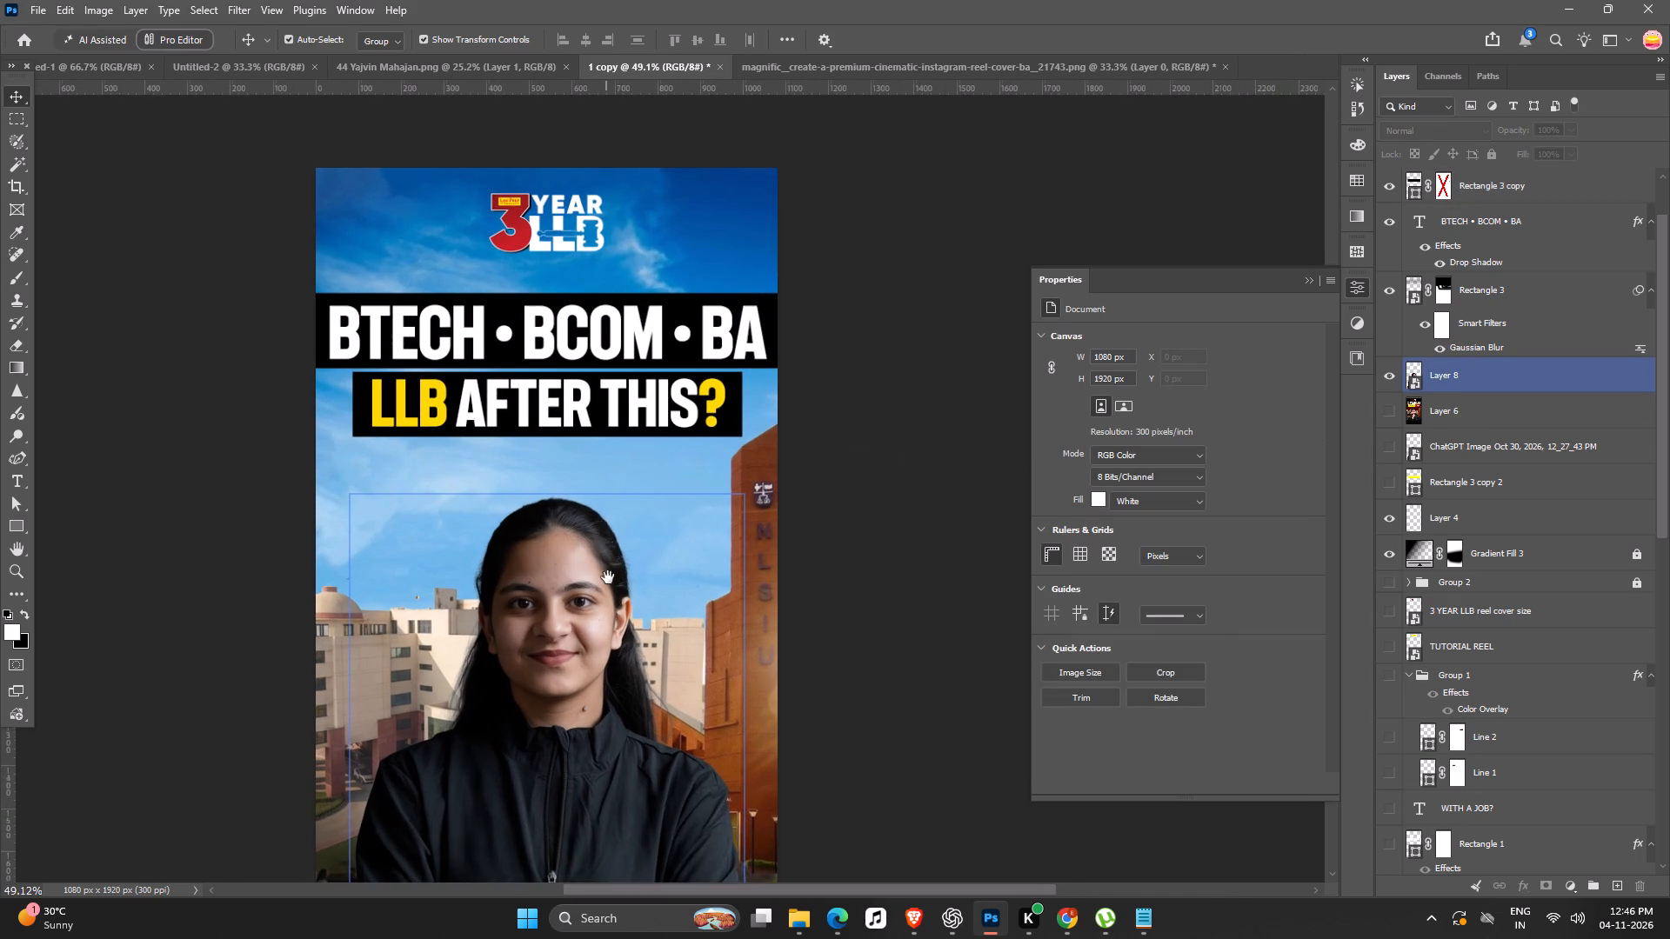
{"action": "left_click_drag", "start_coordinate": [608, 577], "coordinate": [611, 608]}
{"action": "left_click", "coordinate": [771, 376]}
{"action": "left_click", "coordinate": [875, 366]}
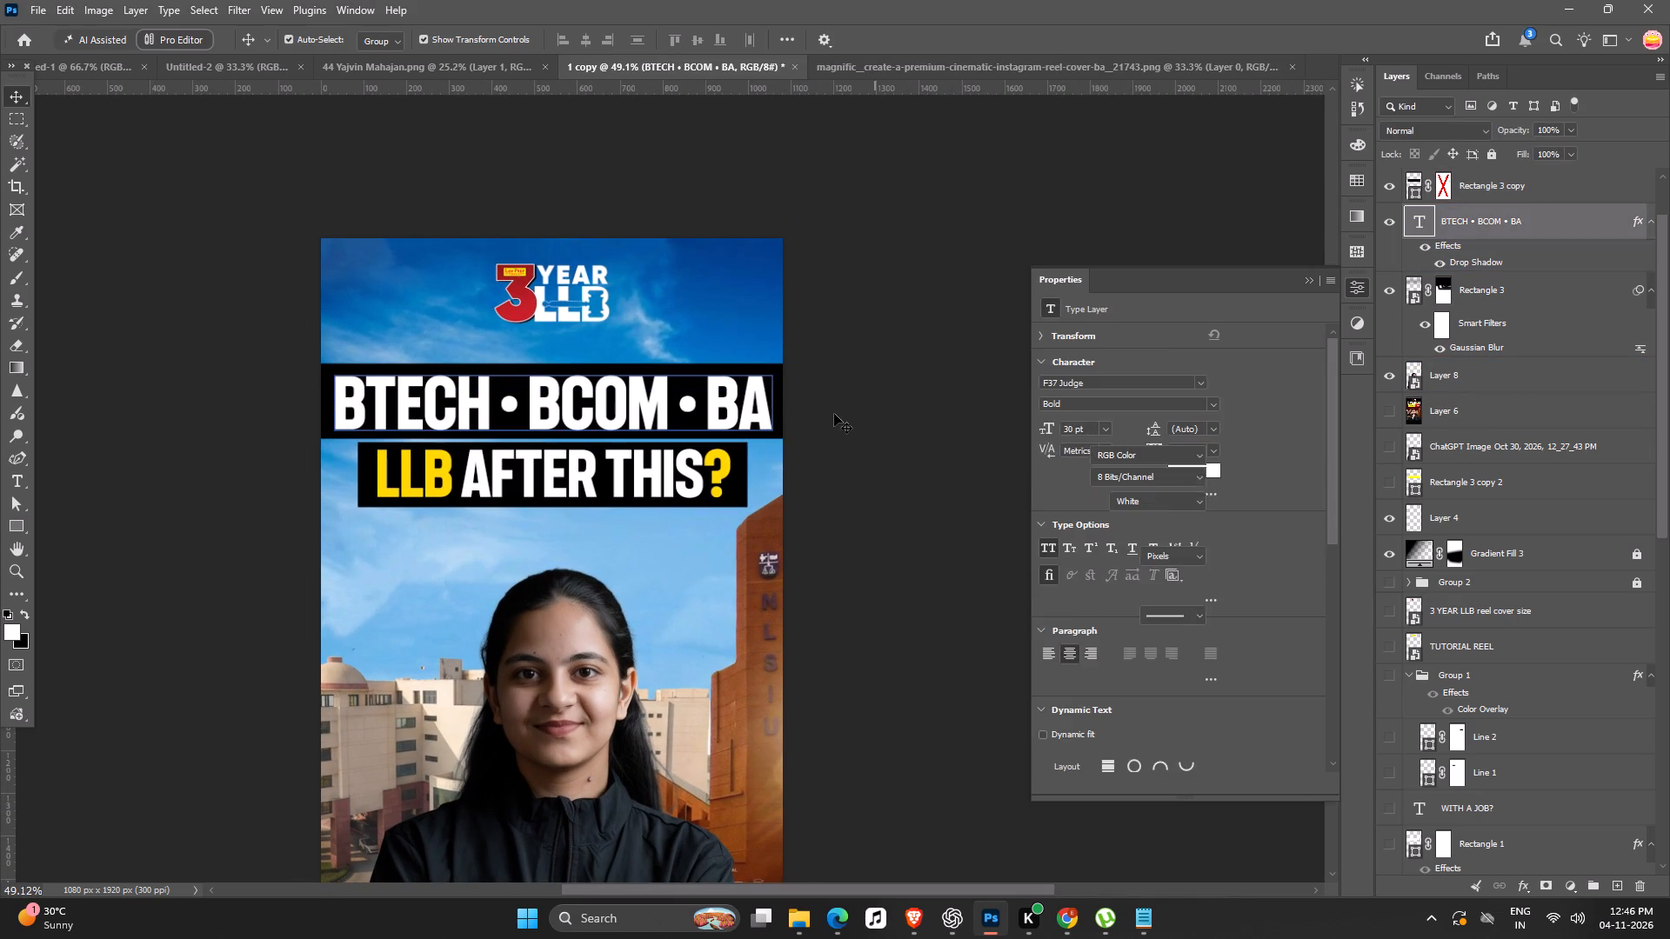
{"action": "left_click", "coordinate": [780, 375]}
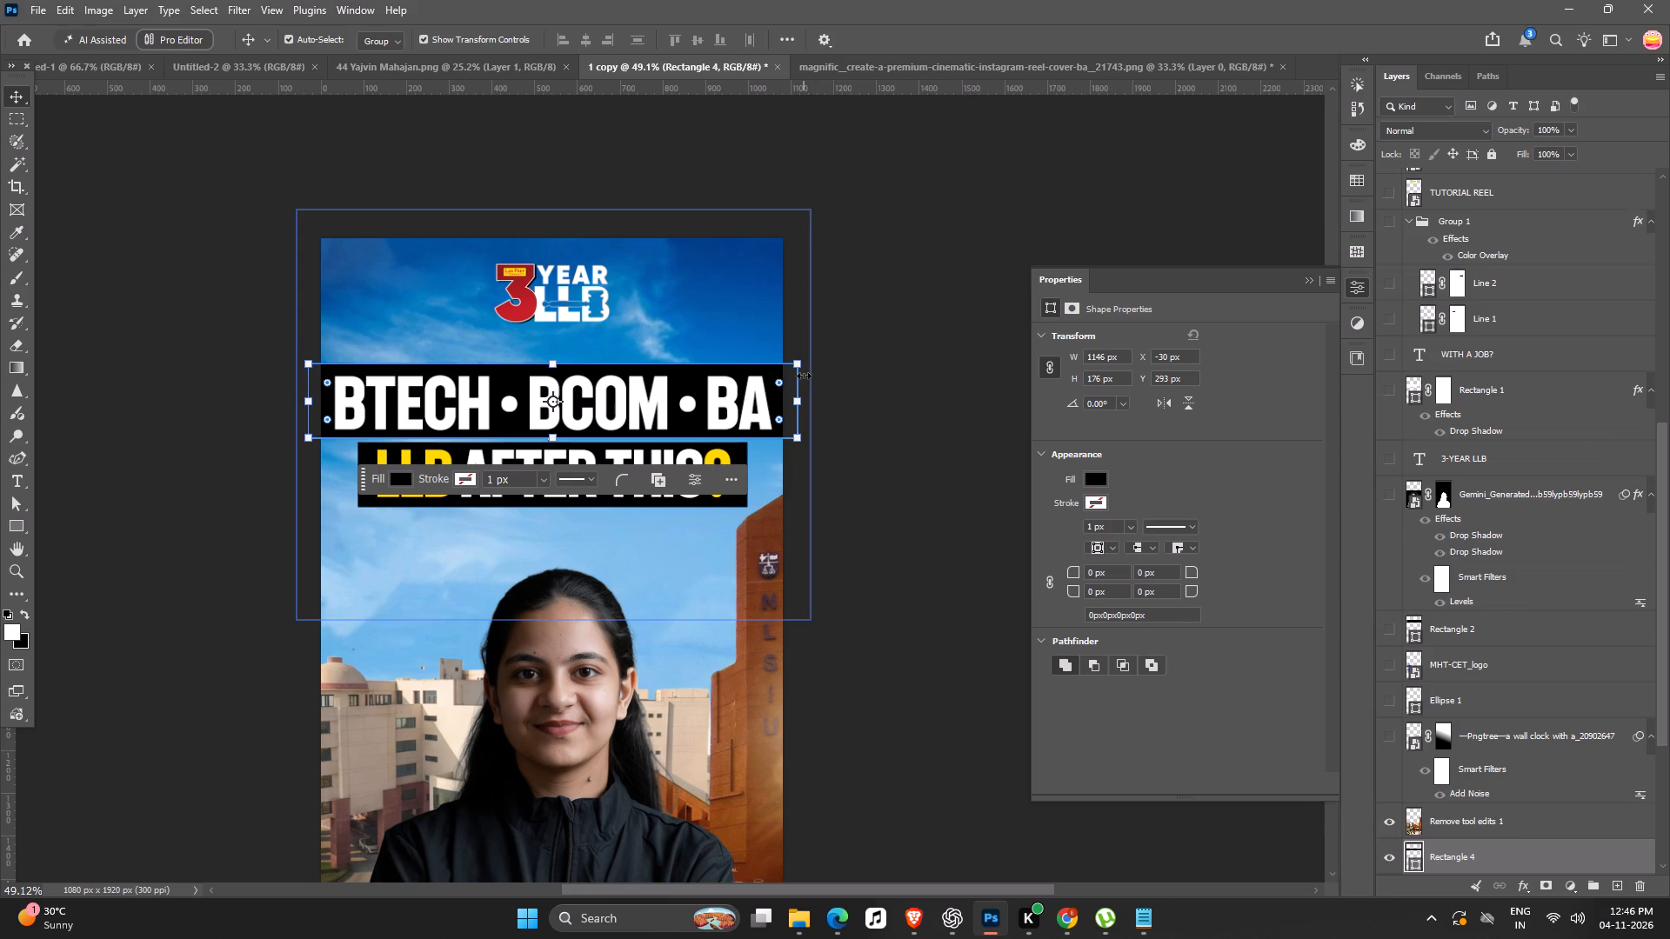
{"action": "left_click", "coordinate": [745, 389], "text": "shift"}
{"action": "left_click_drag", "start_coordinate": [792, 358], "coordinate": [752, 360], "text": "alt"}
{"action": "key", "text": "Return"}
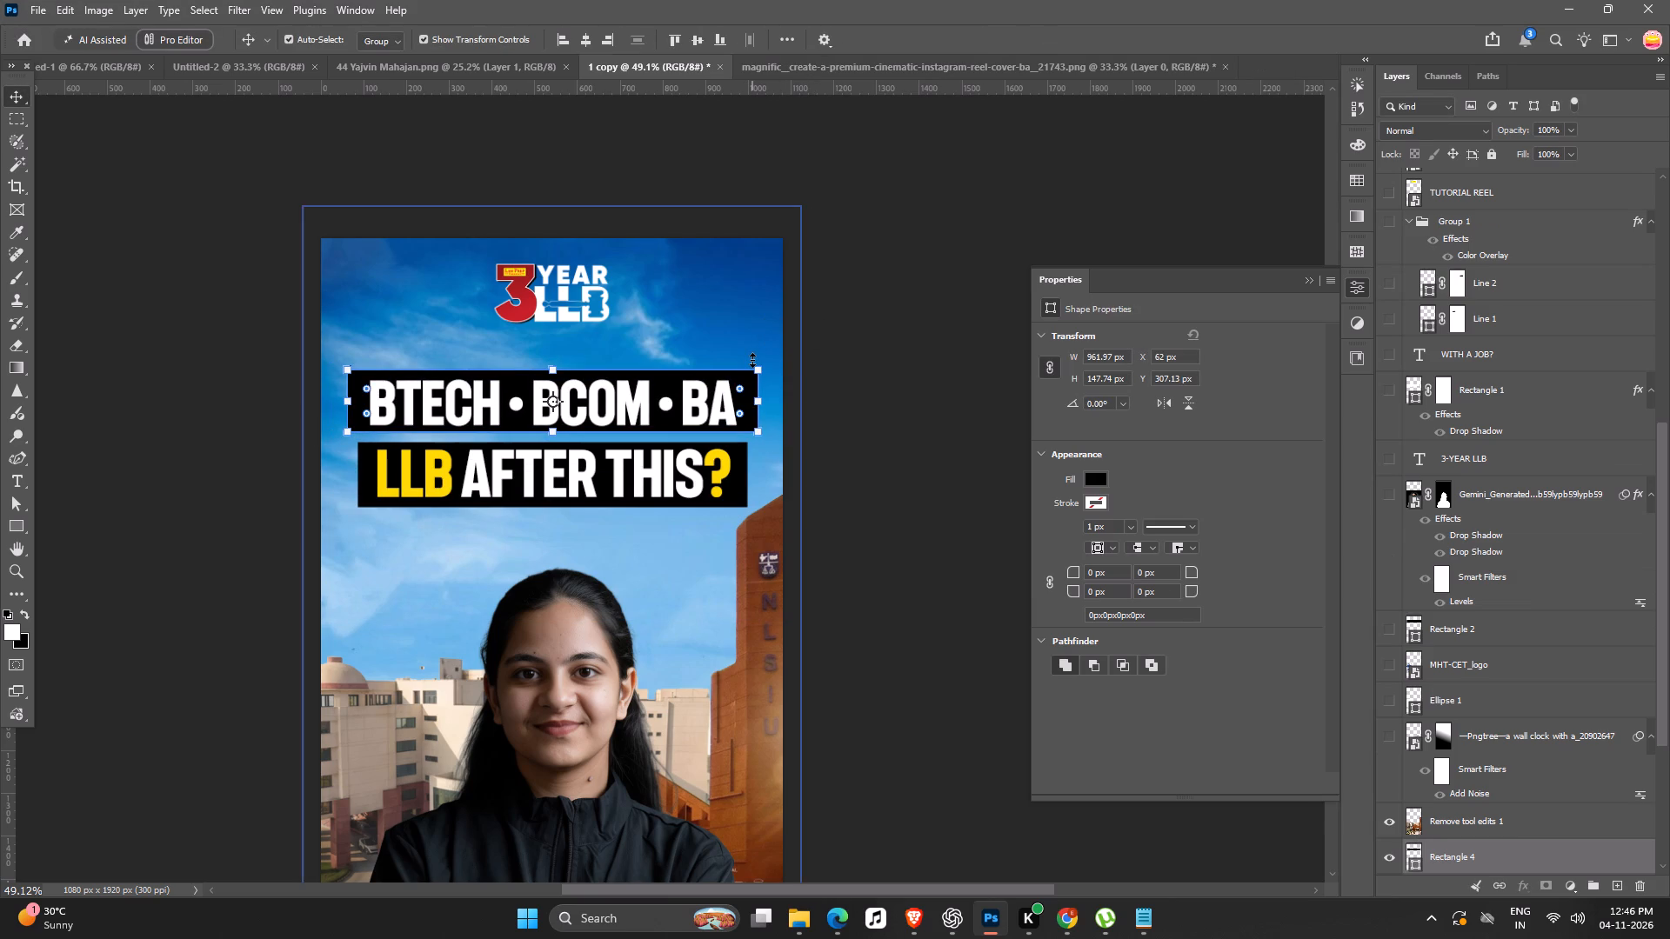
Align the "BTECH • BCOM • BA" text and its black bar on their horizontal and vertical centres.
{"action": "left_click", "coordinate": [971, 345]}
{"action": "scroll", "coordinate": [794, 434], "scroll_direction": "down", "scroll_amount": 1, "text": "ctrl"}
{"action": "scroll", "coordinate": [792, 427], "scroll_direction": "up", "scroll_amount": 3, "text": "ctrl"}
{"action": "left_click", "coordinate": [745, 379]}
{"action": "left_click", "coordinate": [721, 383], "text": "shift"}
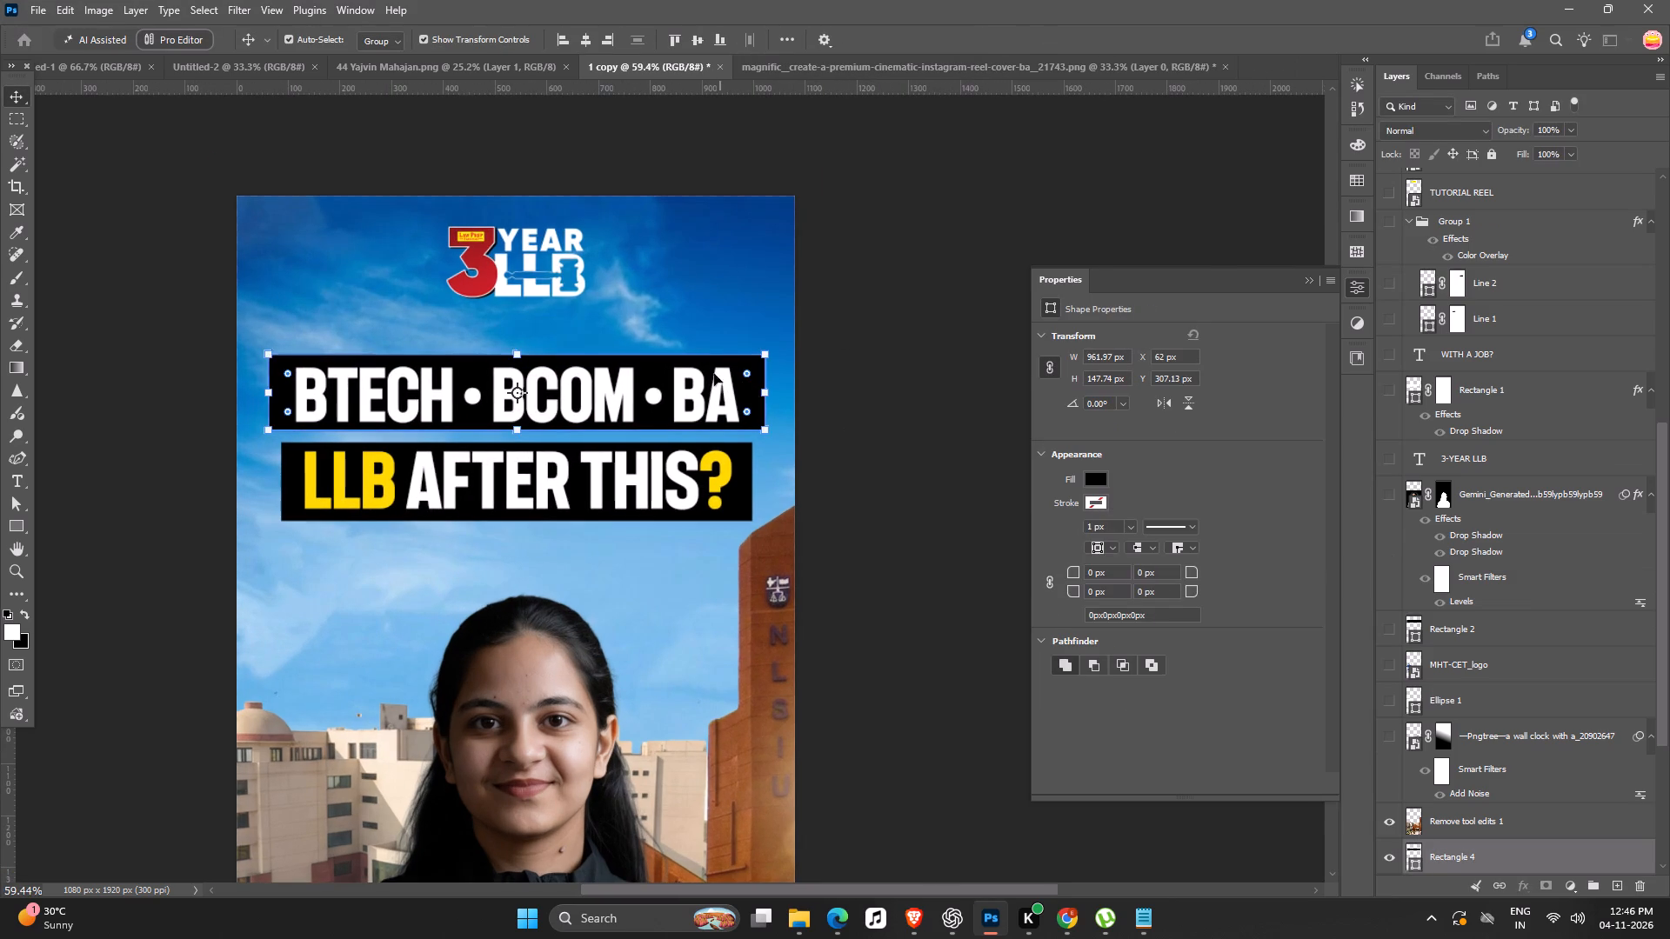
{"action": "double_click", "coordinate": [592, 41]}
{"action": "double_click", "coordinate": [704, 39]}
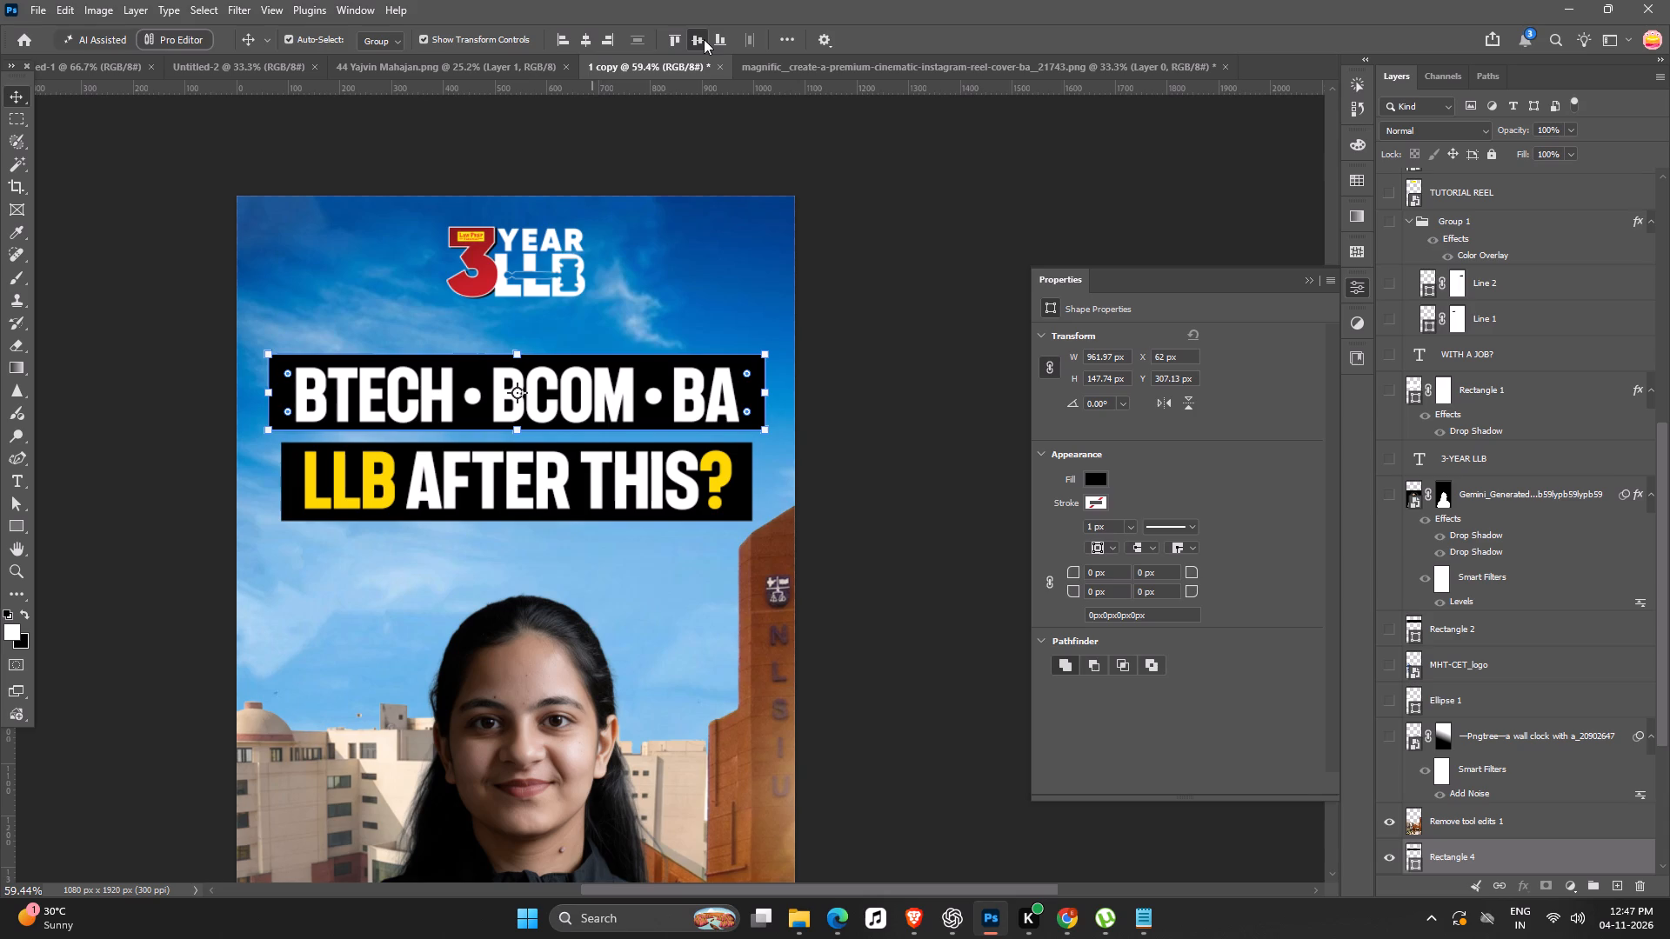
{"action": "key", "text": "Return"}
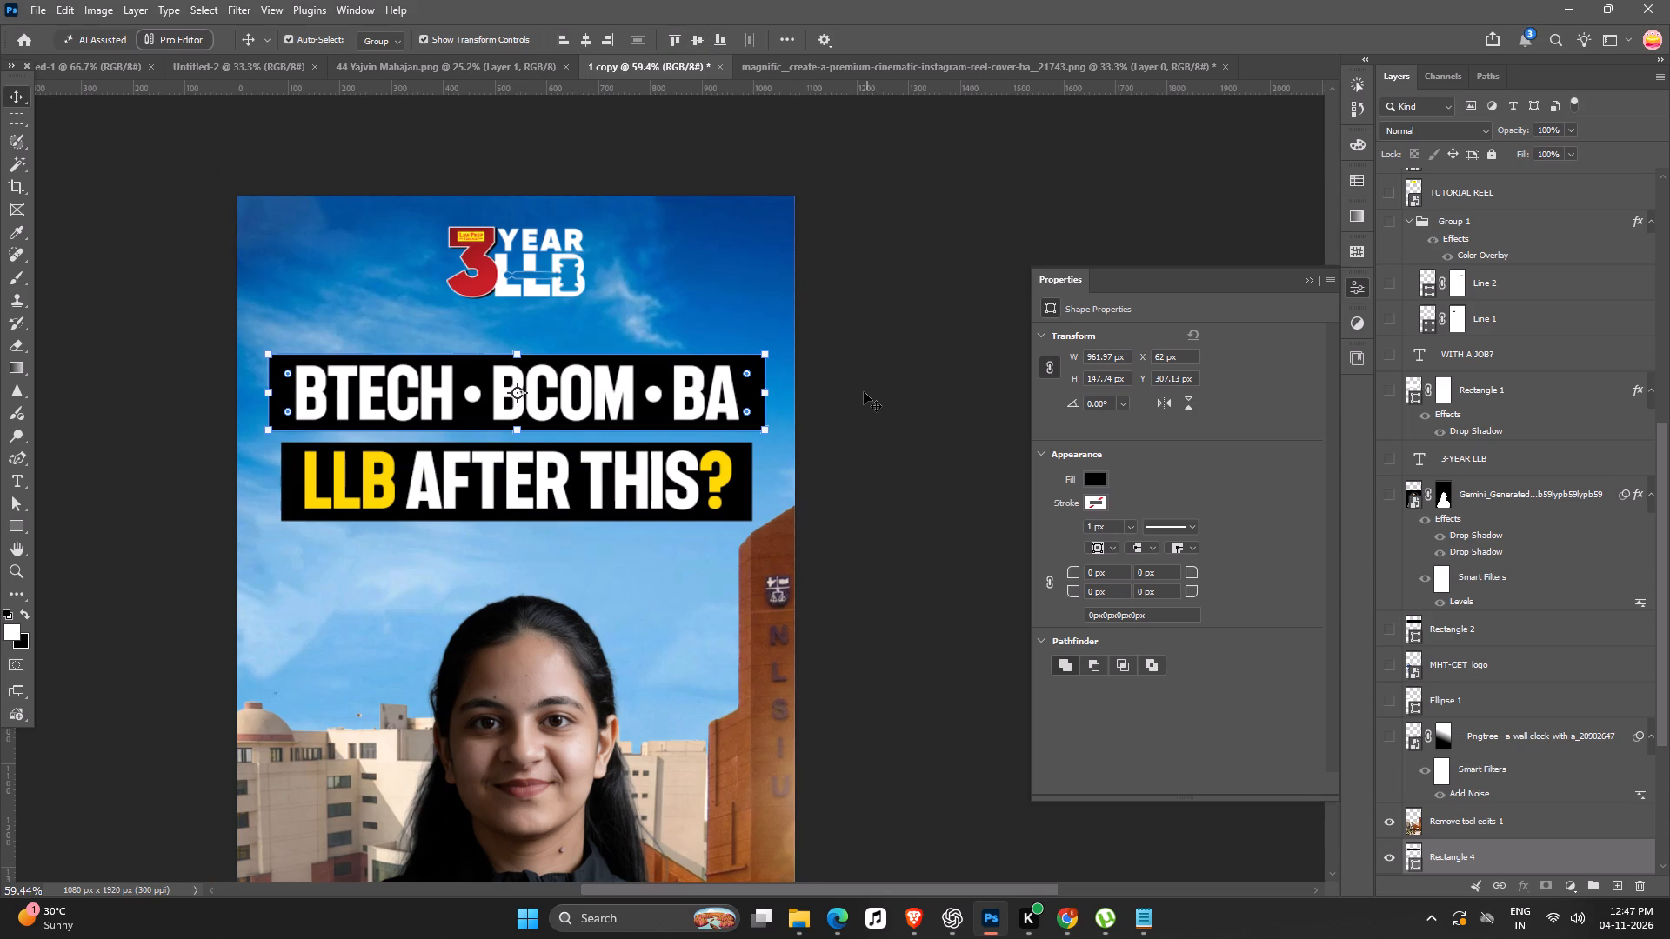
Scale the "LLB AFTER THIS?" text and its black bar to 85.80% and move them up directly against the upper bar.
{"action": "left_click", "coordinate": [745, 503]}
{"action": "left_click", "coordinate": [704, 483], "text": "shift"}
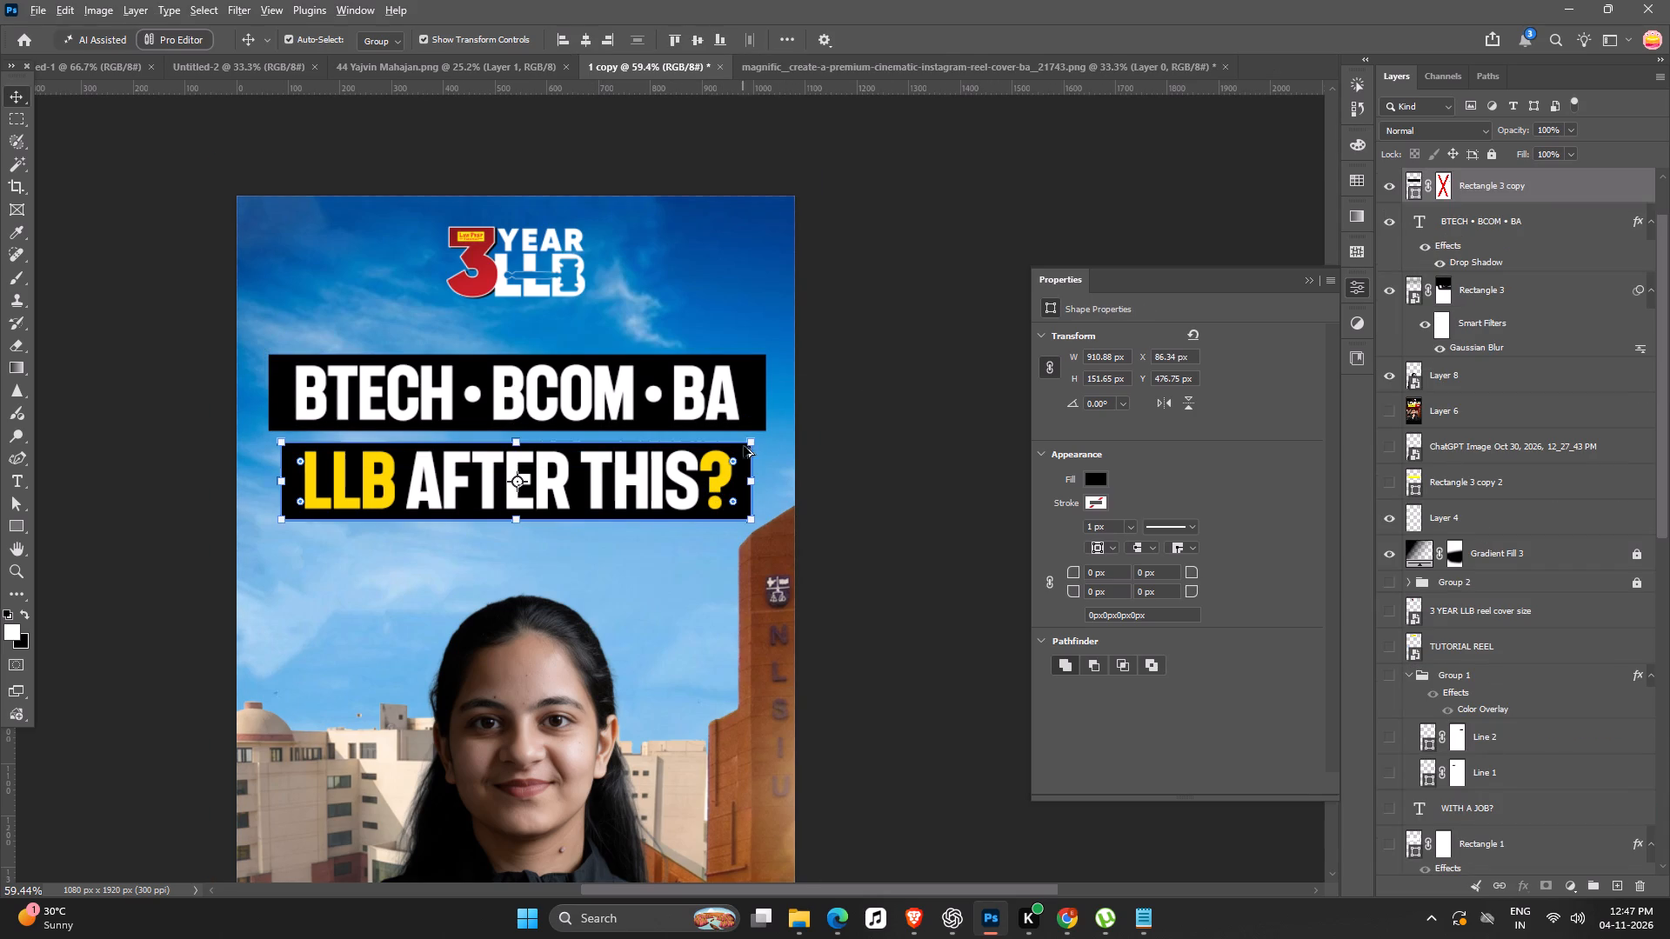
{"action": "left_click_drag", "start_coordinate": [752, 444], "coordinate": [719, 452], "text": "alt"}
{"action": "left_click_drag", "start_coordinate": [500, 493], "coordinate": [499, 477]}
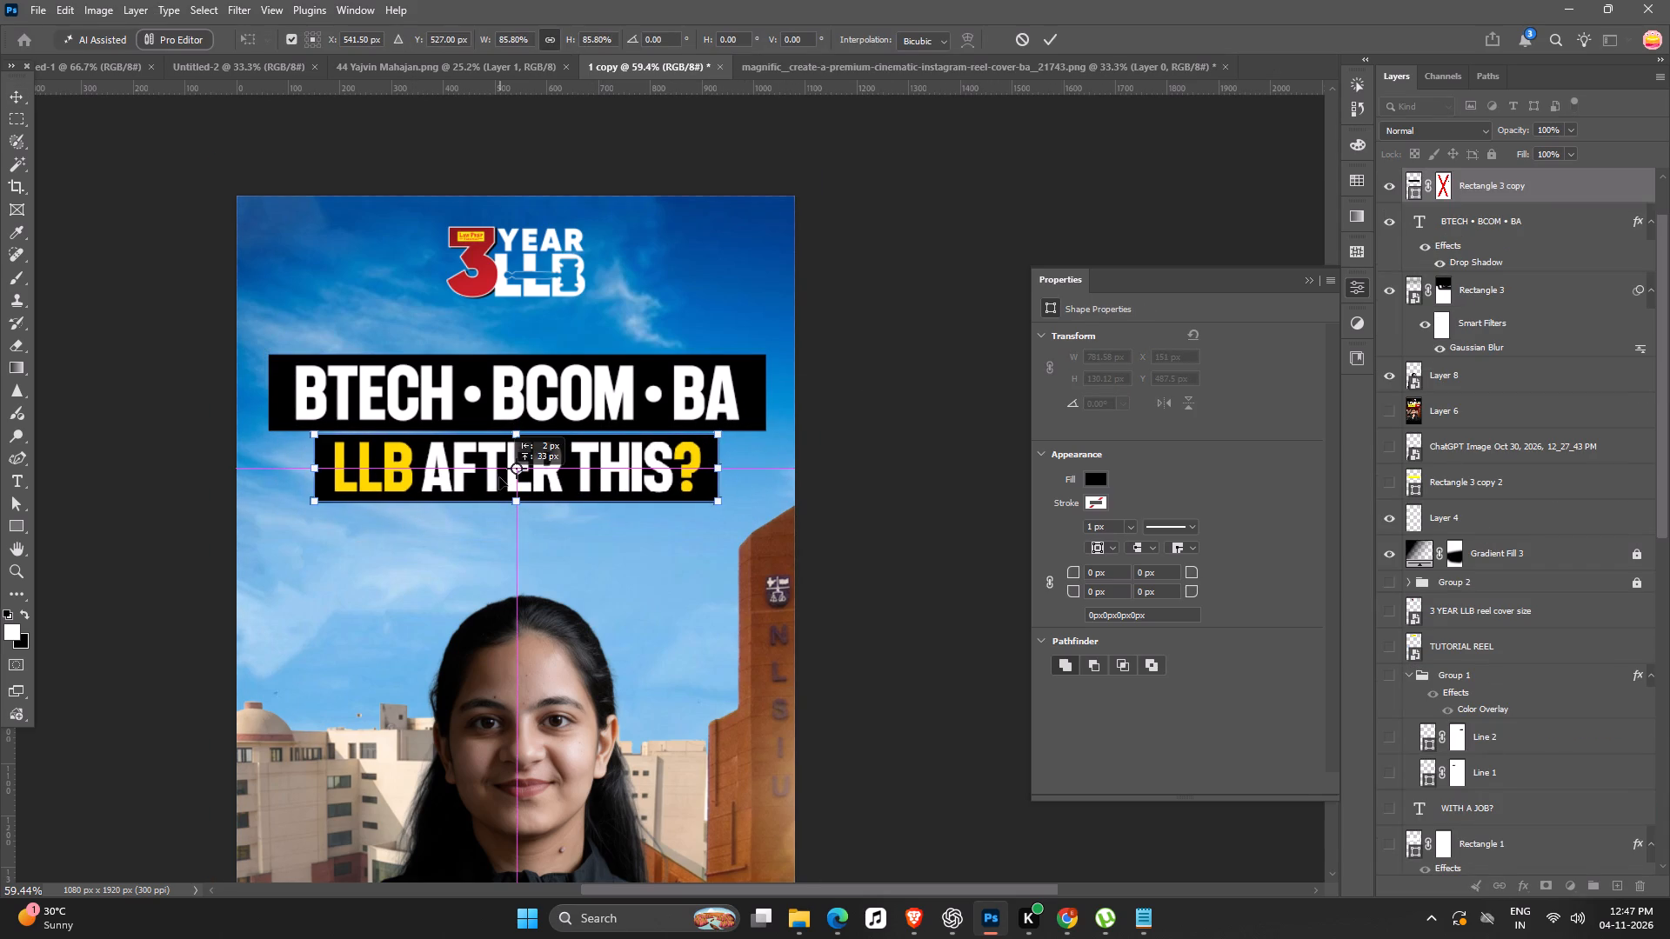
{"action": "left_click_drag", "start_coordinate": [499, 477], "coordinate": [508, 476]}
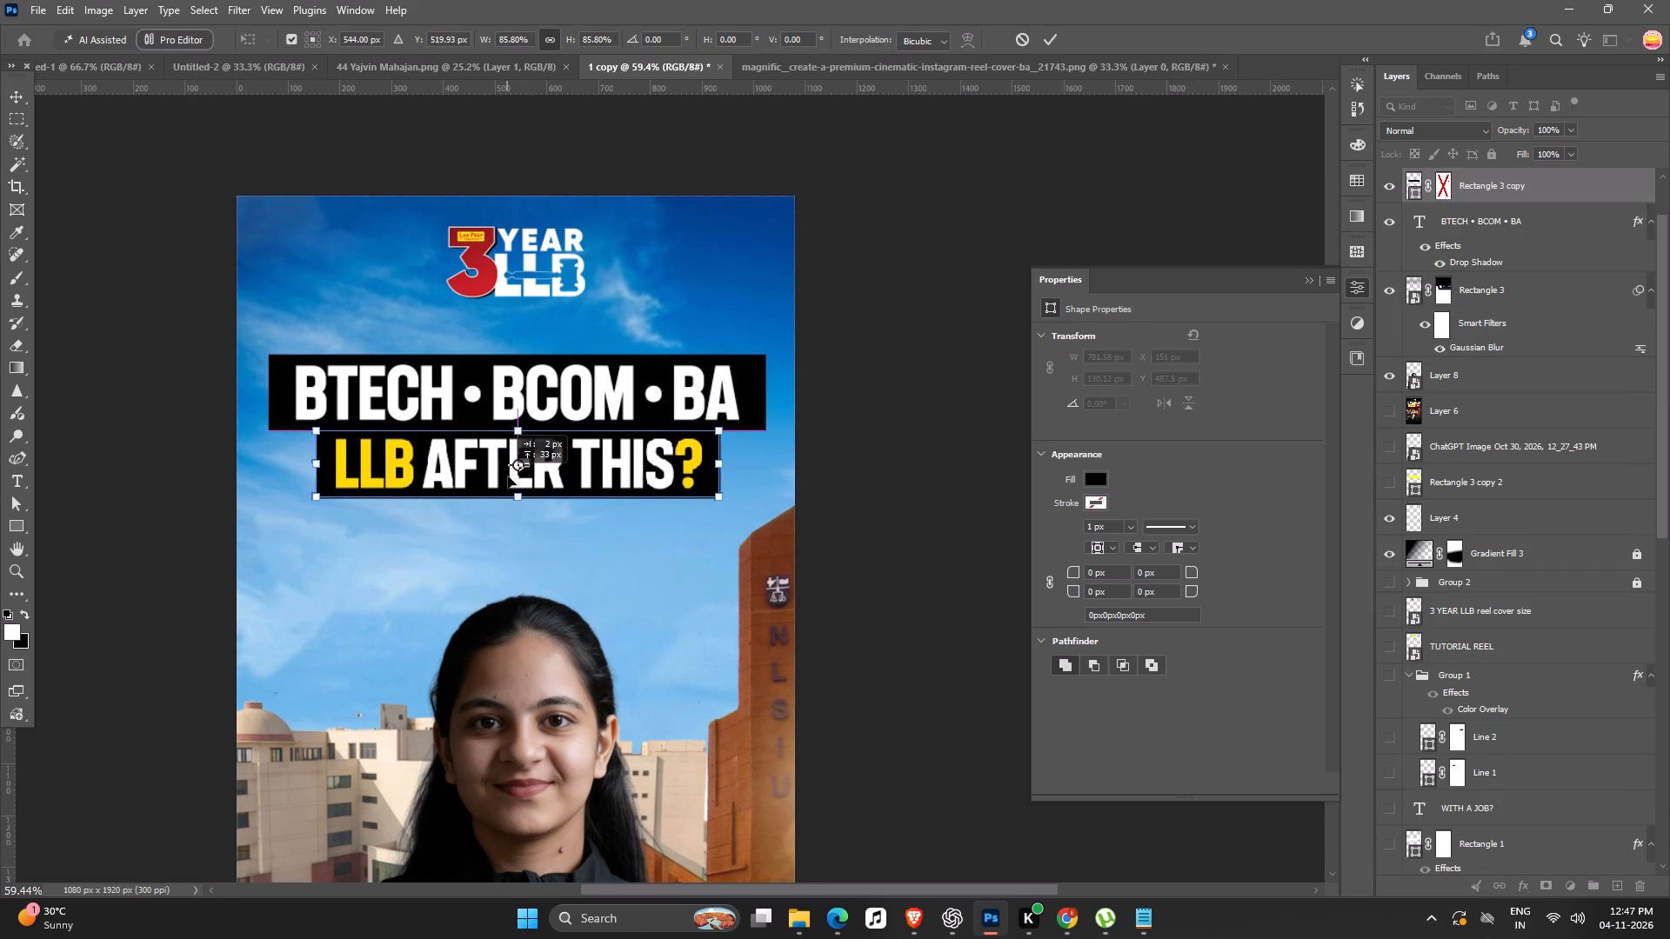
{"action": "left_click_drag", "start_coordinate": [508, 476], "coordinate": [507, 475]}
{"action": "key", "text": "Return"}
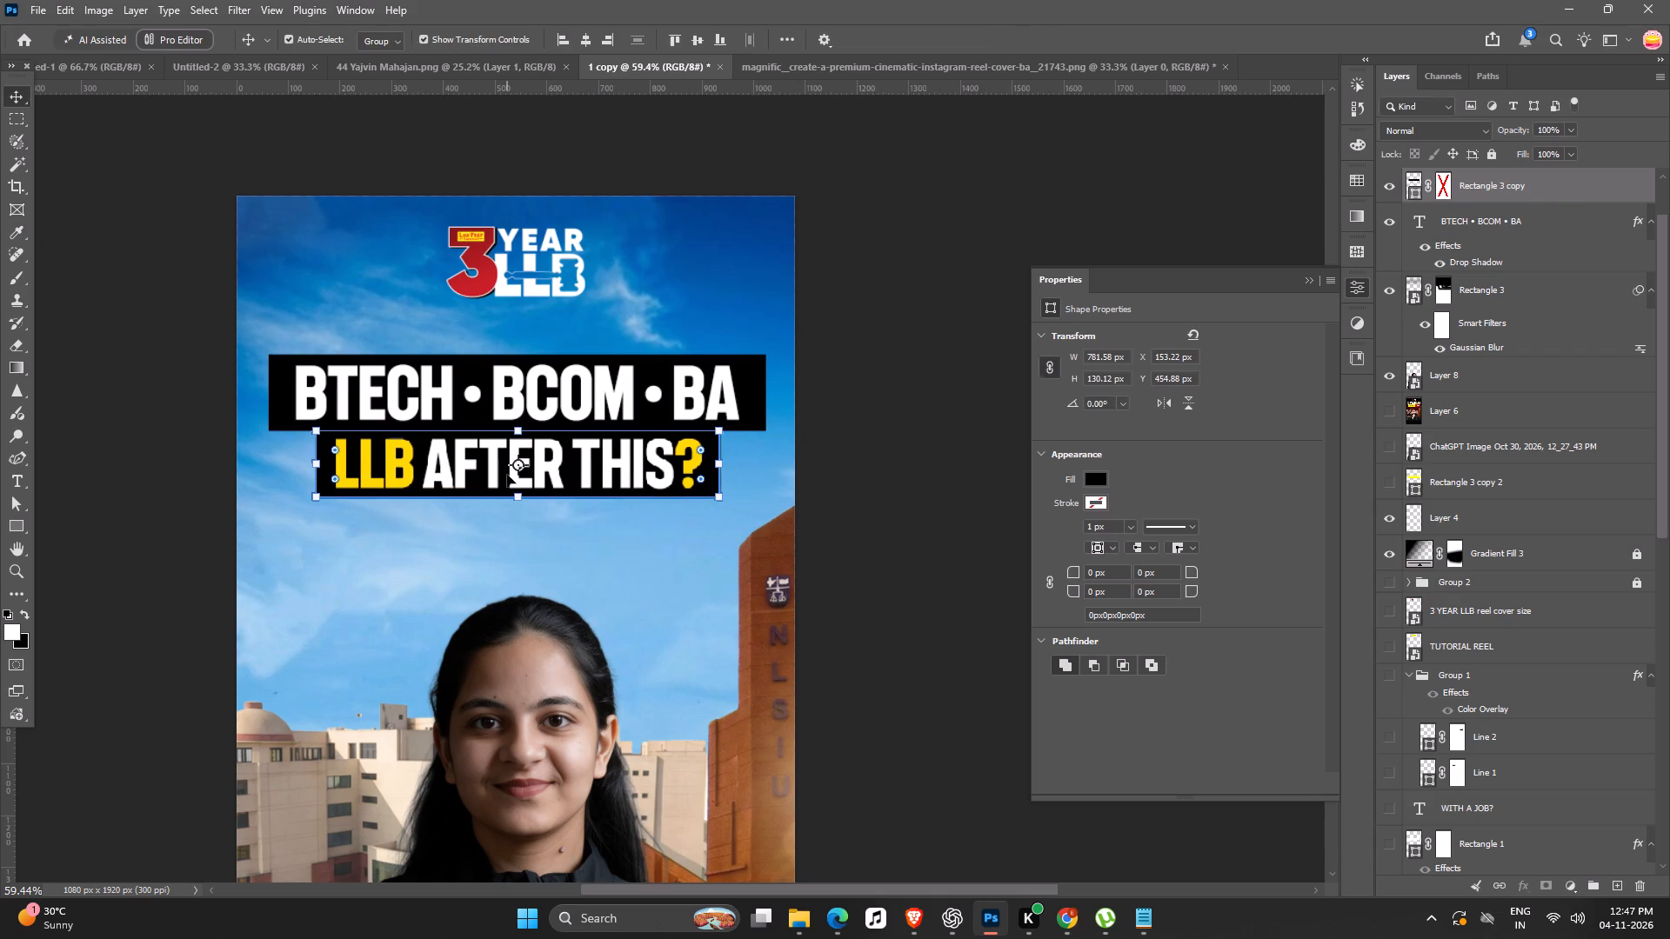
Align the two black headline bars on their horizontal centres.
{"action": "left_click_drag", "start_coordinate": [953, 404], "coordinate": [943, 403]}
{"action": "left_click", "coordinate": [705, 494]}
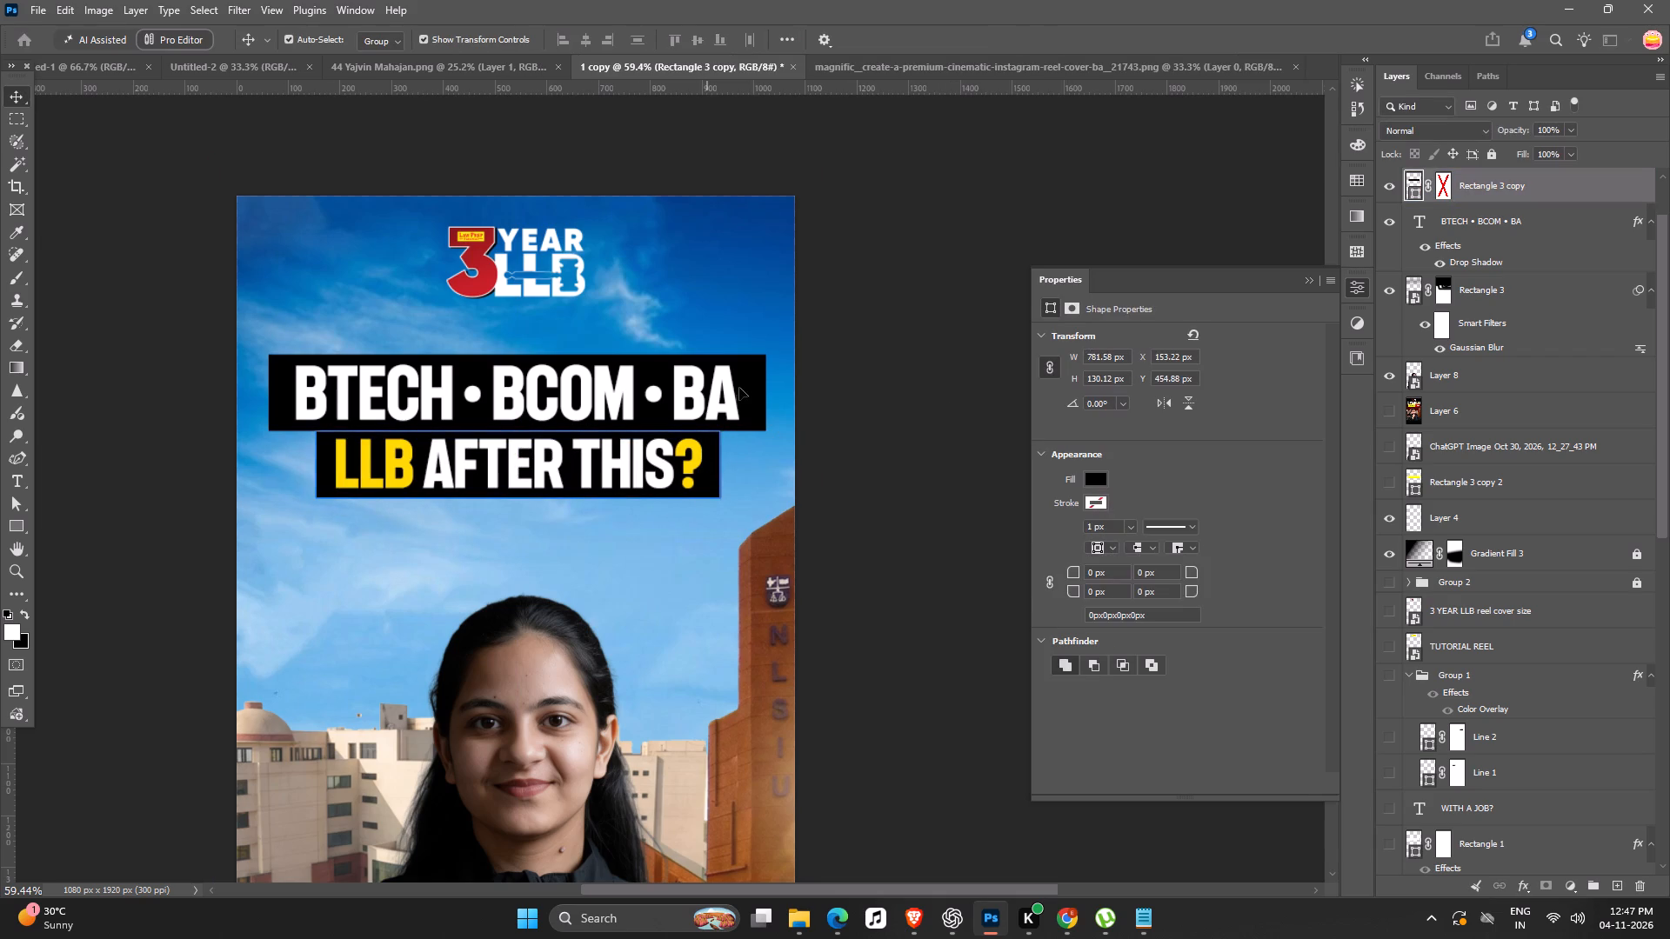
{"action": "left_click", "coordinate": [751, 370], "text": "shift"}
{"action": "triple_click", "coordinate": [594, 34]}
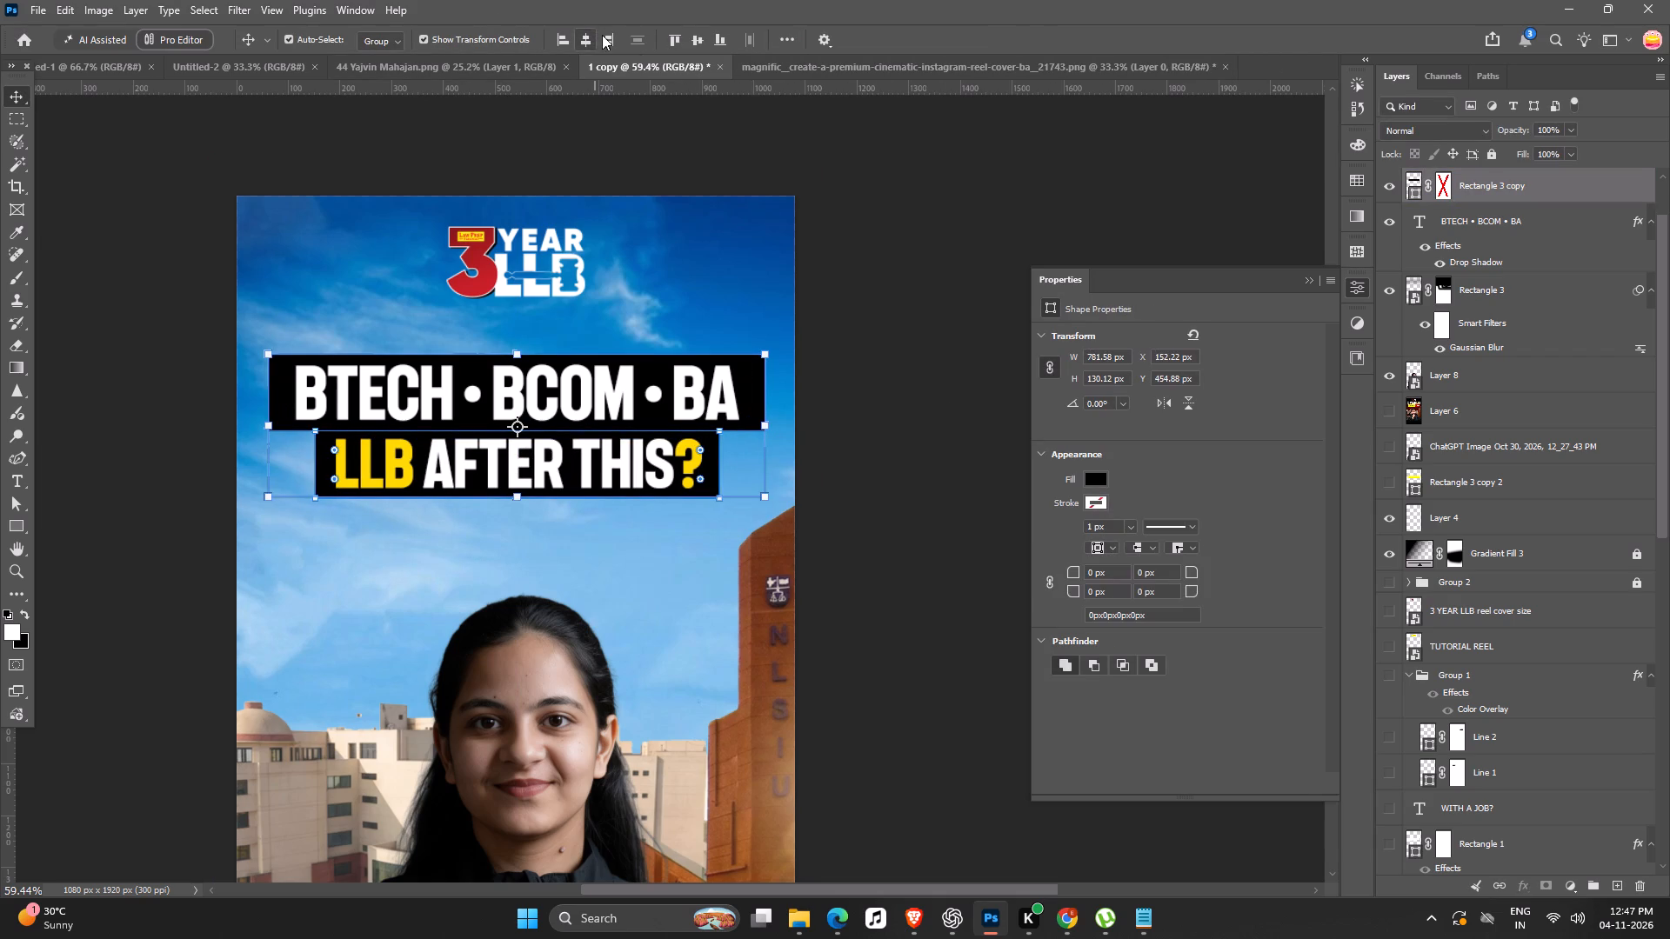
{"action": "left_click", "coordinate": [879, 267]}
Move the "LLB AFTER THIS?" bar up about 10 px and extend its bottom edge to a height of about 149 px.
{"action": "left_click", "coordinate": [711, 473]}
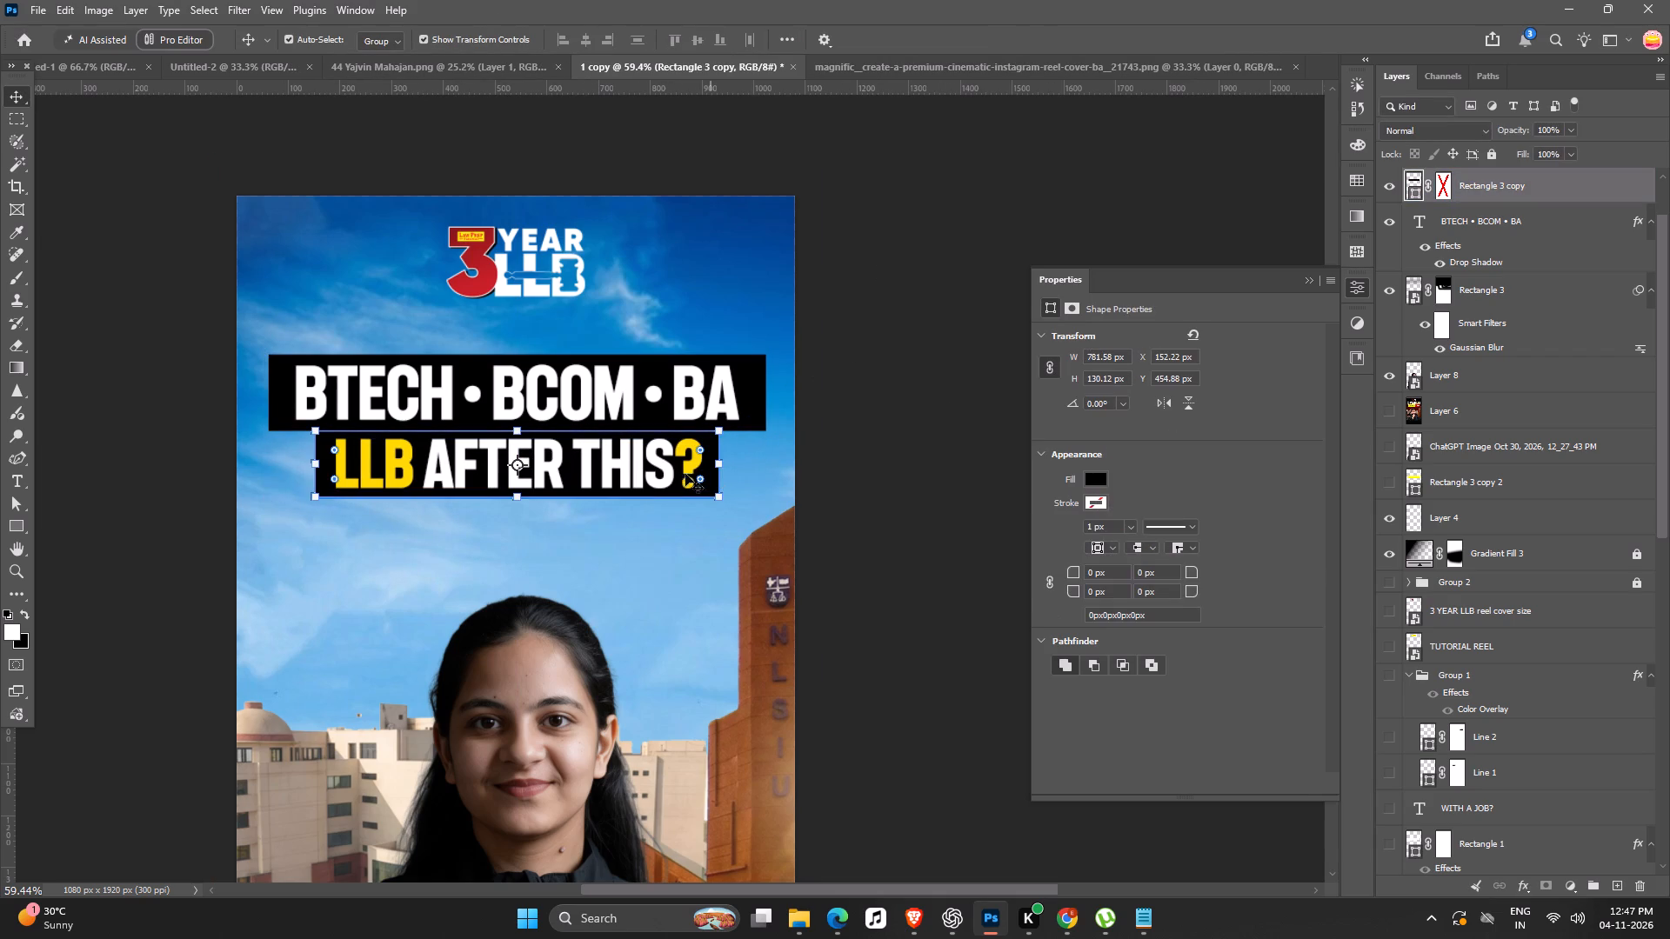
{"action": "key", "text": "shift+Up"}
{"action": "left_click", "coordinate": [960, 507]}
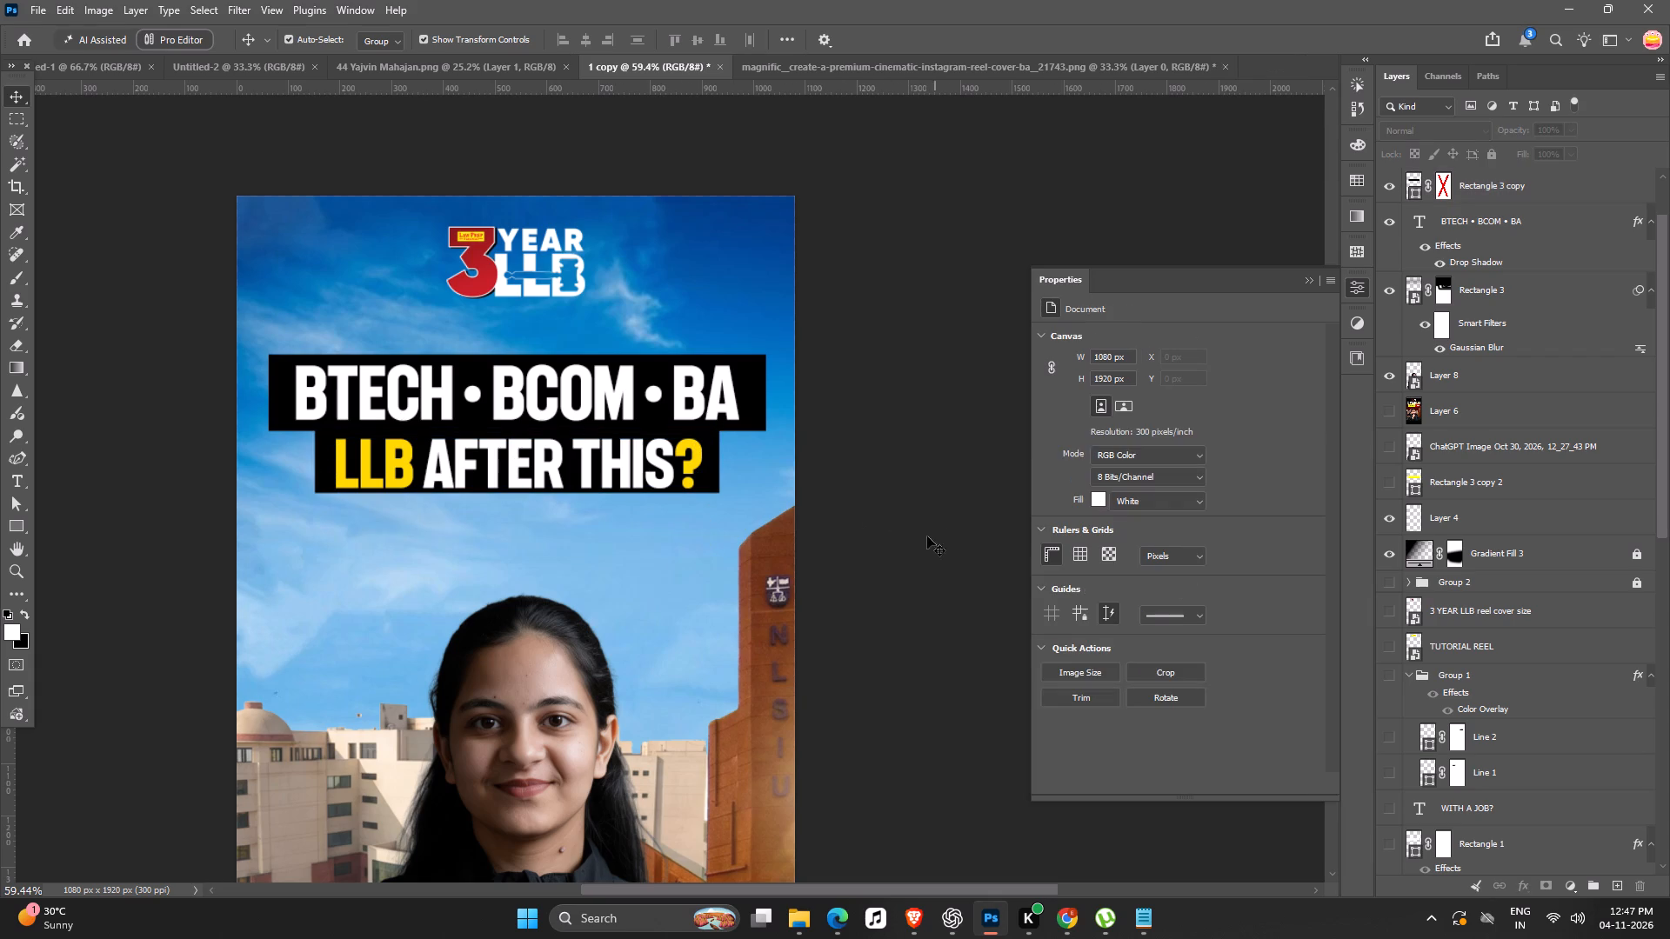
{"action": "left_click", "coordinate": [701, 458]}
{"action": "left_click", "coordinate": [869, 463]}
{"action": "left_click", "coordinate": [711, 458]}
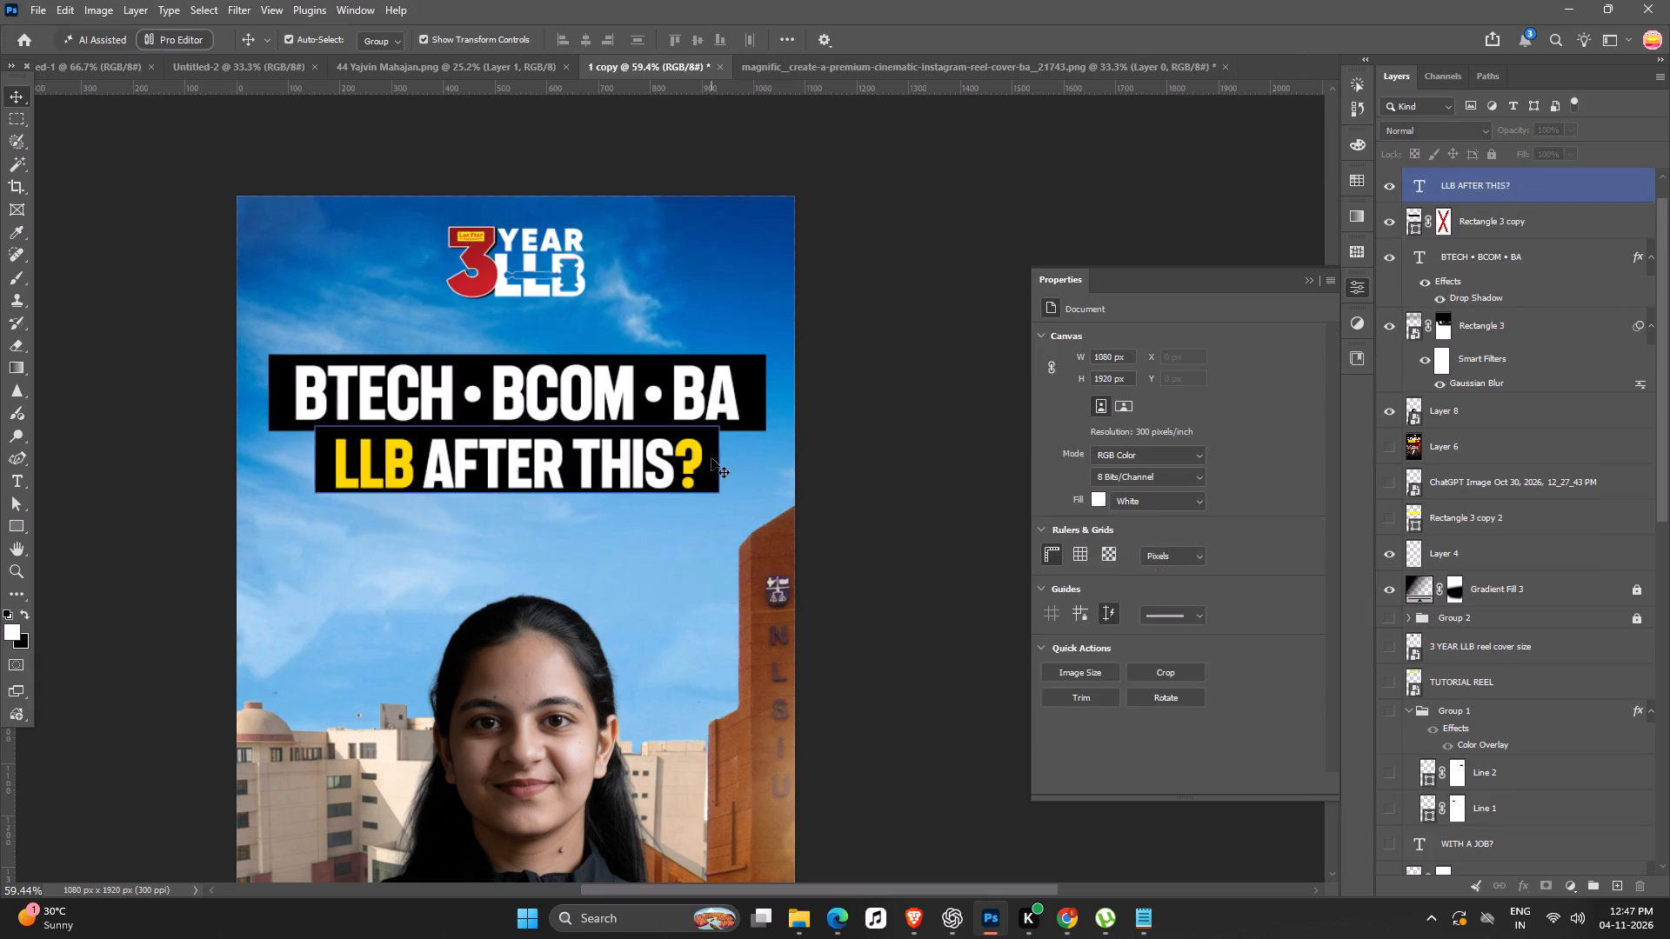
{"action": "left_click_drag", "start_coordinate": [513, 500], "coordinate": [511, 509], "text": "shift"}
{"action": "key", "text": "Return"}
{"action": "left_click", "coordinate": [164, 456]}
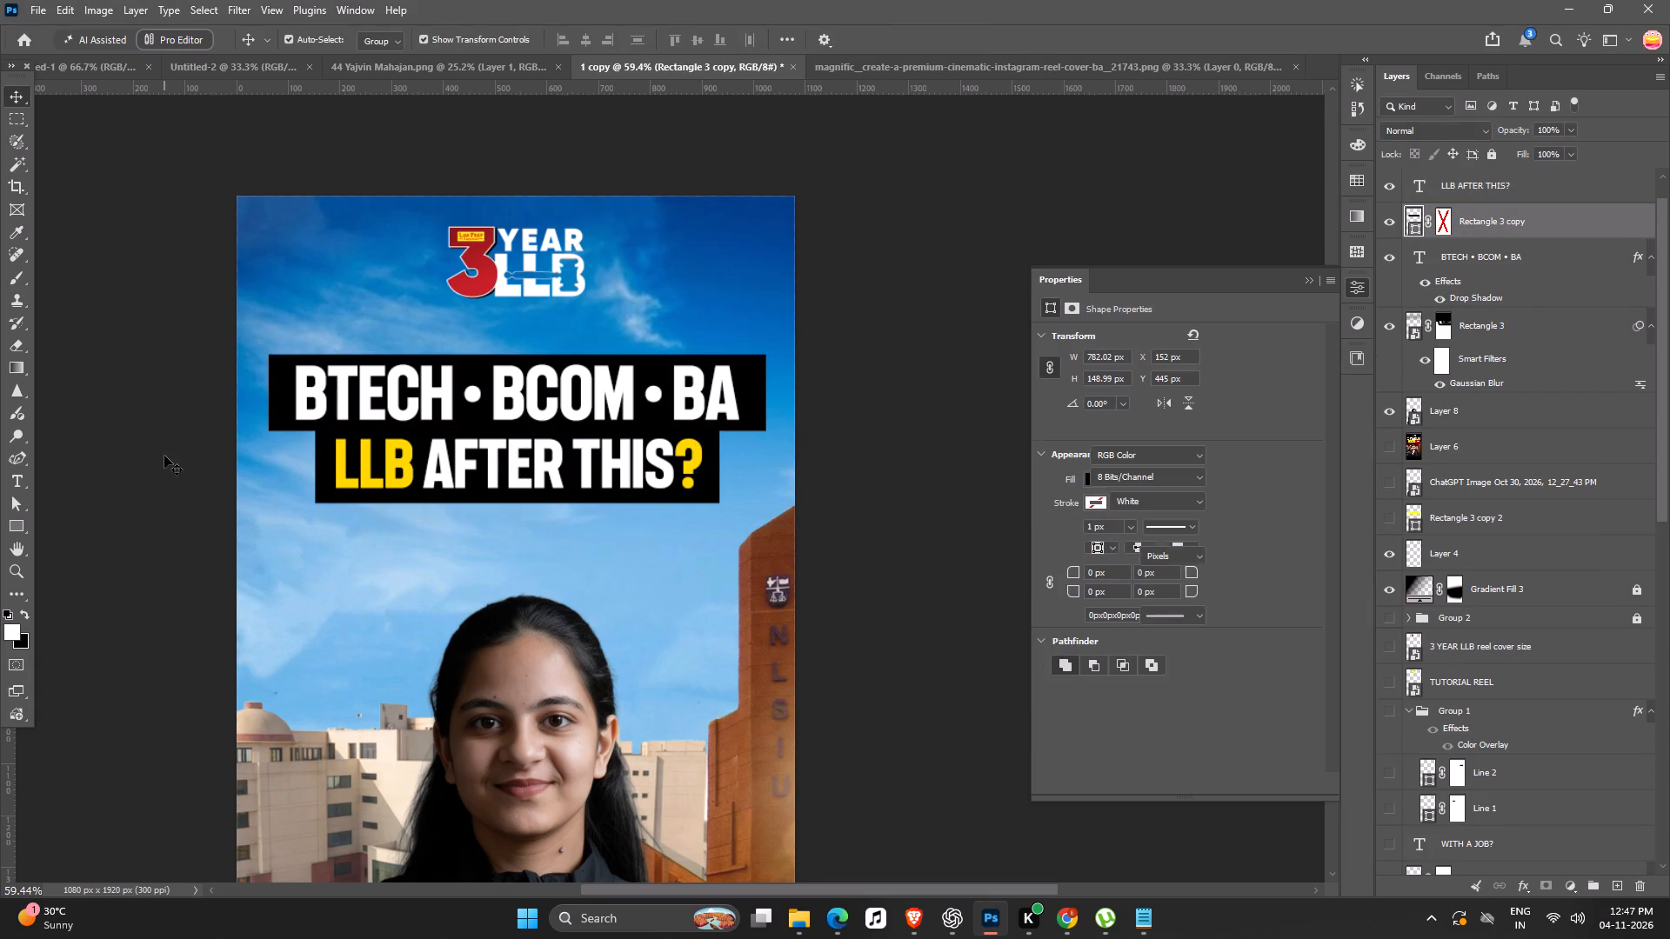
Move the "LLB AFTER THIS?" text down about 10 px and nudge the "BTECH • BCOM • BA" text slightly down.
{"action": "left_click", "coordinate": [495, 470]}
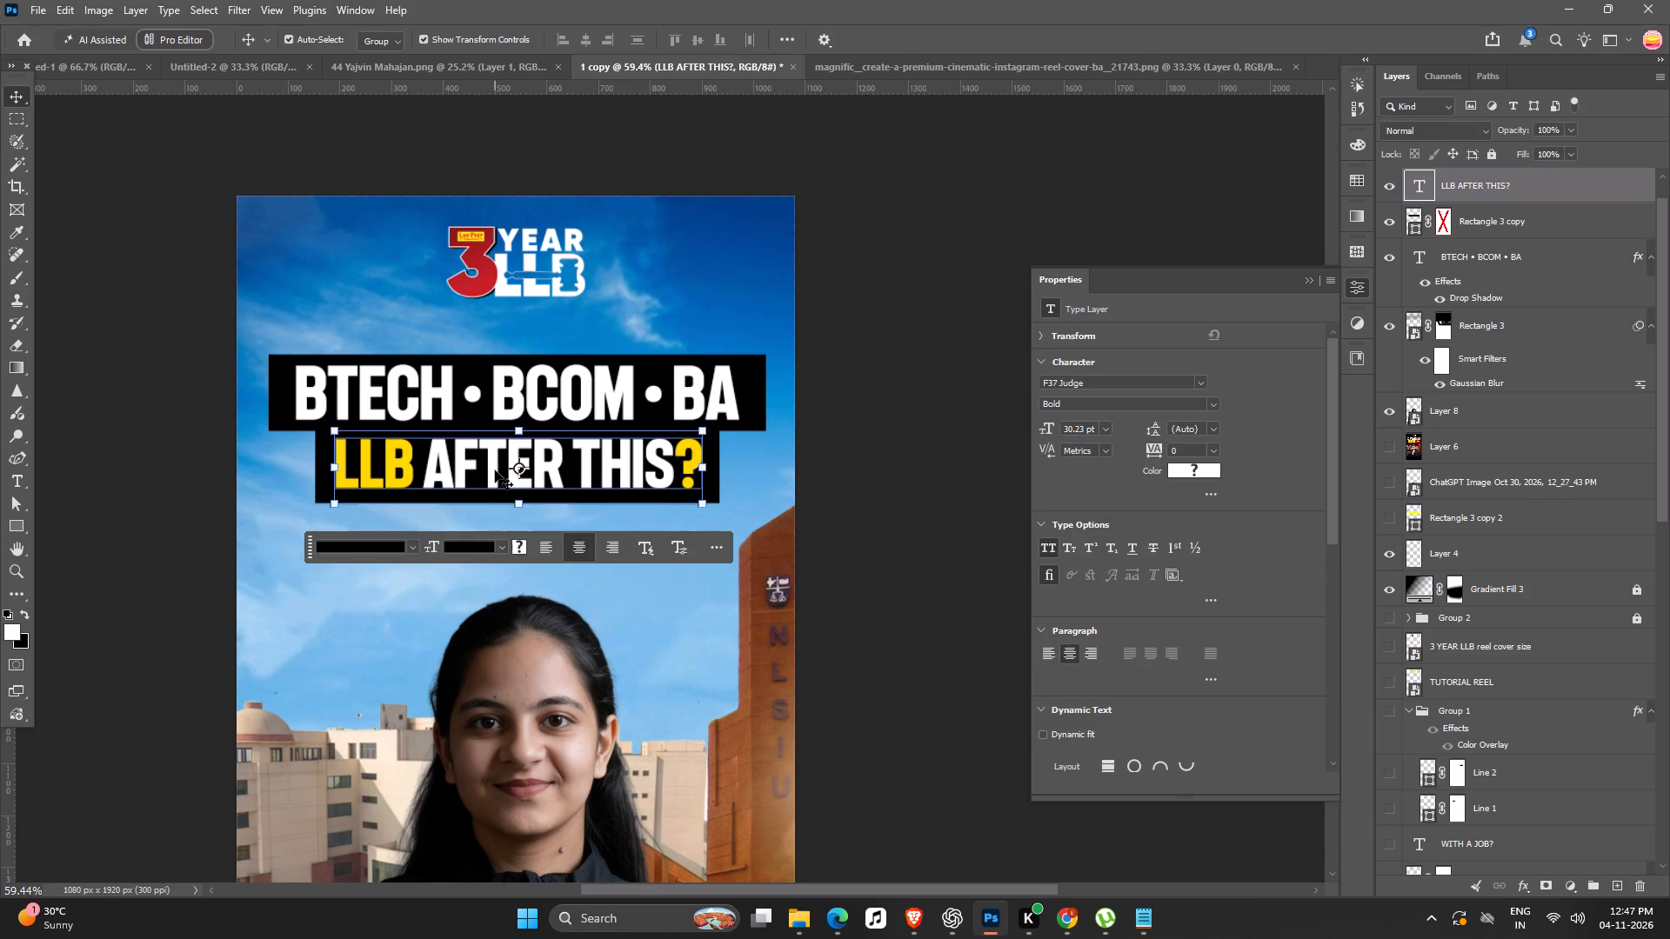
{"action": "key", "text": "shift+Down"}
{"action": "left_click", "coordinate": [945, 463]}
{"action": "left_click", "coordinate": [694, 405]}
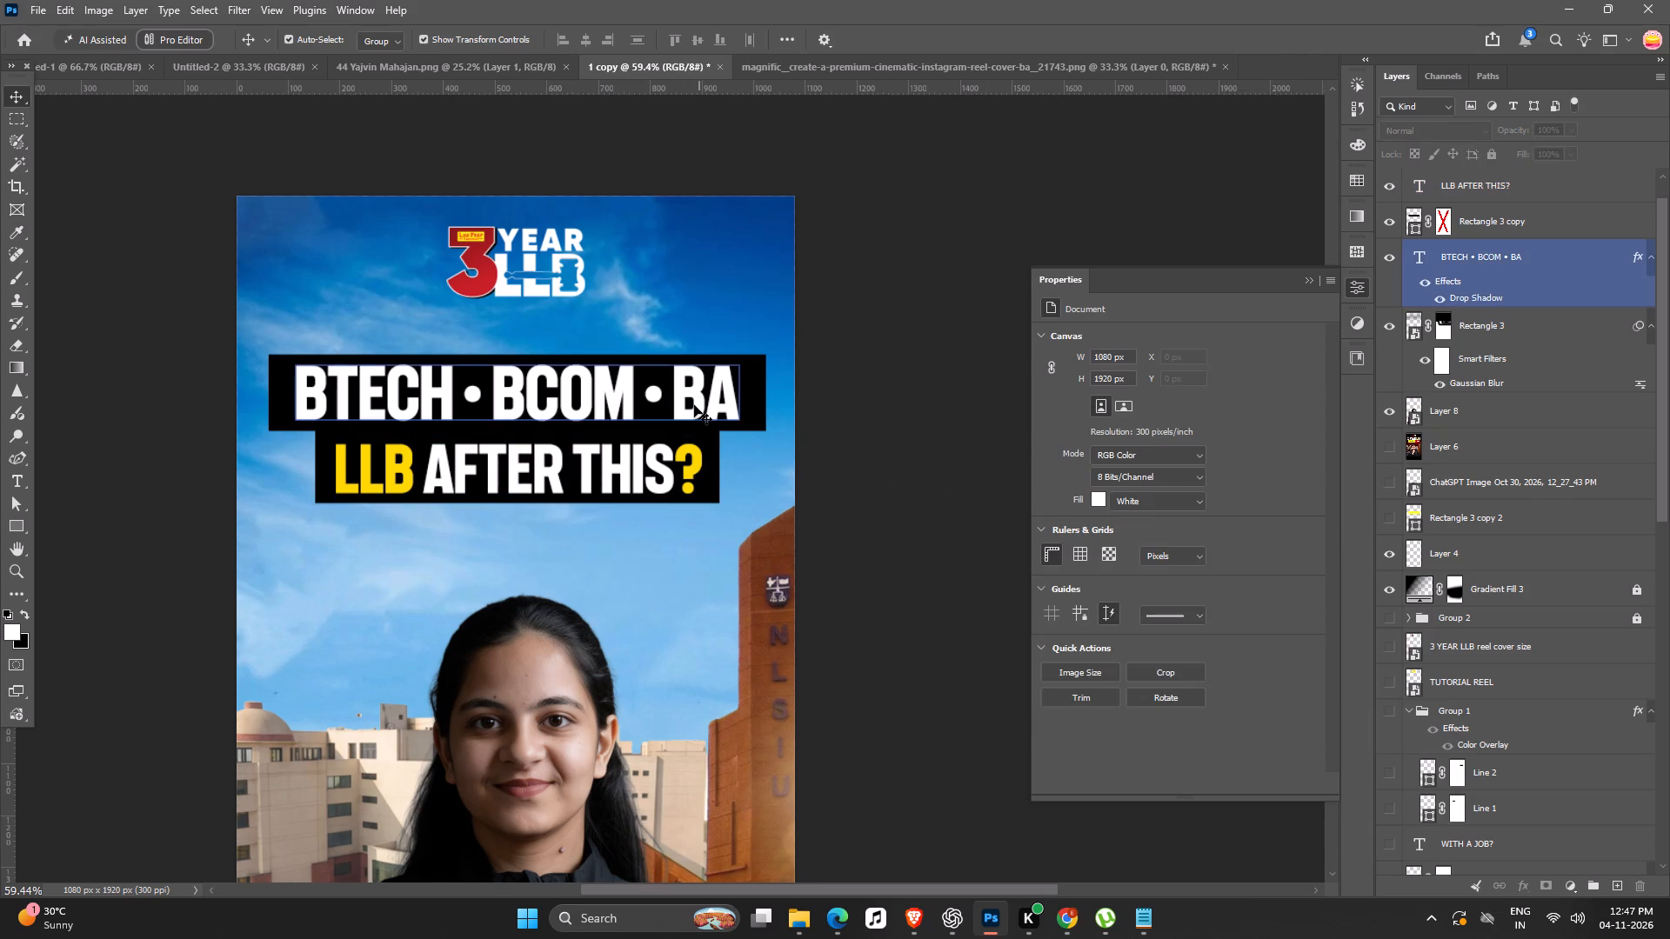
{"action": "key", "text": "Down"}
Set the "BTECH • BCOM • BA" text colour to red de0000.
{"action": "left_click", "coordinate": [1204, 468]}
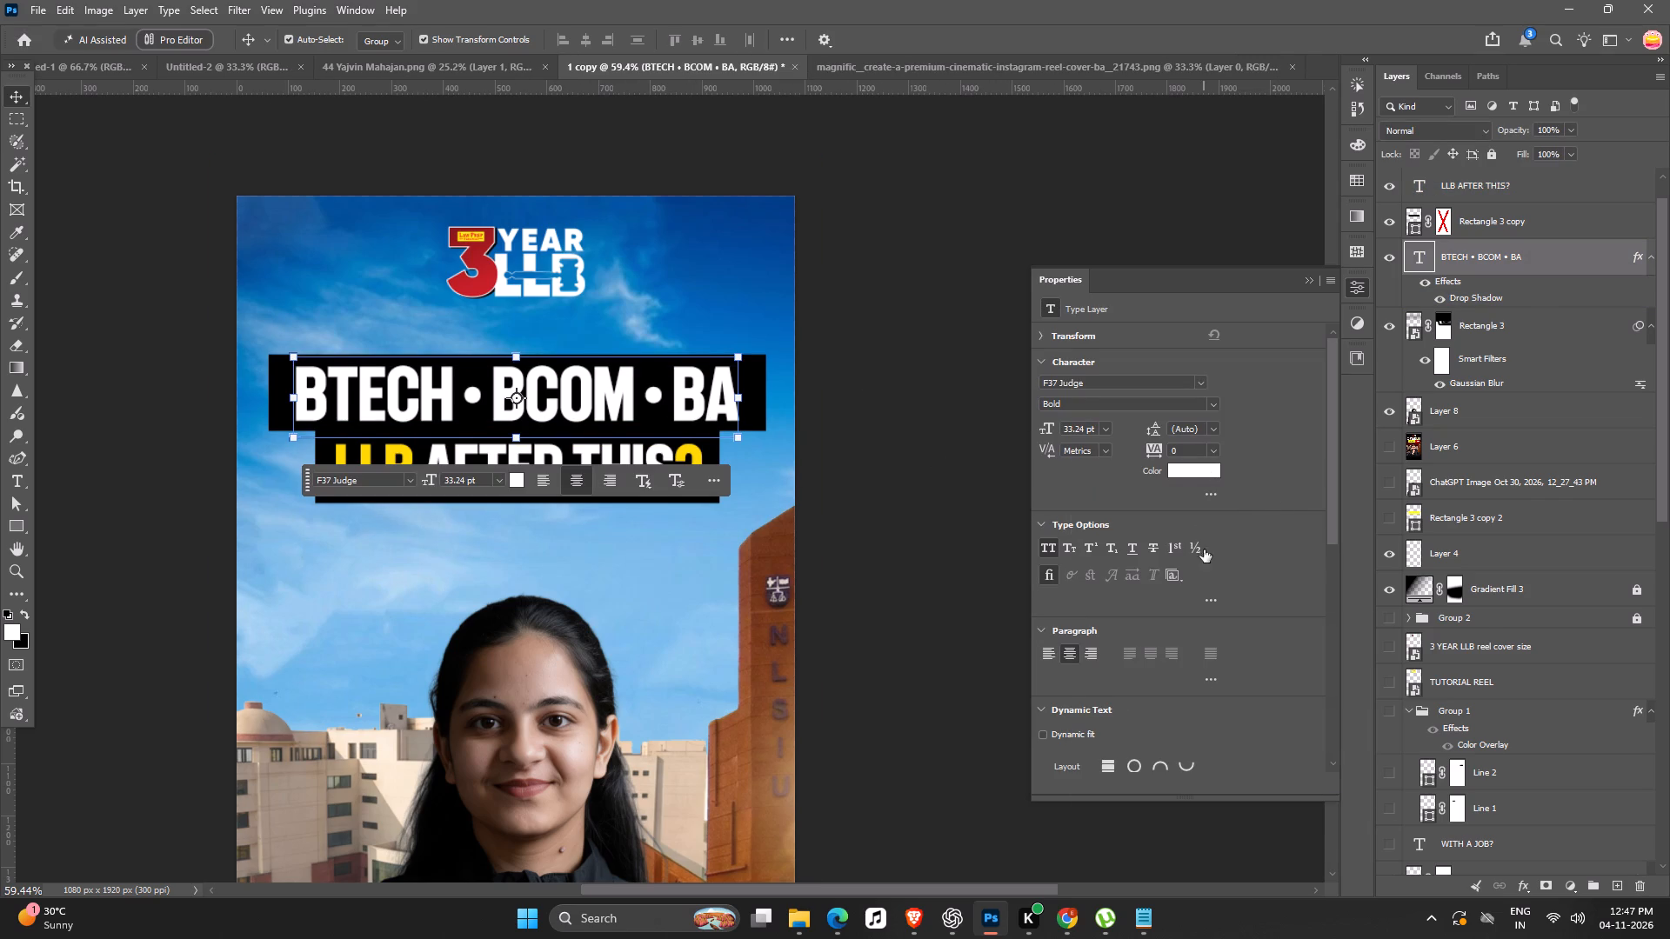
{"action": "left_click", "coordinate": [1268, 609]}
{"action": "left_click_drag", "start_coordinate": [1269, 609], "coordinate": [1288, 576]}
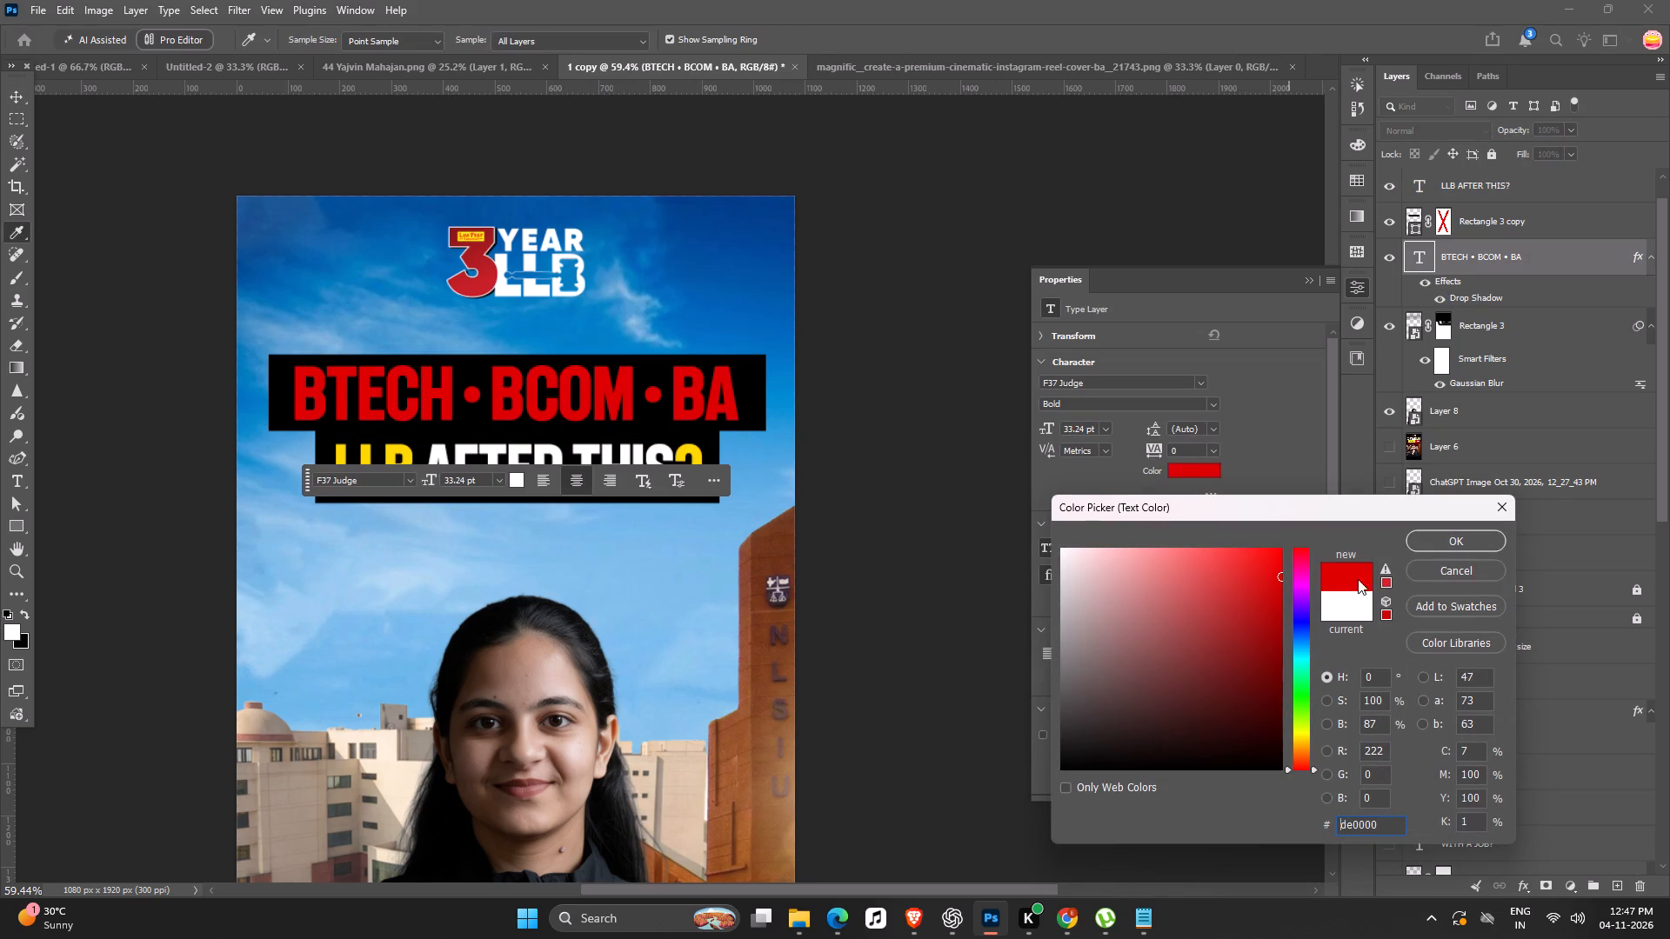
{"action": "left_click", "coordinate": [1441, 540]}
{"action": "left_click", "coordinate": [882, 223]}
Change the fill of the bar behind "BTECH • BCOM • BA" to white ffffff.
{"action": "left_click", "coordinate": [761, 380]}
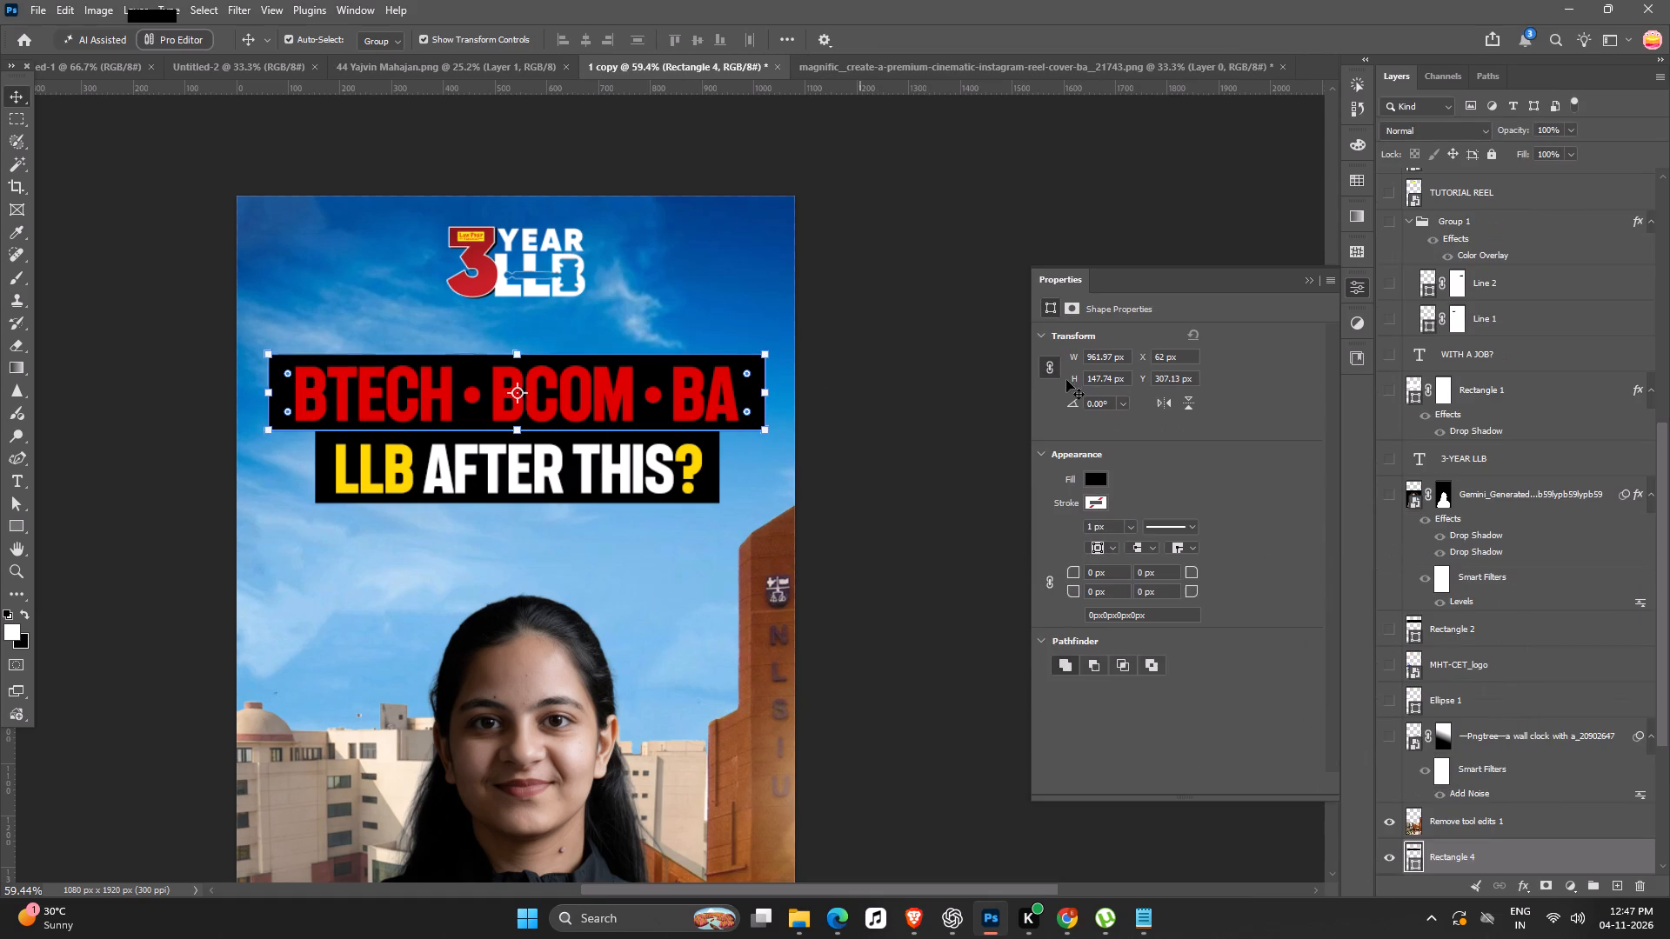
{"action": "double_click", "coordinate": [1413, 849]}
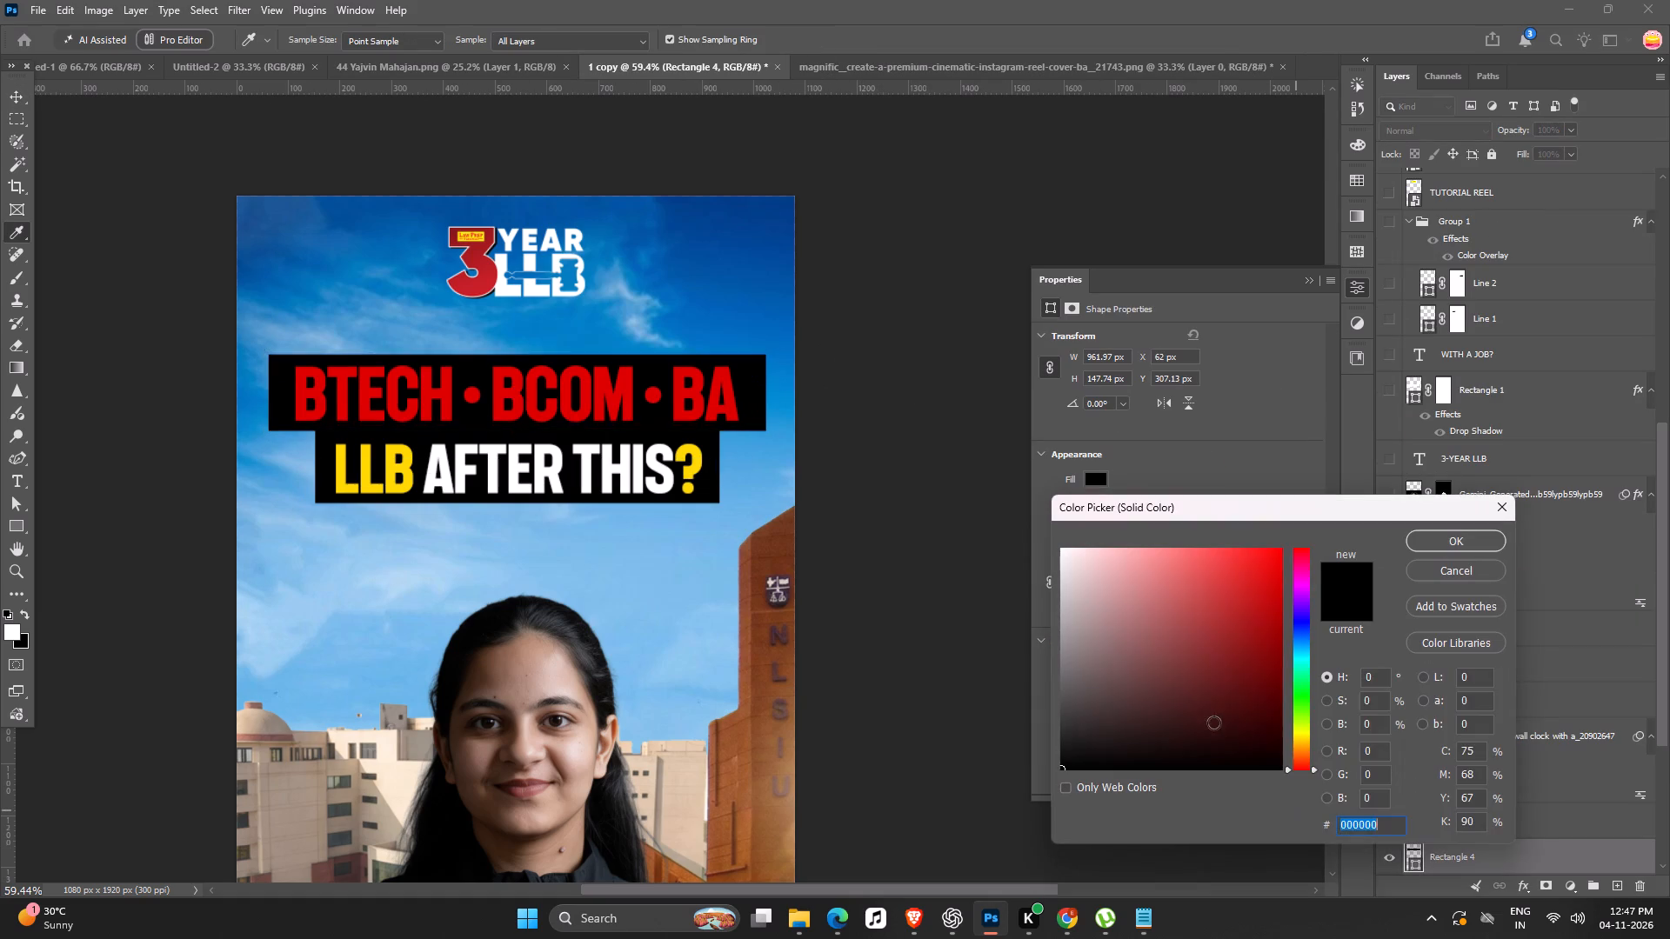
{"action": "left_click_drag", "start_coordinate": [1198, 691], "coordinate": [916, 333]}
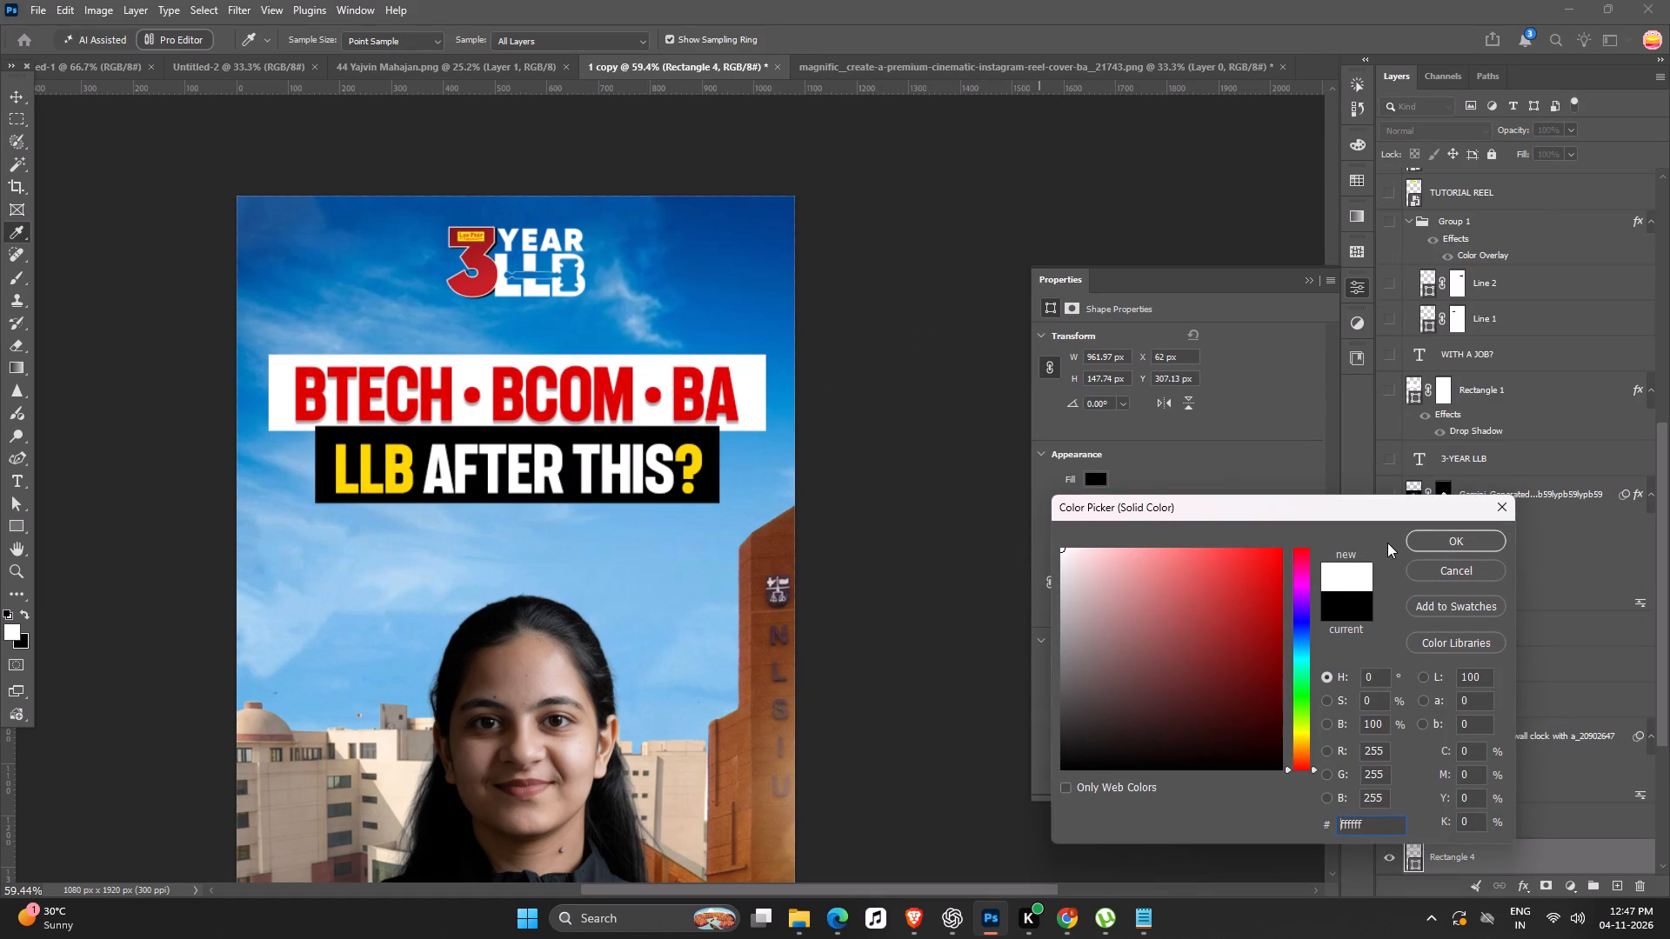
{"action": "left_click", "coordinate": [1436, 544]}
{"action": "scroll", "coordinate": [1451, 789], "scroll_direction": "down", "scroll_amount": 3}
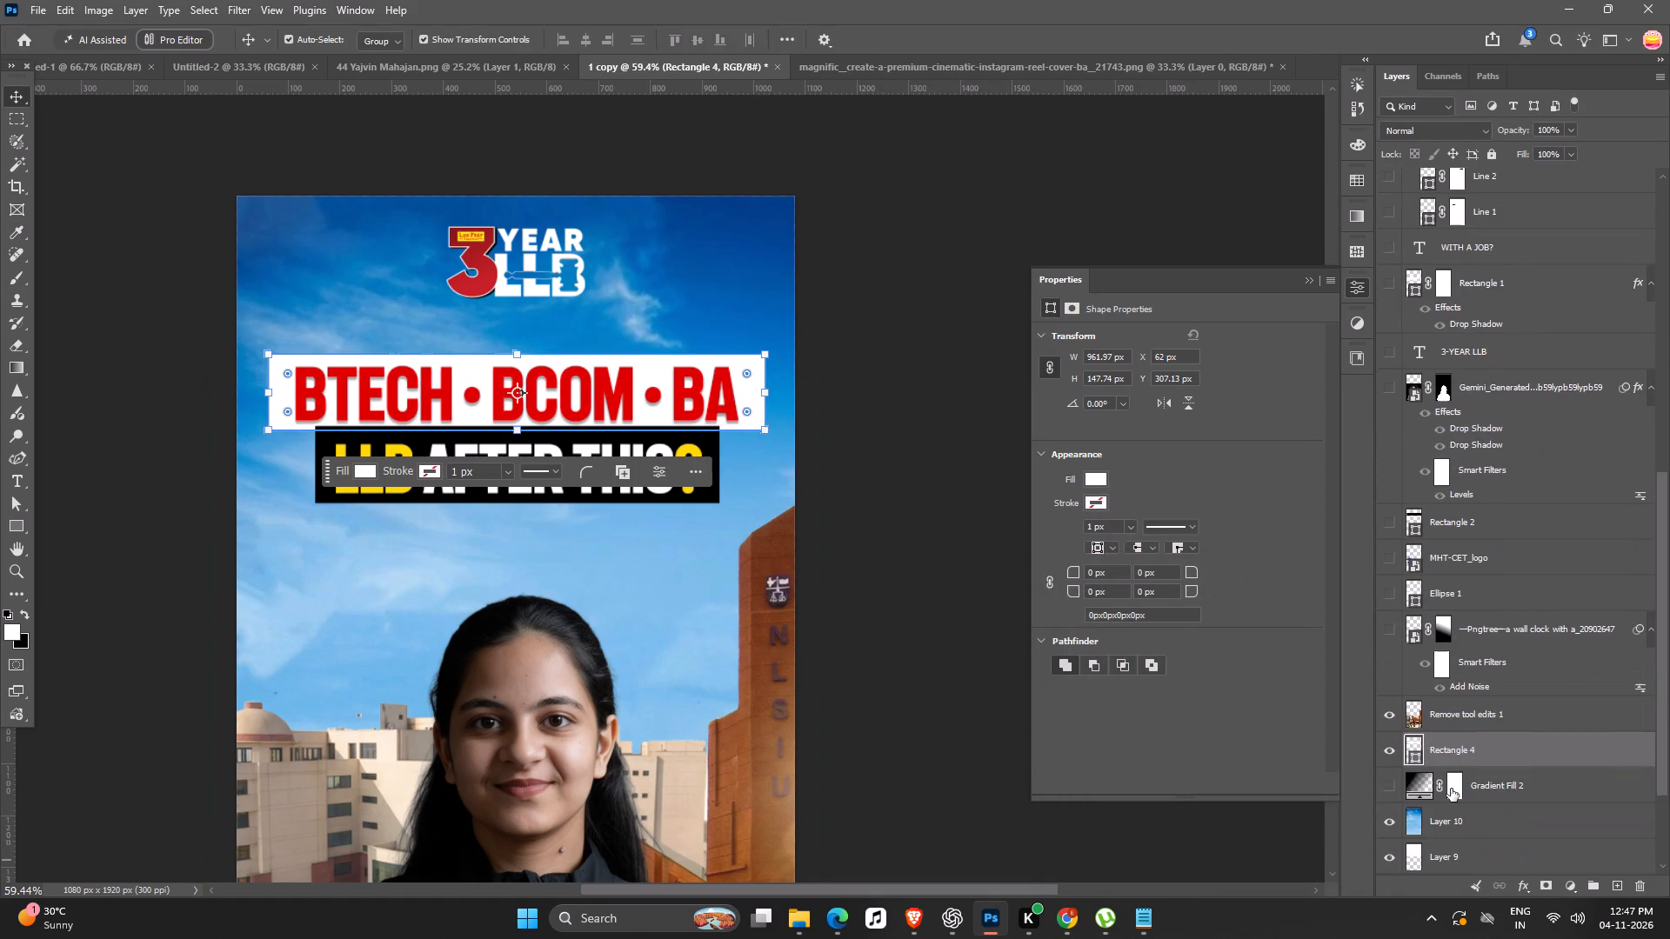
Hide the layer effects, including the drop shadow, on the "BTECH • BCOM • BA" text.
{"action": "left_click", "coordinate": [671, 387]}
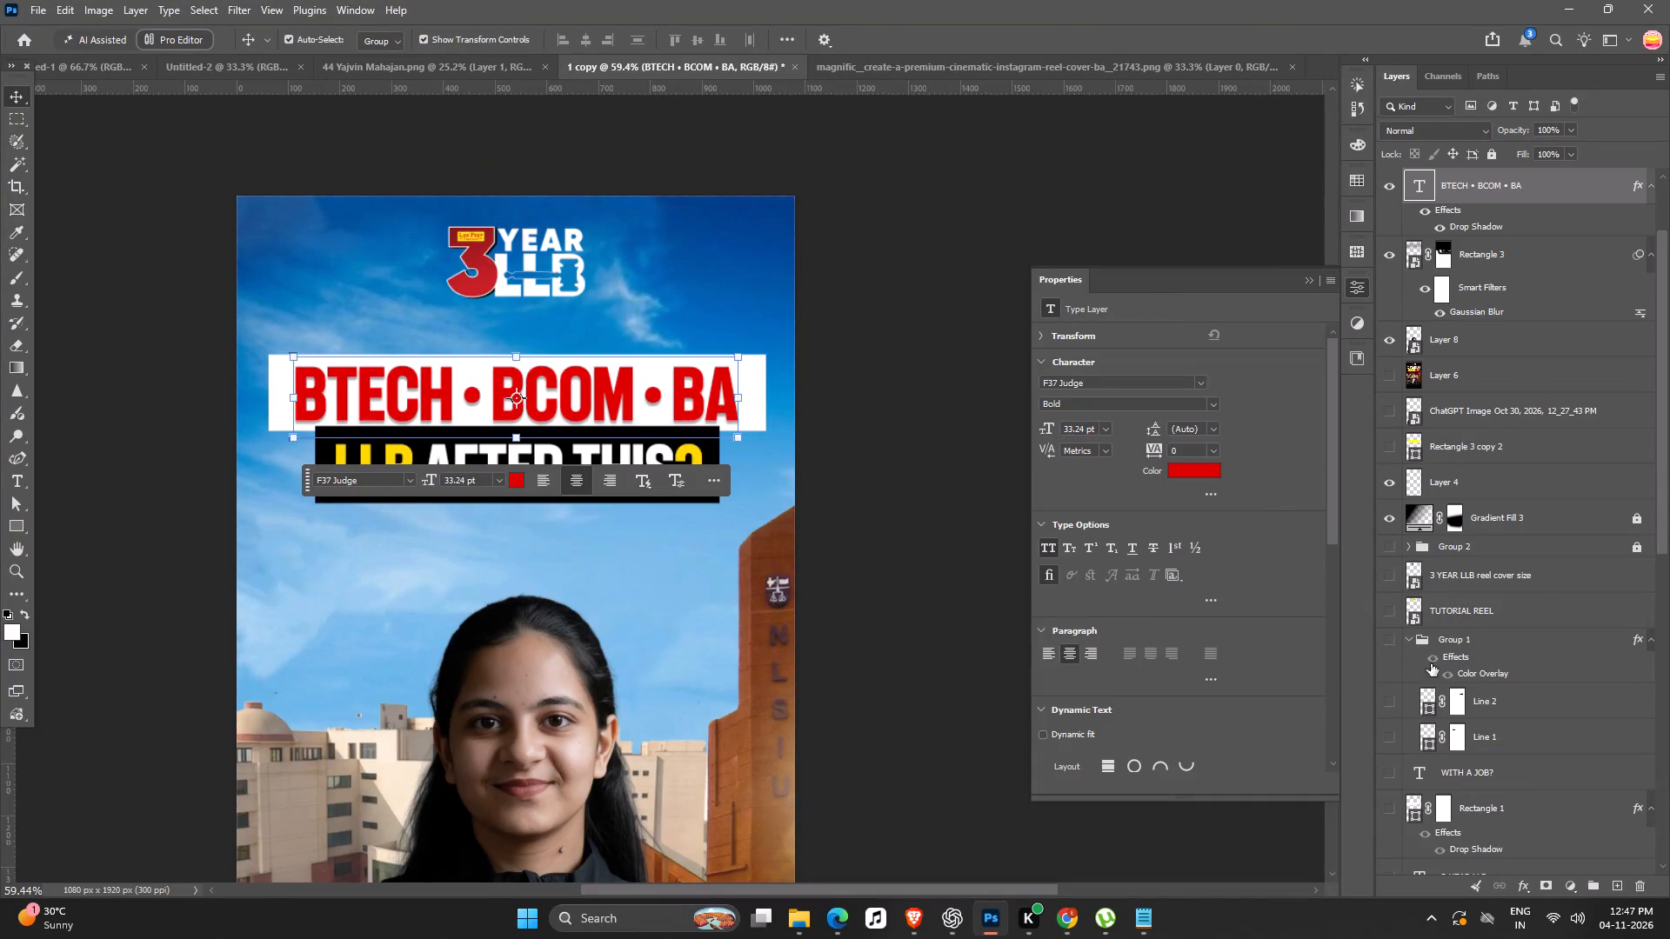
{"action": "left_click", "coordinate": [1421, 210]}
{"action": "left_click", "coordinate": [1036, 162]}
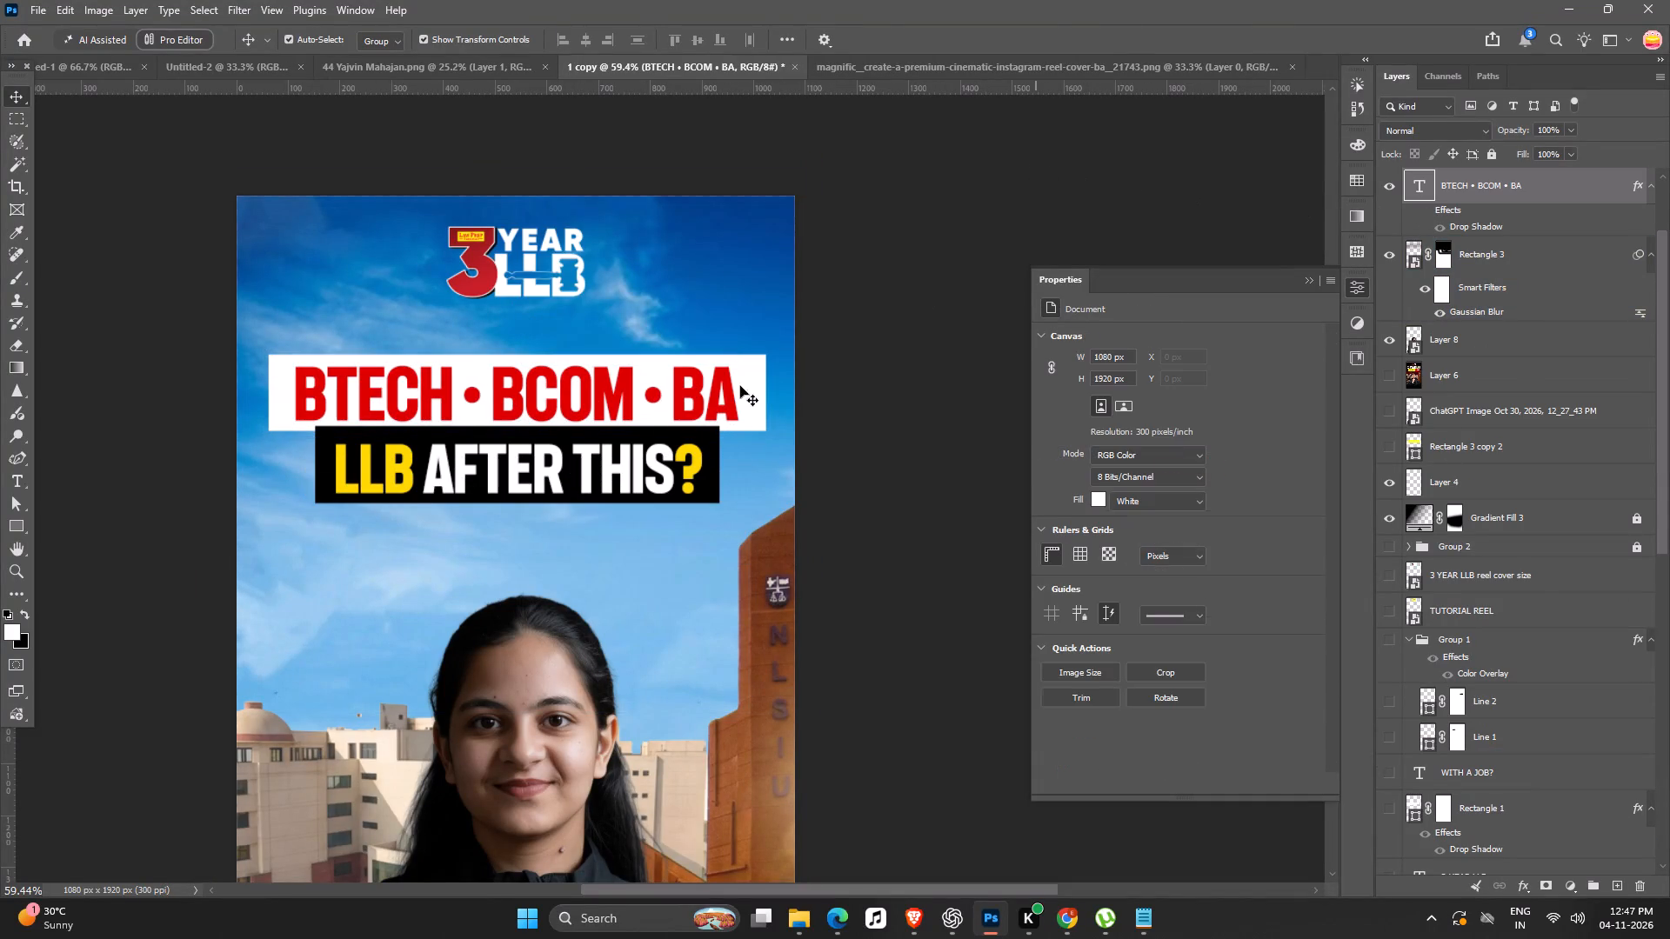
Nudge the red "BTECH • BCOM • BA" text slightly up and about 4 px to the right within its white bar.
{"action": "left_click", "coordinate": [558, 420]}
{"action": "key", "text": "Up"}
{"action": "key", "text": "Up"}
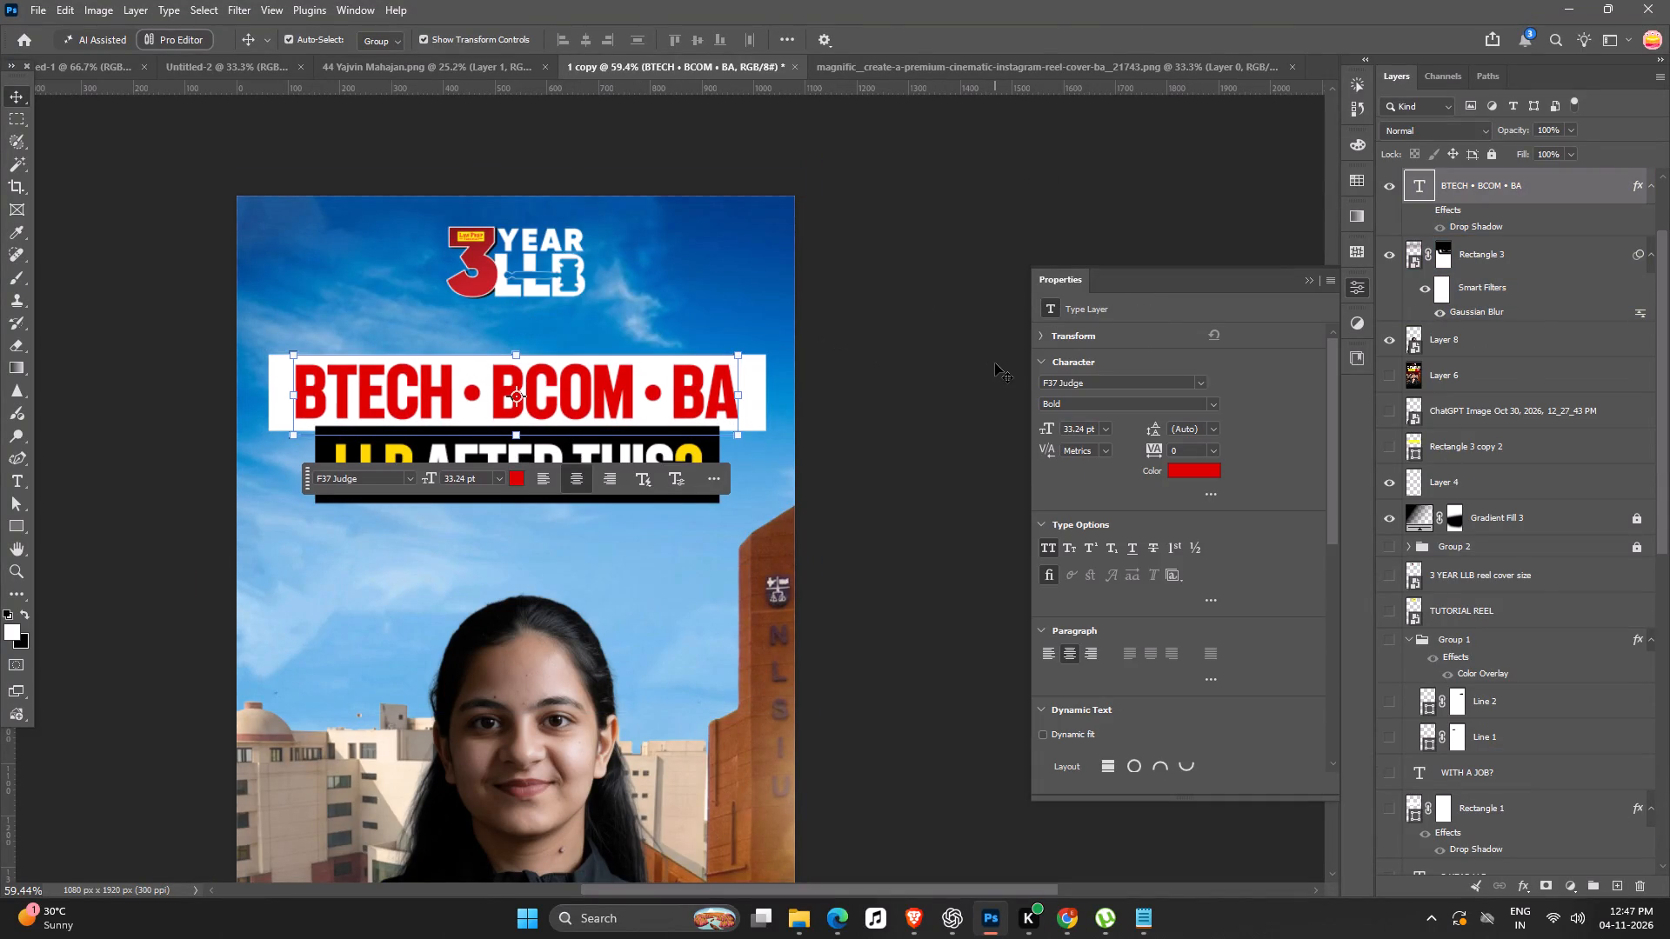
{"action": "key", "text": "Right"}
{"action": "key", "text": "Right"}
{"action": "key", "text": "Right"}
{"action": "key", "text": "Right"}
{"action": "key", "text": "Down"}
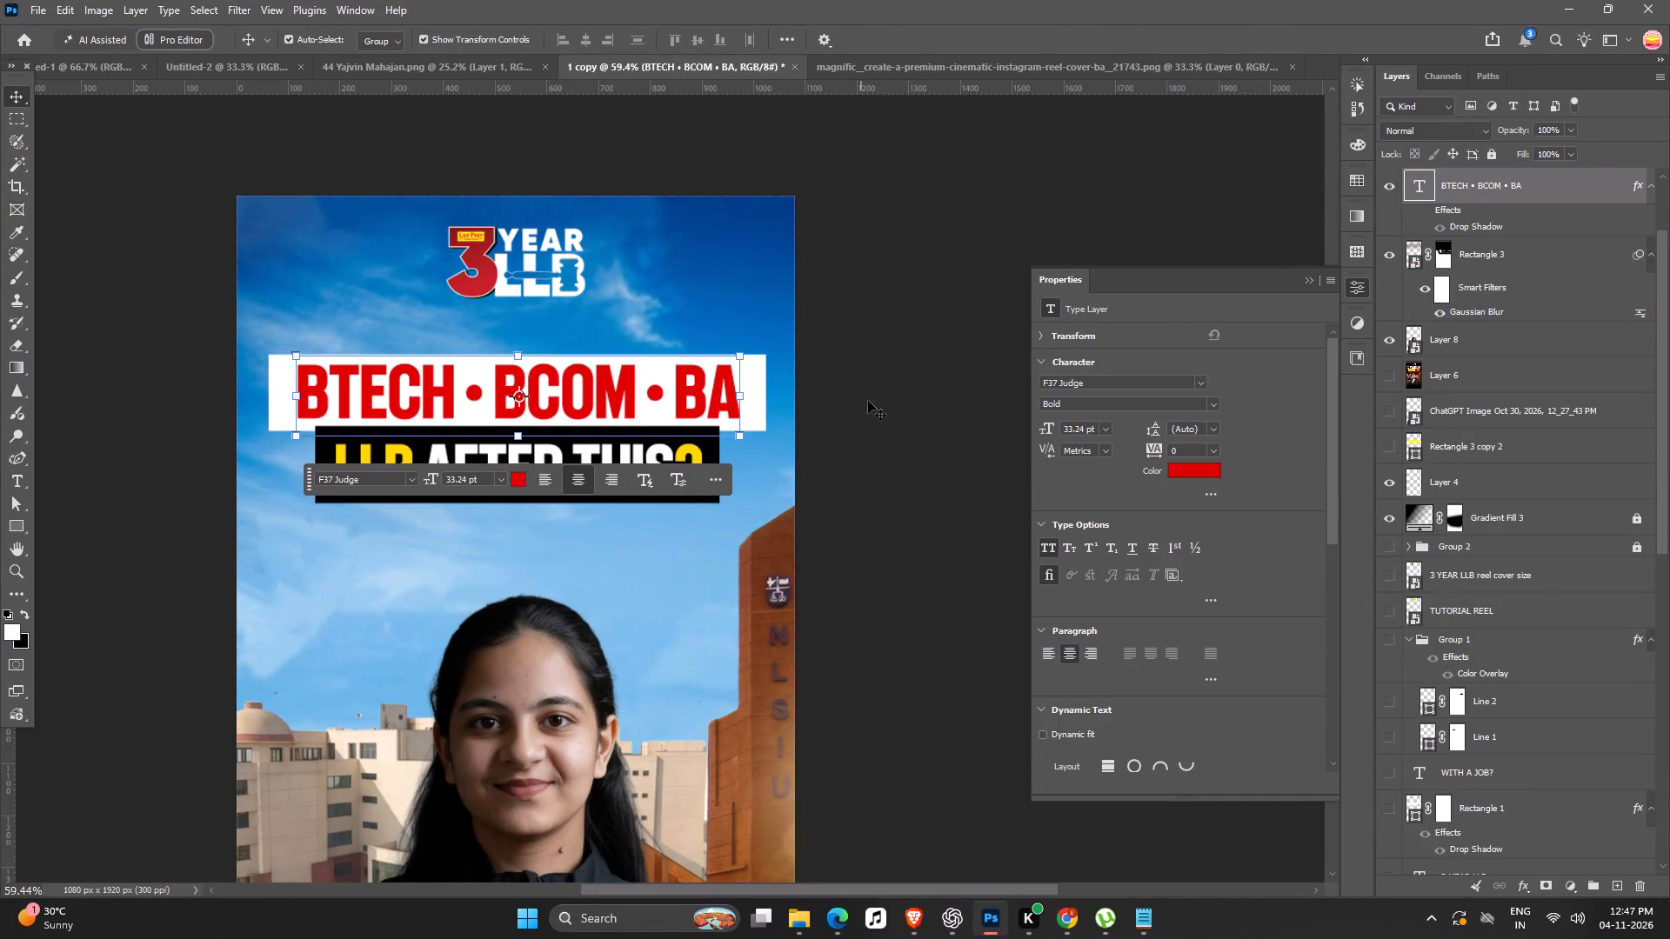
{"action": "left_click", "coordinate": [909, 399]}
Narrow the white bar from both ends to a width of about 923 px, leaving even margins around the red text.
{"action": "left_click", "coordinate": [754, 403]}
{"action": "left_click_drag", "start_coordinate": [765, 395], "coordinate": [763, 394], "text": "shift"}
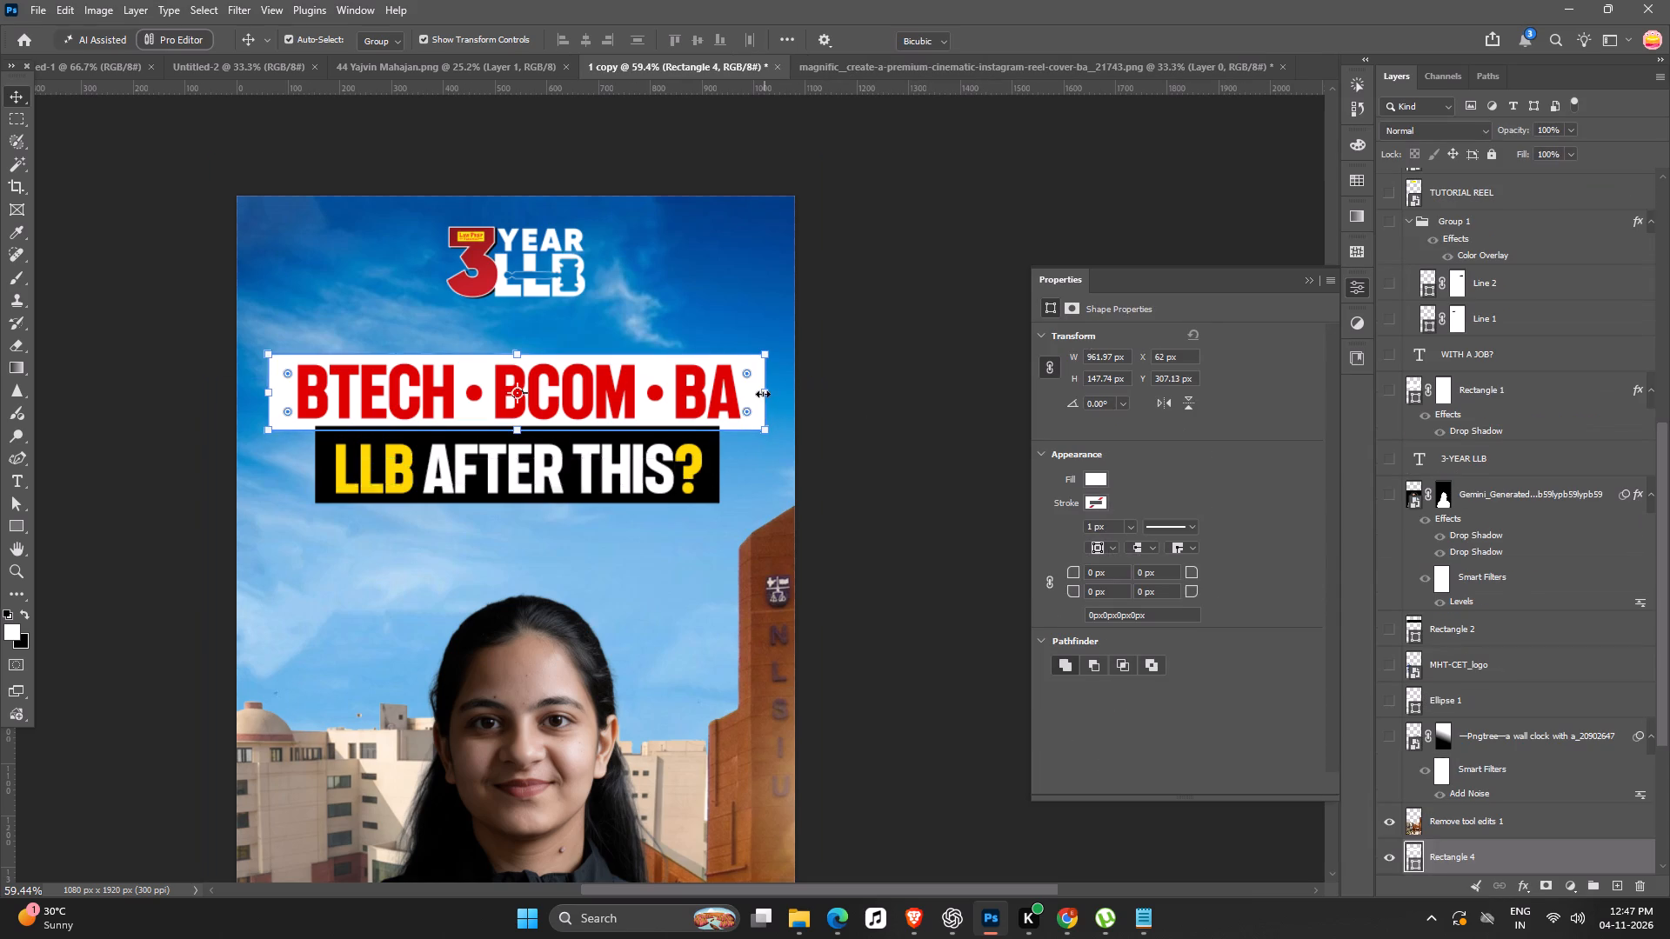
{"action": "left_click_drag", "start_coordinate": [763, 394], "coordinate": [751, 397], "text": "shift"}
{"action": "key", "text": "Return"}
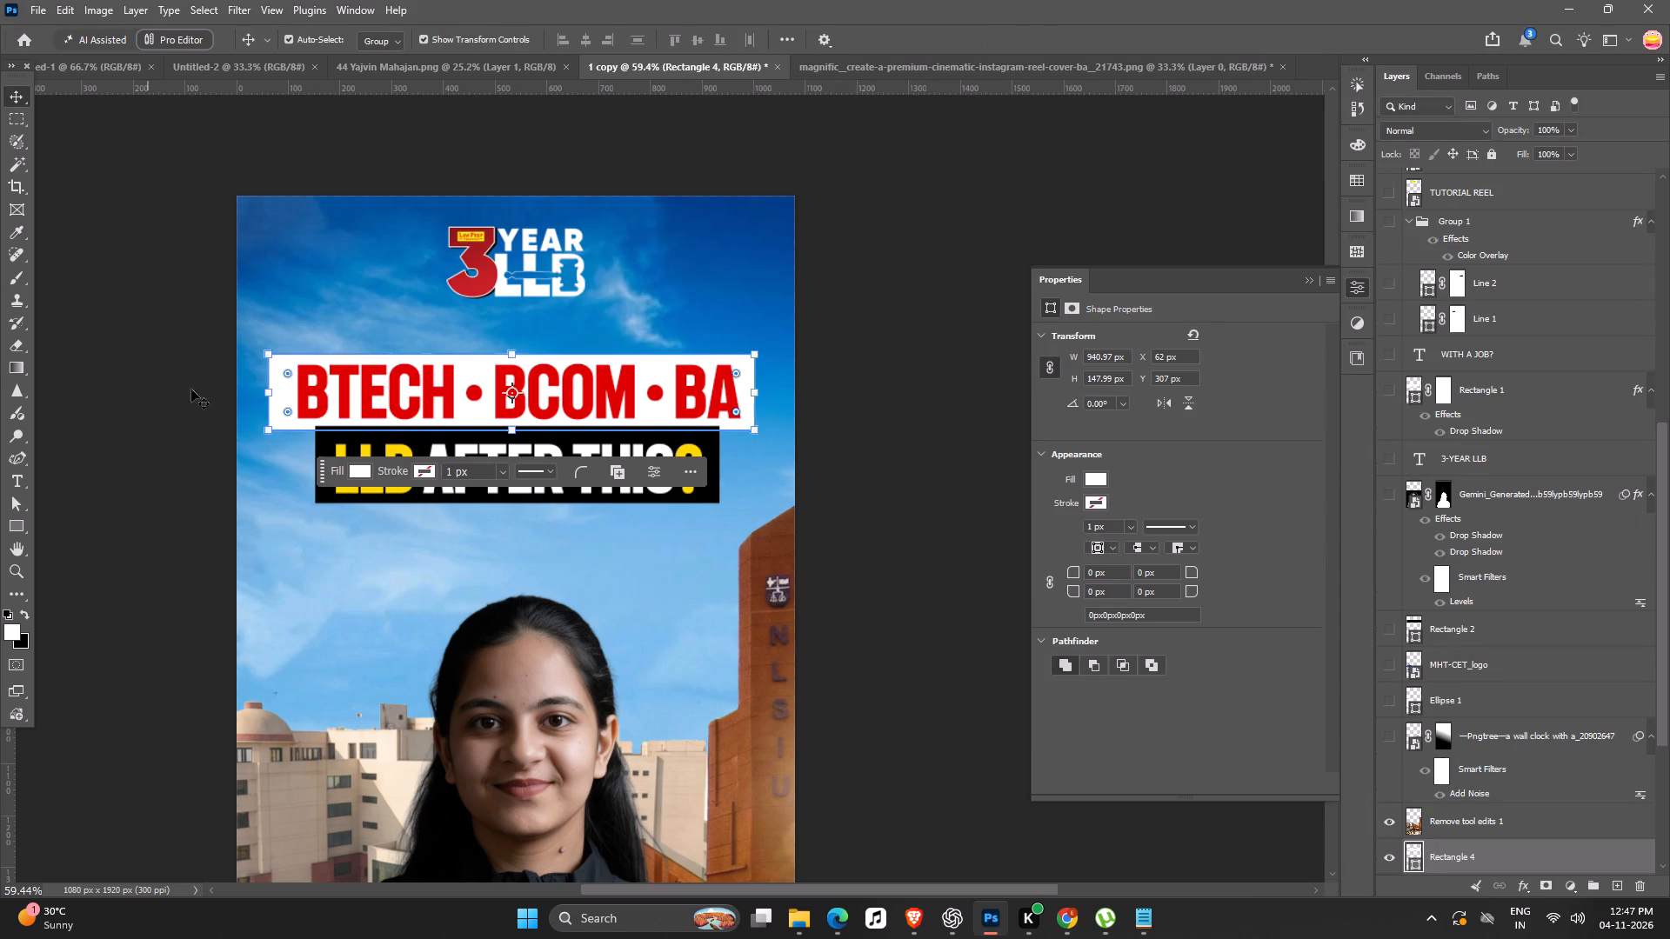
{"action": "left_click_drag", "start_coordinate": [269, 389], "coordinate": [281, 389], "text": "shift"}
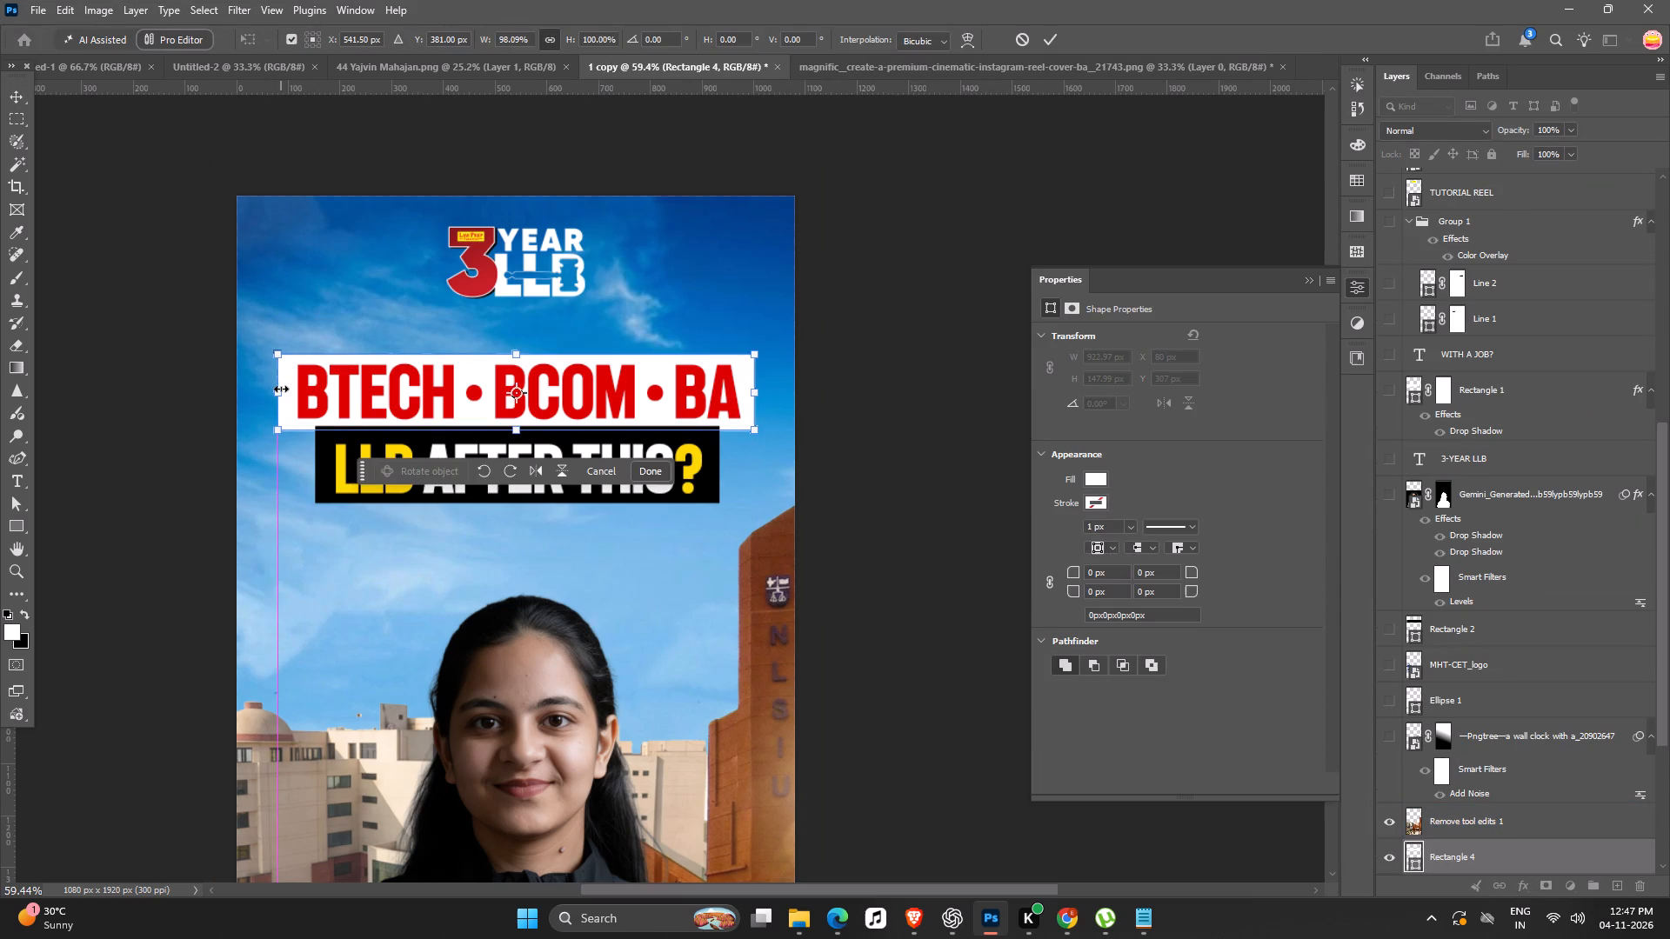
{"action": "key", "text": "Return"}
{"action": "left_click", "coordinate": [891, 374]}
Move the black bar behind "LLB AFTER THIS?" down the layer stack to directly beneath the white bar.
{"action": "scroll", "coordinate": [845, 427], "scroll_direction": "down", "scroll_amount": 8, "text": "ctrl"}
{"action": "key", "text": "space"}
{"action": "key", "text": "space"}
{"action": "key", "text": "space"}
{"action": "key", "text": "space"}
{"action": "left_click_drag", "start_coordinate": [631, 616], "coordinate": [520, 510]}
{"action": "scroll", "coordinate": [276, 428], "scroll_direction": "up", "scroll_amount": 6, "text": "ctrl"}
{"action": "key", "text": "space"}
{"action": "left_click_drag", "start_coordinate": [310, 413], "coordinate": [343, 472]}
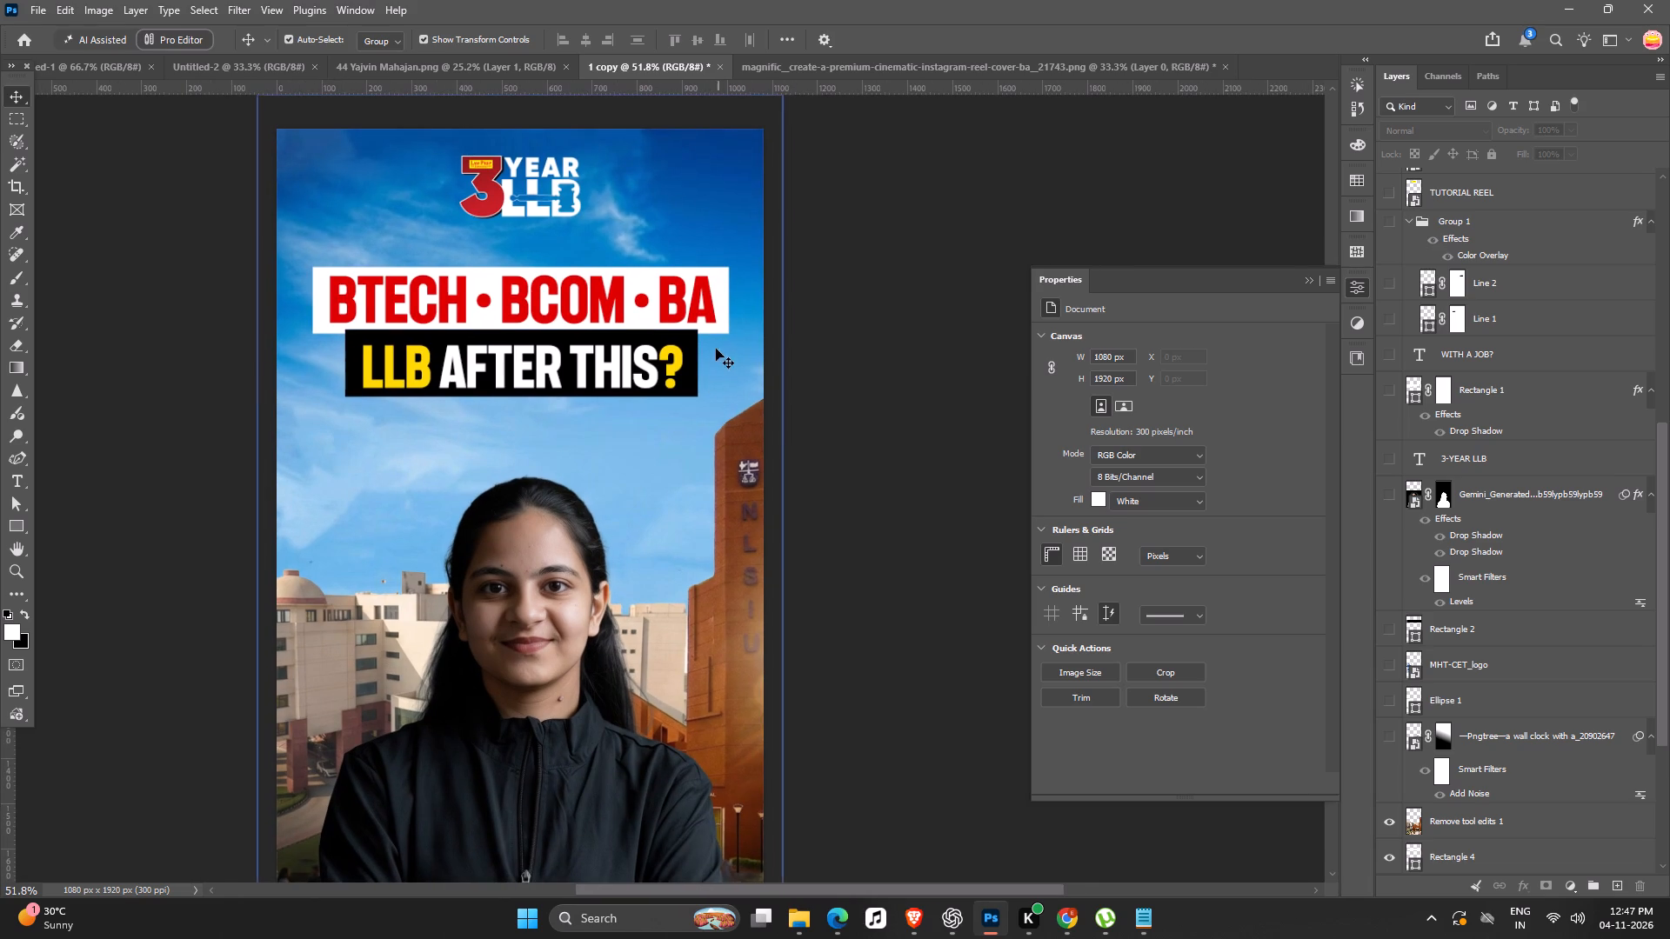
{"action": "left_click", "coordinate": [690, 339]}
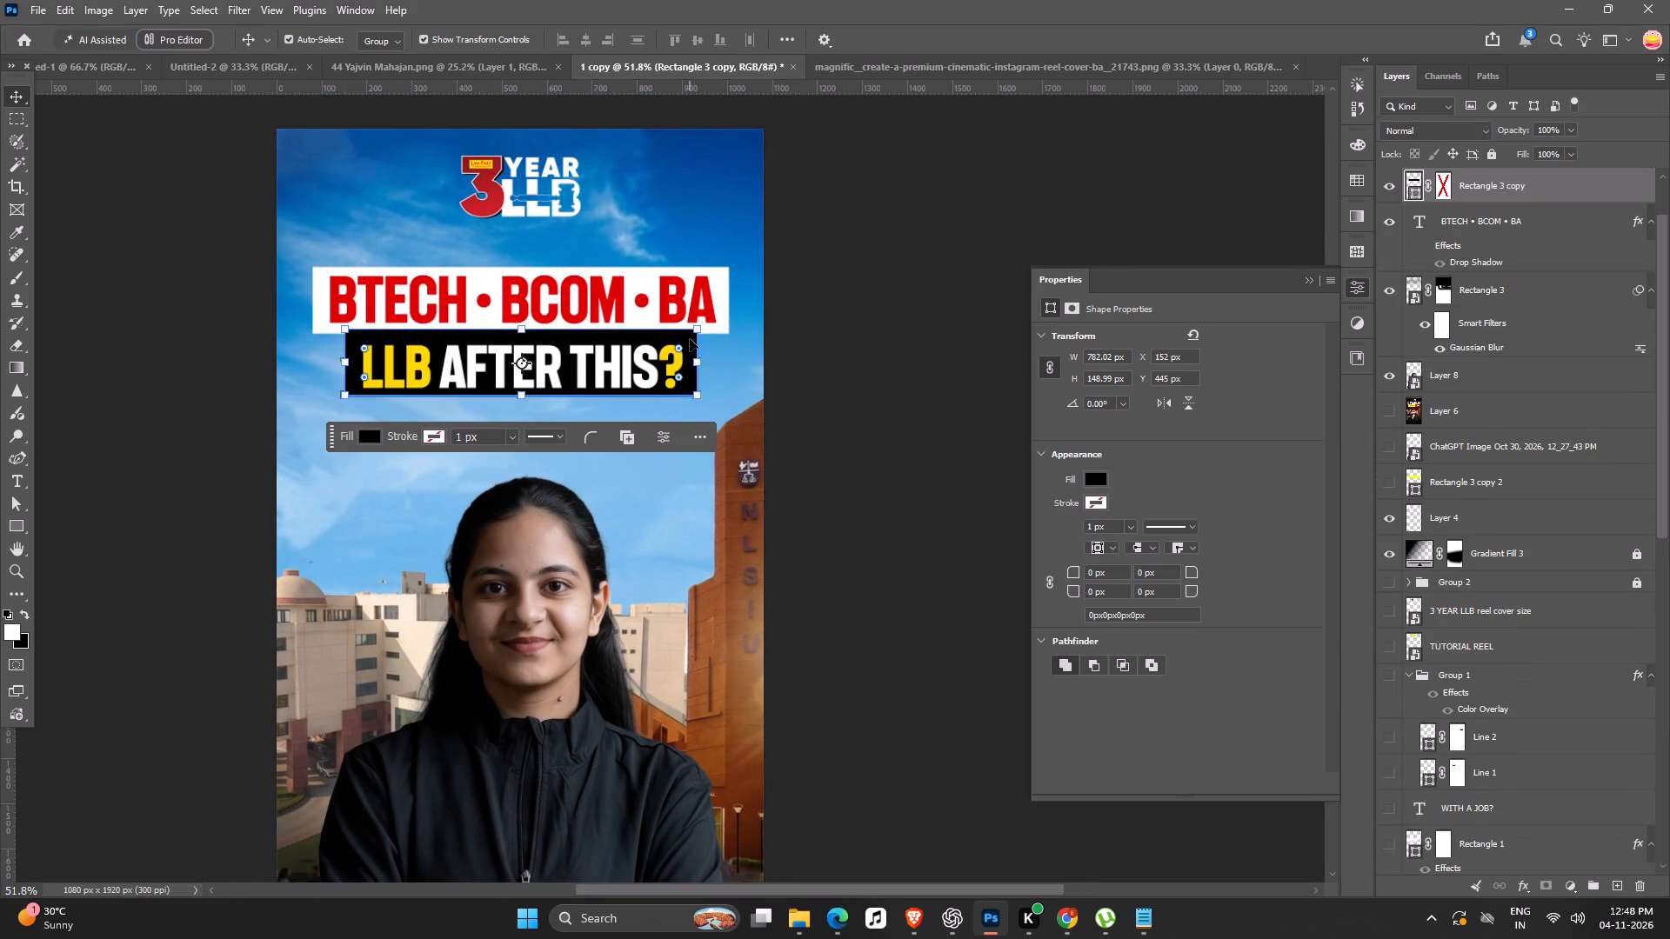
{"action": "key", "text": "ctrl+bracketleft"}
{"action": "key", "text": "ctrl+bracketleft"}
{"action": "key", "text": "ctrl+bracketleft"}
{"action": "key", "text": "ctrl+bracketleft"}
{"action": "key", "text": "ctrl+bracketleft"}
{"action": "key", "text": "ctrl+bracketleft"}
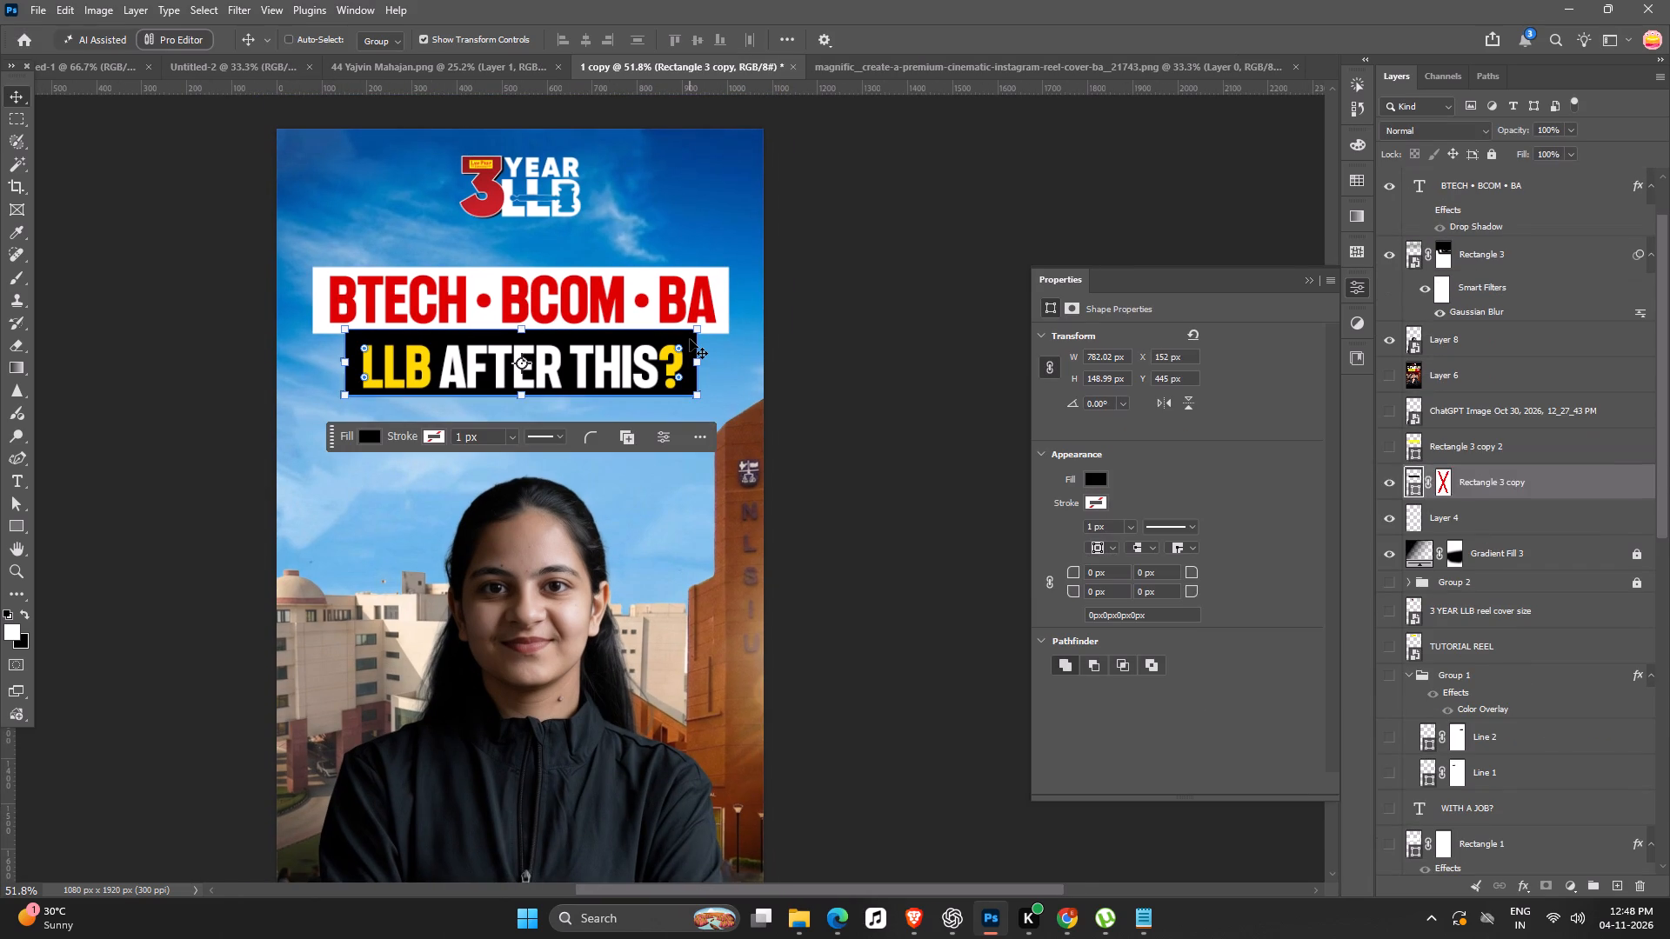
{"action": "key", "text": "ctrl+bracketleft"}
{"action": "key", "text": "ctrl+shift+bracketleft"}
{"action": "key", "text": "ctrl+bracketright"}
{"action": "key", "text": "ctrl+bracketright"}
{"action": "key", "text": "ctrl+bracketright"}
{"action": "key", "text": "ctrl+bracketright"}
{"action": "key", "text": "ctrl+bracketright"}
{"action": "key", "text": "ctrl+bracketright"}
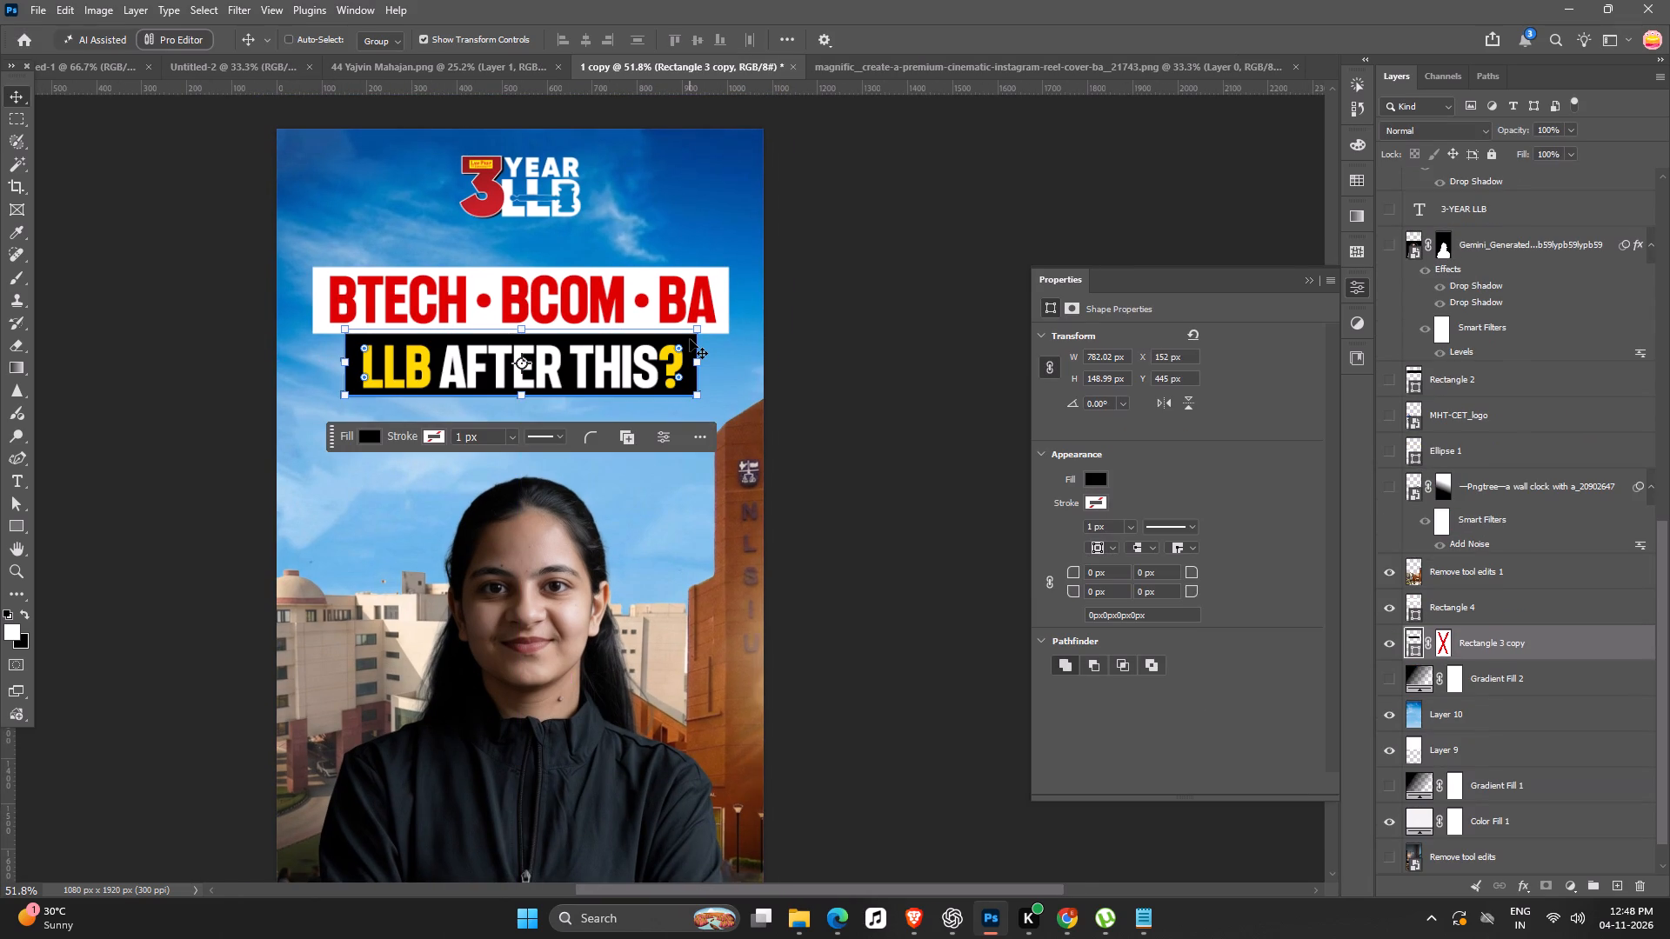
{"action": "left_click", "coordinate": [1056, 158]}
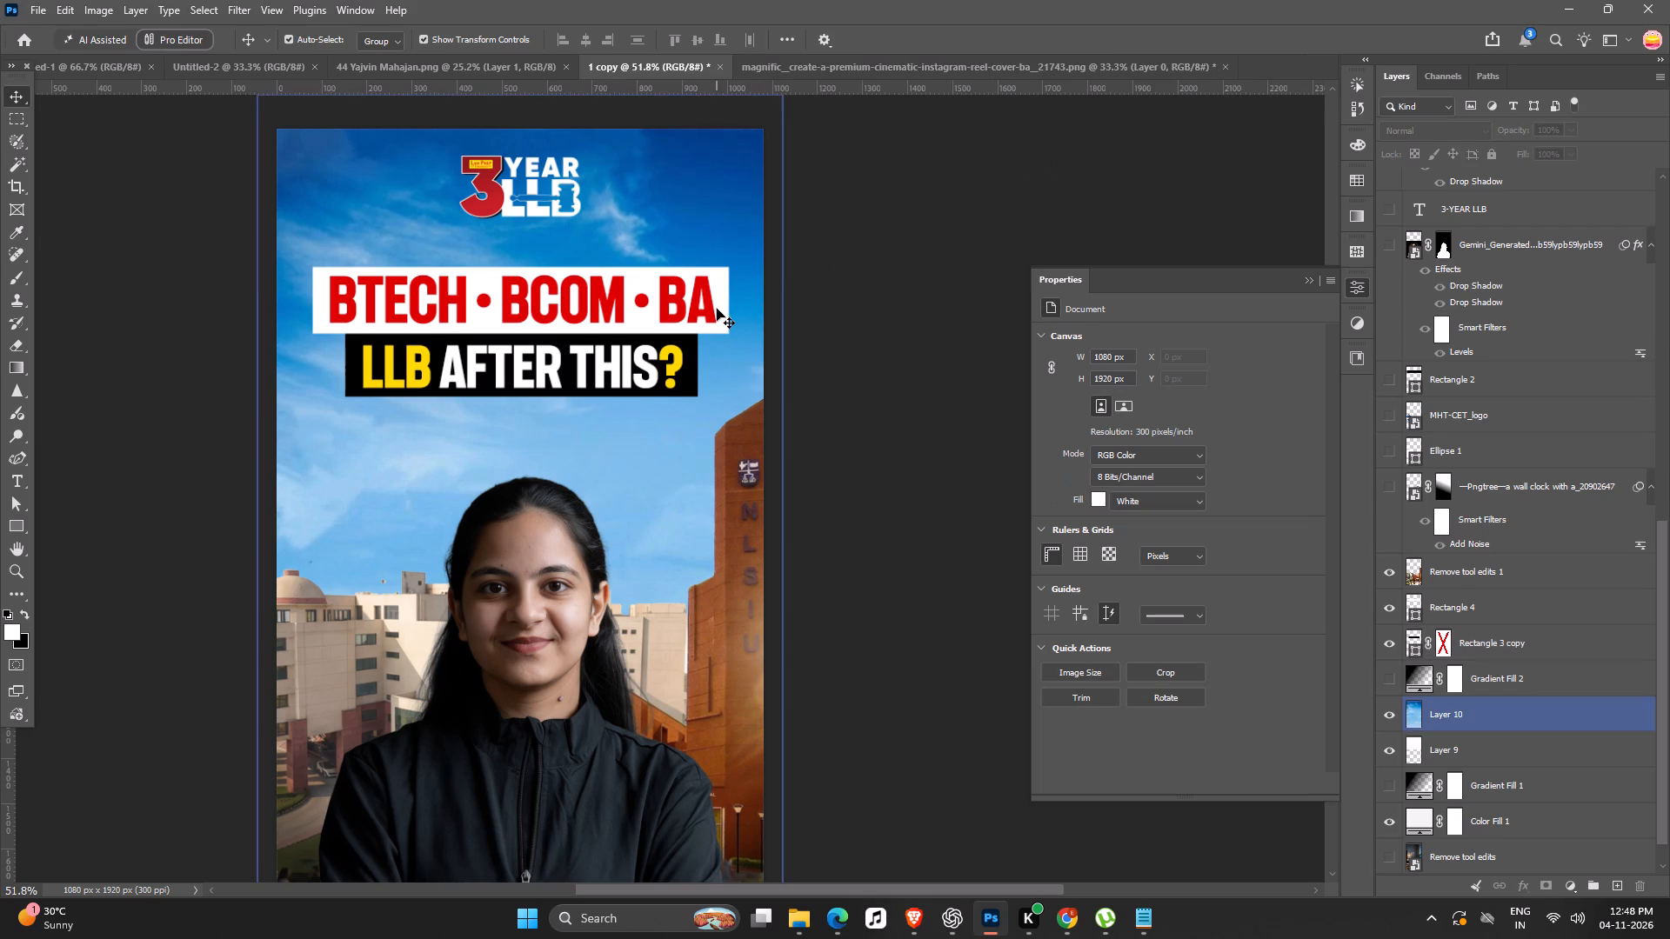
Scale both headline lines with their bars together to about 112% and centre them horizontally at X 540 px.
{"action": "left_click", "coordinate": [717, 309]}
{"action": "left_click", "coordinate": [871, 258]}
{"action": "left_click", "coordinate": [885, 239]}
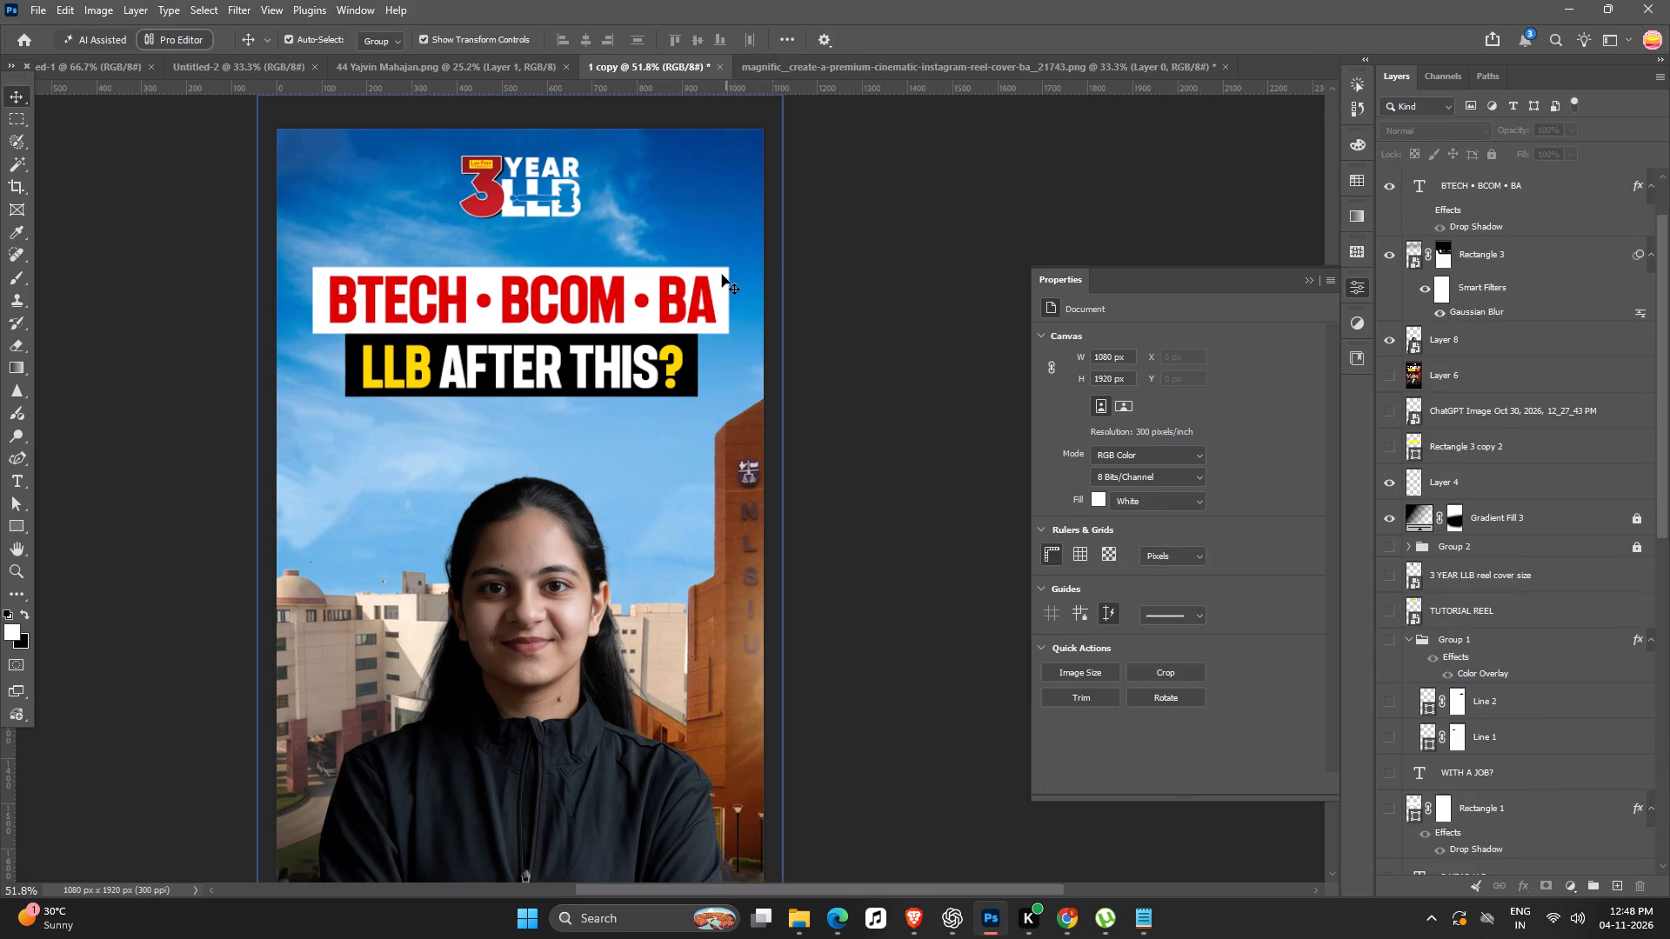
{"action": "left_click", "coordinate": [718, 275]}
{"action": "left_click", "coordinate": [685, 283], "text": "shift"}
{"action": "left_click", "coordinate": [691, 361], "text": "shift"}
{"action": "left_click", "coordinate": [665, 363], "text": "shift"}
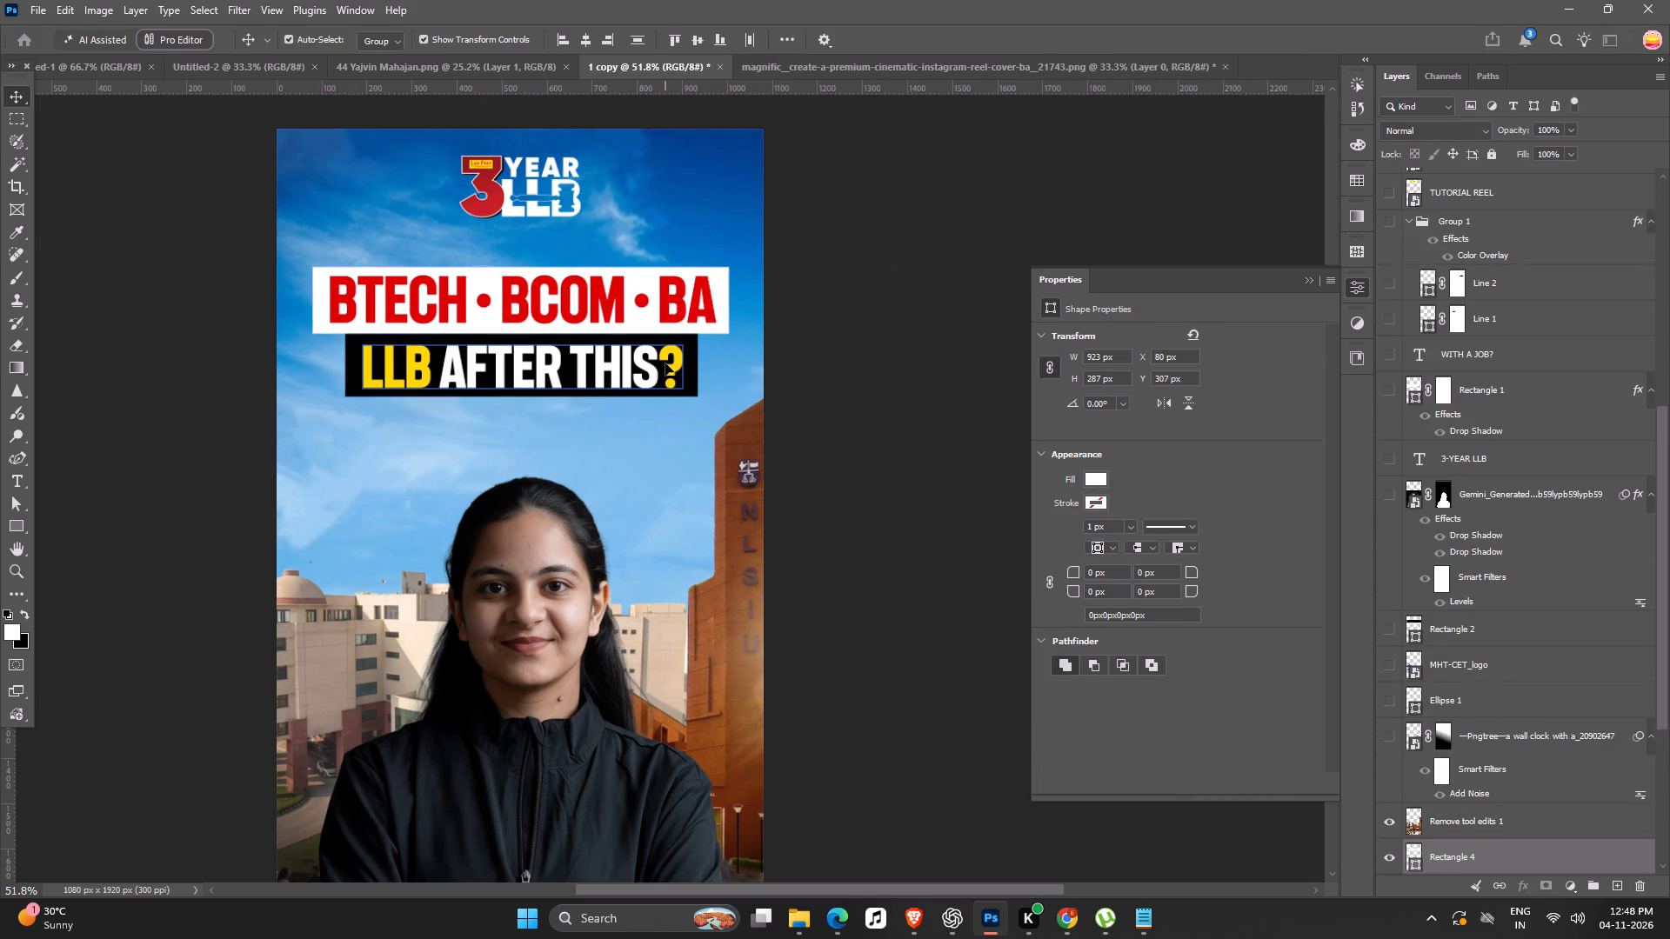
{"action": "left_click_drag", "start_coordinate": [733, 262], "coordinate": [758, 255], "text": "alt"}
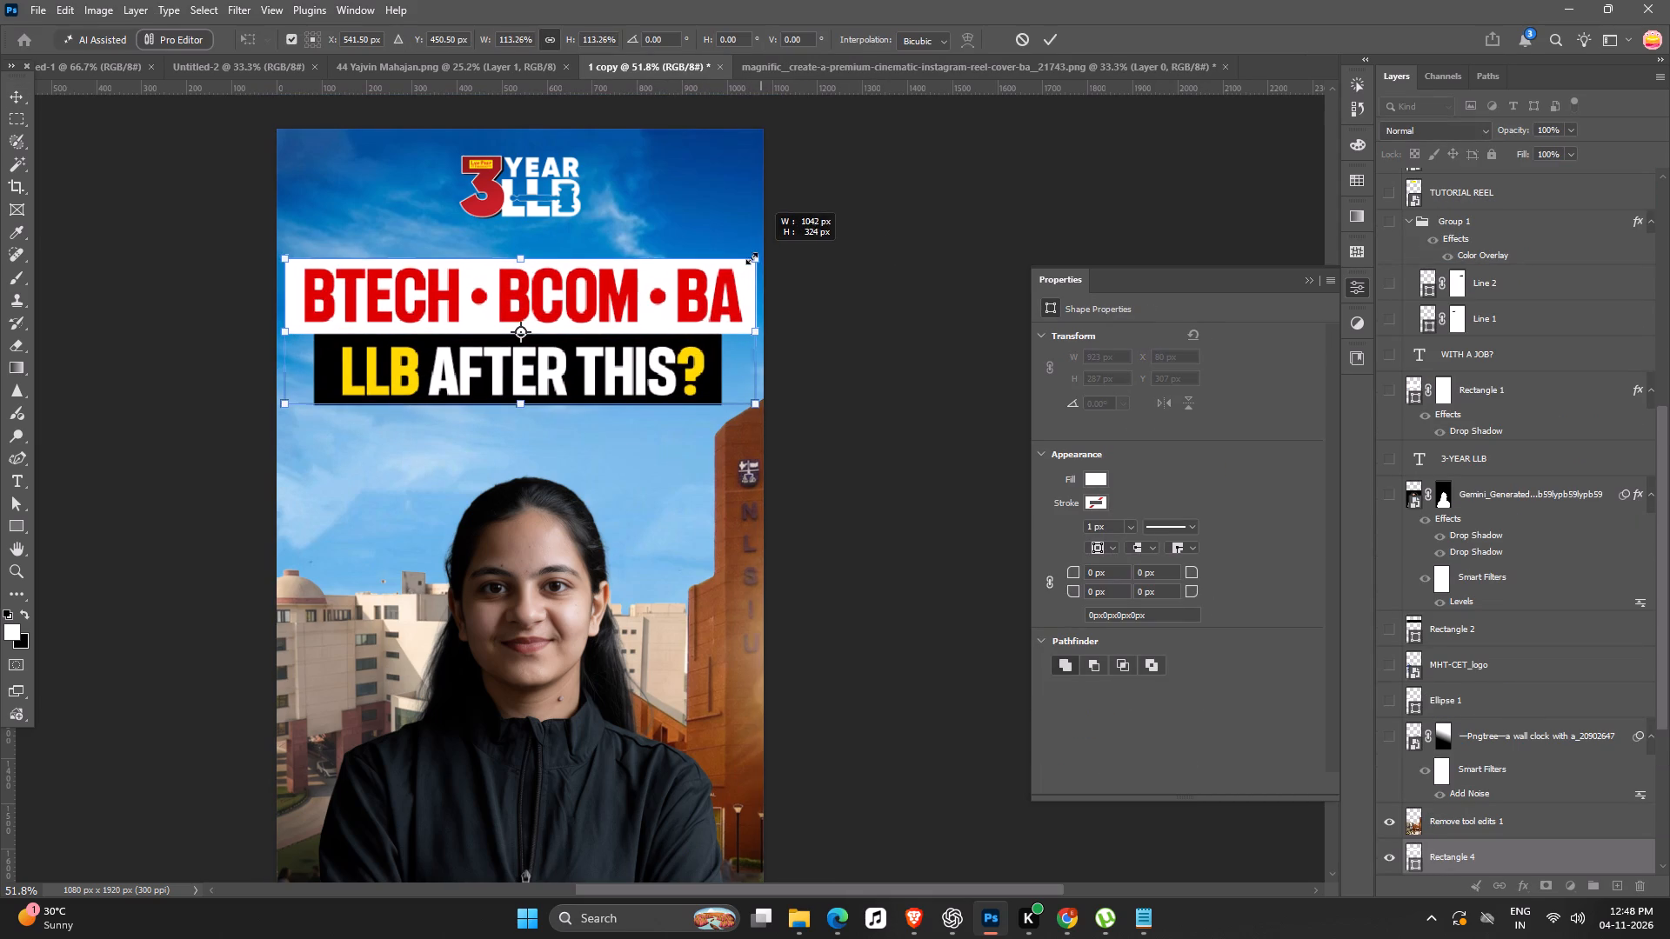
{"action": "left_click", "coordinate": [699, 307]}
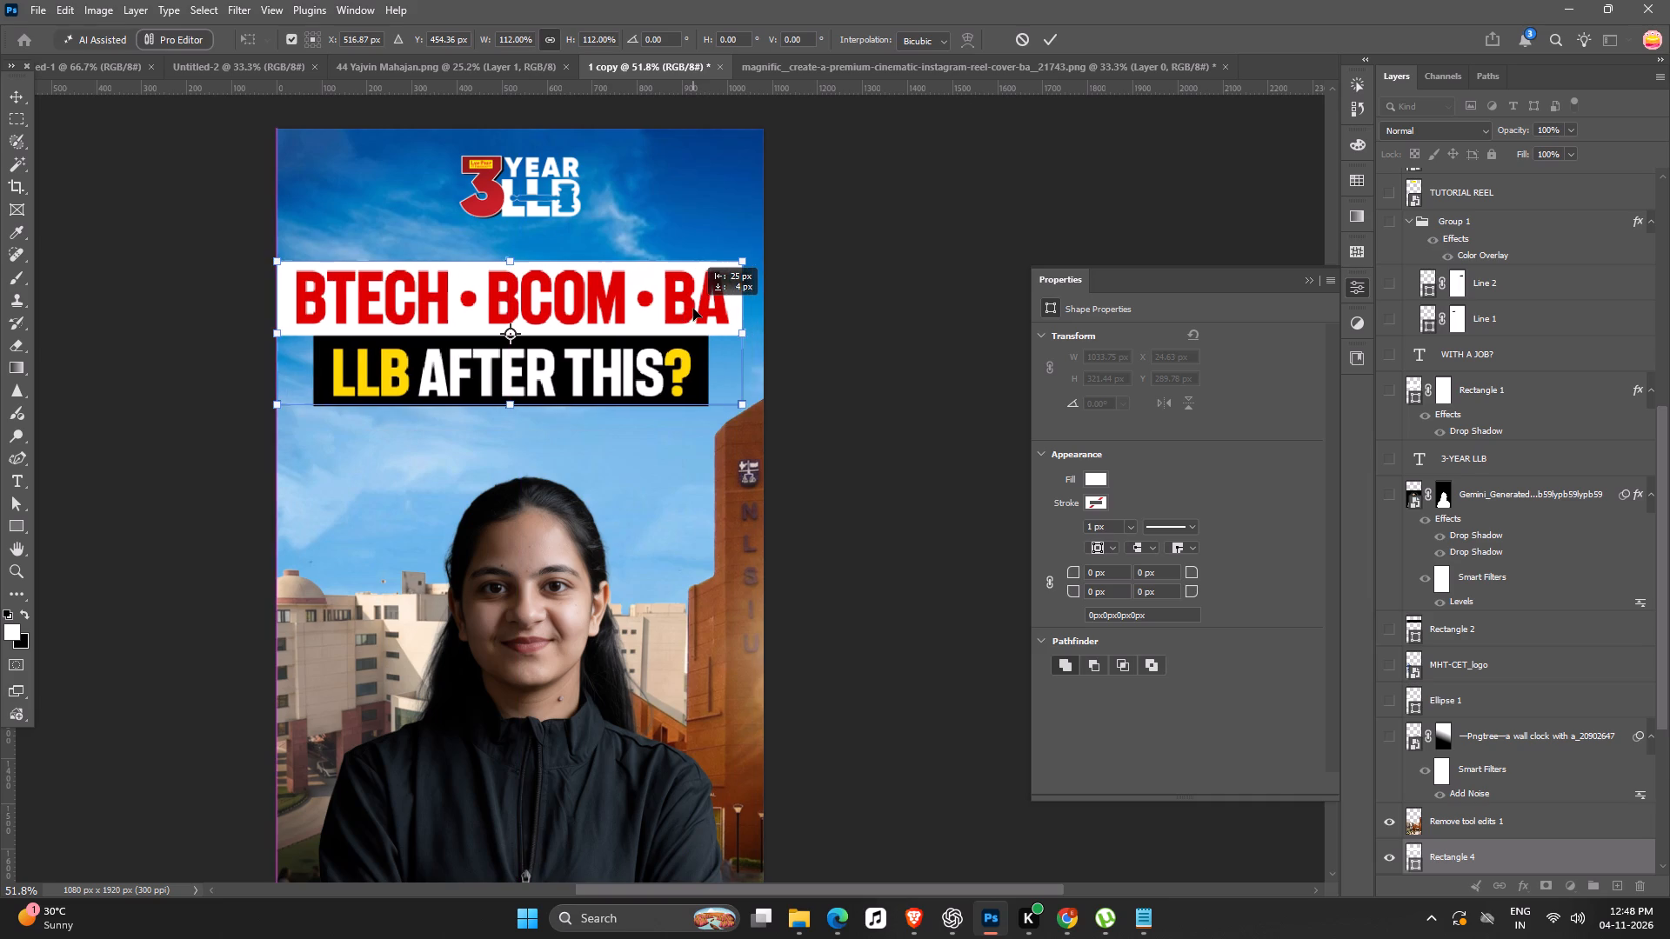
{"action": "key", "text": "Return"}
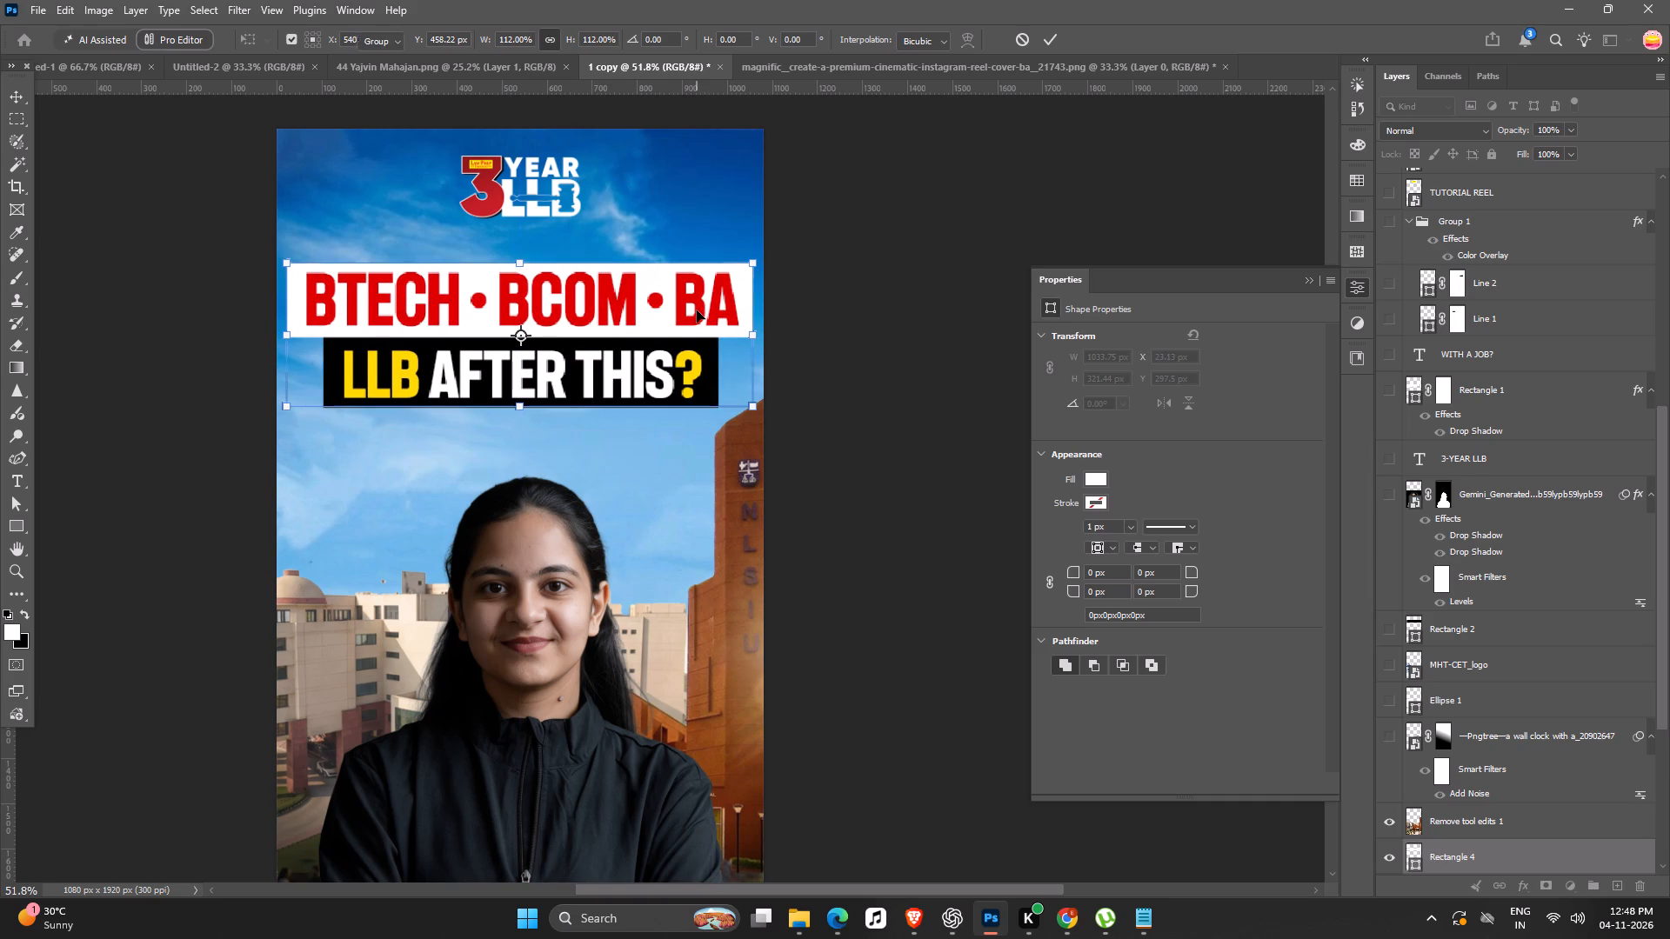
{"action": "left_click", "coordinate": [879, 331]}
Examine the whole cover's composition with the enlarged headline, portrait and campus background.
{"action": "scroll", "coordinate": [806, 454], "scroll_direction": "down", "scroll_amount": 9, "text": "ctrl"}
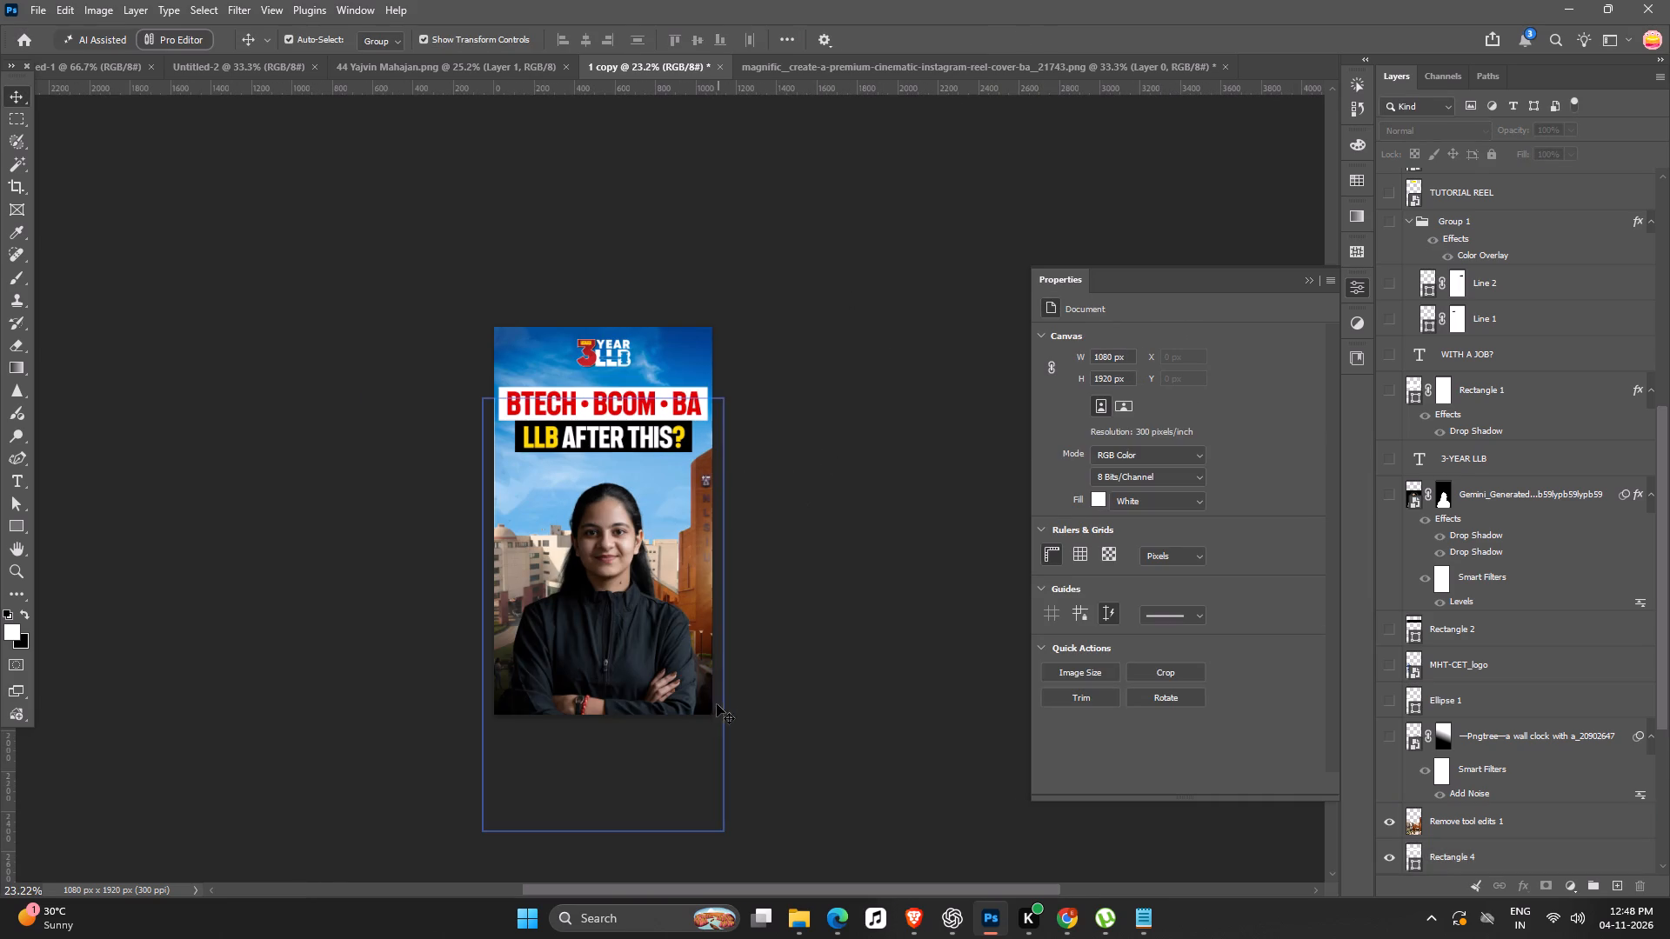
{"action": "key", "text": "space"}
{"action": "key", "text": "space"}
{"action": "key", "text": "space"}
{"action": "left_click_drag", "start_coordinate": [351, 457], "coordinate": [375, 436]}
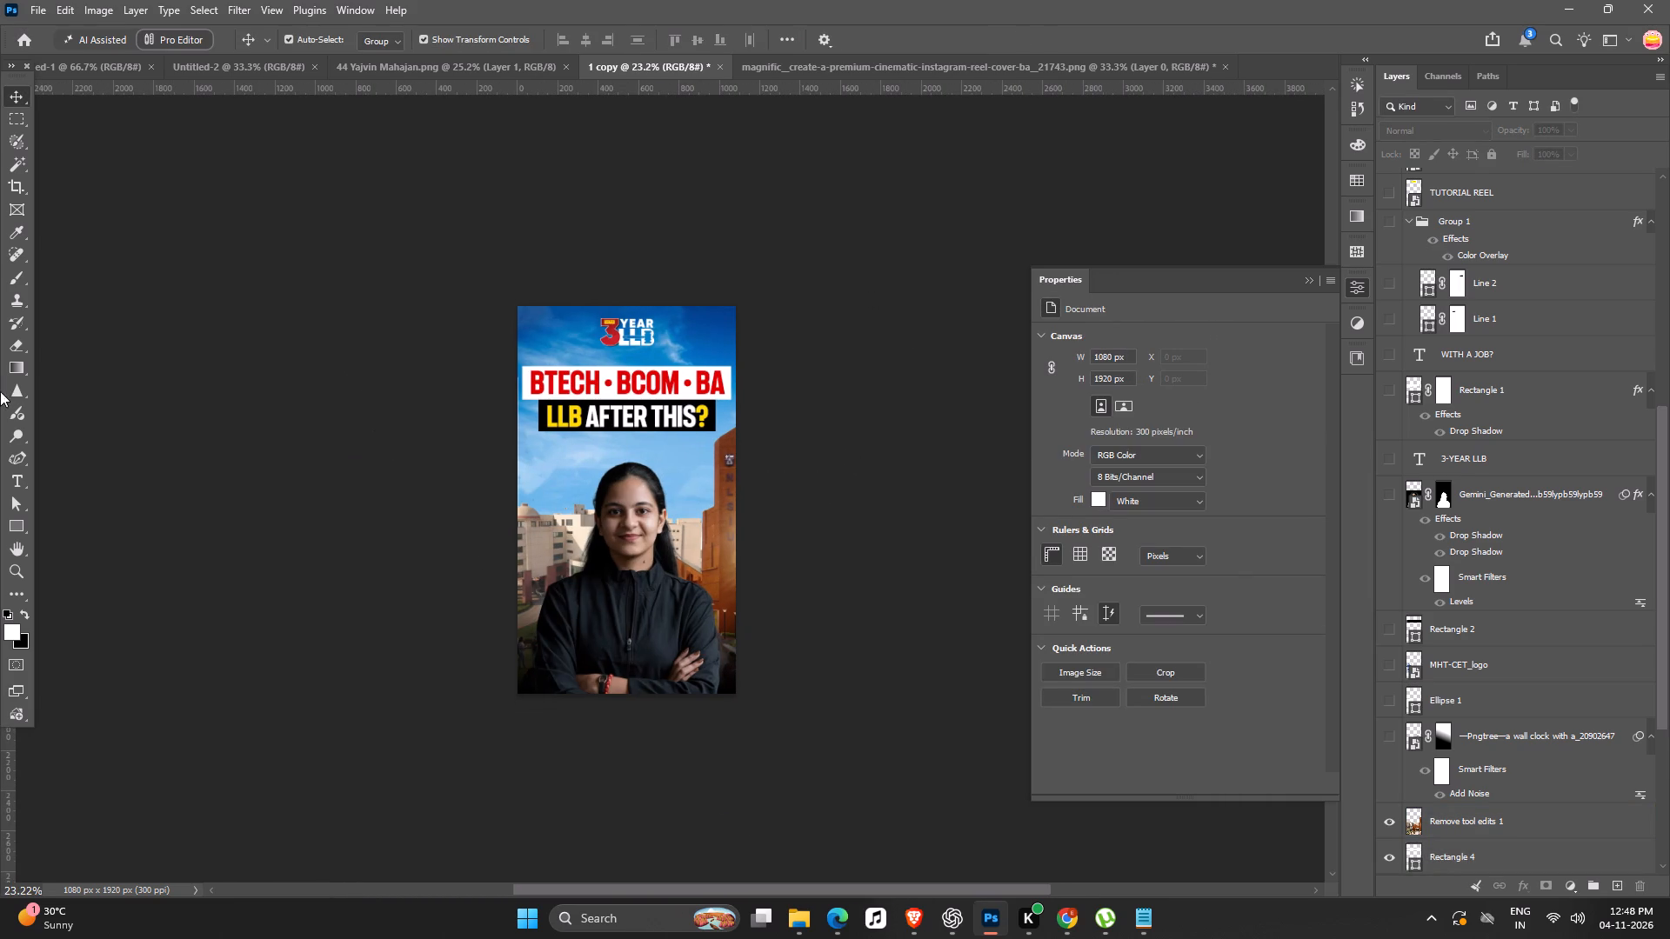
{"action": "scroll", "coordinate": [517, 422], "scroll_direction": "up", "scroll_amount": 5, "text": "ctrl"}
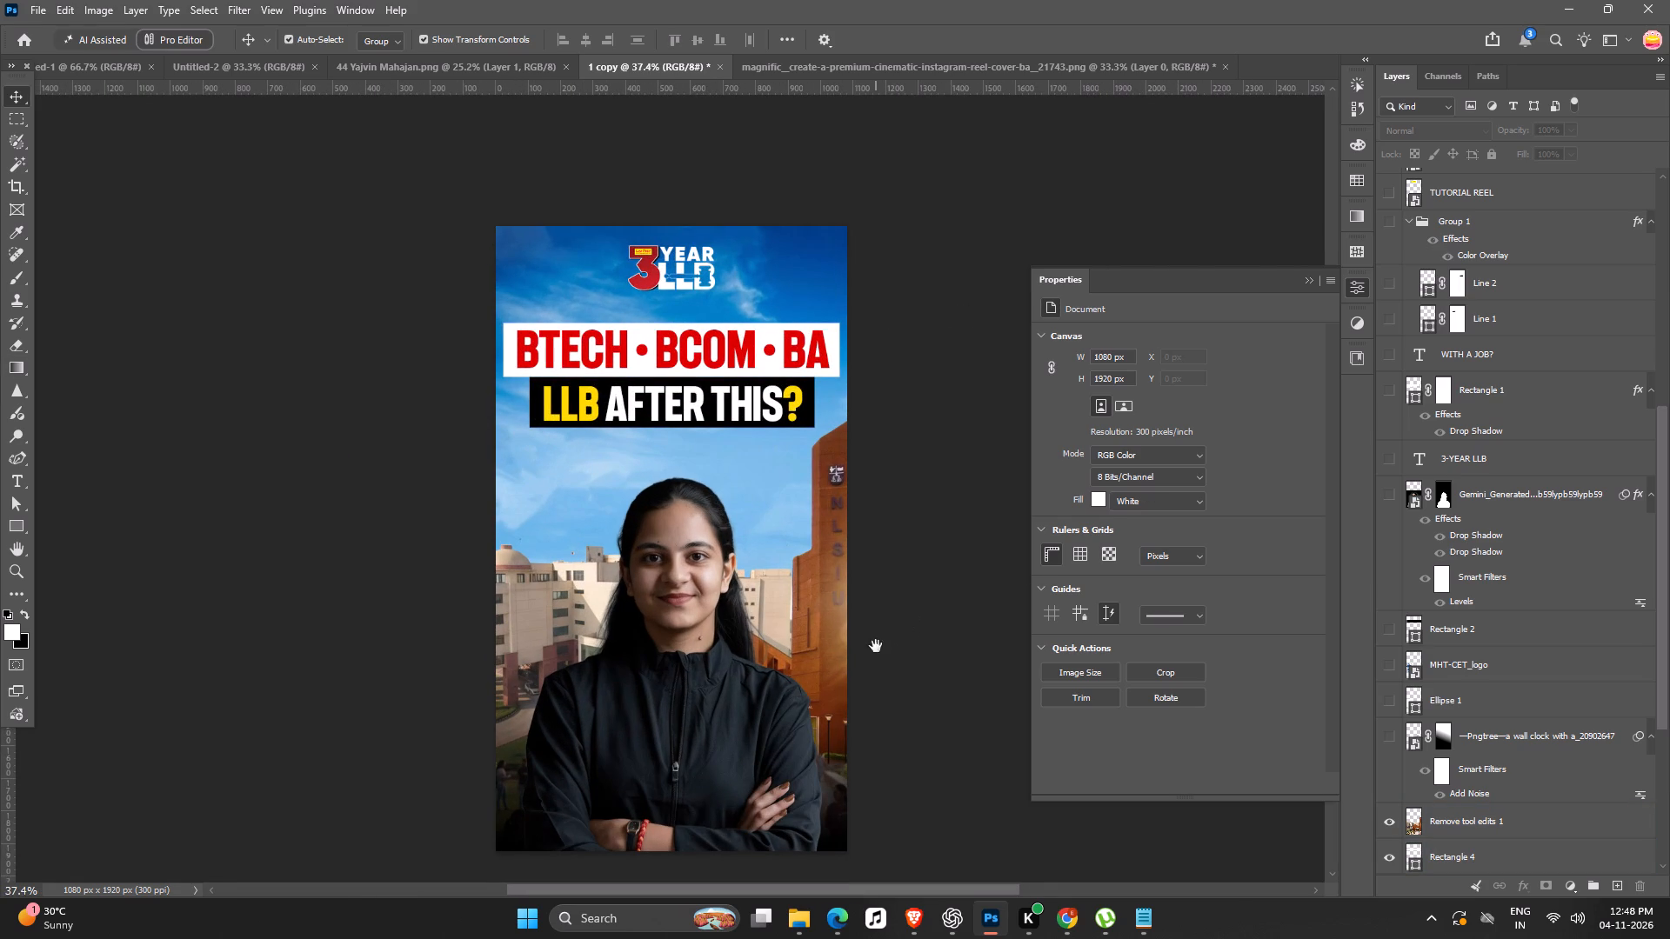
{"action": "key", "text": "space"}
{"action": "key", "text": "space"}
{"action": "key", "text": "space"}
{"action": "key", "text": "space"}
{"action": "key", "text": "space"}
{"action": "left_click_drag", "start_coordinate": [875, 646], "coordinate": [825, 615]}
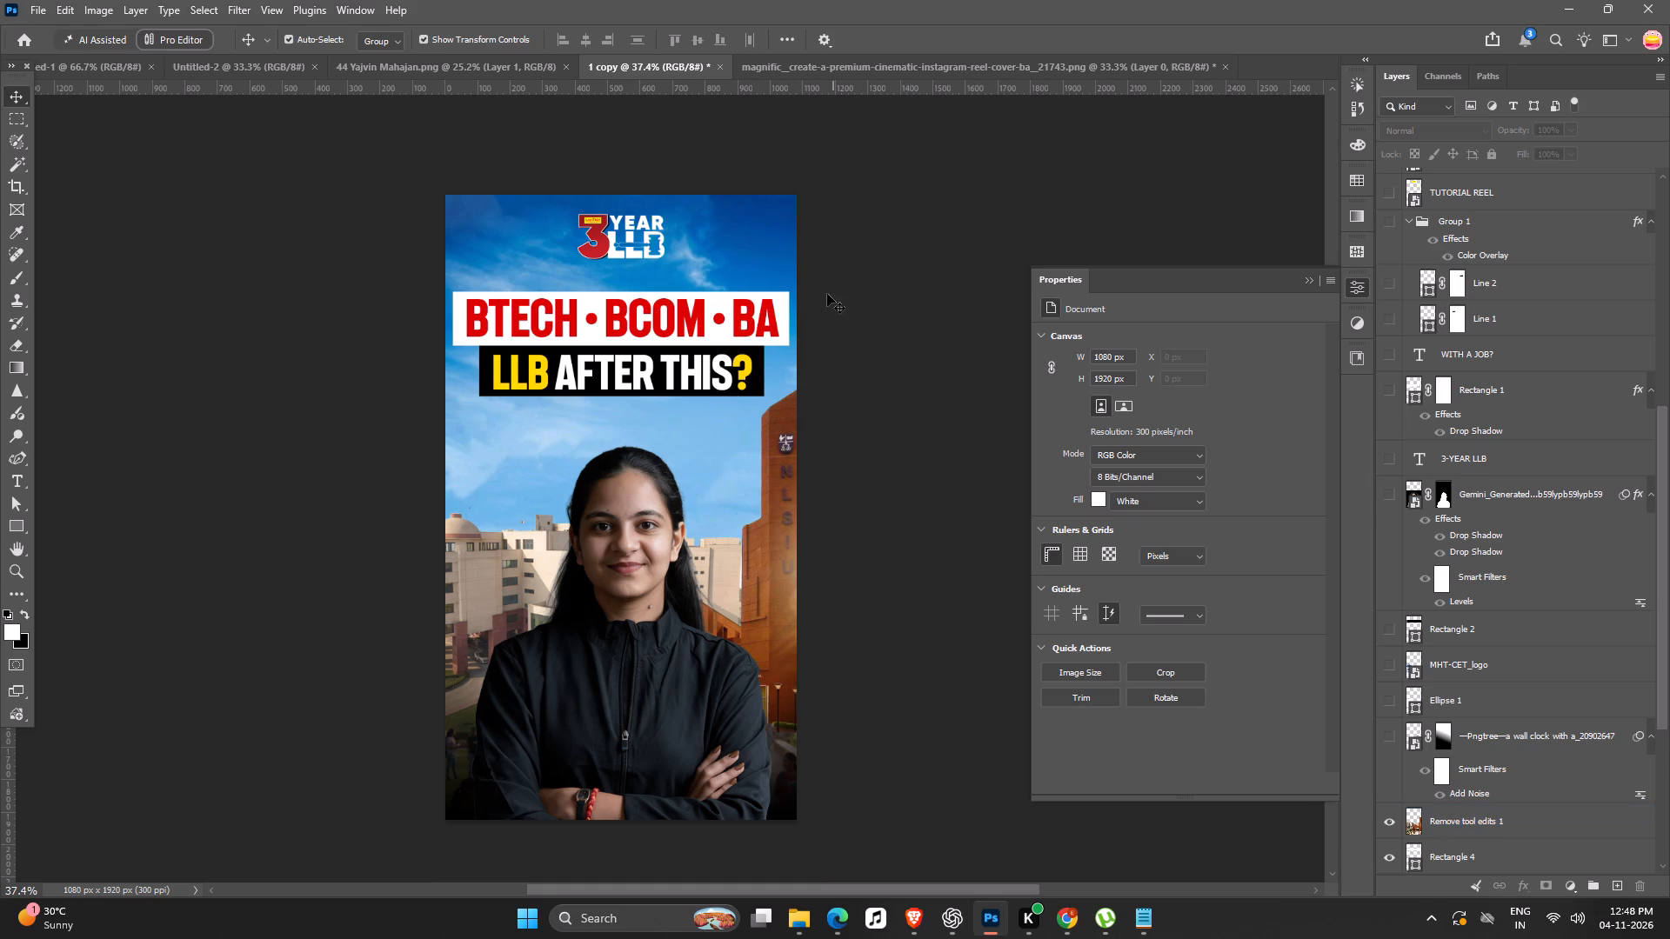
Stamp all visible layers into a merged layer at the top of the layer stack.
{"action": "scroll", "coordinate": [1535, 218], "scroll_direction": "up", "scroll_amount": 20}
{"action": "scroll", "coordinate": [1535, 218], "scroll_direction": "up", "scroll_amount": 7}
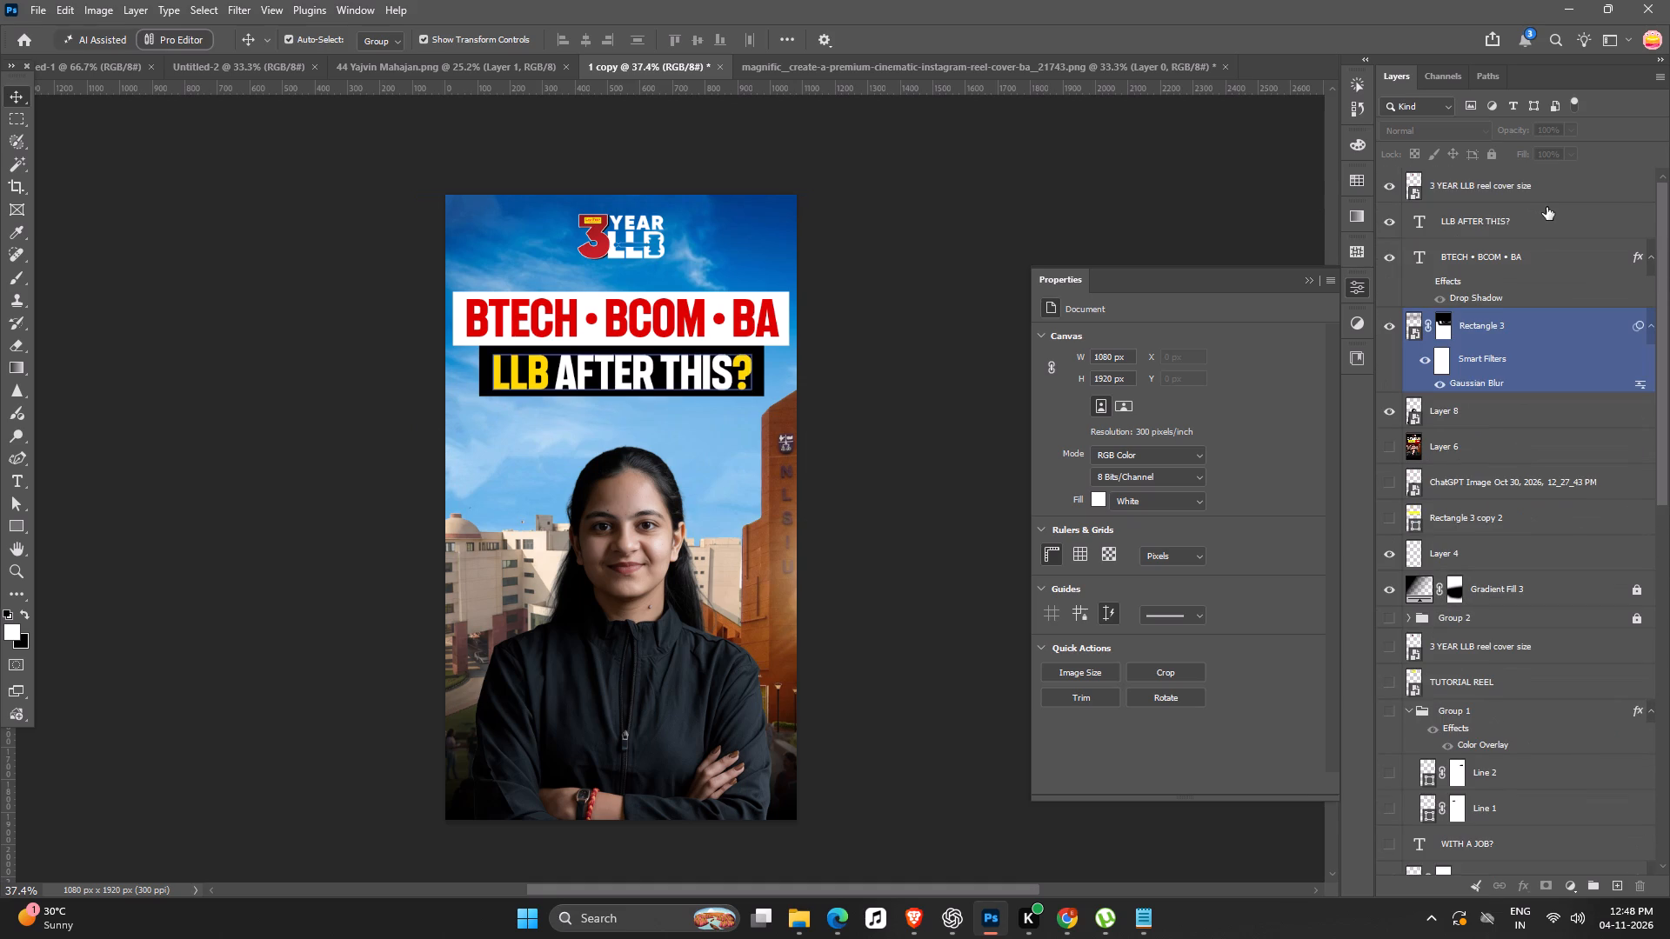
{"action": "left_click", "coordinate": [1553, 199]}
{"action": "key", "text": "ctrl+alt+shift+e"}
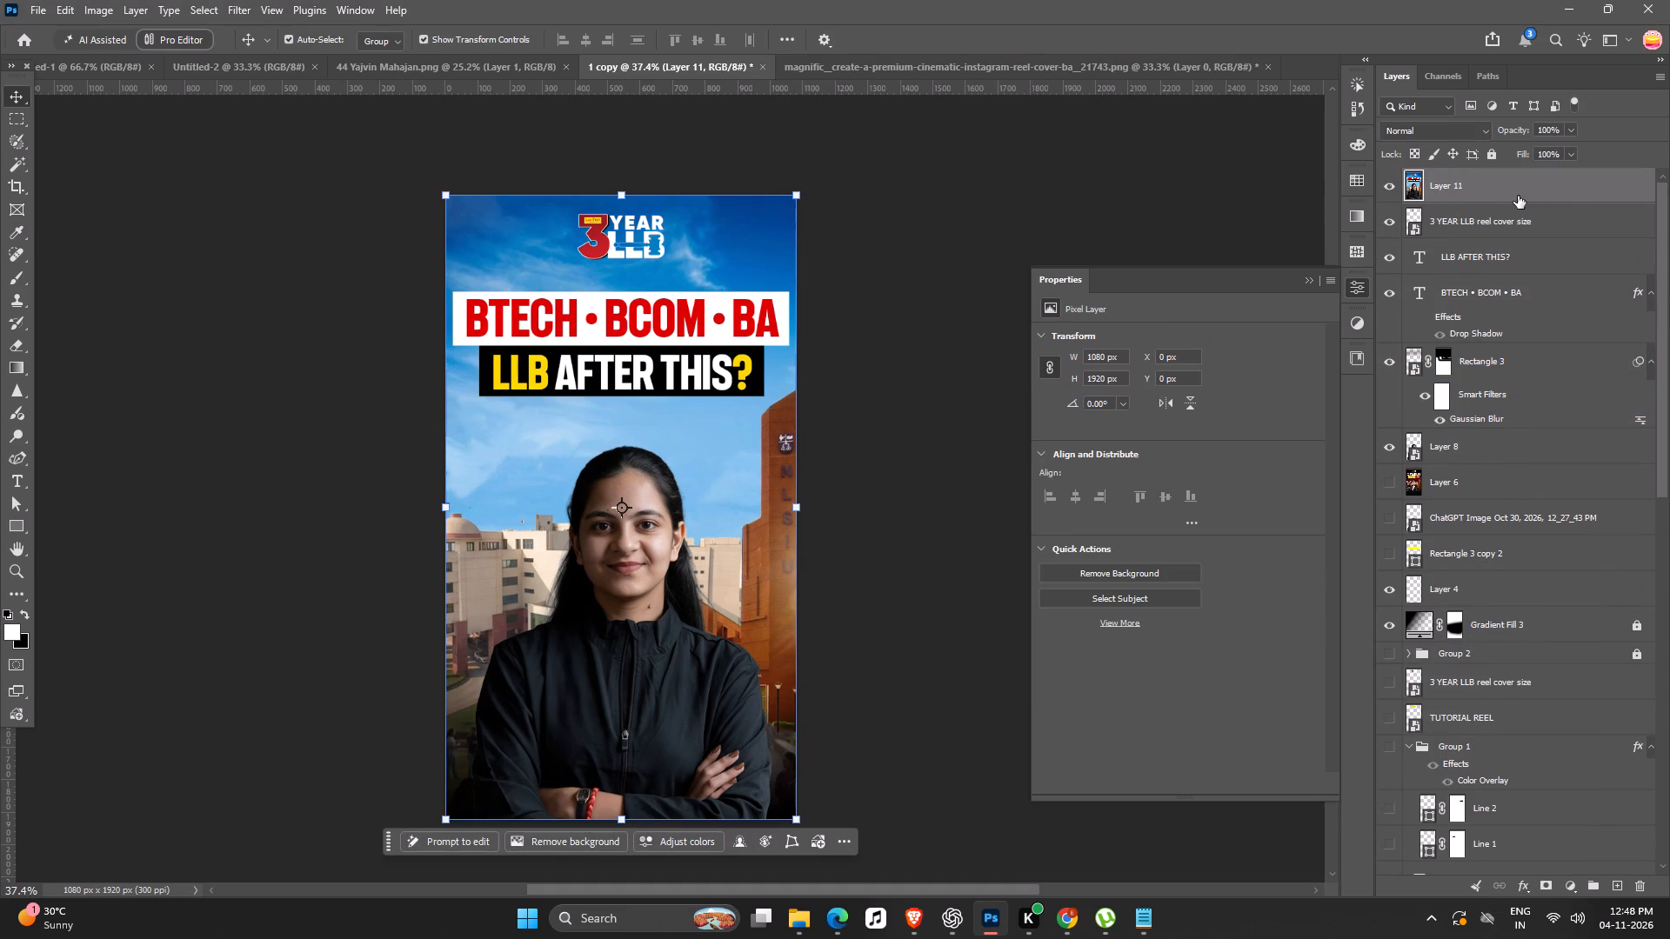
Switch to Chrome and bring the "CLAT 2027 GK 50 EXPECTED Qs!" image into the cover document.
{"action": "left_click", "coordinate": [1061, 922]}
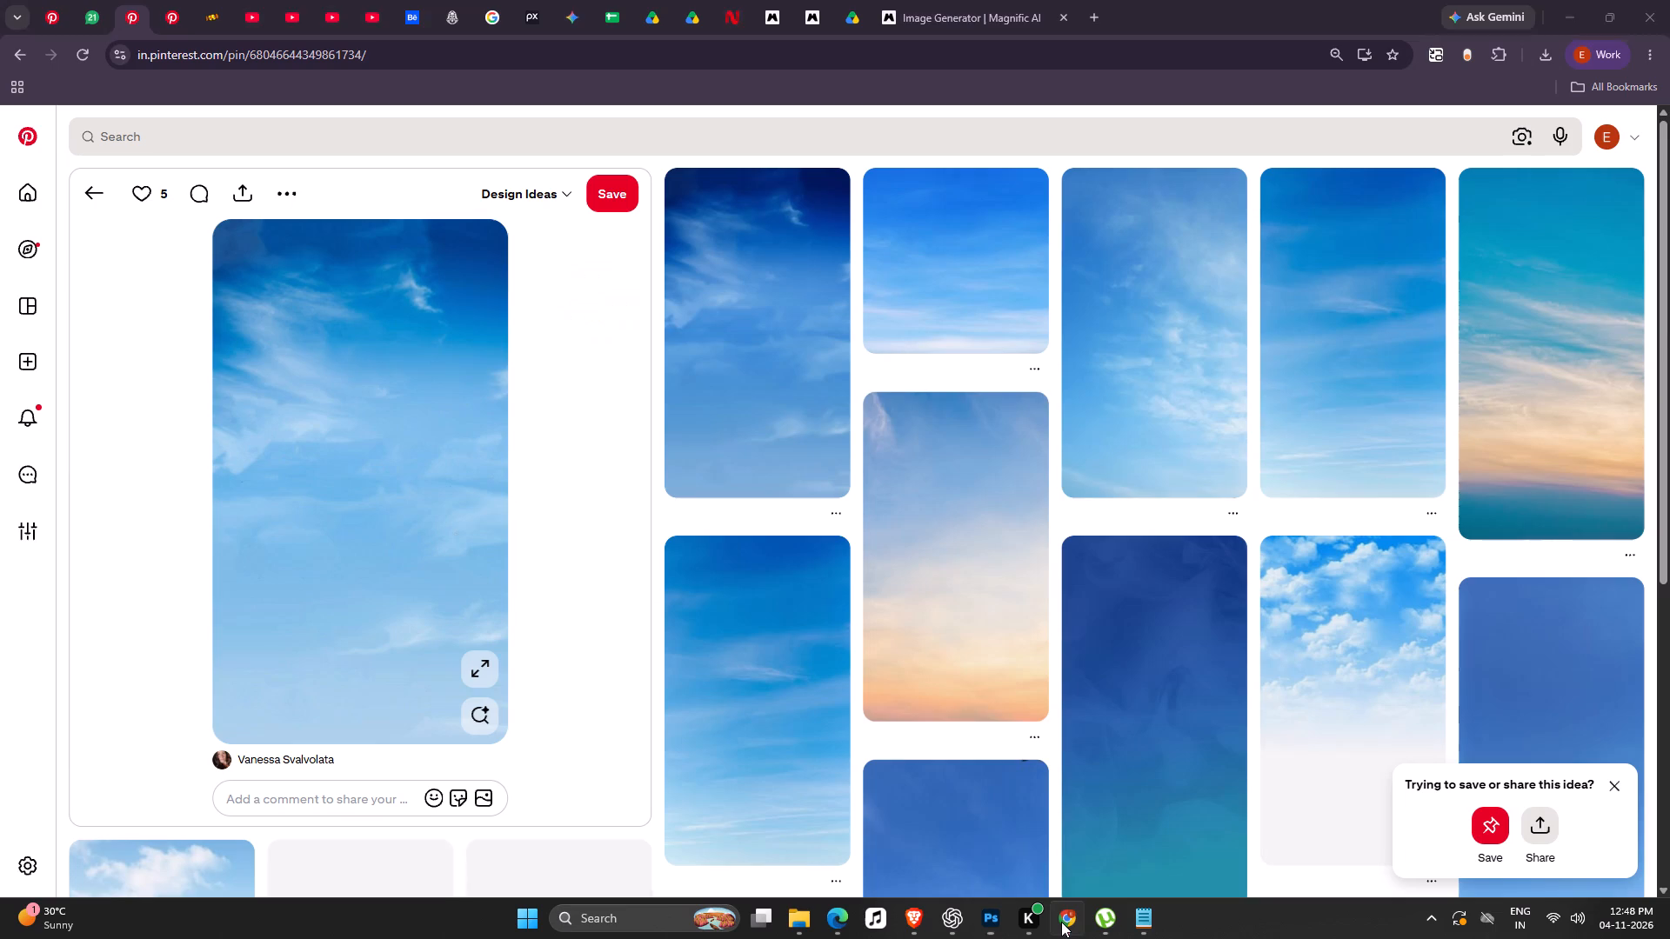
Switch to Chrome and browse the YouTube results for "BTECH • BCOM • BA LLB AFTER THIS?", examining the Shorts covers and video thumbnails.
{"action": "left_click", "coordinate": [363, 0]}
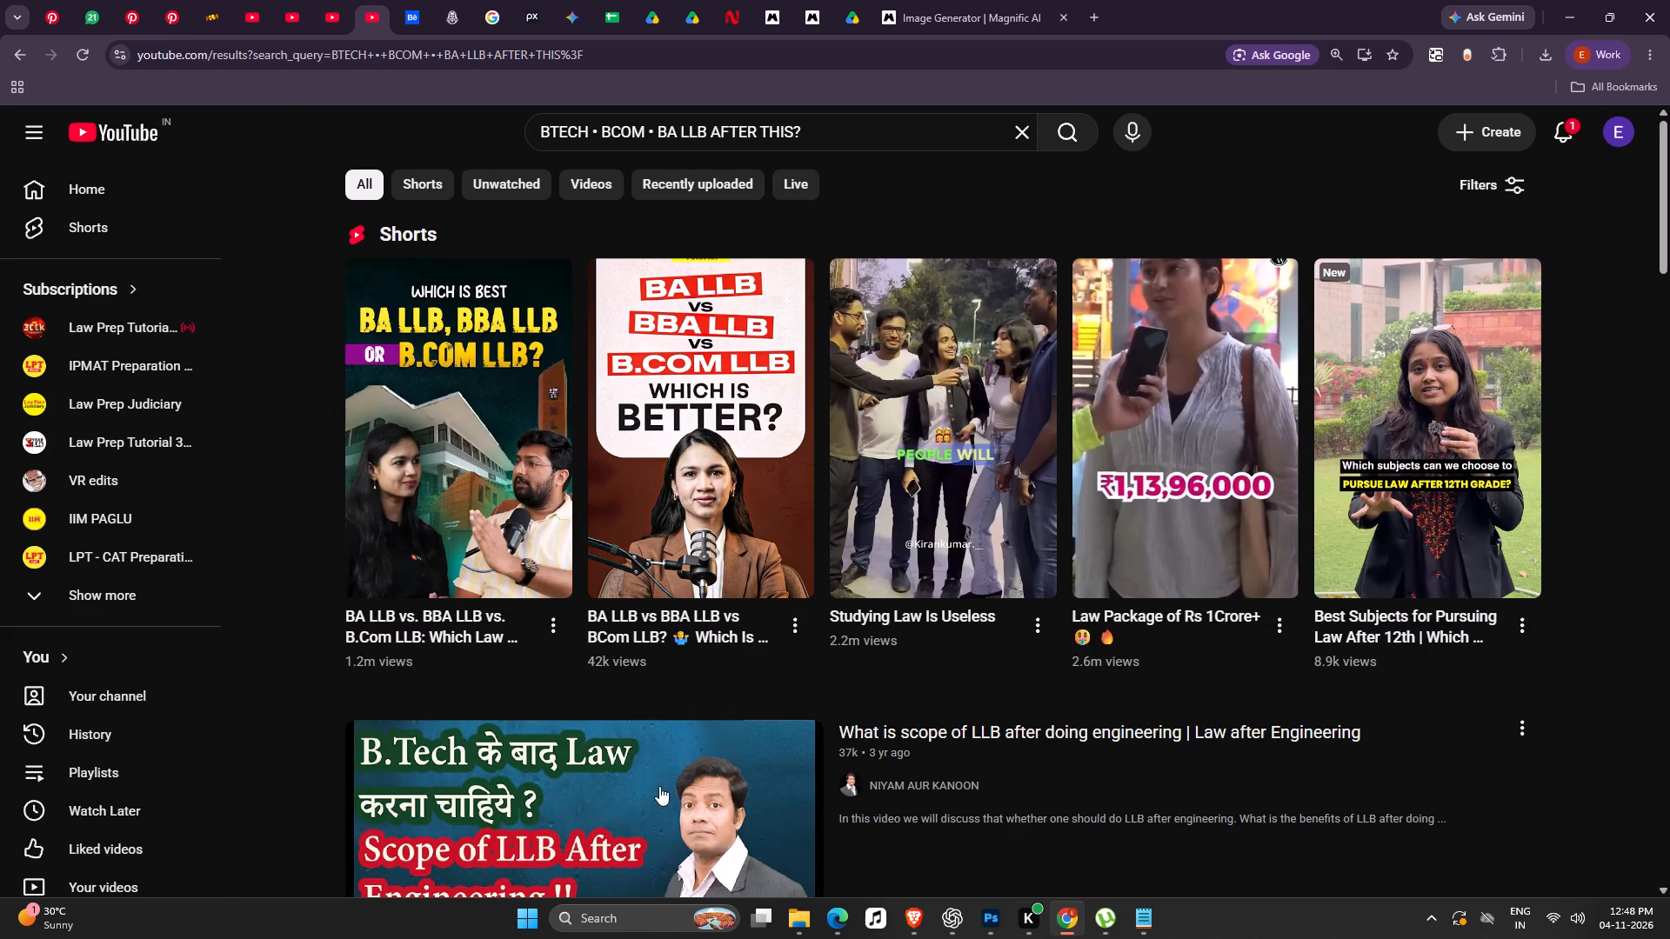
{"action": "scroll", "coordinate": [1598, 720], "scroll_direction": "up", "scroll_amount": 5}
{"action": "scroll", "coordinate": [1241, 667], "scroll_direction": "up", "scroll_amount": 6}
{"action": "scroll", "coordinate": [1226, 666], "scroll_direction": "down", "scroll_amount": 8}
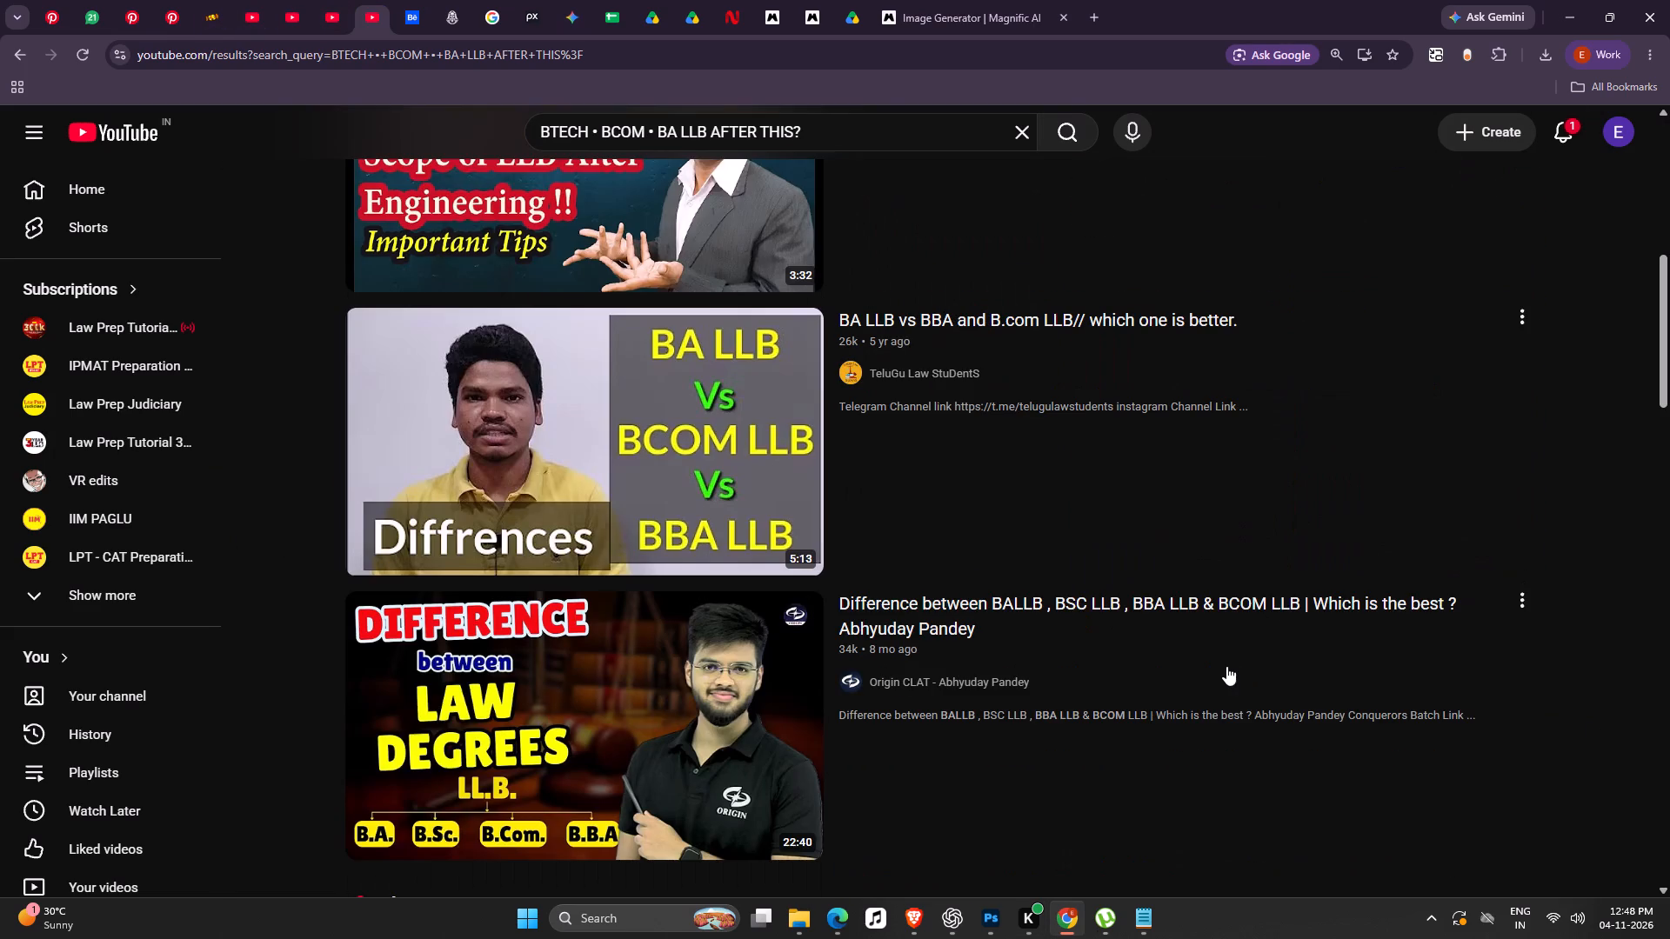
{"action": "scroll", "coordinate": [1226, 666], "scroll_direction": "down", "scroll_amount": 1}
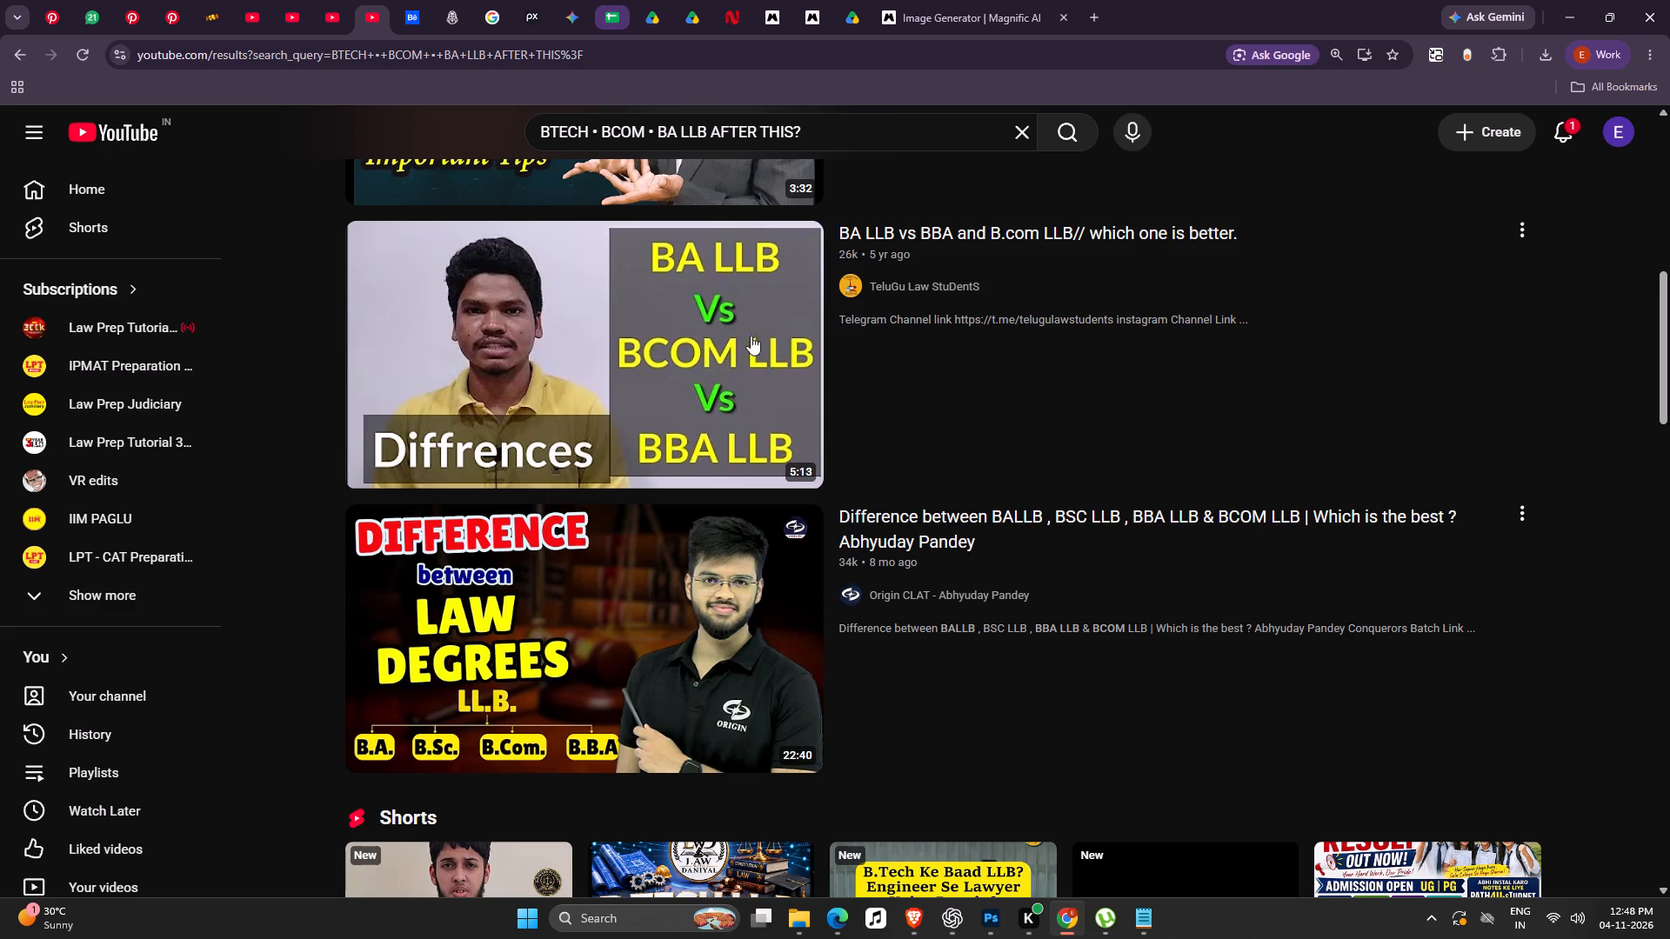
{"action": "scroll", "coordinate": [904, 581], "scroll_direction": "down", "scroll_amount": 8}
{"action": "scroll", "coordinate": [964, 715], "scroll_direction": "down", "scroll_amount": 8}
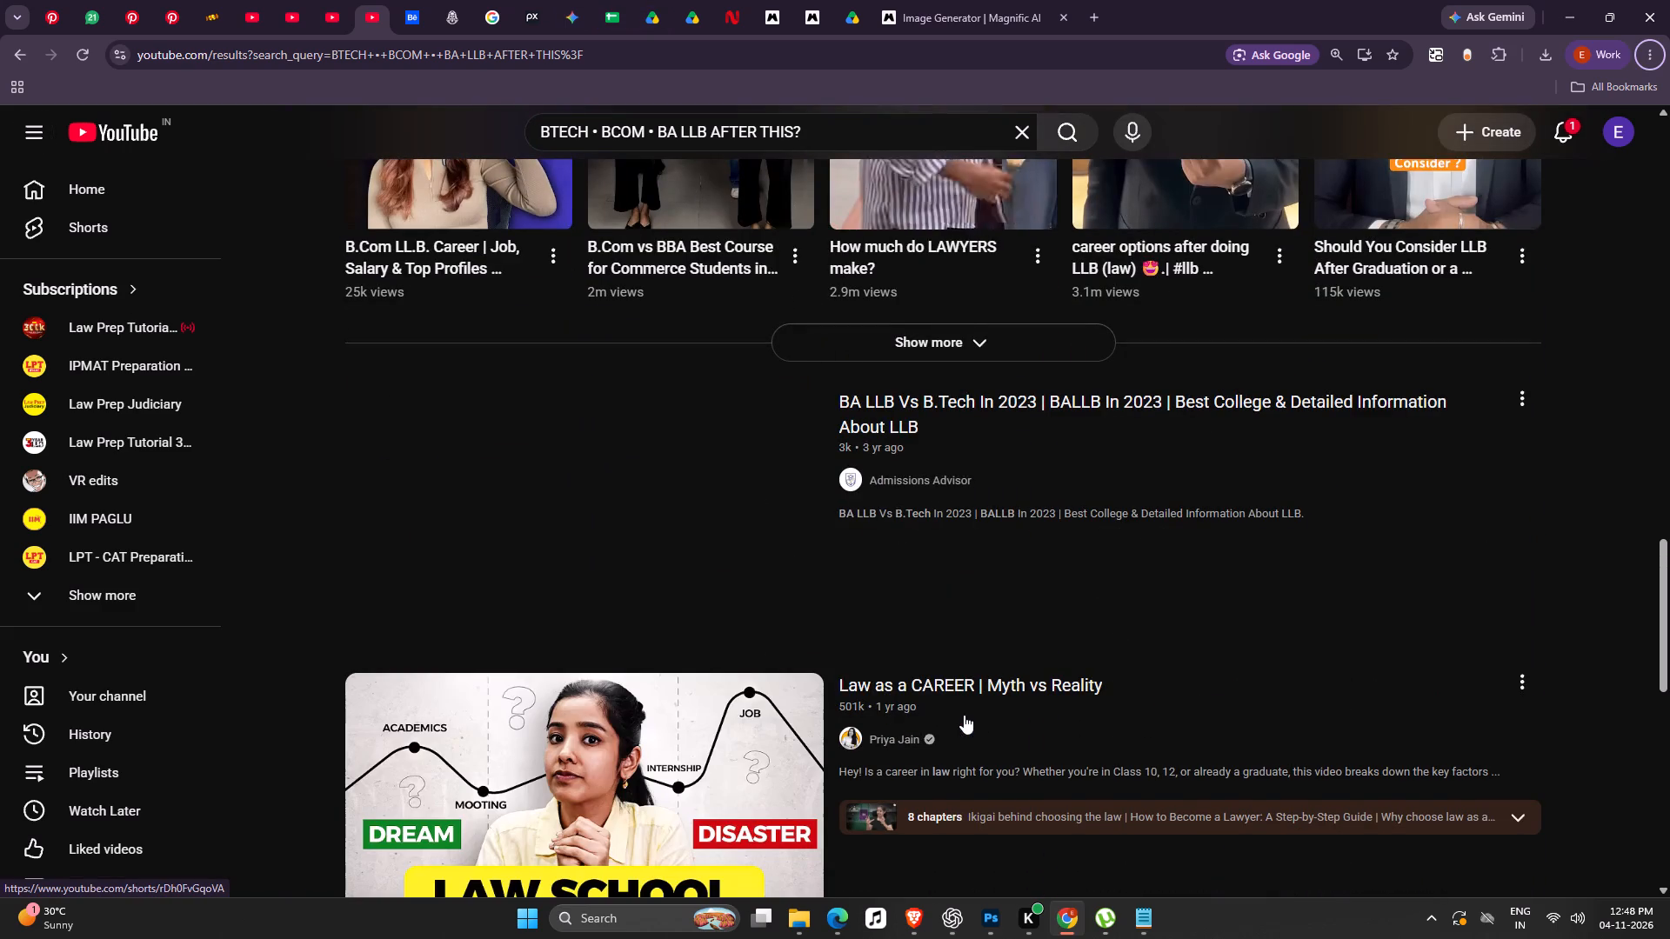
{"action": "scroll", "coordinate": [963, 713], "scroll_direction": "down", "scroll_amount": 4}
Switch to Photoshop and close the cut-out portrait document "magnific__create-a-premium-cinematic-instagram-reel-cover-ba__21743.png" without saving changes.
{"action": "key", "text": "alt+Tab"}
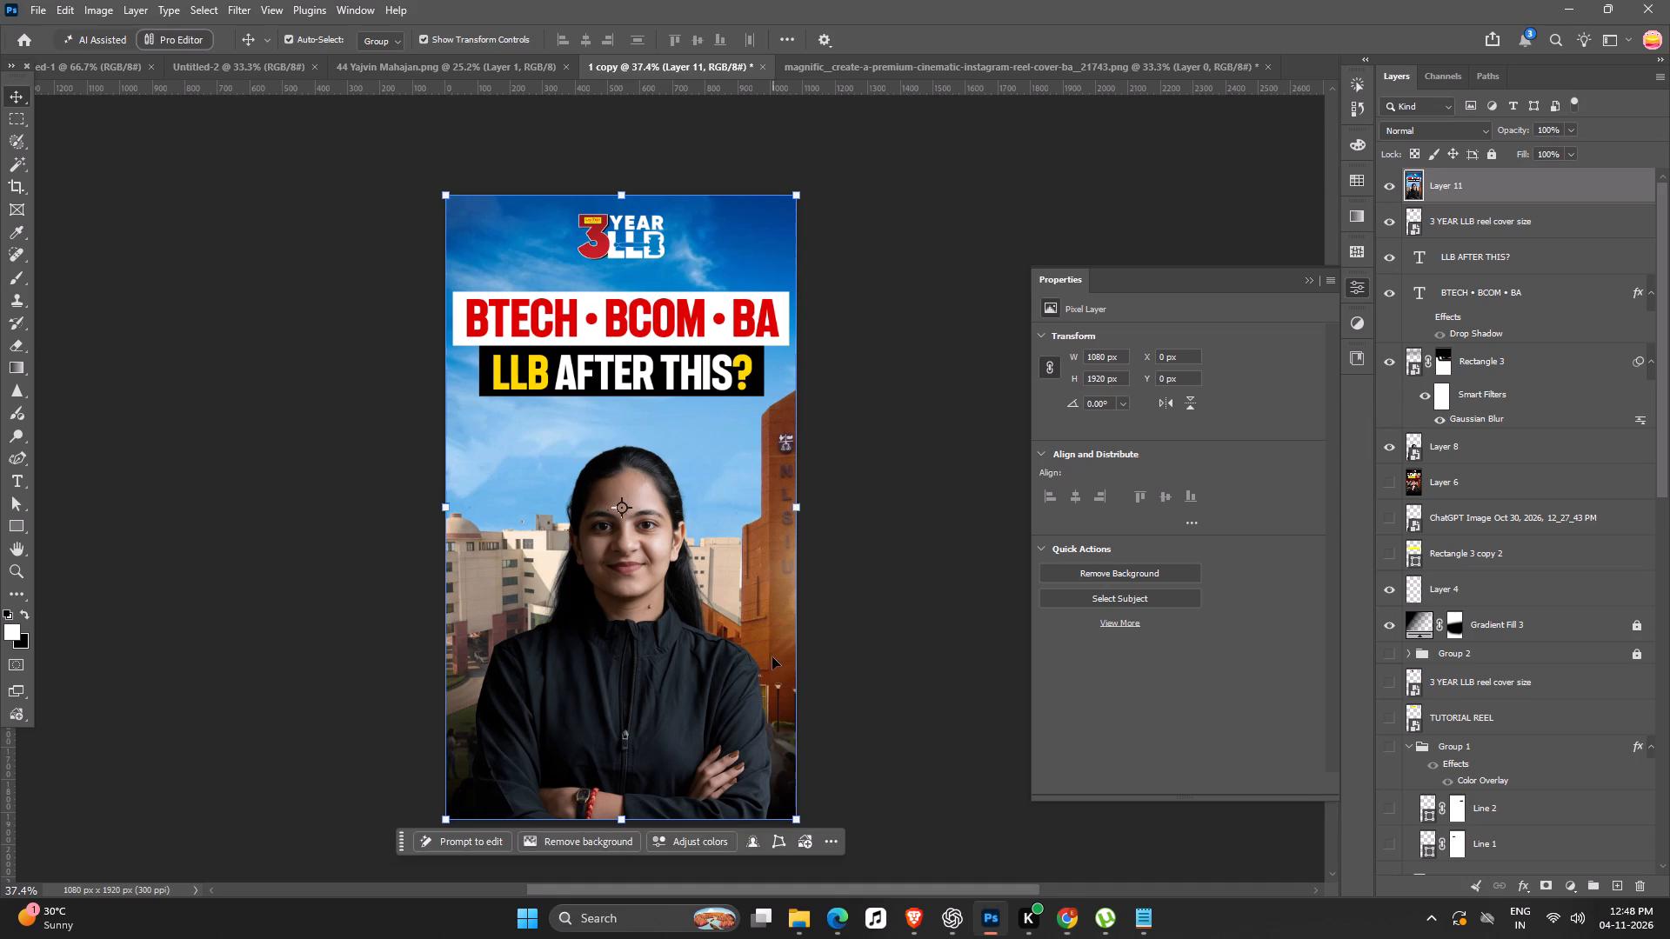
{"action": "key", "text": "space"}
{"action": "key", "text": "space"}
{"action": "left_click_drag", "start_coordinate": [748, 654], "coordinate": [669, 620]}
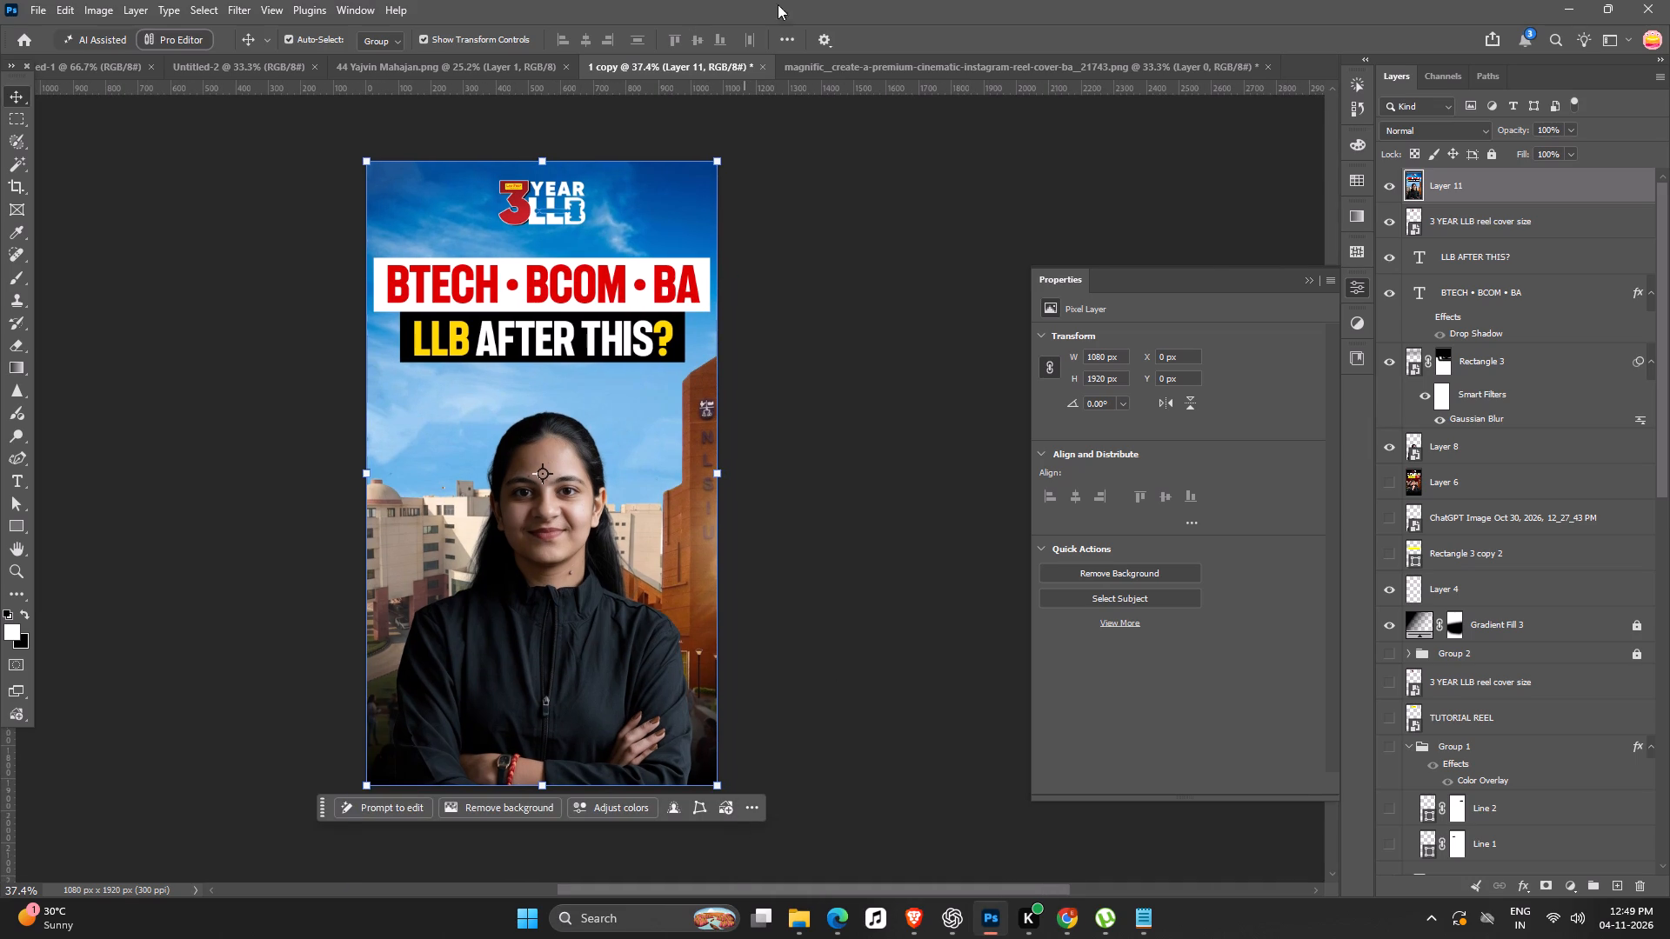
{"action": "left_click", "coordinate": [827, 71]}
{"action": "key", "text": "ctrl+w"}
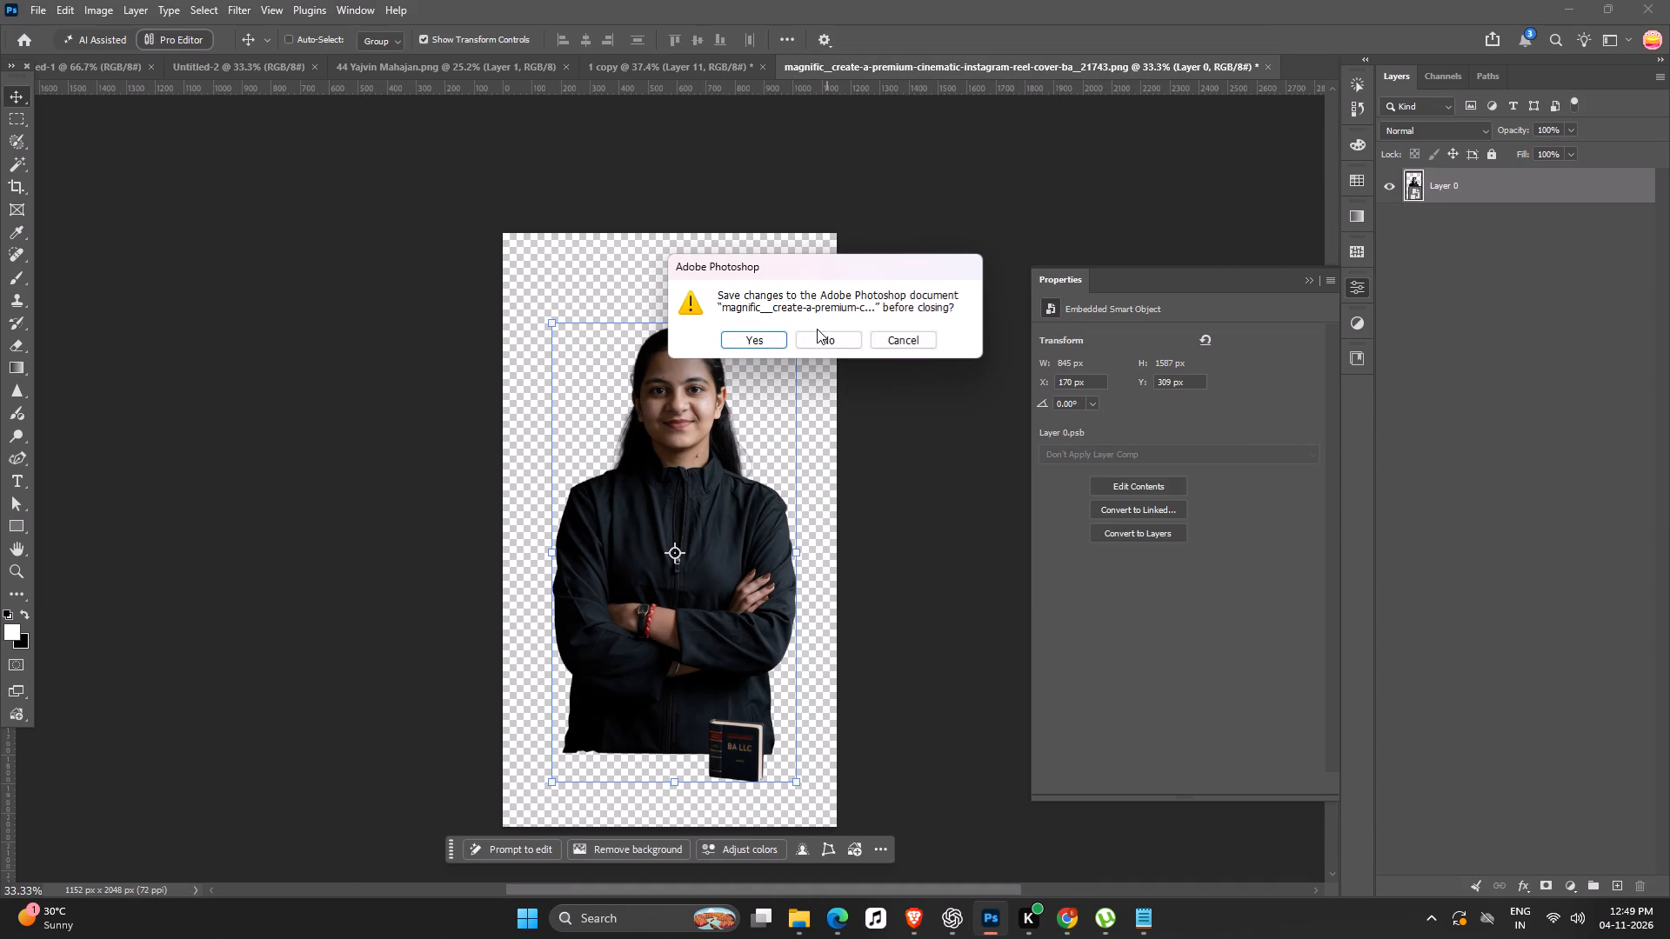
{"action": "left_click", "coordinate": [817, 329]}
{"action": "left_click", "coordinate": [812, 343]}
Place the "CLAT 2027 GK 50 EXPECTED Qs!" thumbnail "ChatGPT Image Nov 2, 2026, 05_28_49 PM.png55.png" from the Downloads folder into the "1 copy" cover.
{"action": "left_click", "coordinate": [789, 920]}
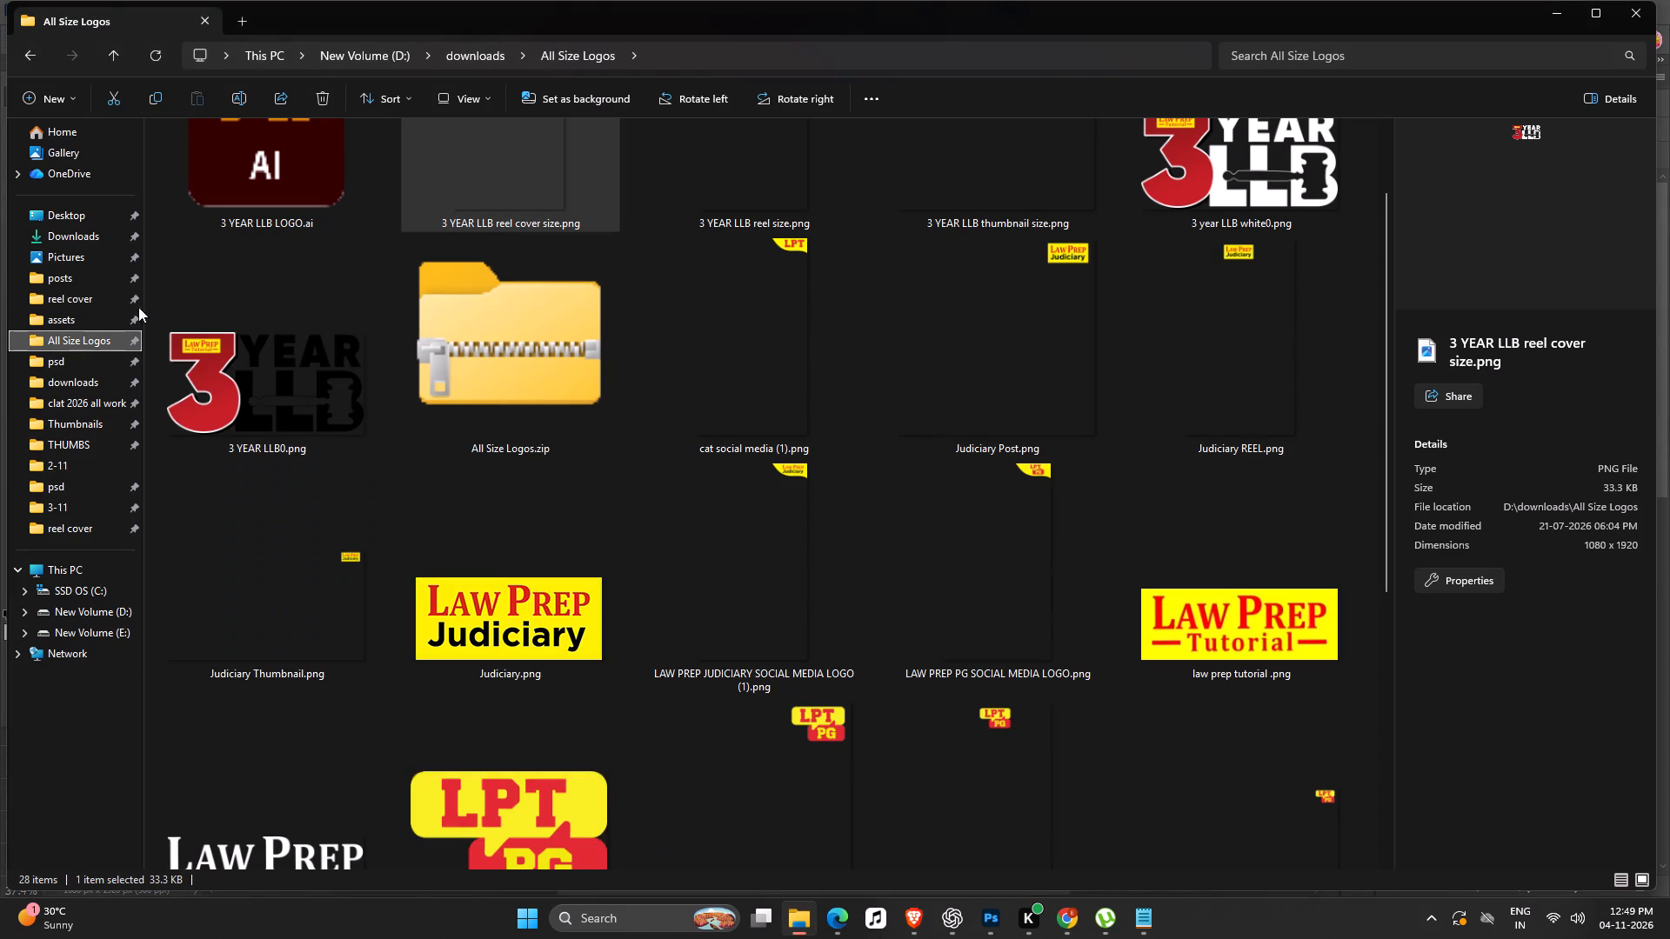
{"action": "double_click", "coordinate": [88, 232]}
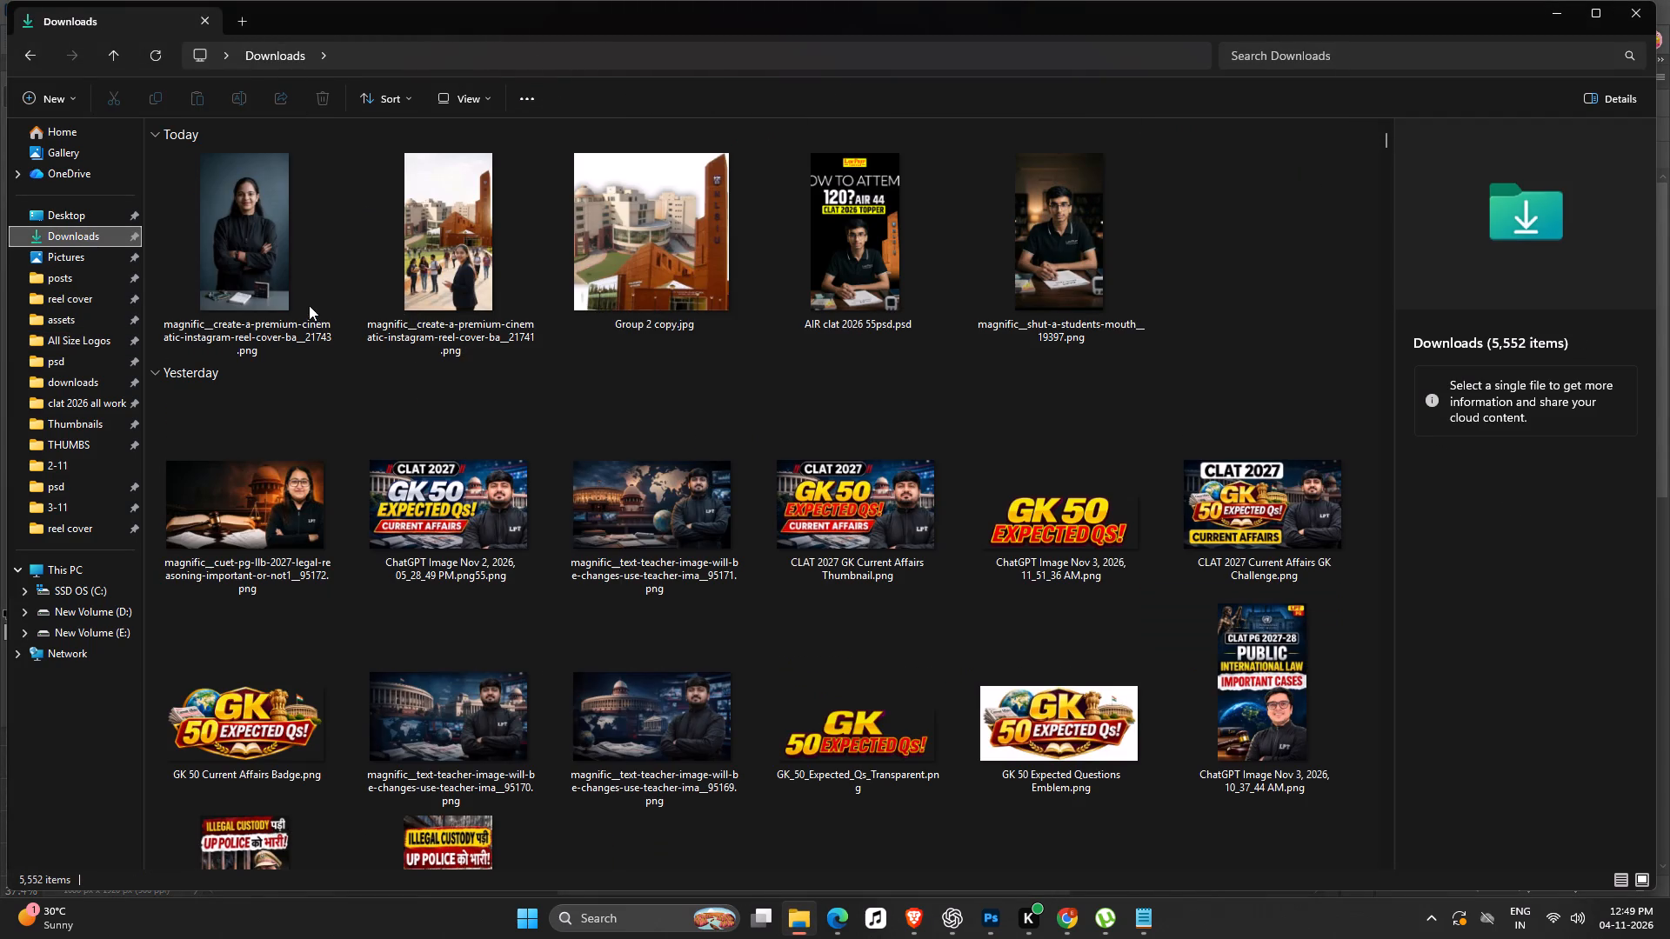
{"action": "left_click_drag", "start_coordinate": [489, 513], "coordinate": [992, 920]}
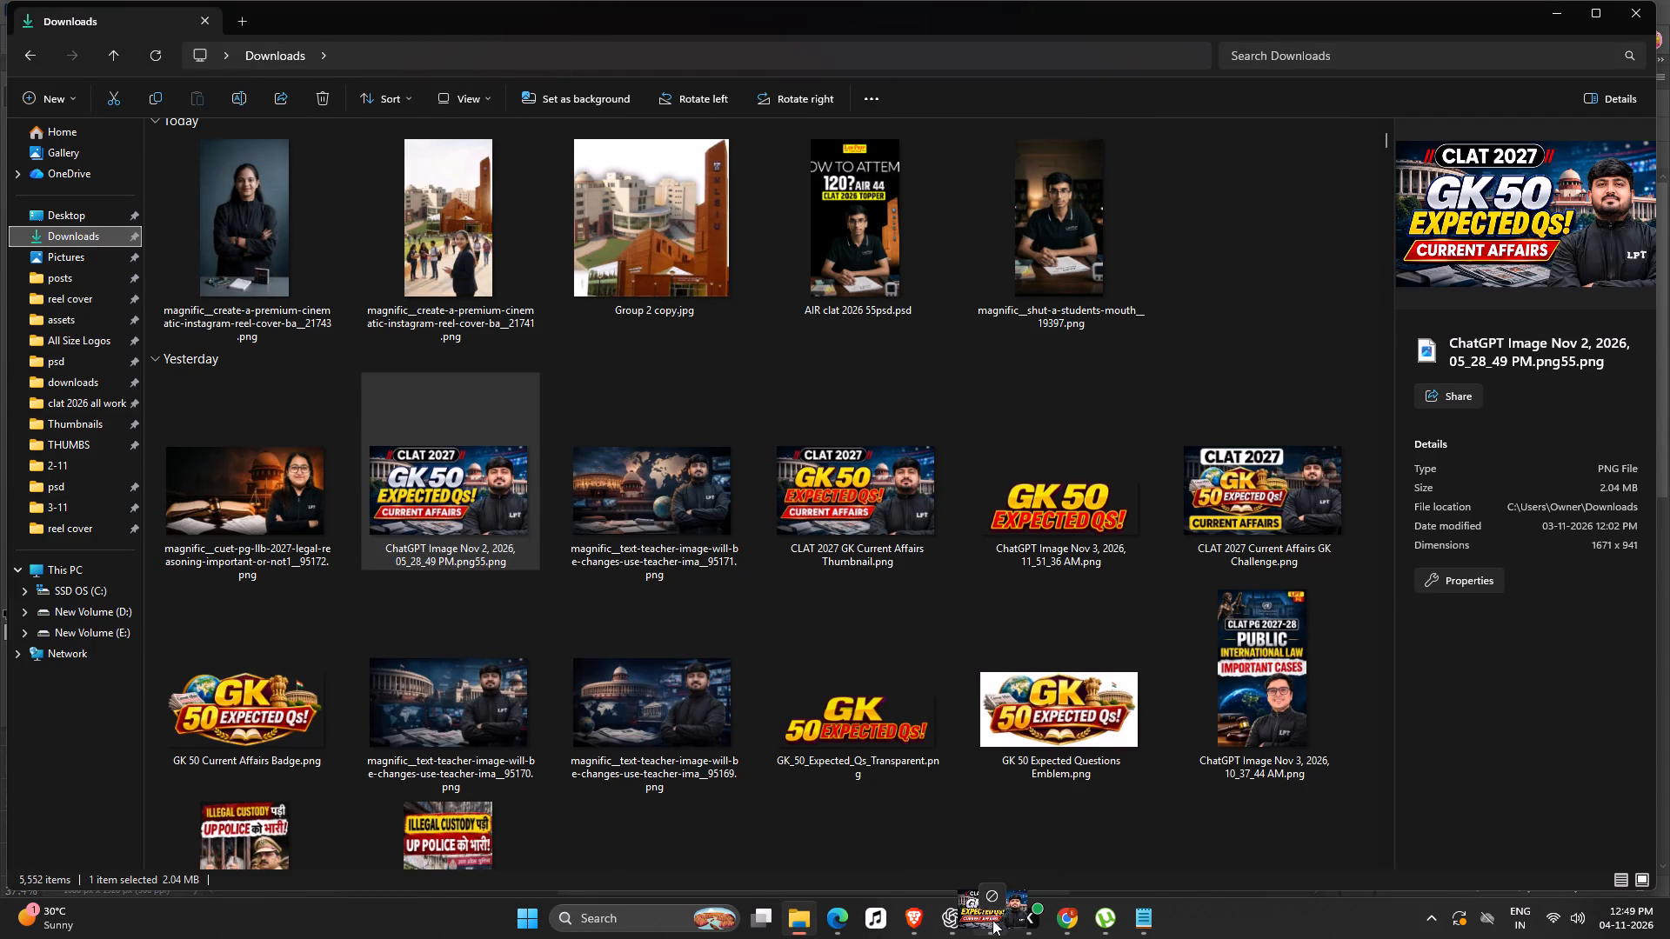
{"action": "left_click_drag", "start_coordinate": [992, 920], "coordinate": [643, 471]}
{"action": "left_click", "coordinate": [1060, 41]}
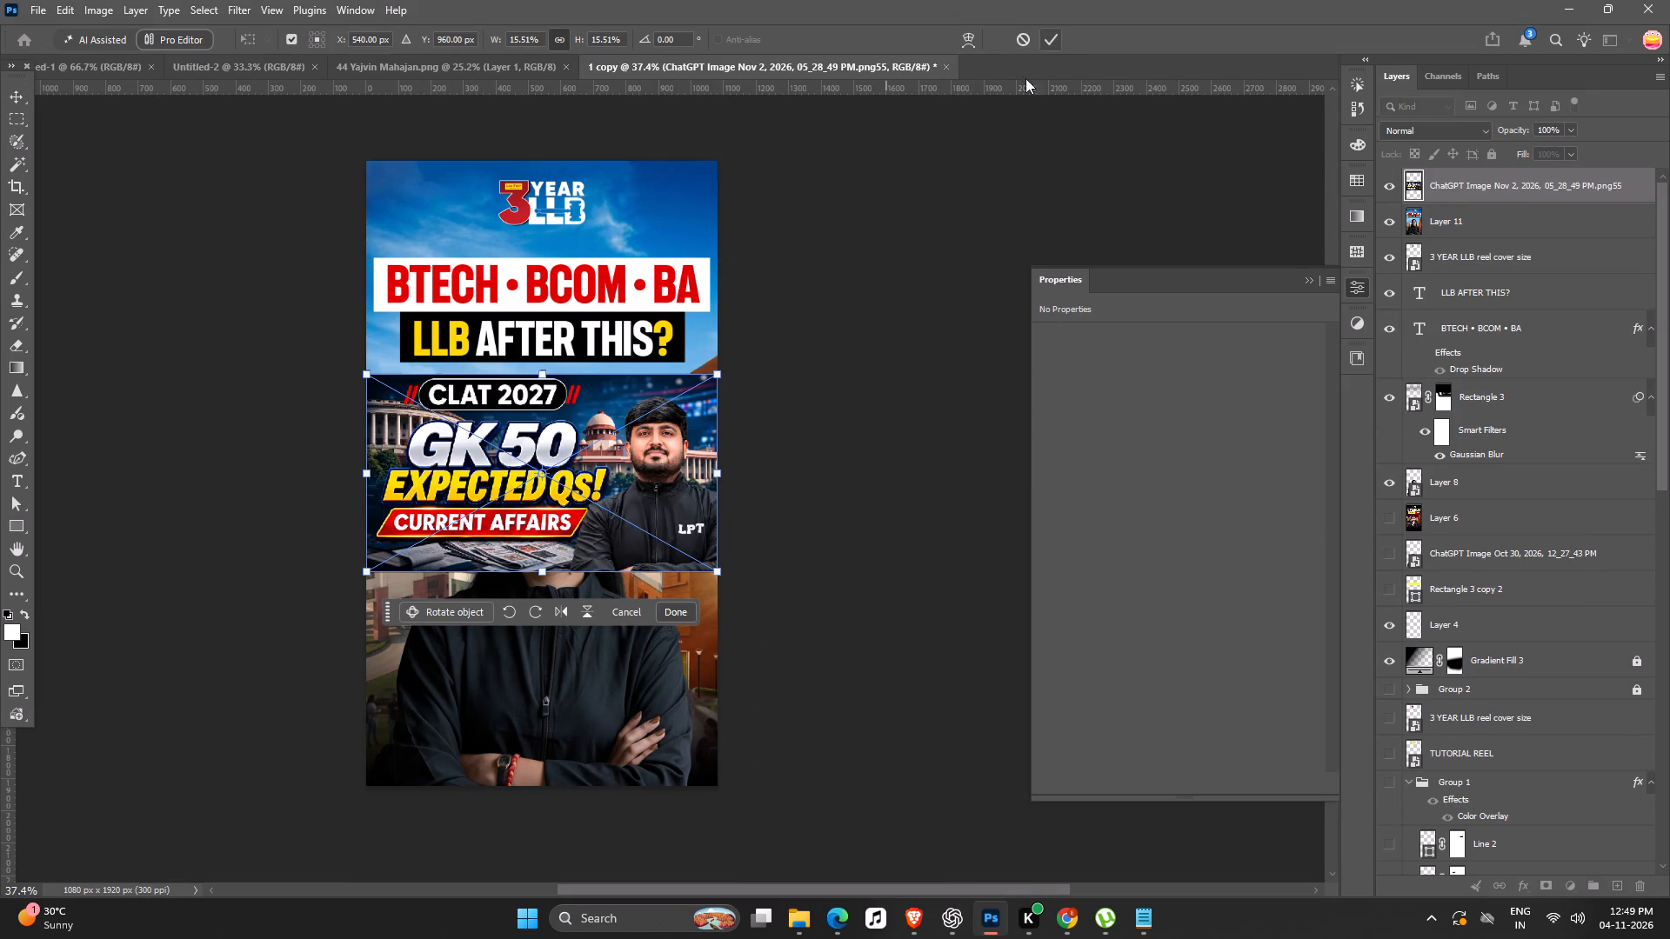
Select the "LPT" lettering on the man's jacket in the placed image and copy it to its own layer.
{"action": "left_click", "coordinate": [4, 117]}
{"action": "scroll", "coordinate": [537, 413], "scroll_direction": "up", "scroll_amount": 6, "text": "ctrl"}
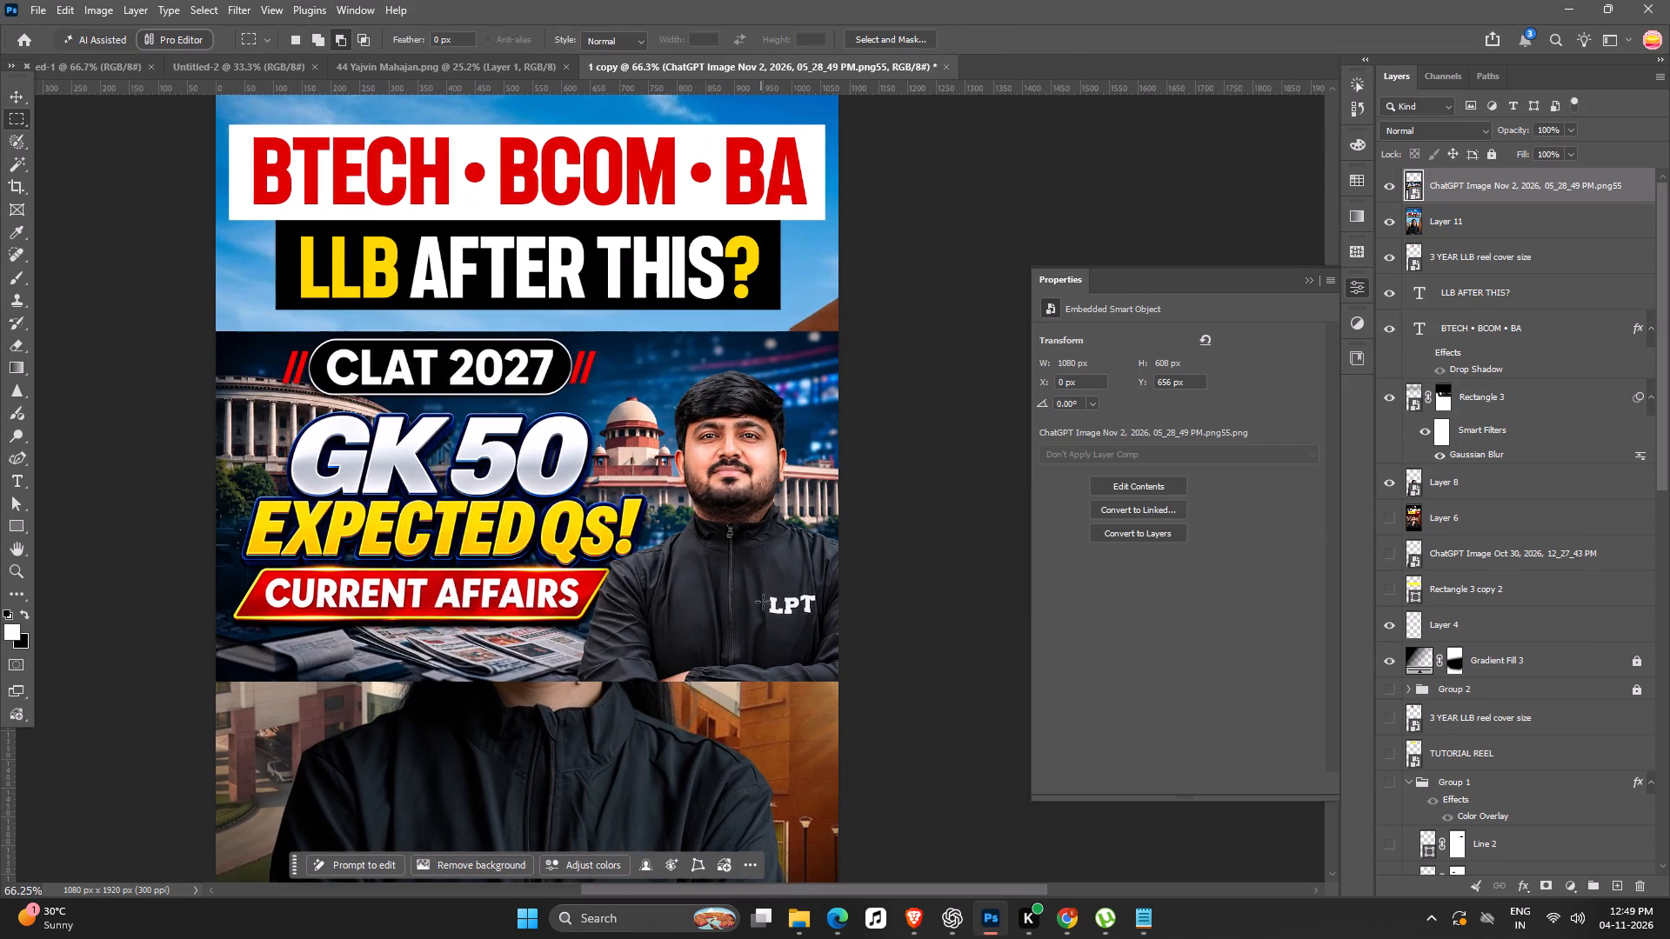
{"action": "left_click_drag", "start_coordinate": [763, 584], "coordinate": [823, 620]}
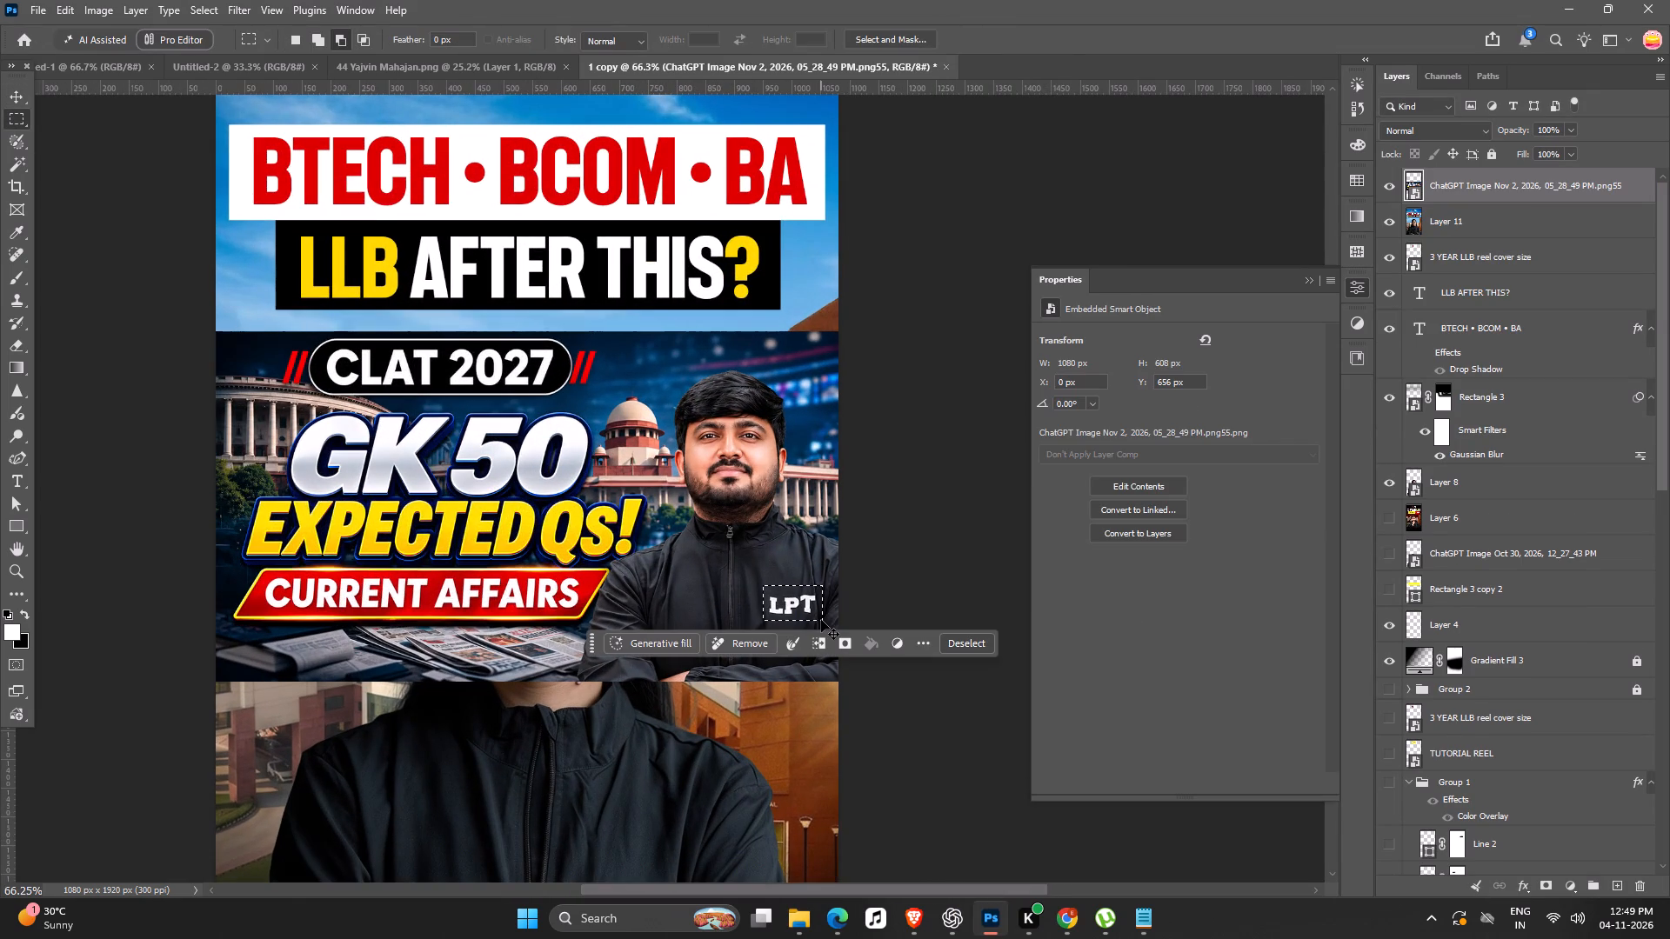
{"action": "key", "text": "ctrl+h"}
{"action": "key", "text": "v"}
{"action": "left_click", "coordinate": [631, 503]}
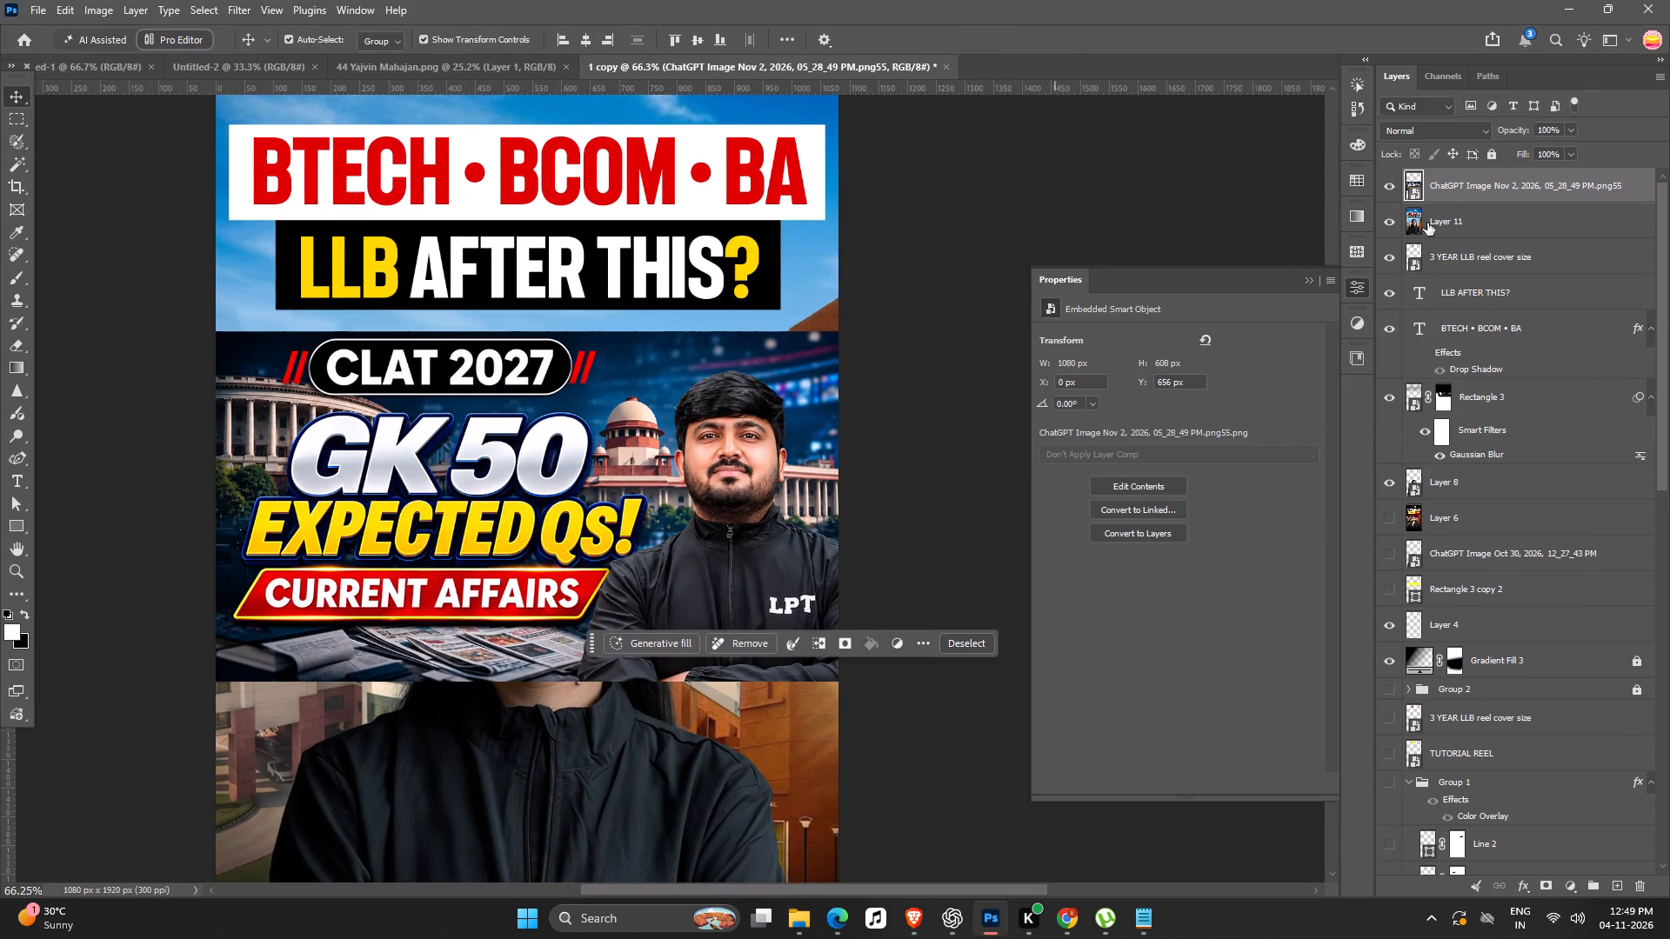
{"action": "left_click", "coordinate": [1463, 217]}
{"action": "left_click", "coordinate": [1487, 183]}
{"action": "scroll", "coordinate": [1487, 183], "scroll_direction": "up", "scroll_amount": 7}
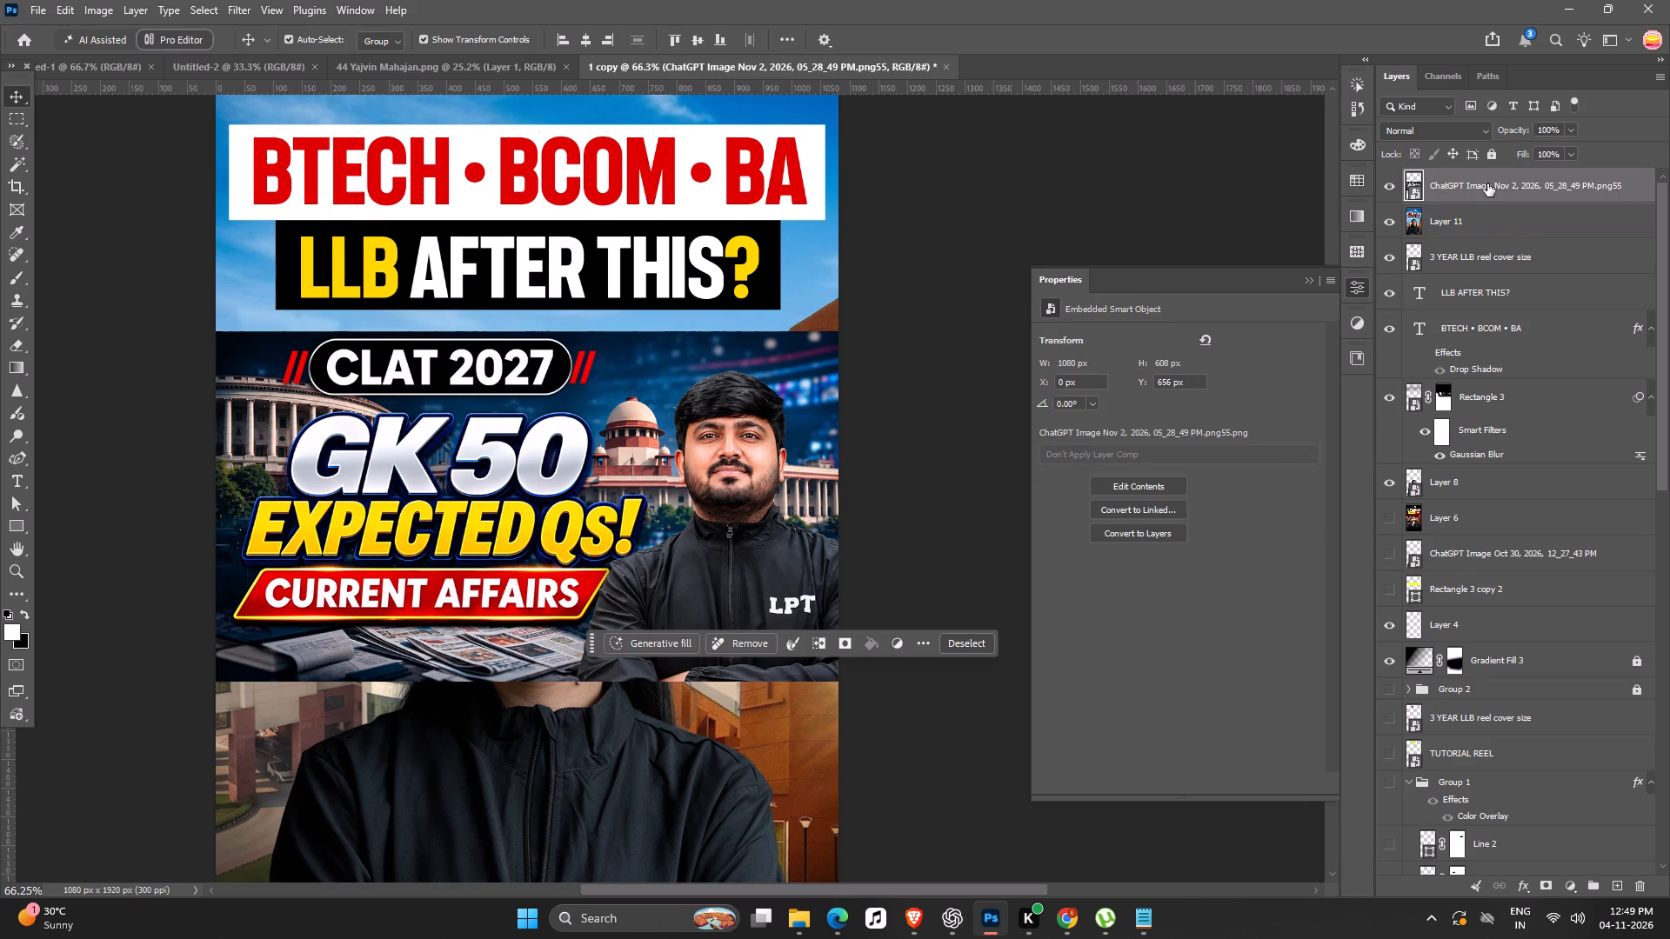
{"action": "left_click", "coordinate": [1487, 183]}
{"action": "left_click", "coordinate": [20, 113]}
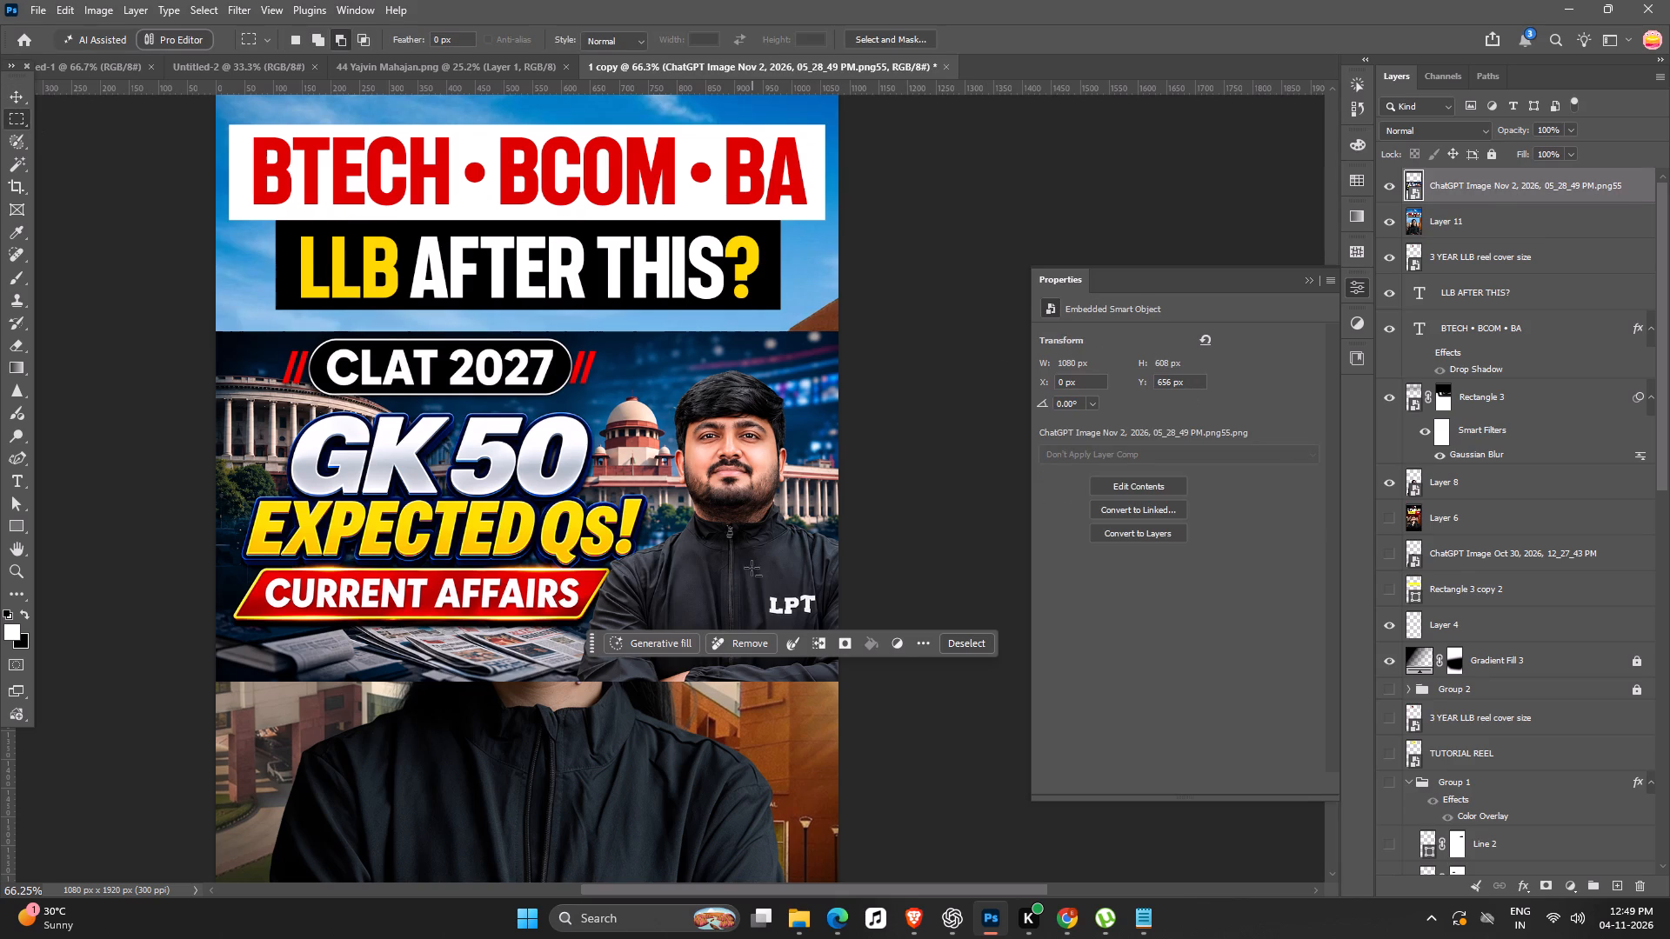
{"action": "left_click_drag", "start_coordinate": [757, 579], "coordinate": [819, 636]}
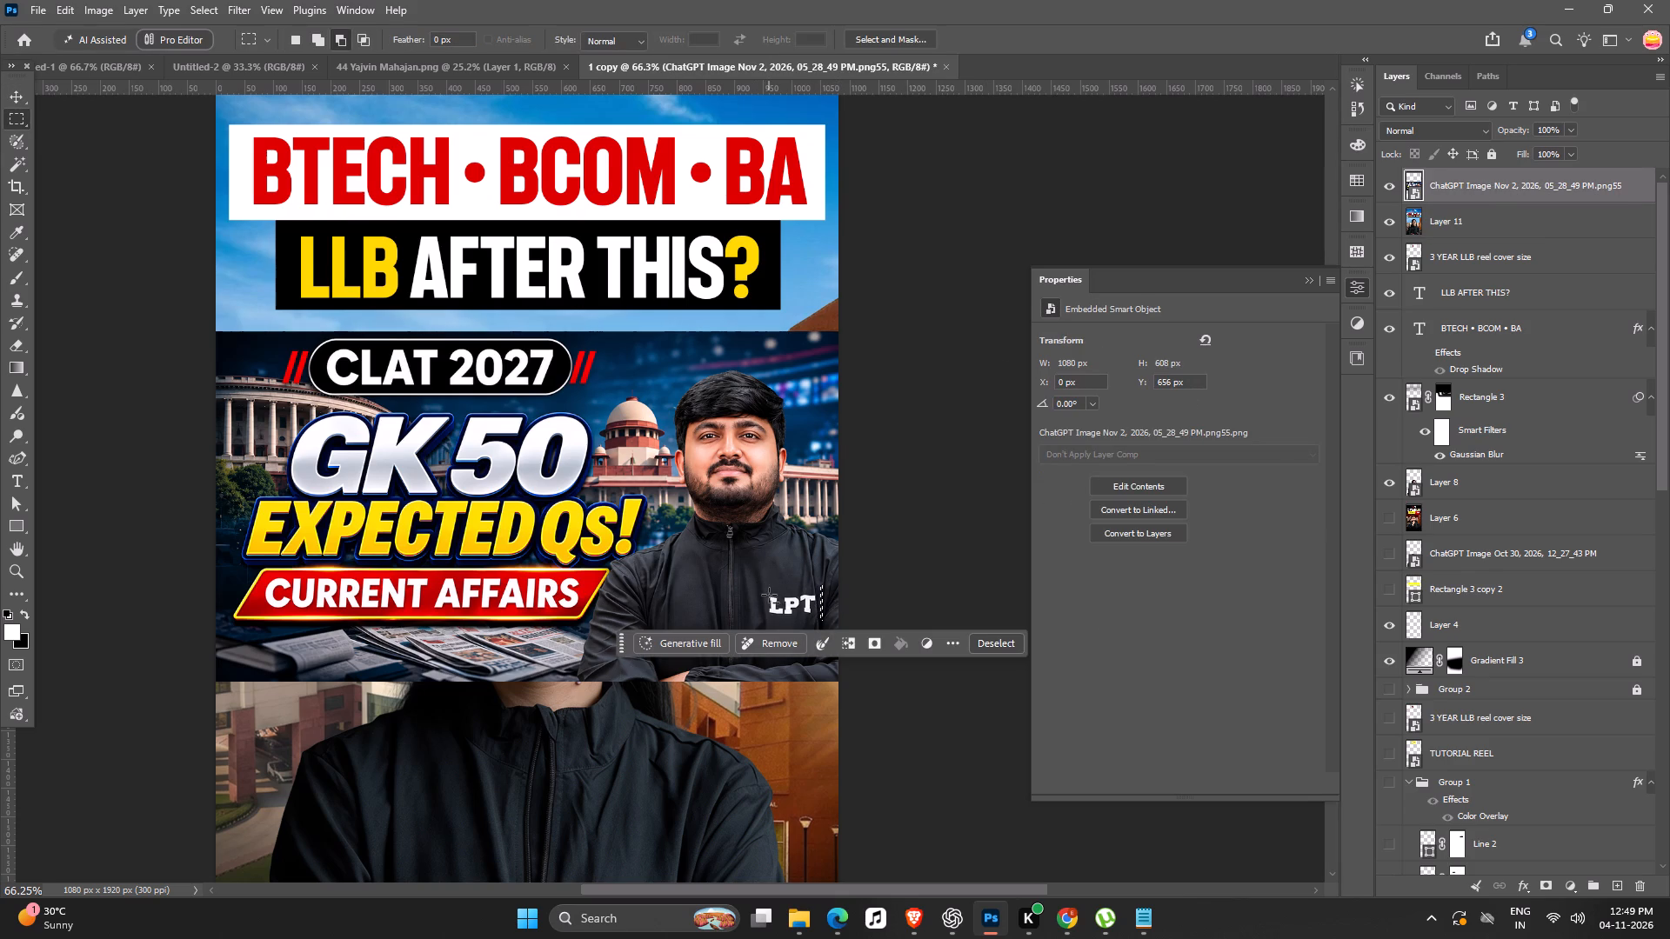
{"action": "key", "text": "ctrl+d"}
{"action": "left_click_drag", "start_coordinate": [762, 592], "coordinate": [829, 617]}
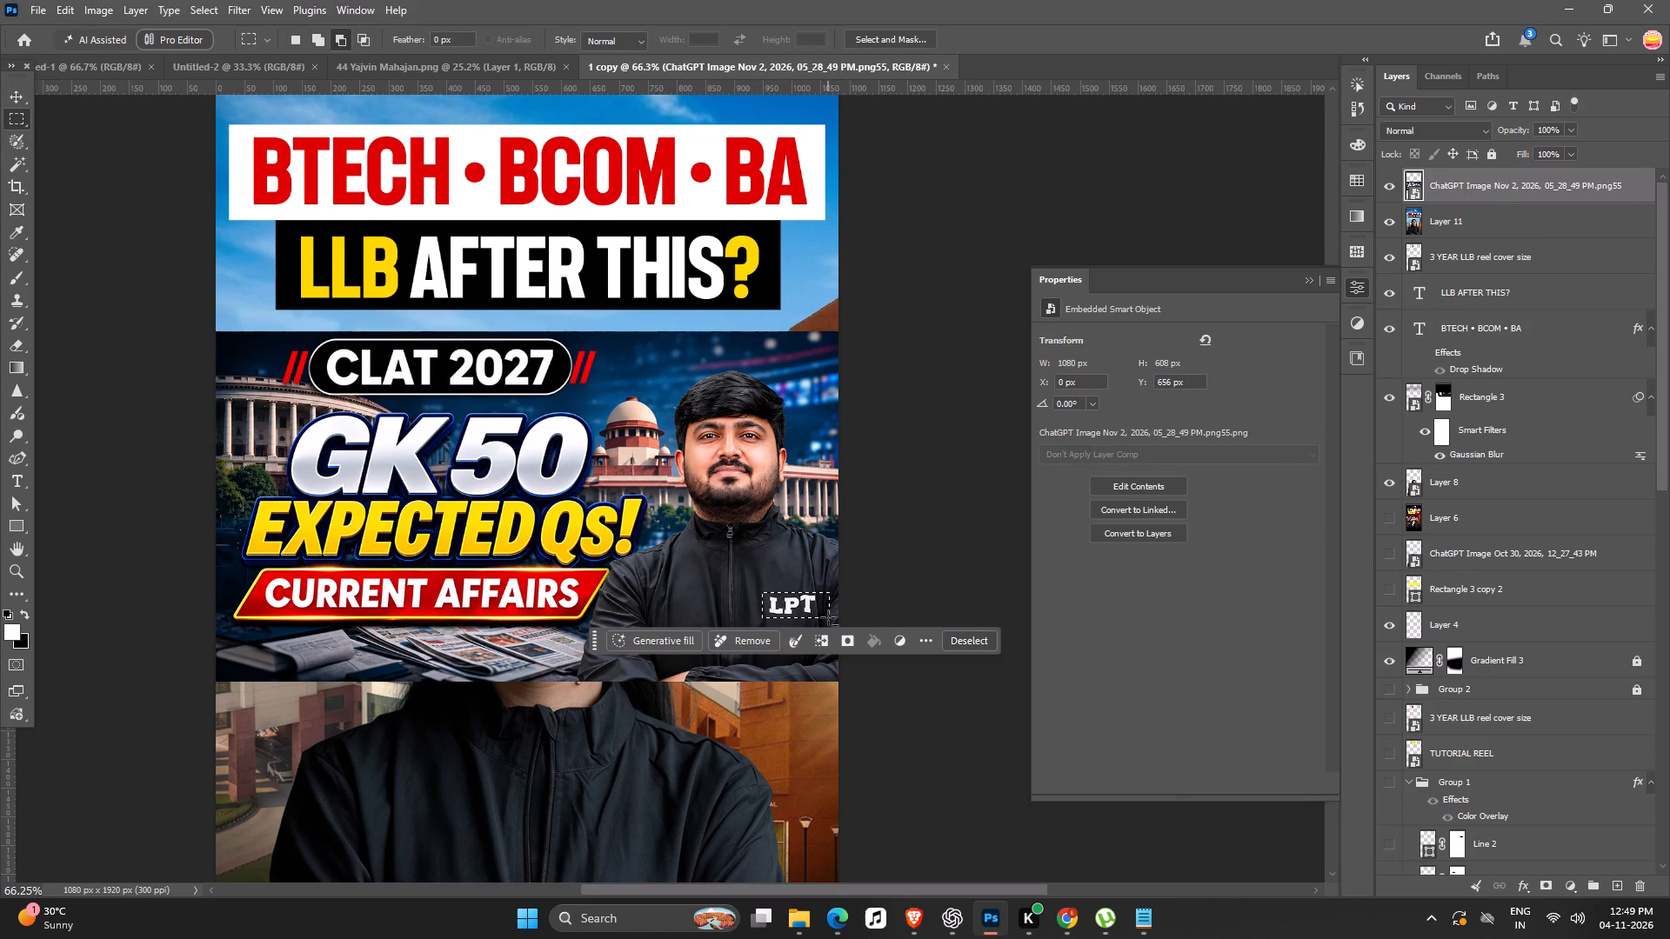
{"action": "key", "text": "ctrl+j"}
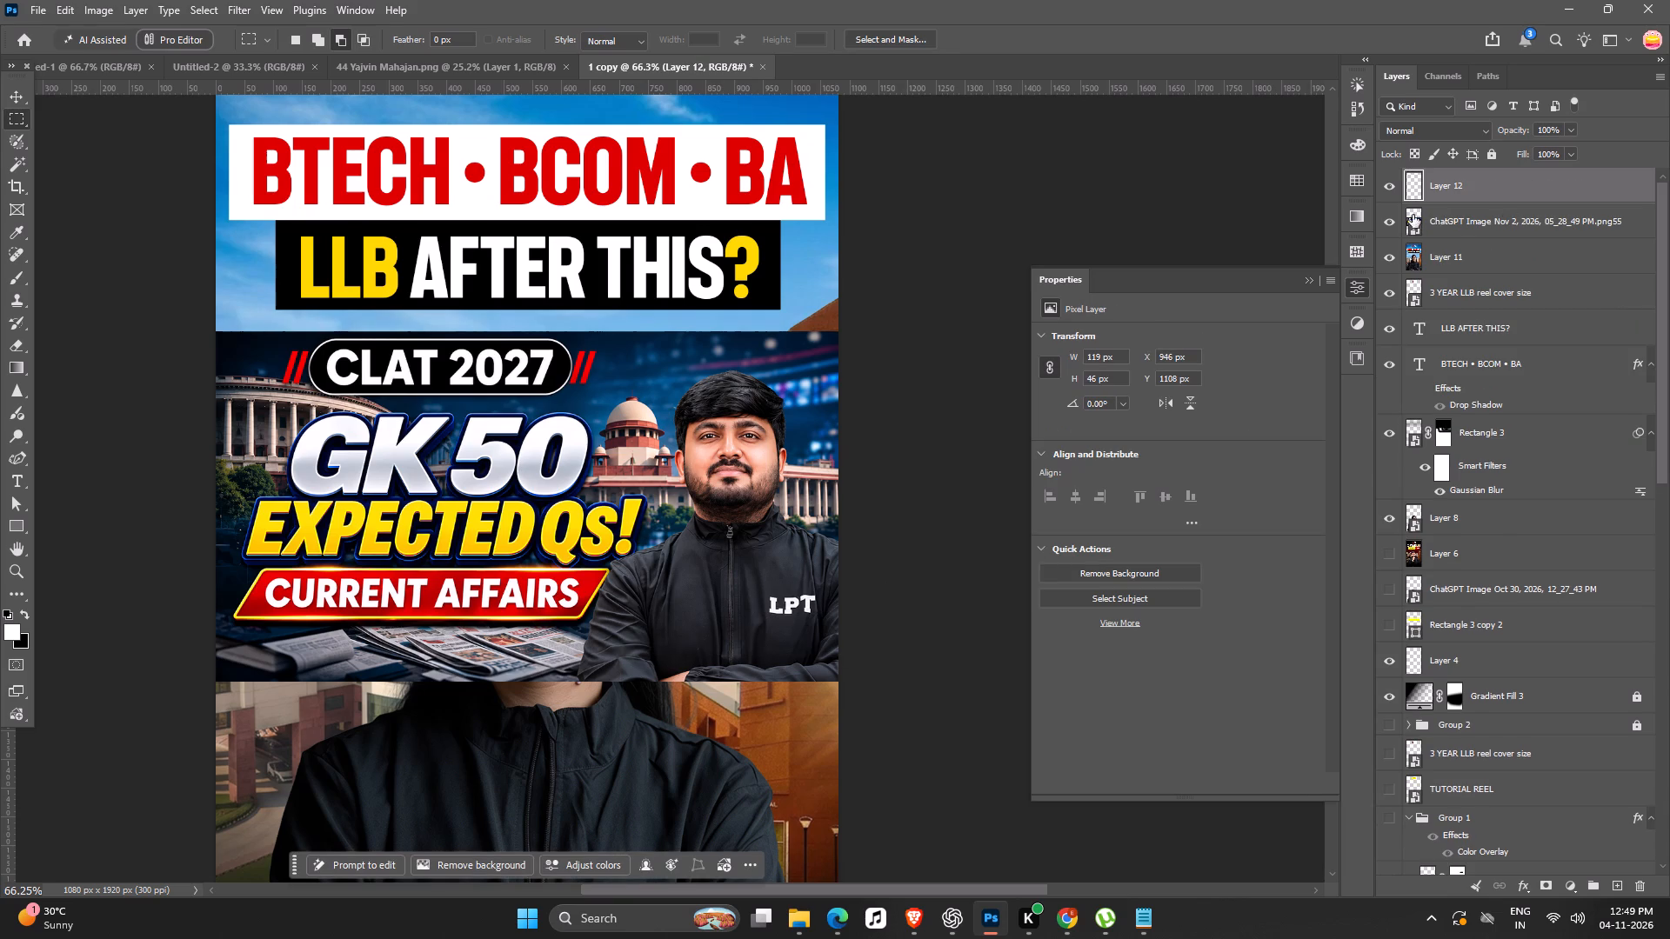
Hide the placed CLAT image, enlarge the "LPT" lettering to about 167% and position it on the chest of the woman's jacket.
{"action": "left_click", "coordinate": [1393, 213]}
{"action": "key", "text": "v"}
{"action": "key", "text": "space"}
{"action": "key", "text": "space"}
{"action": "key", "text": "space"}
{"action": "left_click_drag", "start_coordinate": [509, 569], "coordinate": [638, 356]}
{"action": "left_click_drag", "start_coordinate": [959, 376], "coordinate": [981, 363], "text": "alt"}
{"action": "left_click_drag", "start_coordinate": [957, 381], "coordinate": [912, 456]}
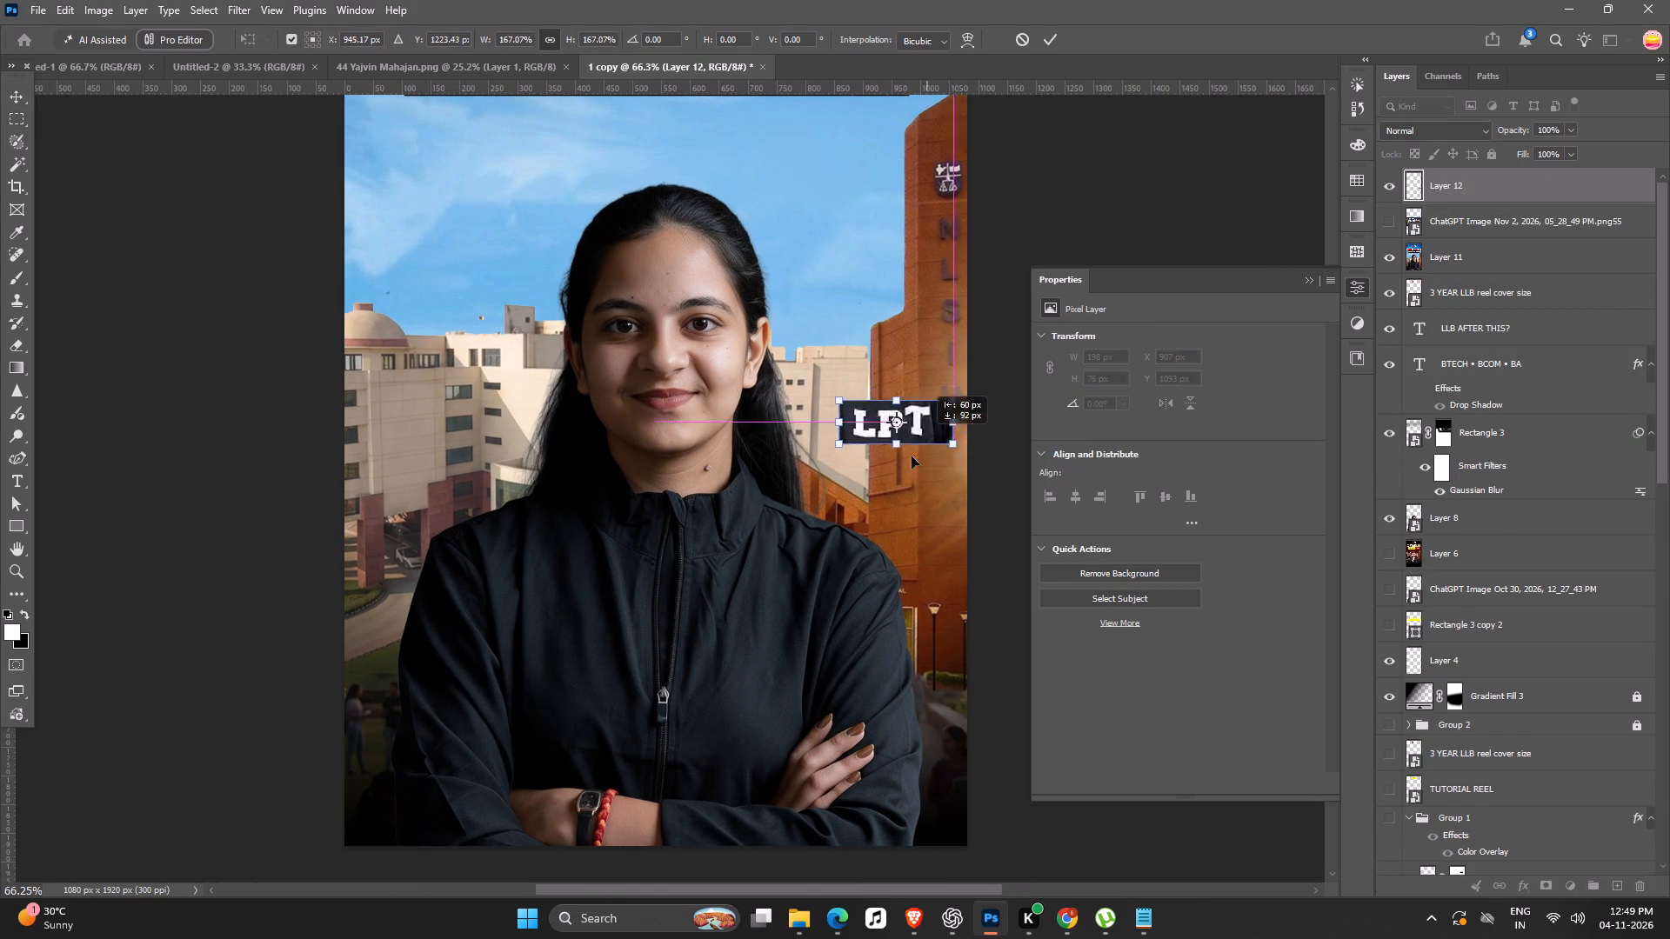
{"action": "left_click_drag", "start_coordinate": [912, 456], "coordinate": [805, 655]}
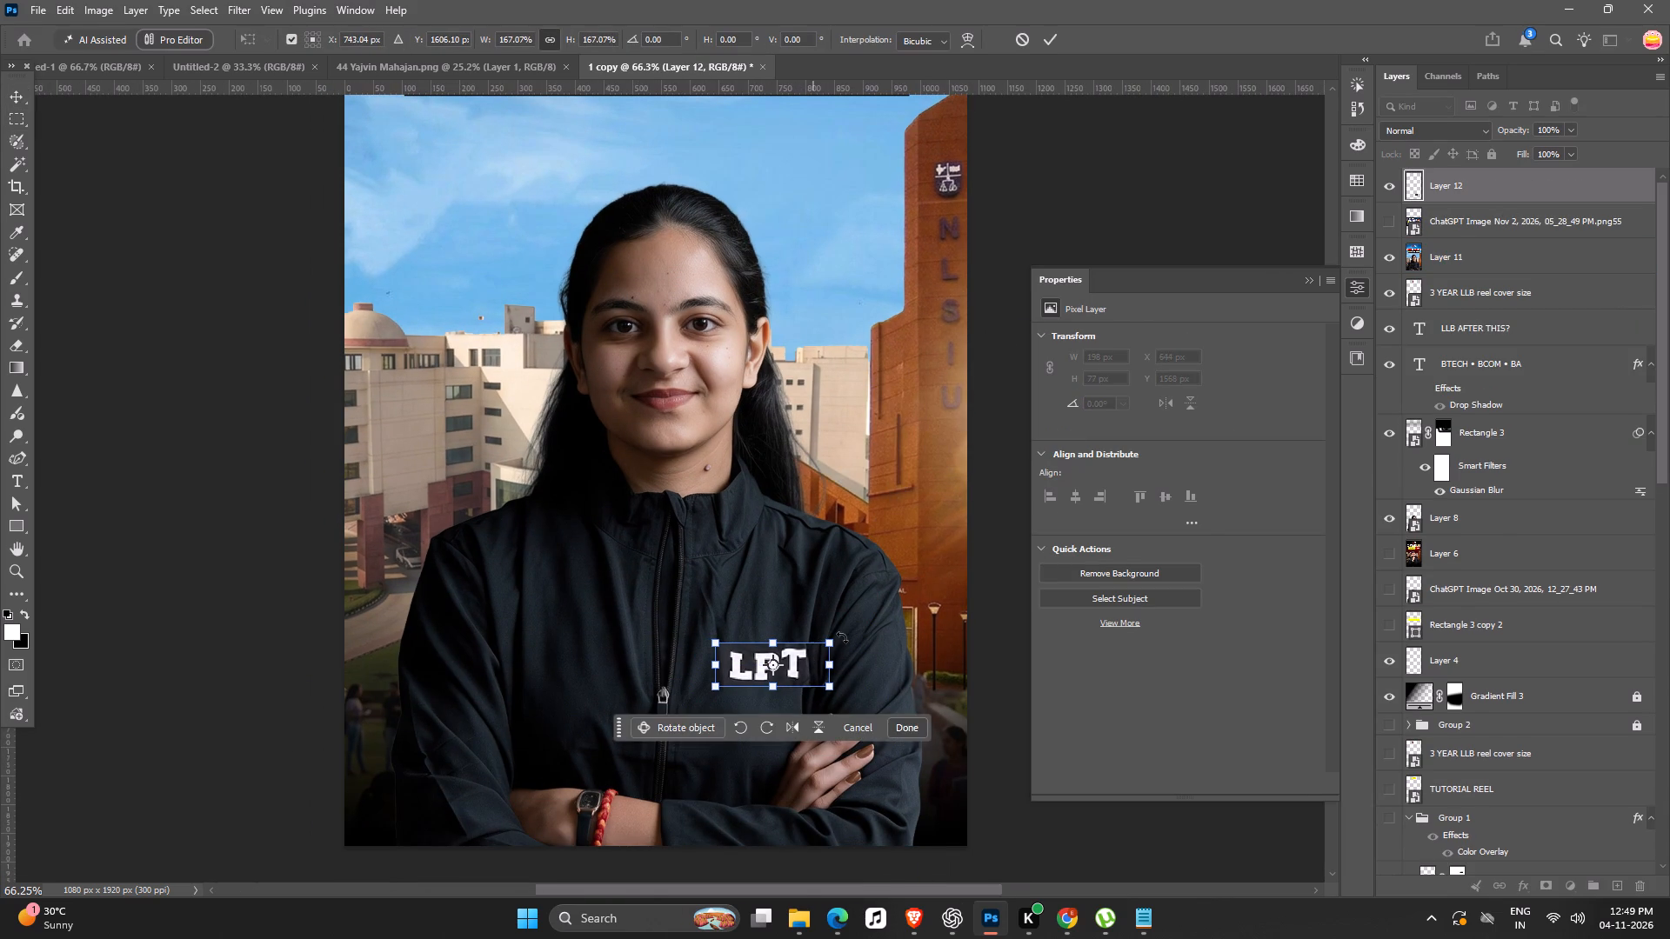
{"action": "key", "text": "Return"}
Set the "LPT" lettering layer's blend mode to Pin Light, keeping its position on the jacket.
{"action": "left_click", "coordinate": [1455, 127]}
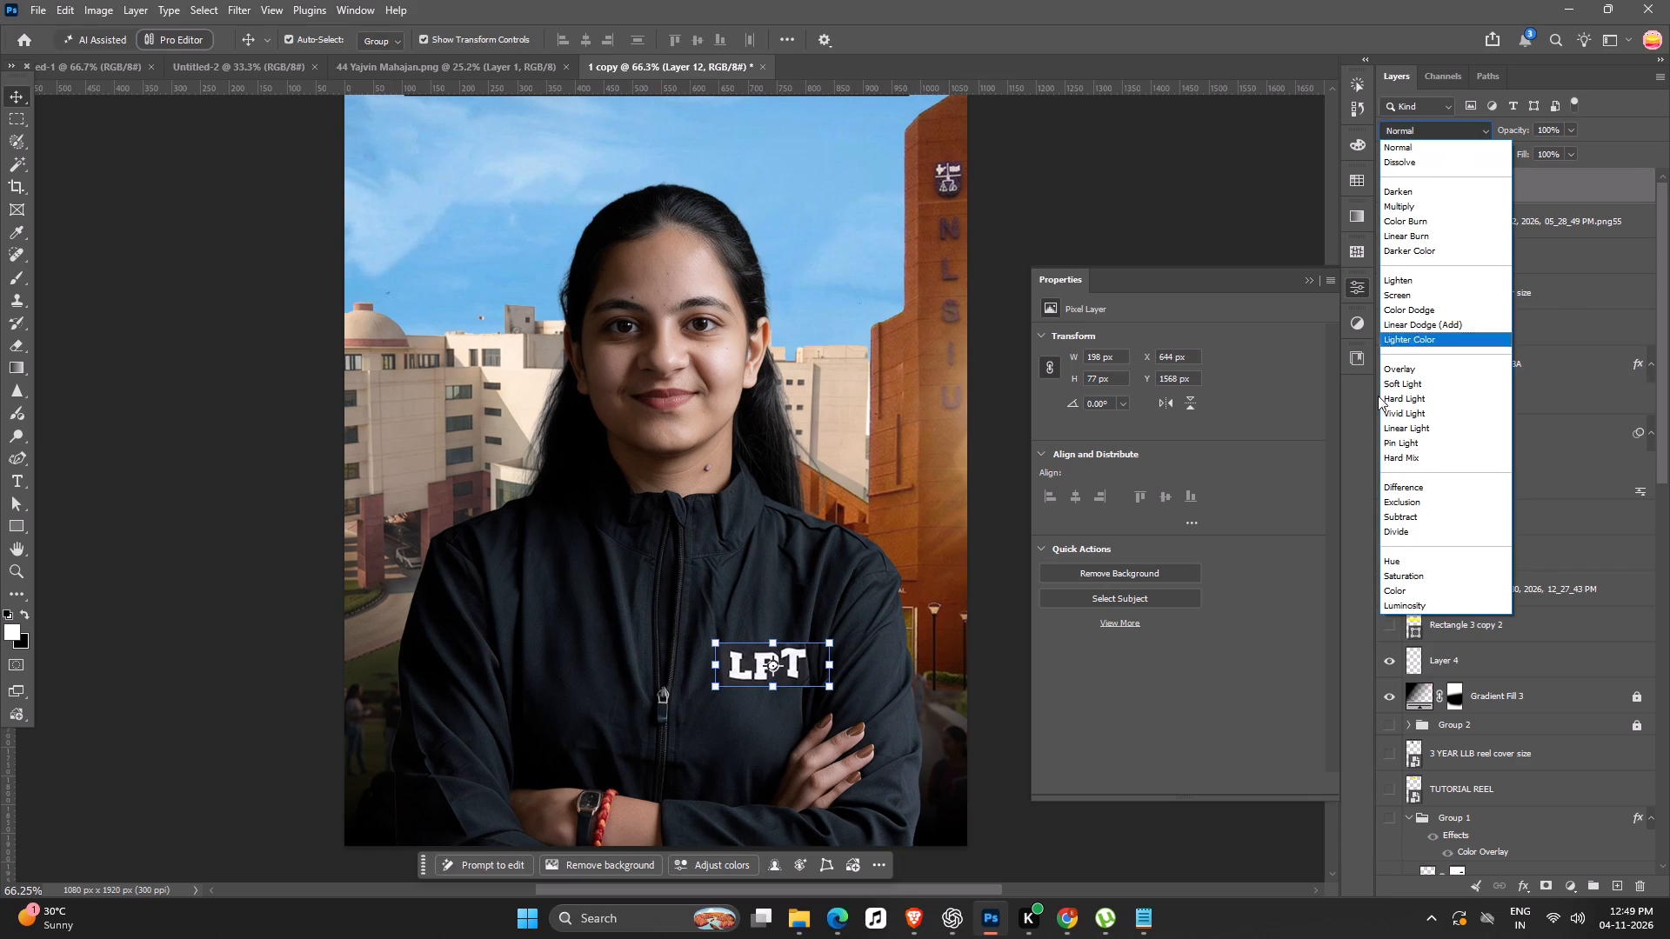
{"action": "left_click", "coordinate": [1408, 442]}
{"action": "key", "text": "shift+Right"}
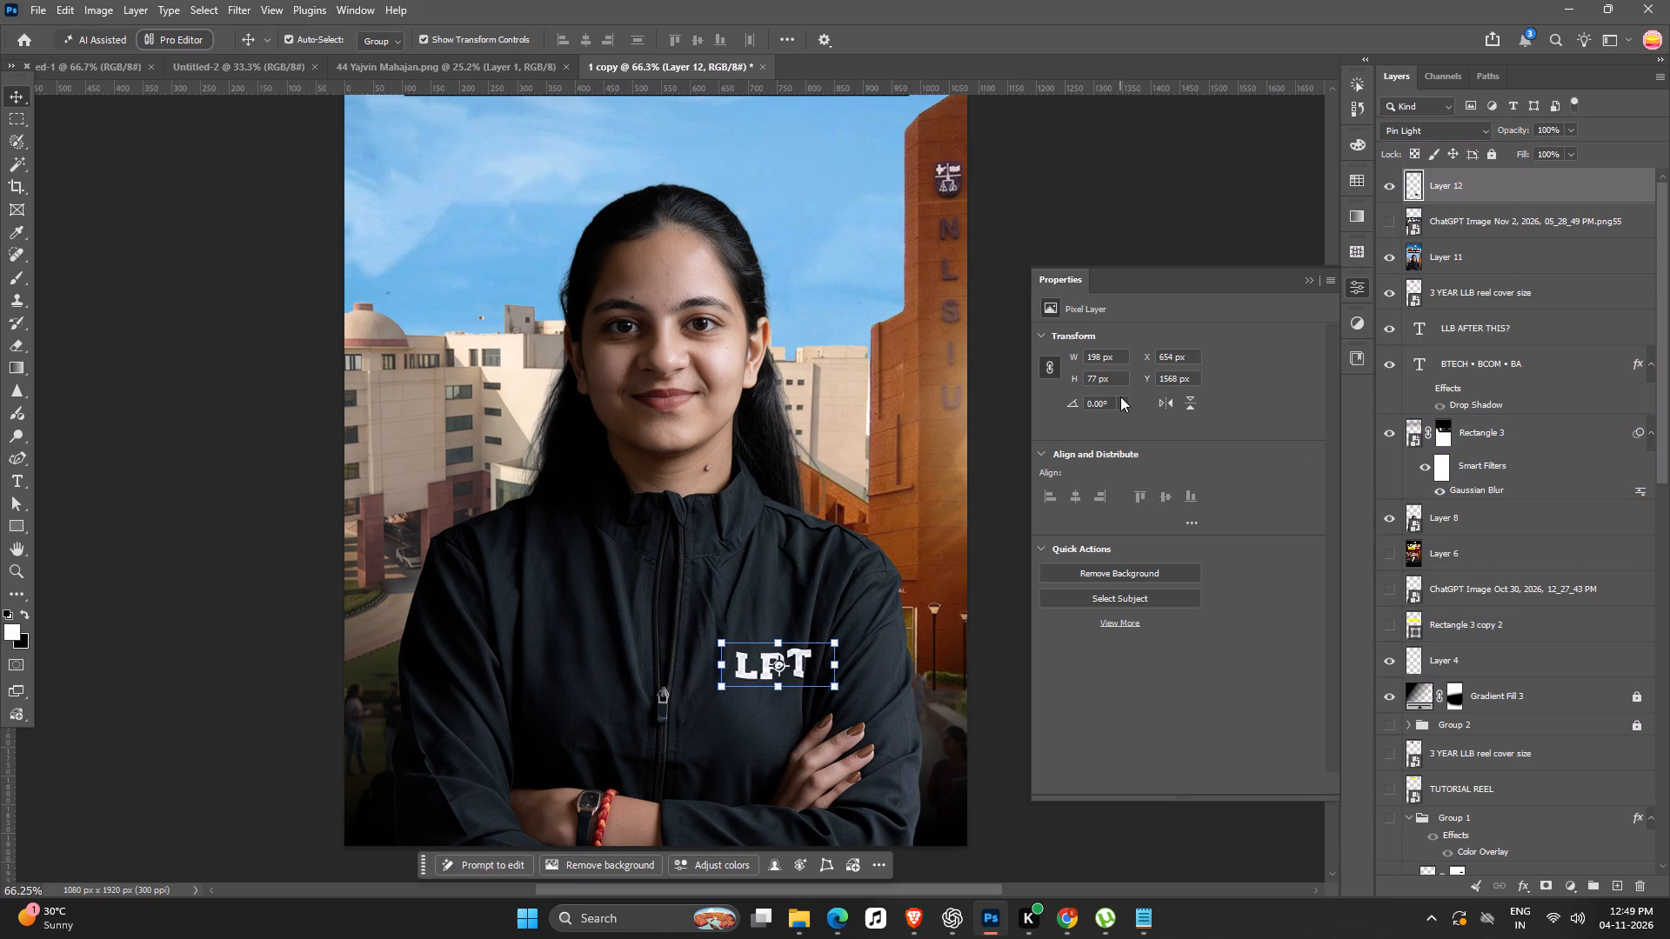
{"action": "key", "text": "shift+Left"}
{"action": "double_click", "coordinate": [1156, 206]}
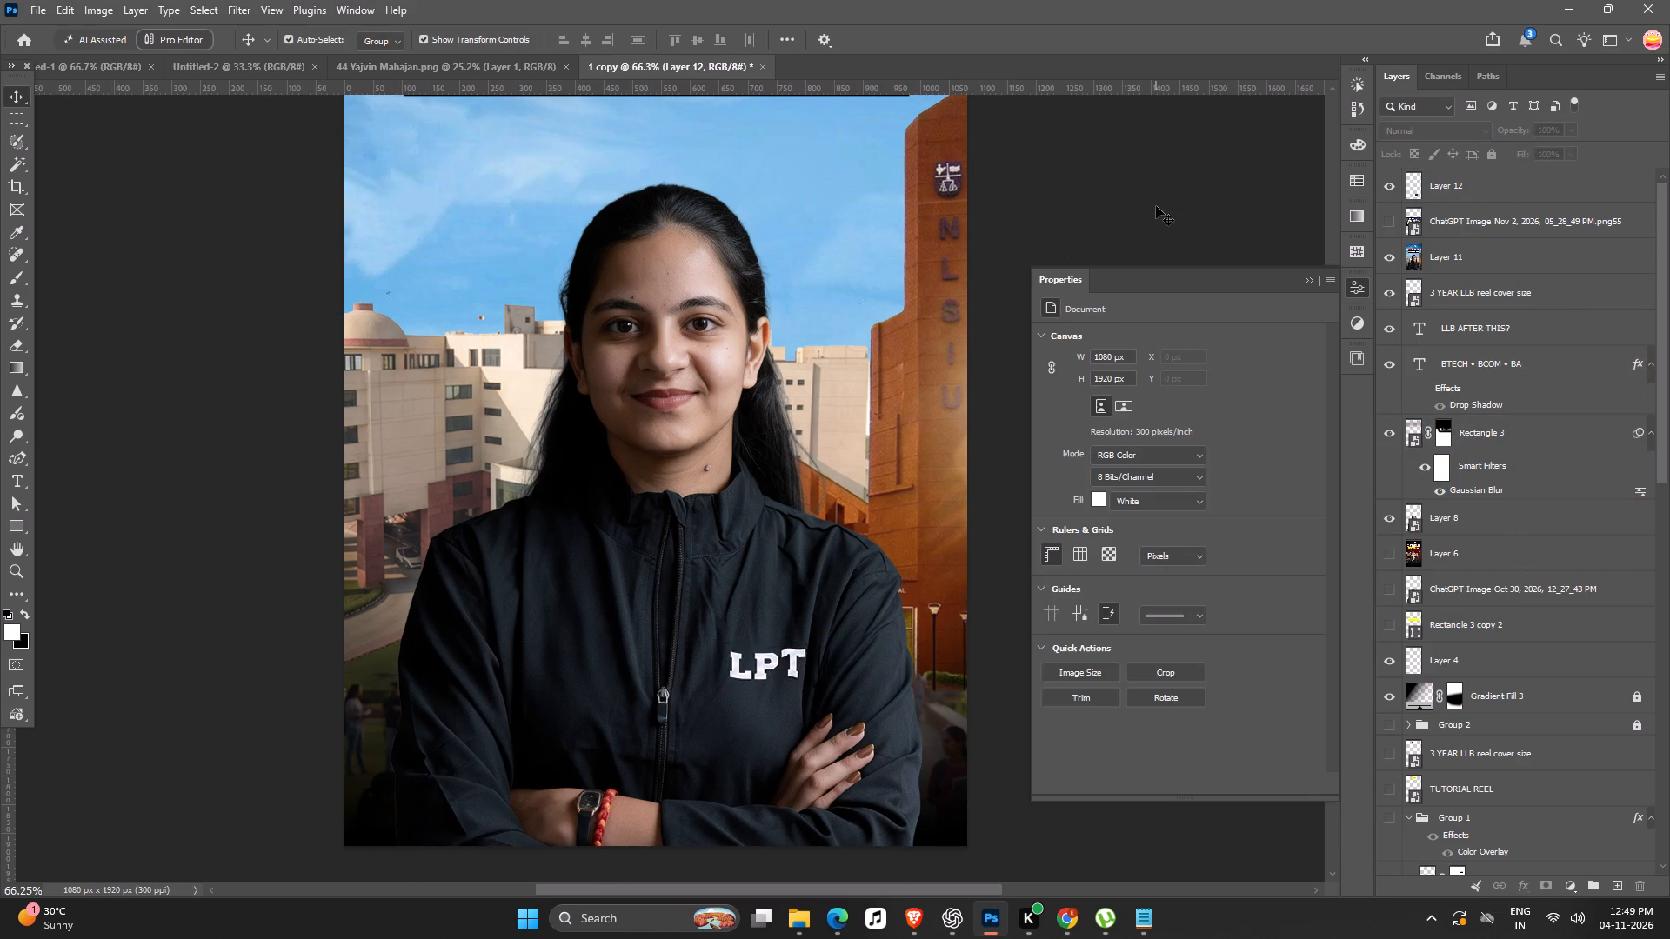
Examine how the "LPT" lettering on the jacket sits within the full cover.
{"action": "scroll", "coordinate": [912, 400], "scroll_direction": "down", "scroll_amount": 8, "text": "ctrl"}
{"action": "key", "text": "space"}
{"action": "key", "text": "space"}
{"action": "key", "text": "space"}
{"action": "key", "text": "space"}
{"action": "key", "text": "space"}
{"action": "key", "text": "space"}
{"action": "key", "text": "space"}
{"action": "key", "text": "space"}
{"action": "key", "text": "space"}
{"action": "key", "text": "space"}
{"action": "key", "text": "space"}
{"action": "key", "text": "space"}
{"action": "key", "text": "space"}
{"action": "key", "text": "space"}
{"action": "key", "text": "space"}
{"action": "key", "text": "space"}
{"action": "key", "text": "space"}
{"action": "key", "text": "space"}
{"action": "left_click_drag", "start_coordinate": [742, 630], "coordinate": [629, 677]}
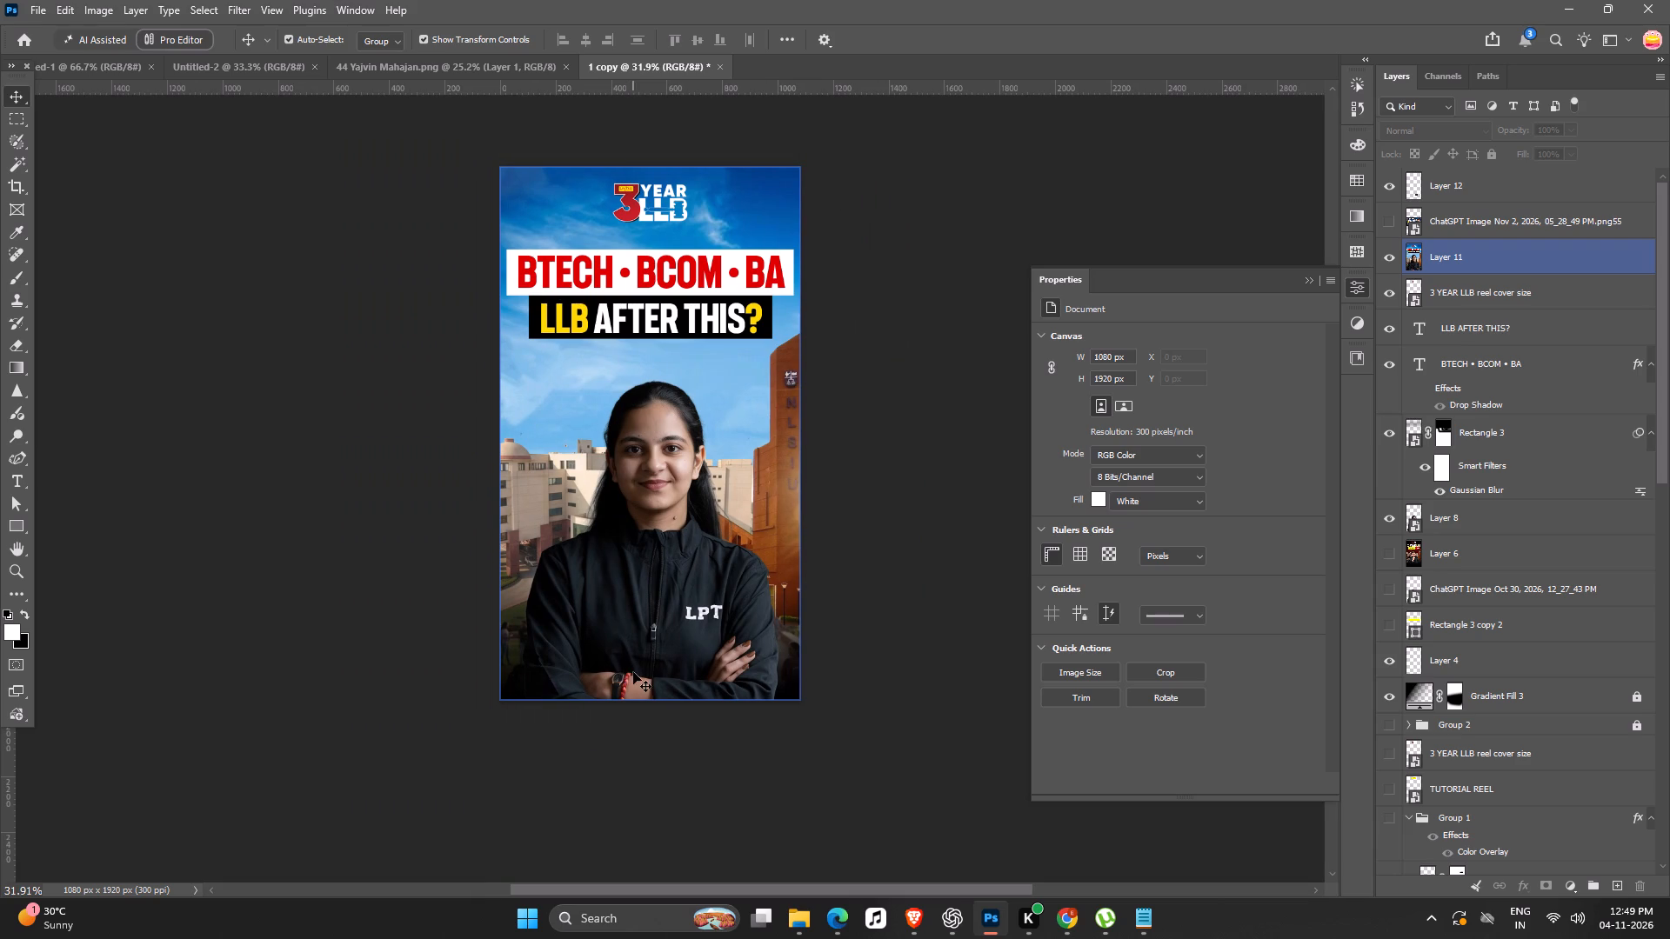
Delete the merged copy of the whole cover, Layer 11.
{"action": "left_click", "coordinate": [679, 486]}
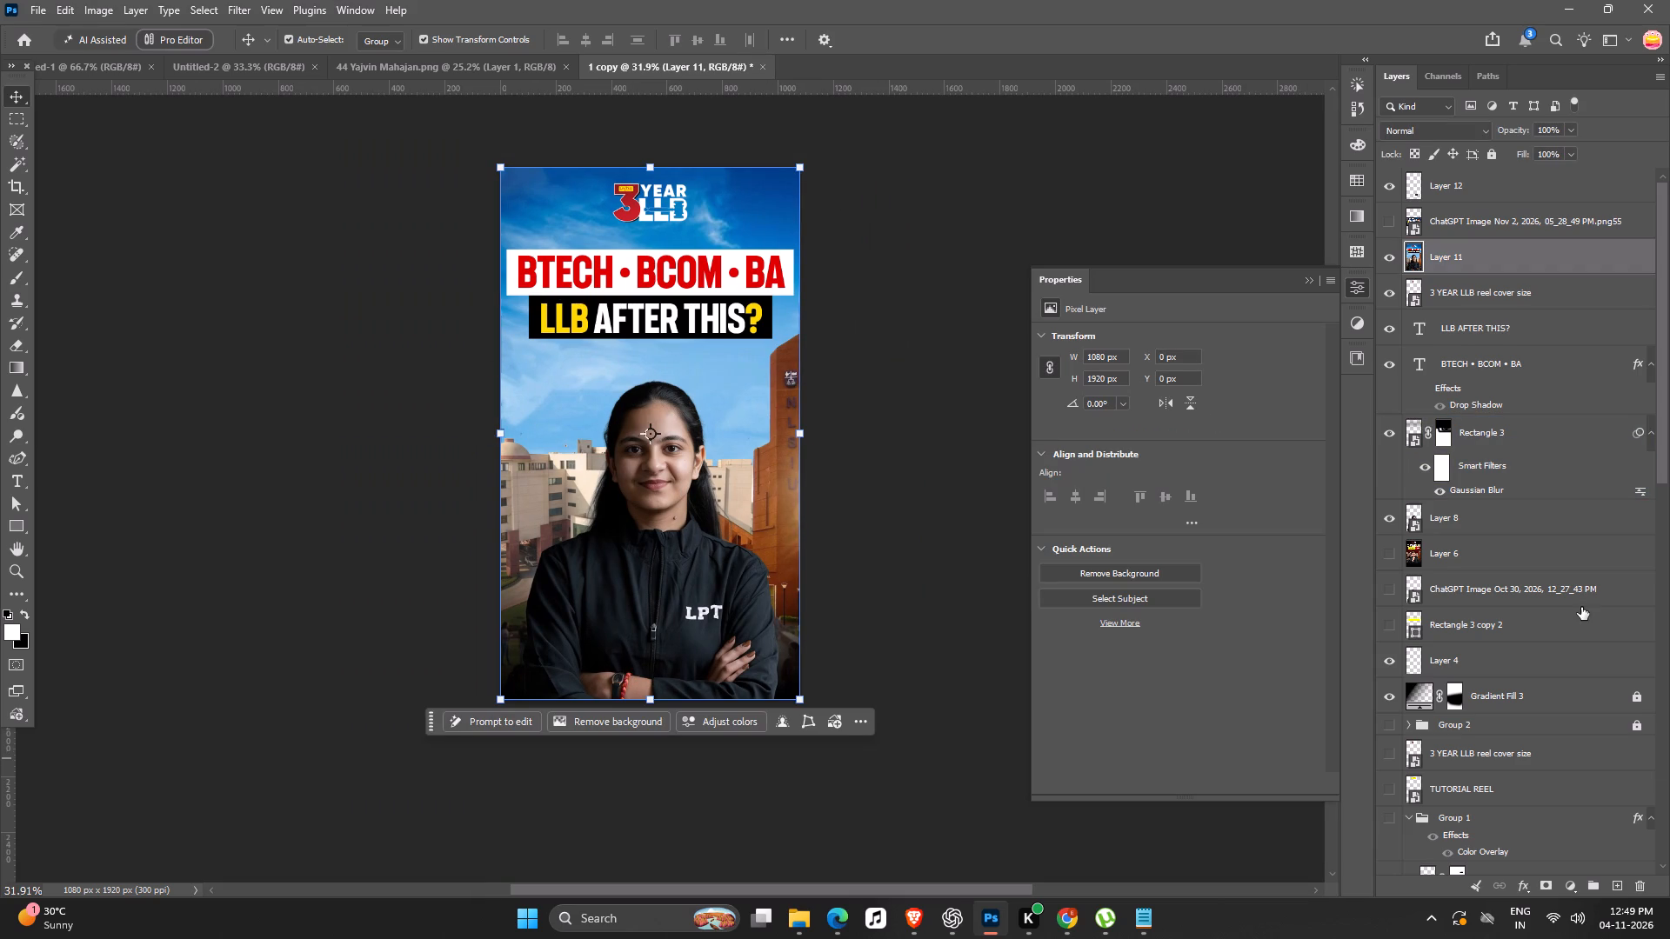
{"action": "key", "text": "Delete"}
Add a new empty layer directly beneath the woman's portrait layer, Layer 8.
{"action": "left_click", "coordinate": [659, 505]}
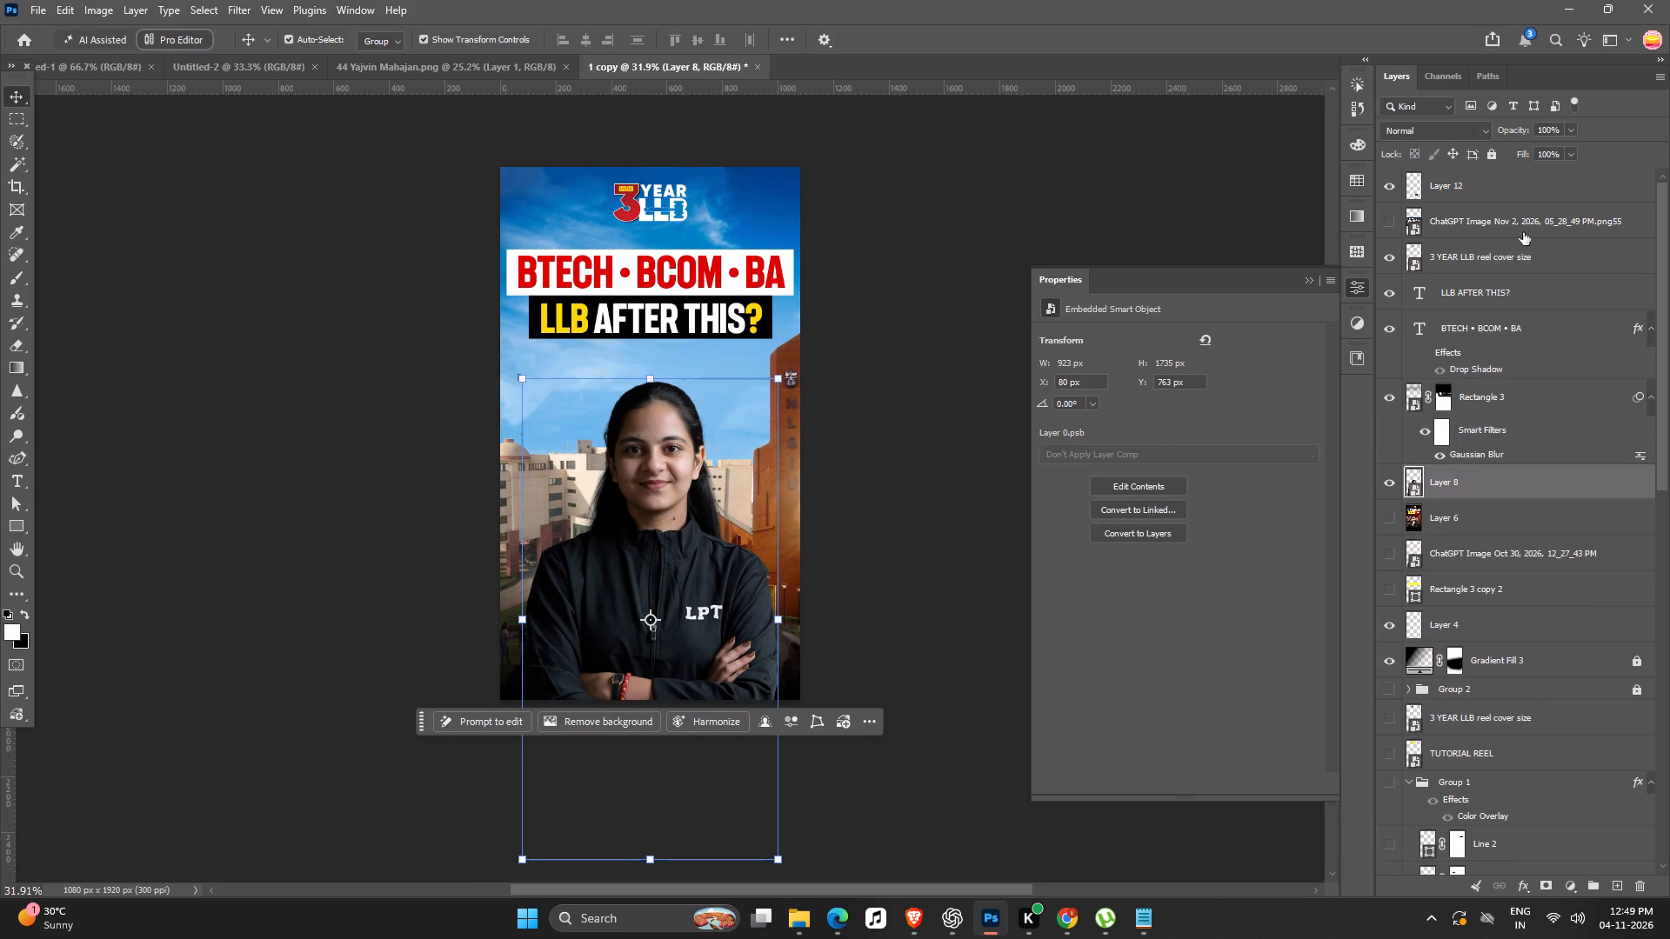
{"action": "scroll", "coordinate": [1472, 362], "scroll_direction": "up", "scroll_amount": 9}
{"action": "scroll", "coordinate": [1480, 240], "scroll_direction": "up", "scroll_amount": 5}
{"action": "left_click", "coordinate": [1618, 884]}
{"action": "left_click_drag", "start_coordinate": [1522, 488], "coordinate": [1511, 543]}
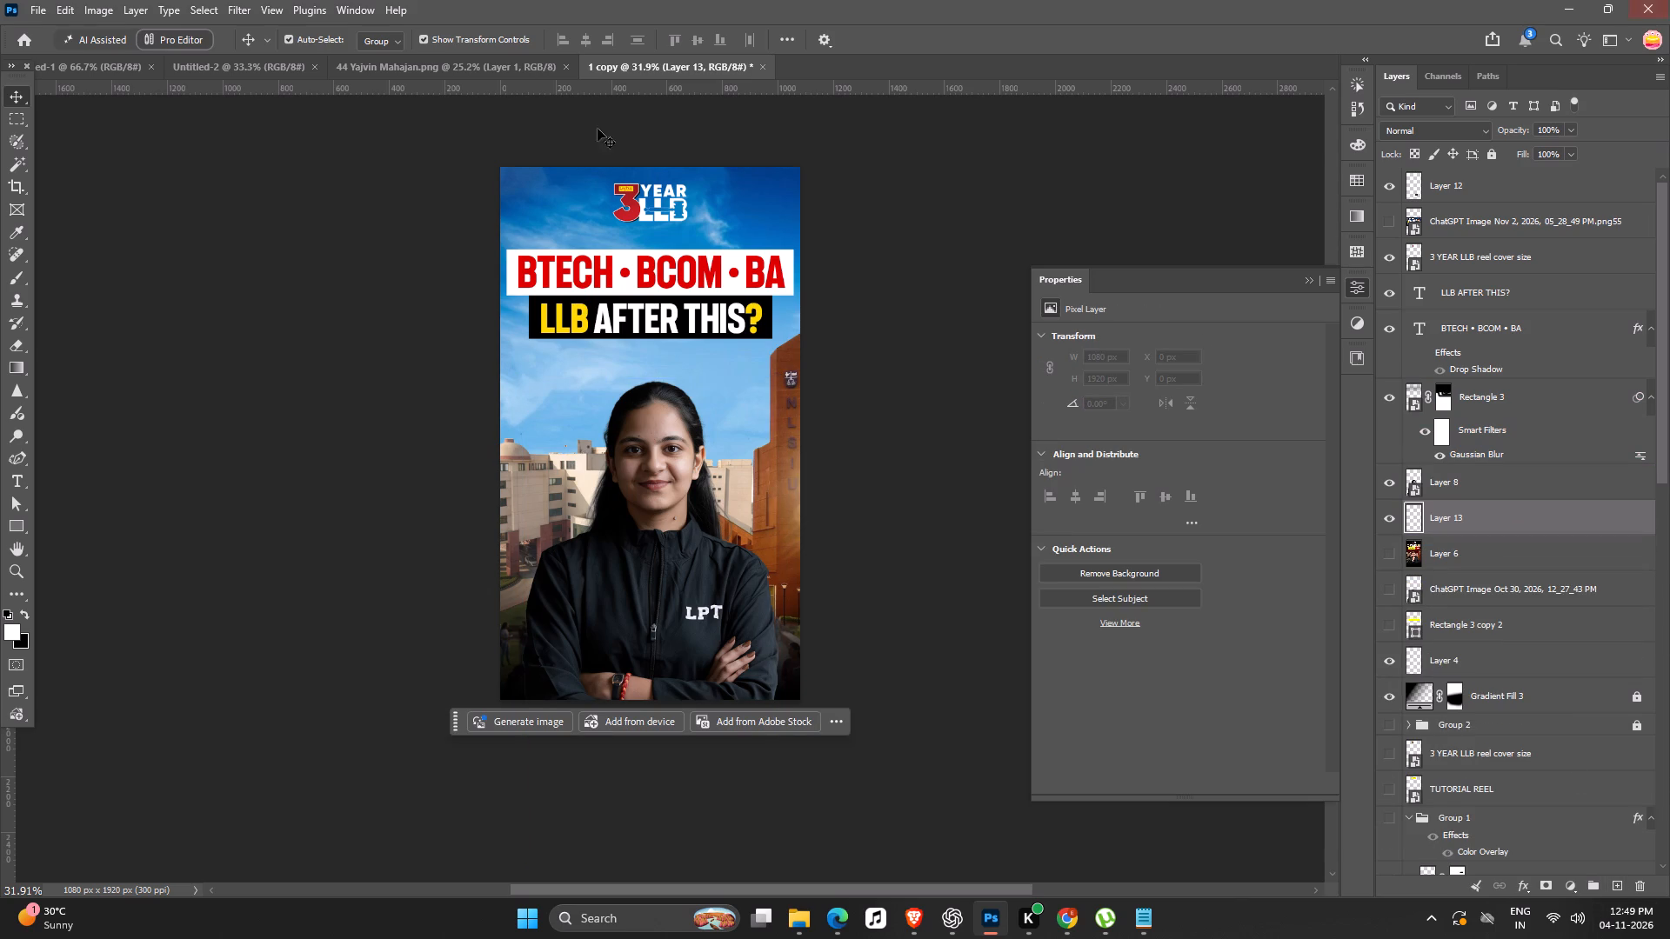
Paint a soft black shadow behind the woman's torso on the new layer, using an 800 px brush with black foreground.
{"action": "key", "text": "x"}
{"action": "key", "text": "bracketright"}
{"action": "key", "text": "bracketright"}
{"action": "key", "text": "bracketright"}
{"action": "key", "text": "bracketright"}
{"action": "key", "text": "bracketright"}
{"action": "key", "text": "bracketright"}
{"action": "key", "text": "bracketright"}
{"action": "key", "text": "bracketright"}
{"action": "key", "text": "bracketright"}
{"action": "key", "text": "bracketright"}
{"action": "key", "text": "bracketright"}
{"action": "key", "text": "bracketright"}
{"action": "key", "text": "bracketright"}
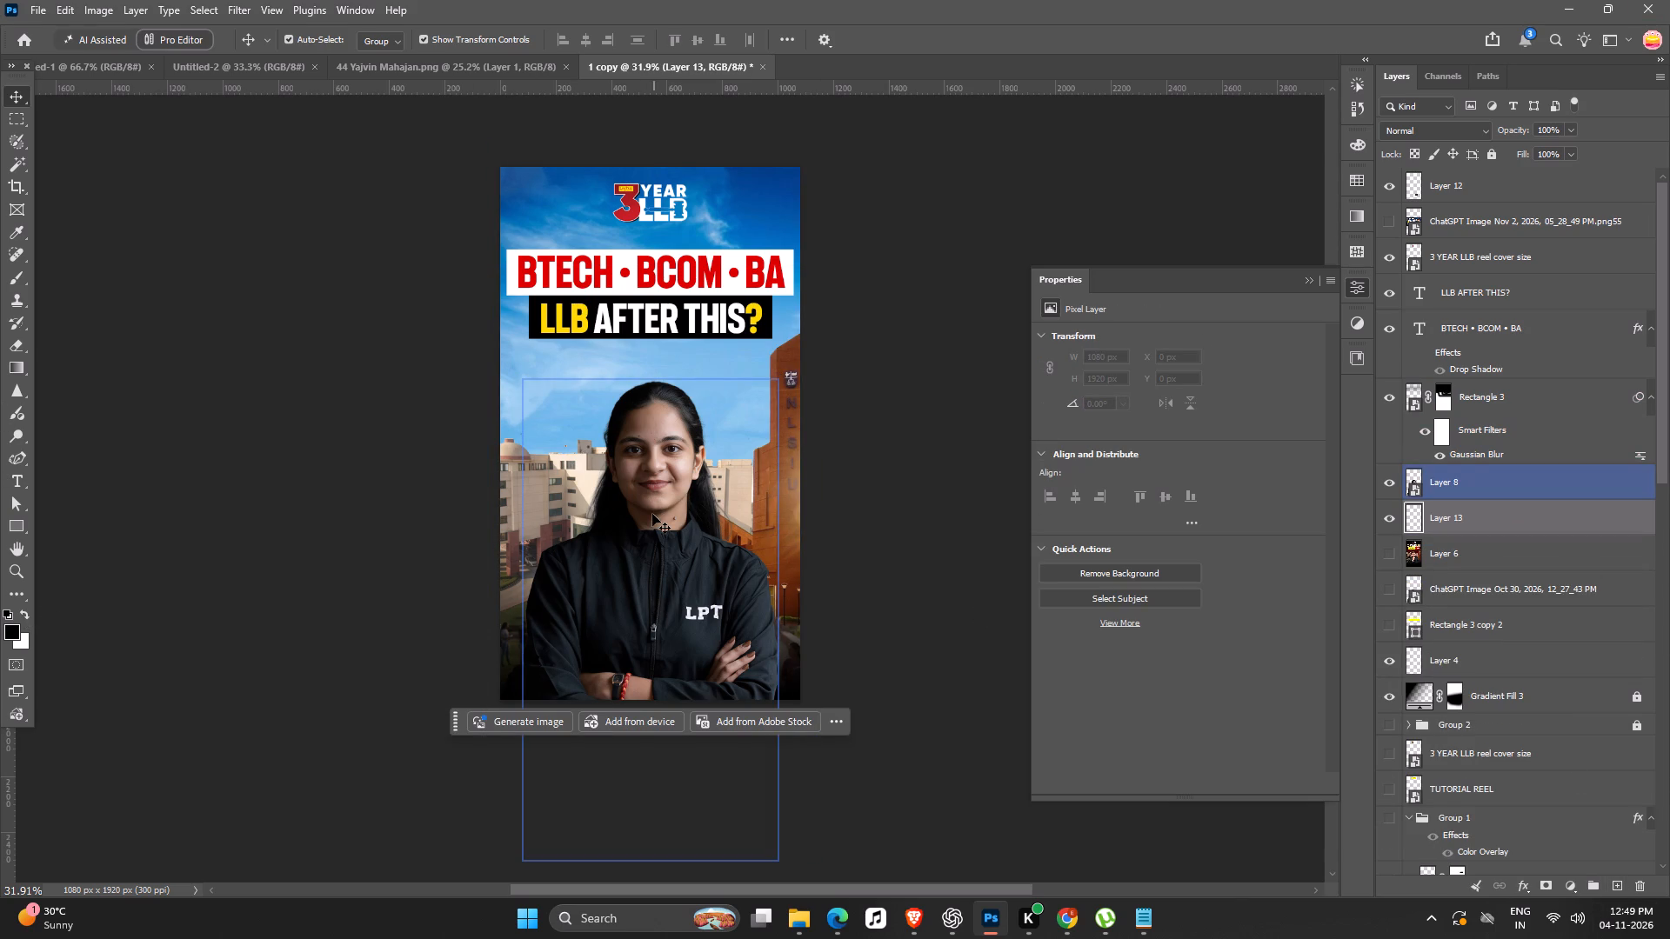
{"action": "key", "text": "b"}
{"action": "key", "text": "bracketright"}
{"action": "key", "text": "bracketright"}
{"action": "key", "text": "bracketright"}
{"action": "key", "text": "bracketright"}
{"action": "key", "text": "bracketright"}
{"action": "key", "text": "bracketright"}
{"action": "key", "text": "bracketright"}
{"action": "key", "text": "bracketright"}
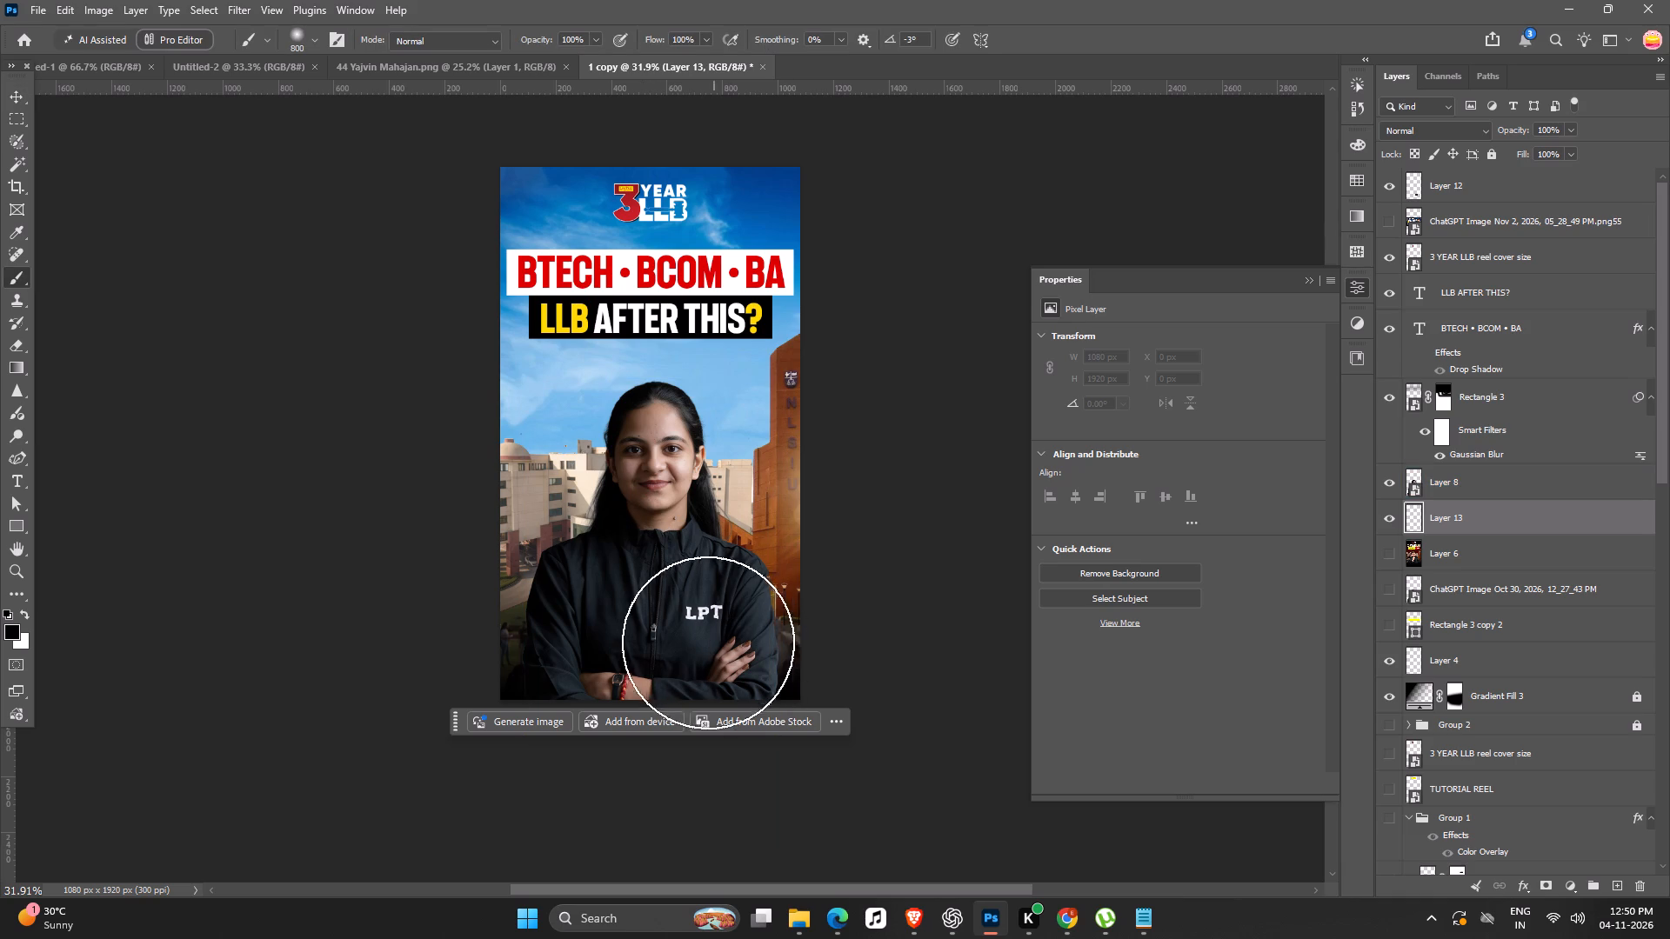
{"action": "left_click", "coordinate": [681, 629]}
{"action": "left_click", "coordinate": [634, 633]}
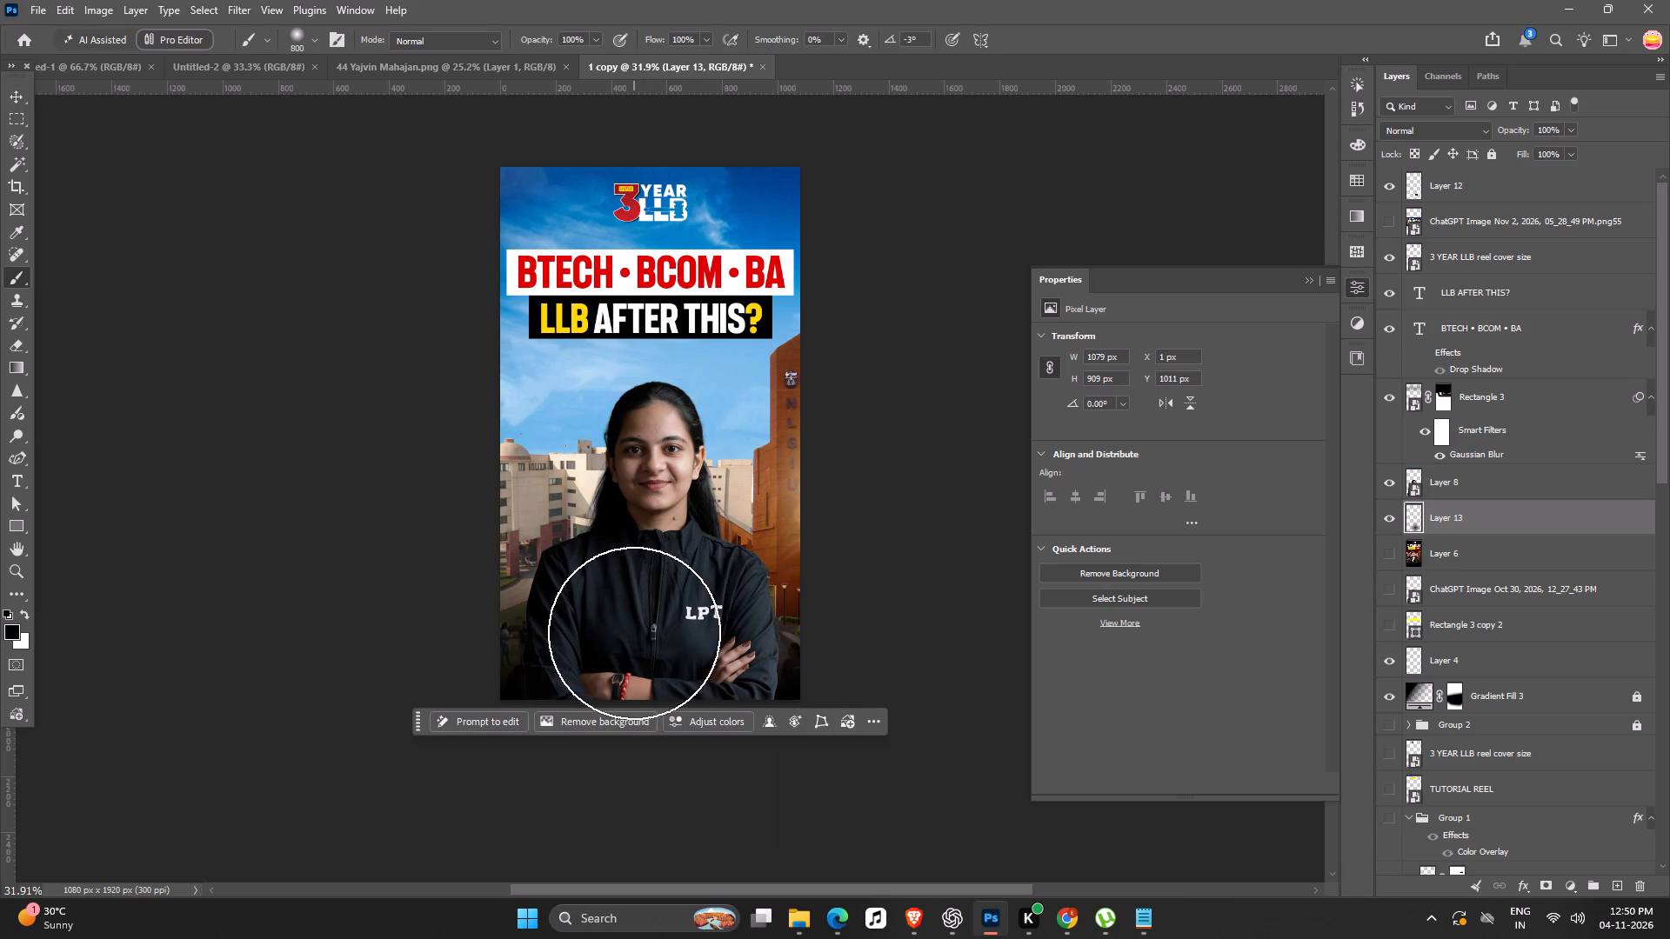
{"action": "left_click", "coordinate": [626, 616]}
Extend the black shadow behind the woman's head, neck and jacket using a 400 px brush.
{"action": "key", "text": "p"}
{"action": "key", "text": "p"}
{"action": "key", "text": "p"}
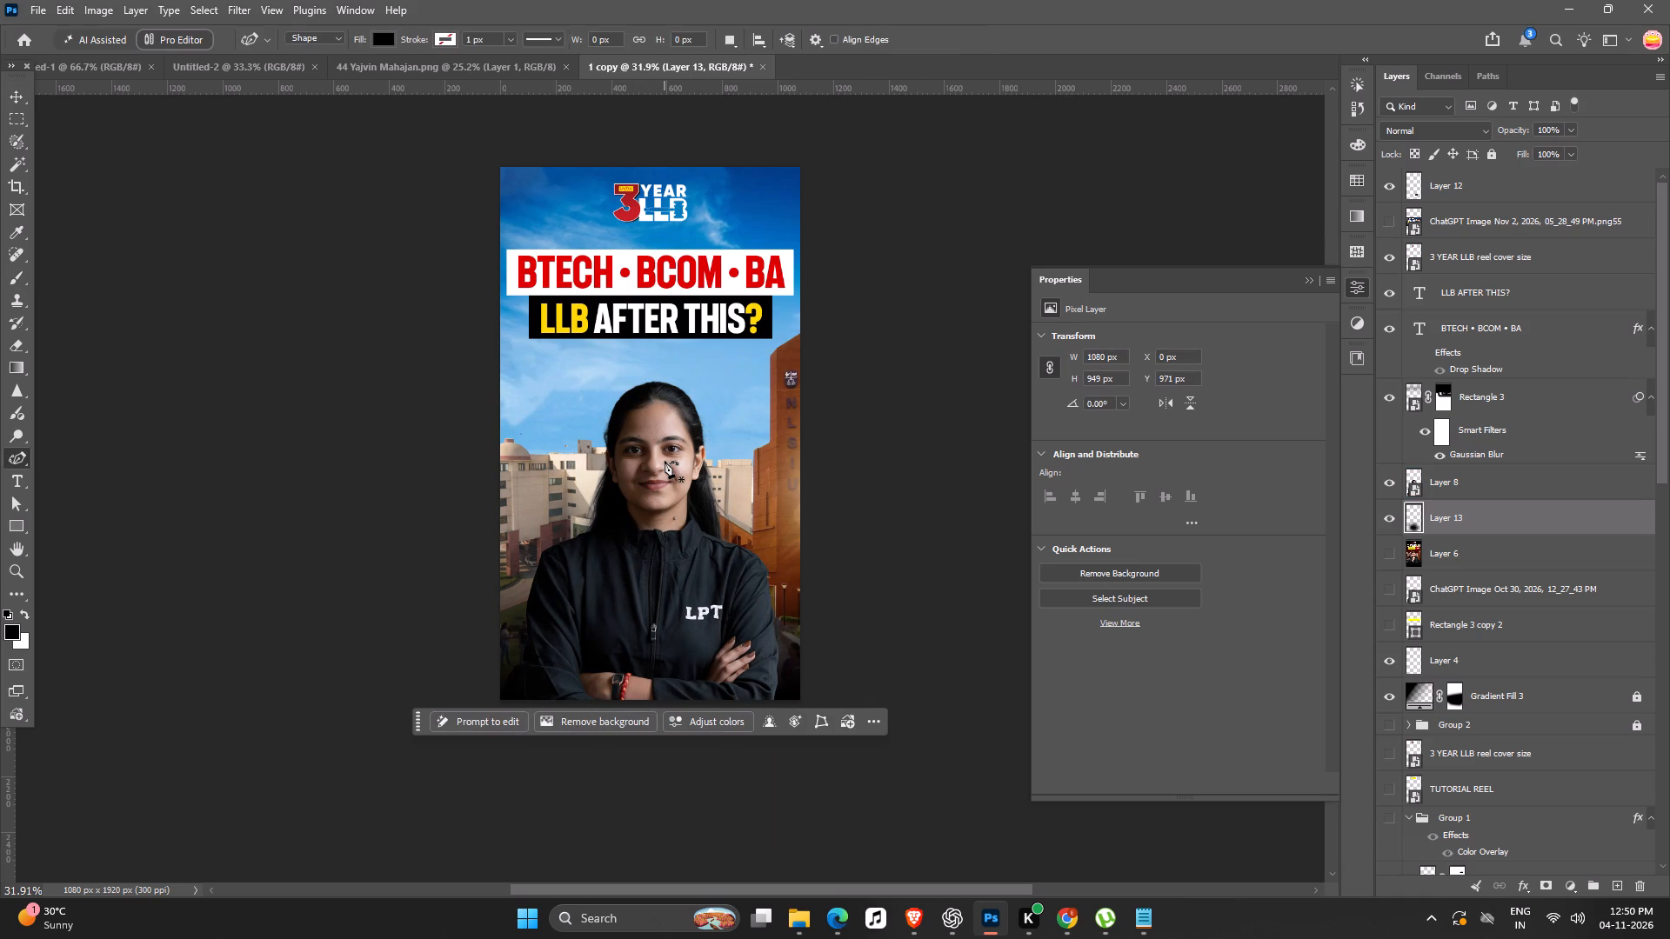
{"action": "key", "text": "p"}
{"action": "type", "text": "[b["}
{"action": "key", "text": "bracketleft"}
{"action": "key", "text": "bracketleft"}
{"action": "key", "text": "bracketleft"}
{"action": "left_click", "coordinate": [654, 436]}
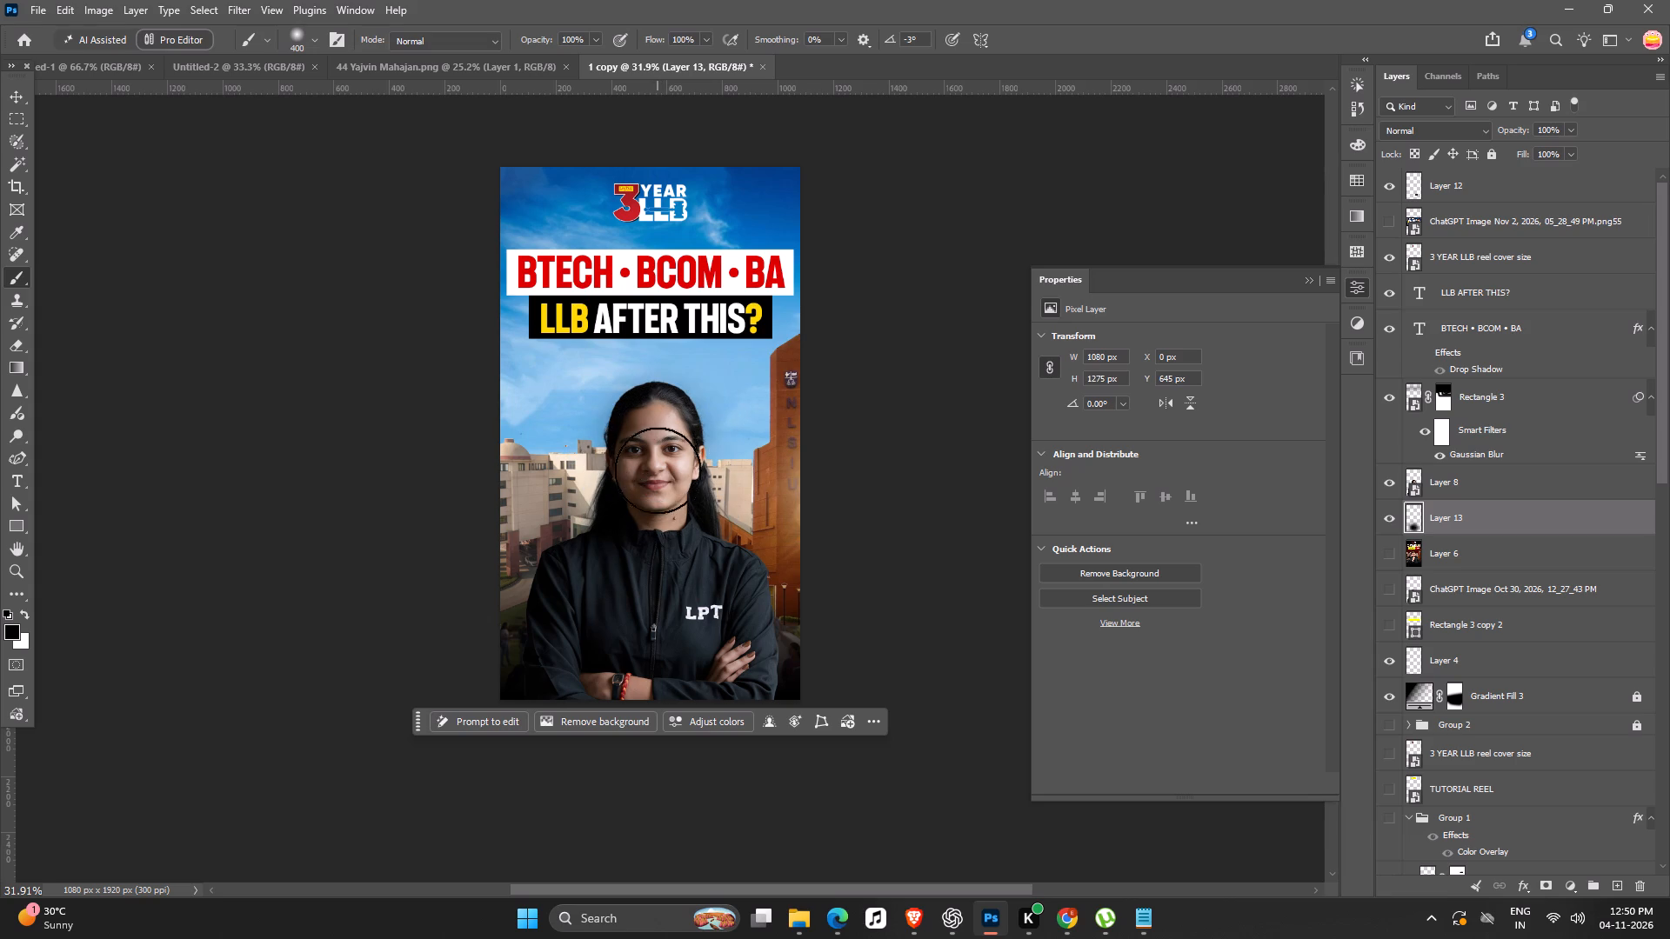
{"action": "left_click", "coordinate": [658, 478]}
{"action": "left_click", "coordinate": [663, 527]}
{"action": "left_click", "coordinate": [674, 562]}
{"action": "left_click", "coordinate": [705, 608]}
{"action": "left_click", "coordinate": [697, 662]}
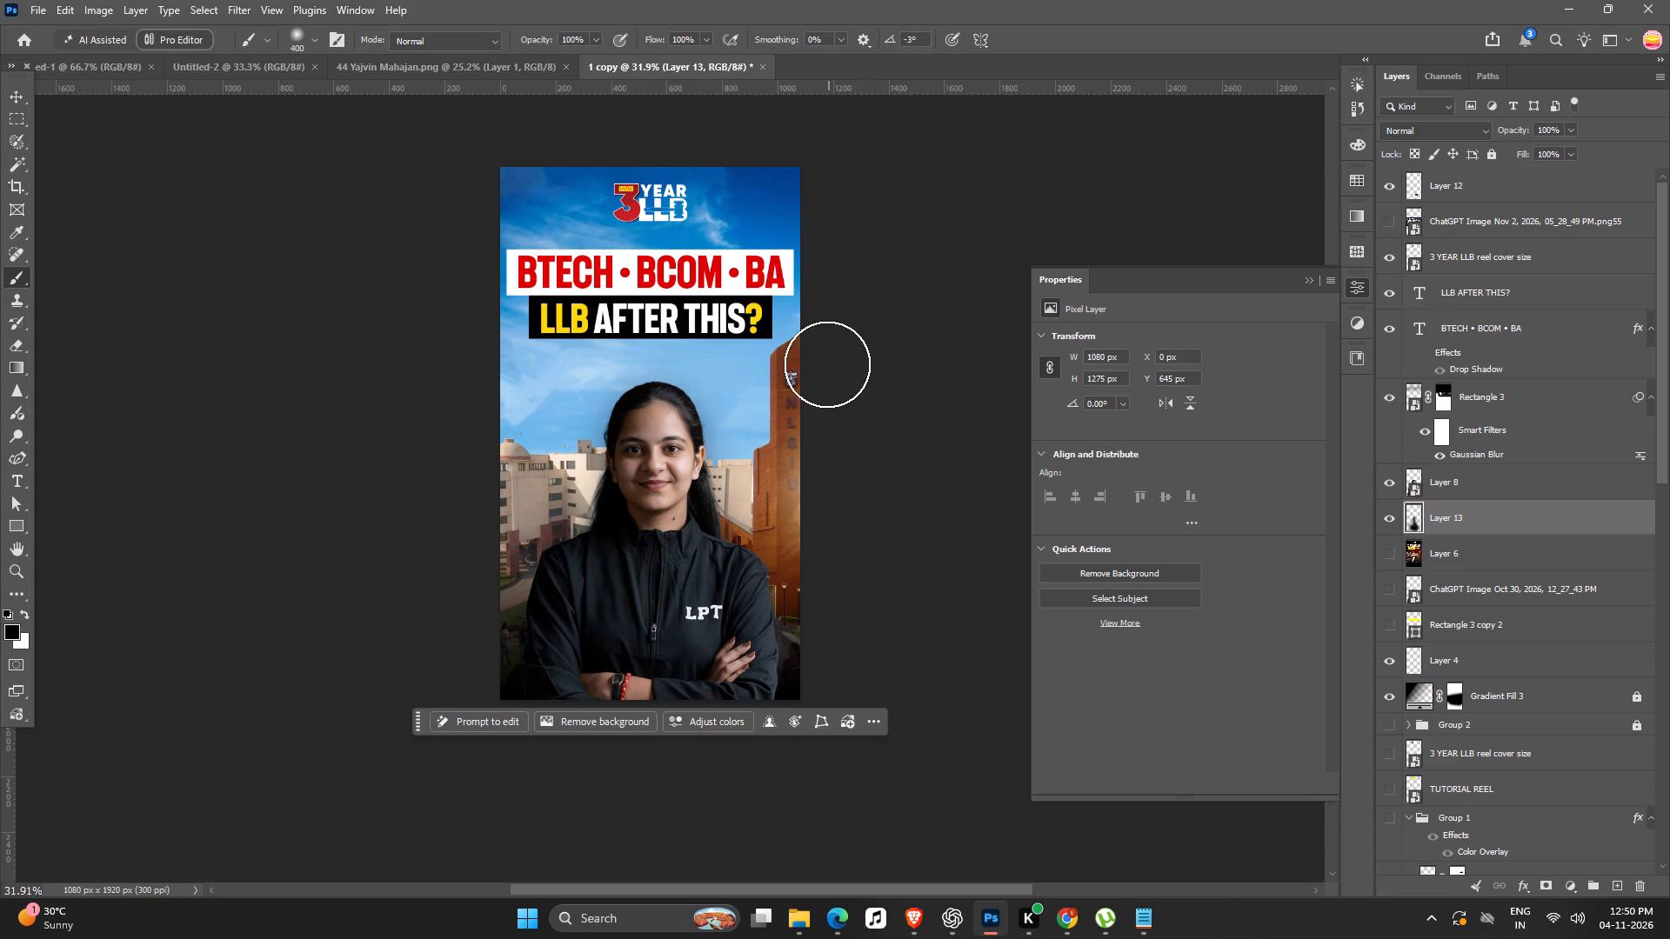
Scale the portrait, its shadow layer and the "LPT" lettering together to about 117% and position them just below the headline.
{"action": "left_click", "coordinate": [17, 97]}
{"action": "left_click", "coordinate": [252, 508]}
{"action": "left_click", "coordinate": [688, 631]}
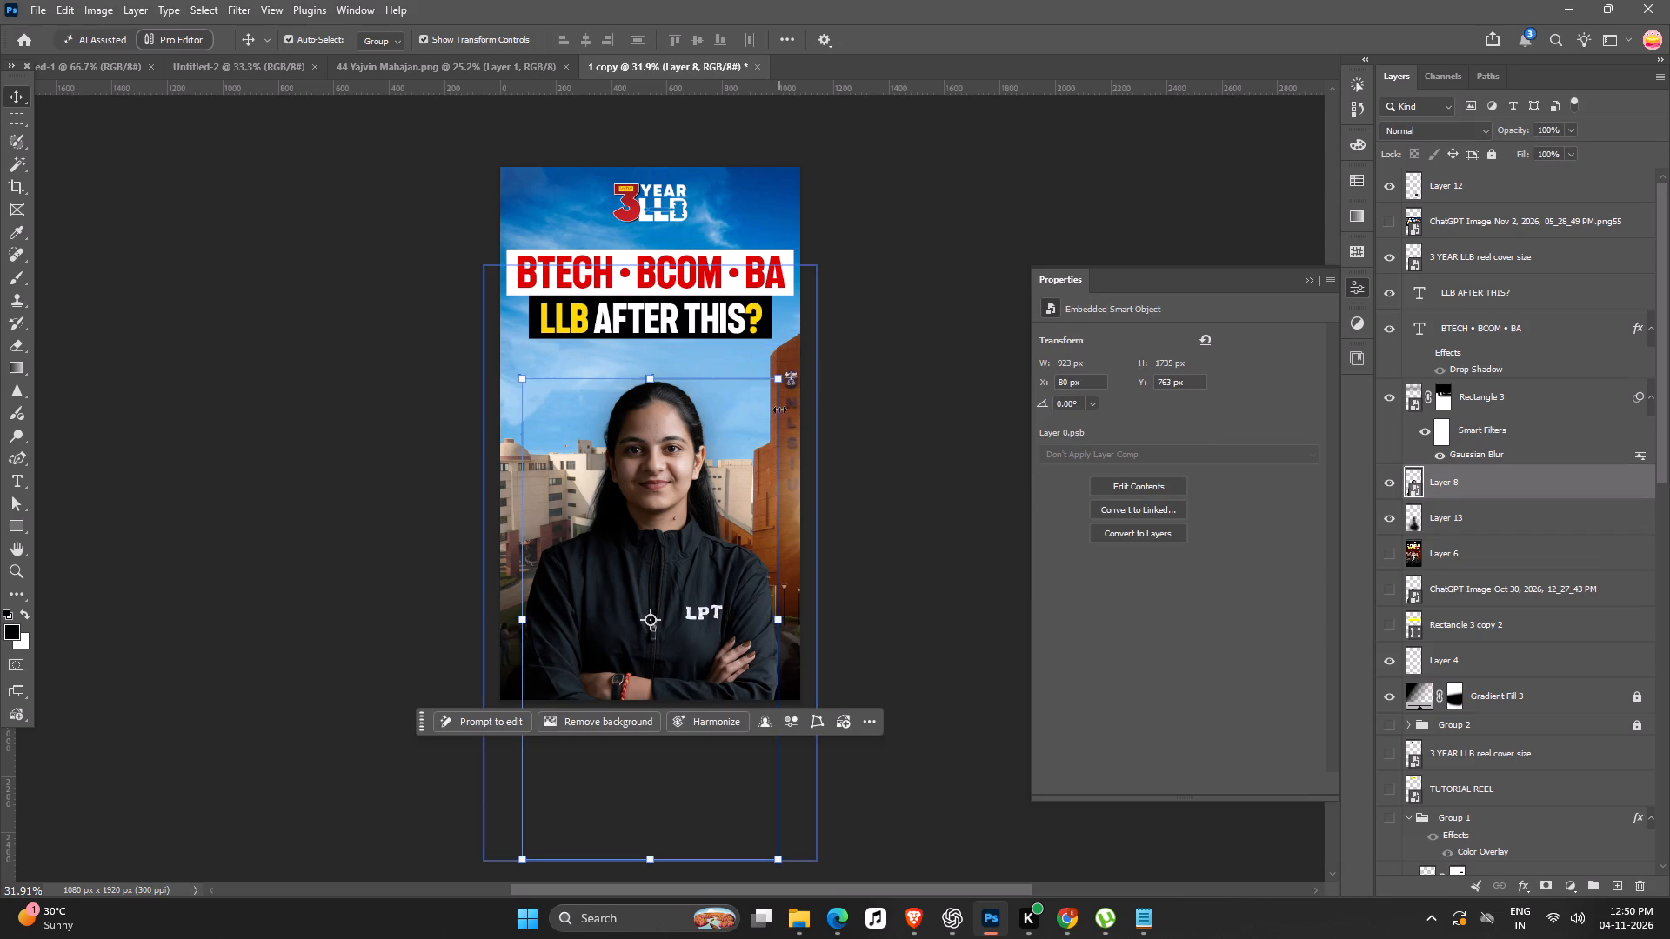
{"action": "left_click", "coordinate": [1468, 511], "text": "ctrl"}
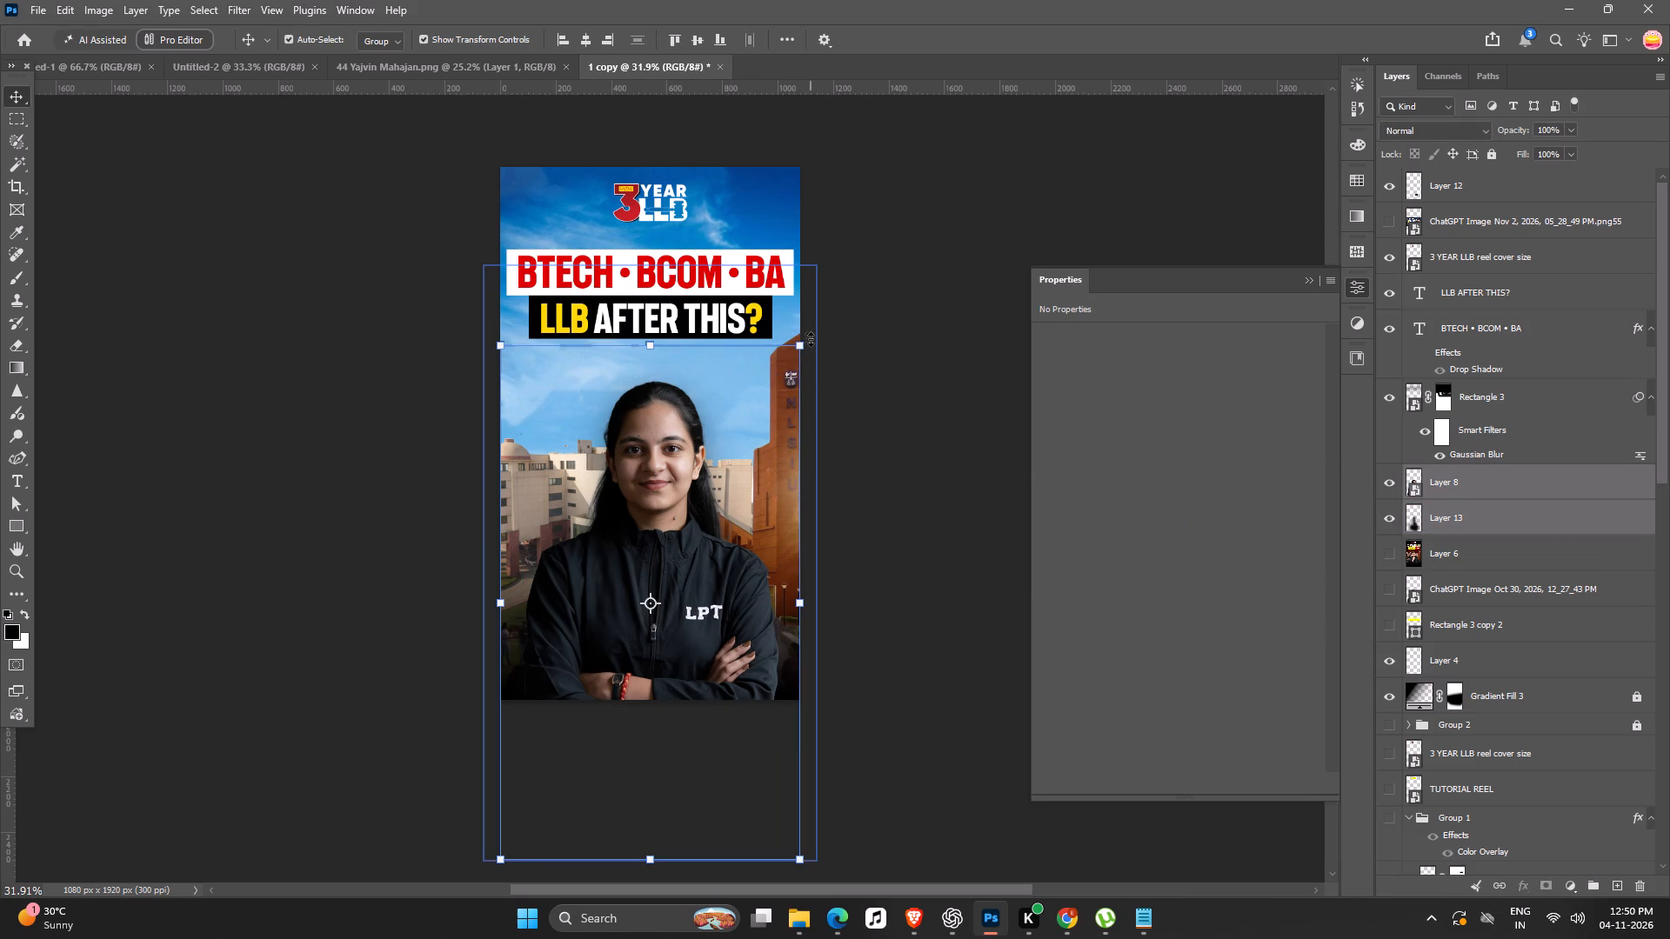
{"action": "left_click_drag", "start_coordinate": [802, 342], "coordinate": [832, 309], "text": "alt"}
{"action": "key", "text": "ctrl+z"}
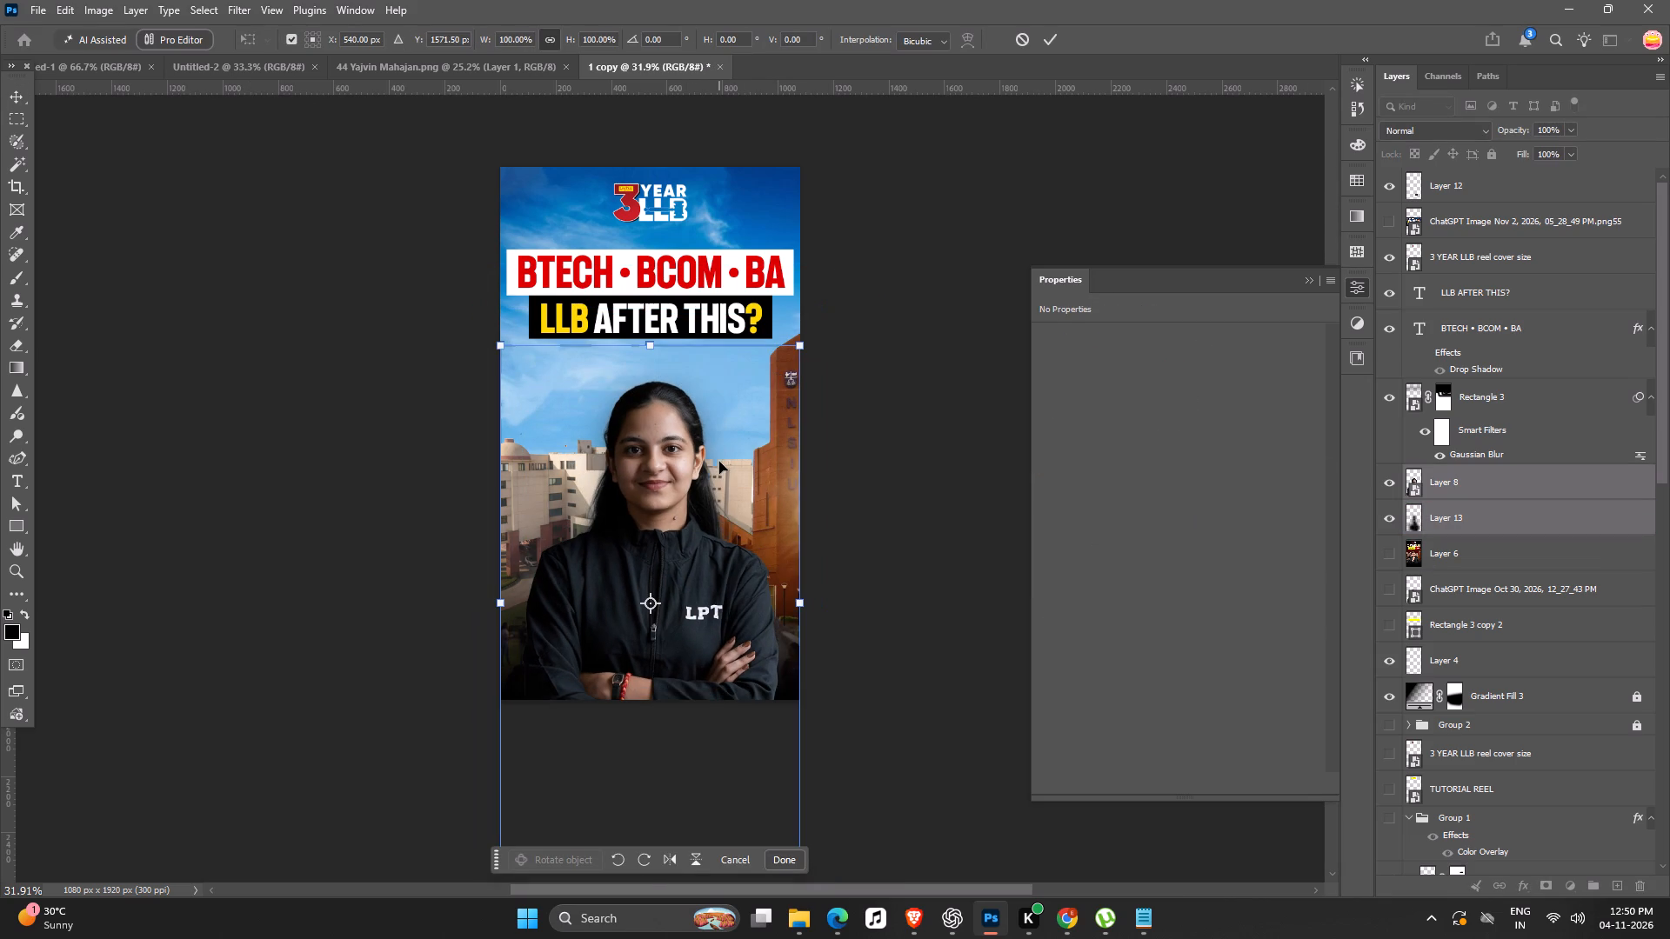
{"action": "left_click", "coordinate": [1475, 186], "text": "ctrl"}
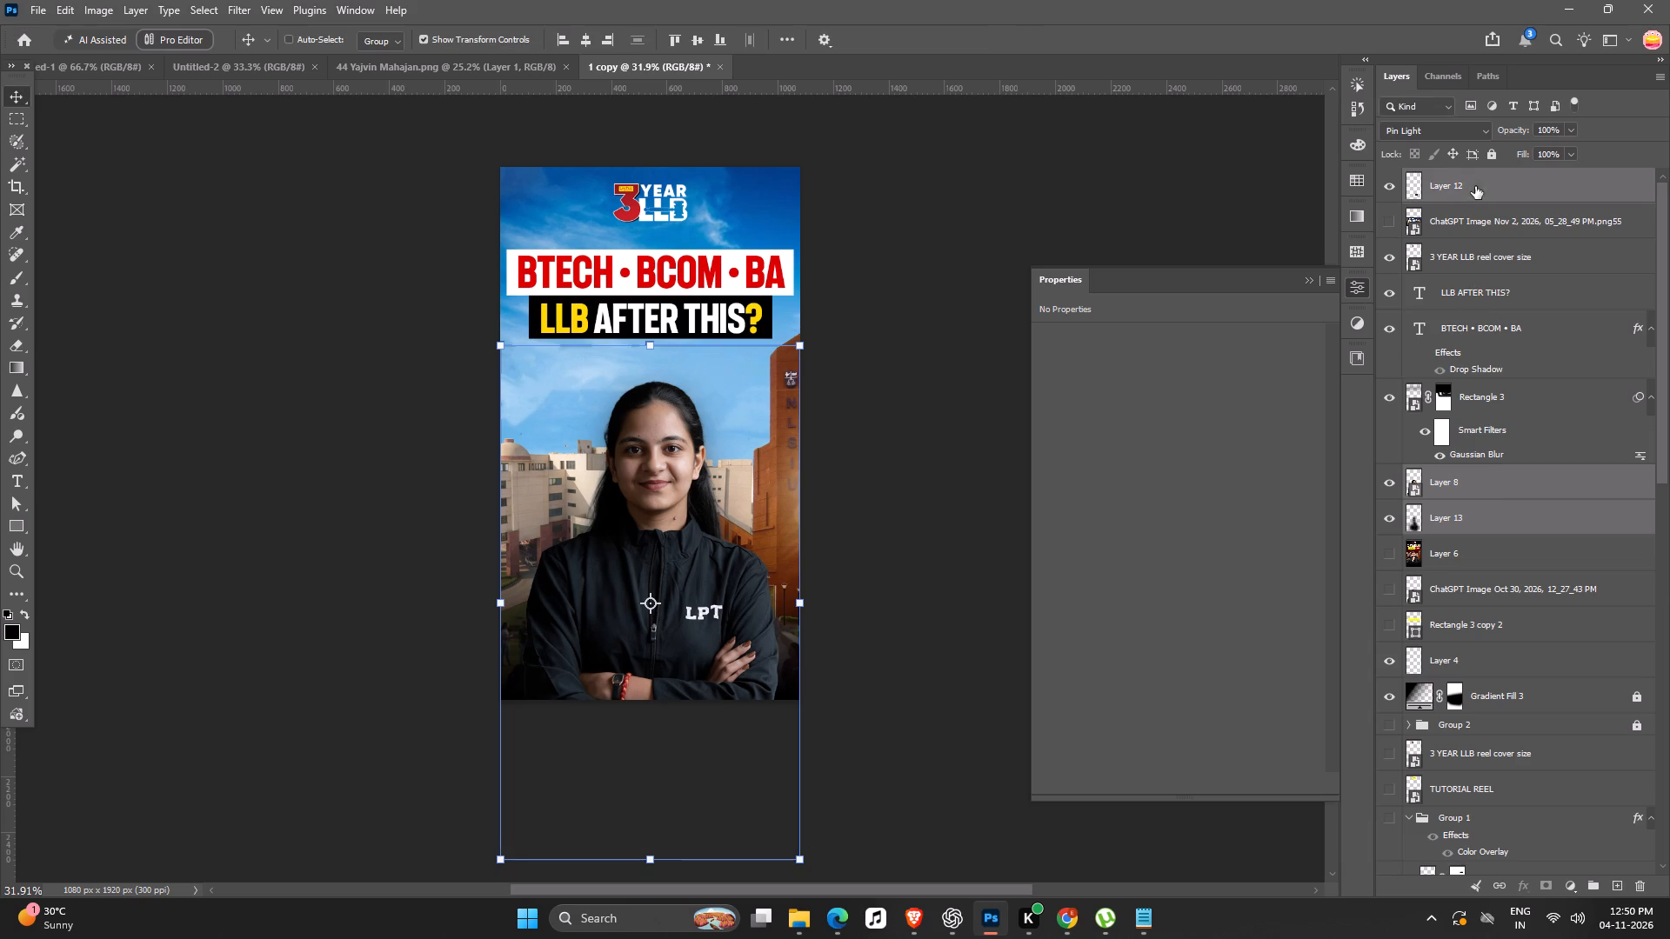
{"action": "left_click_drag", "start_coordinate": [803, 343], "coordinate": [850, 311], "text": "alt"}
{"action": "left_click_drag", "start_coordinate": [680, 442], "coordinate": [679, 518]}
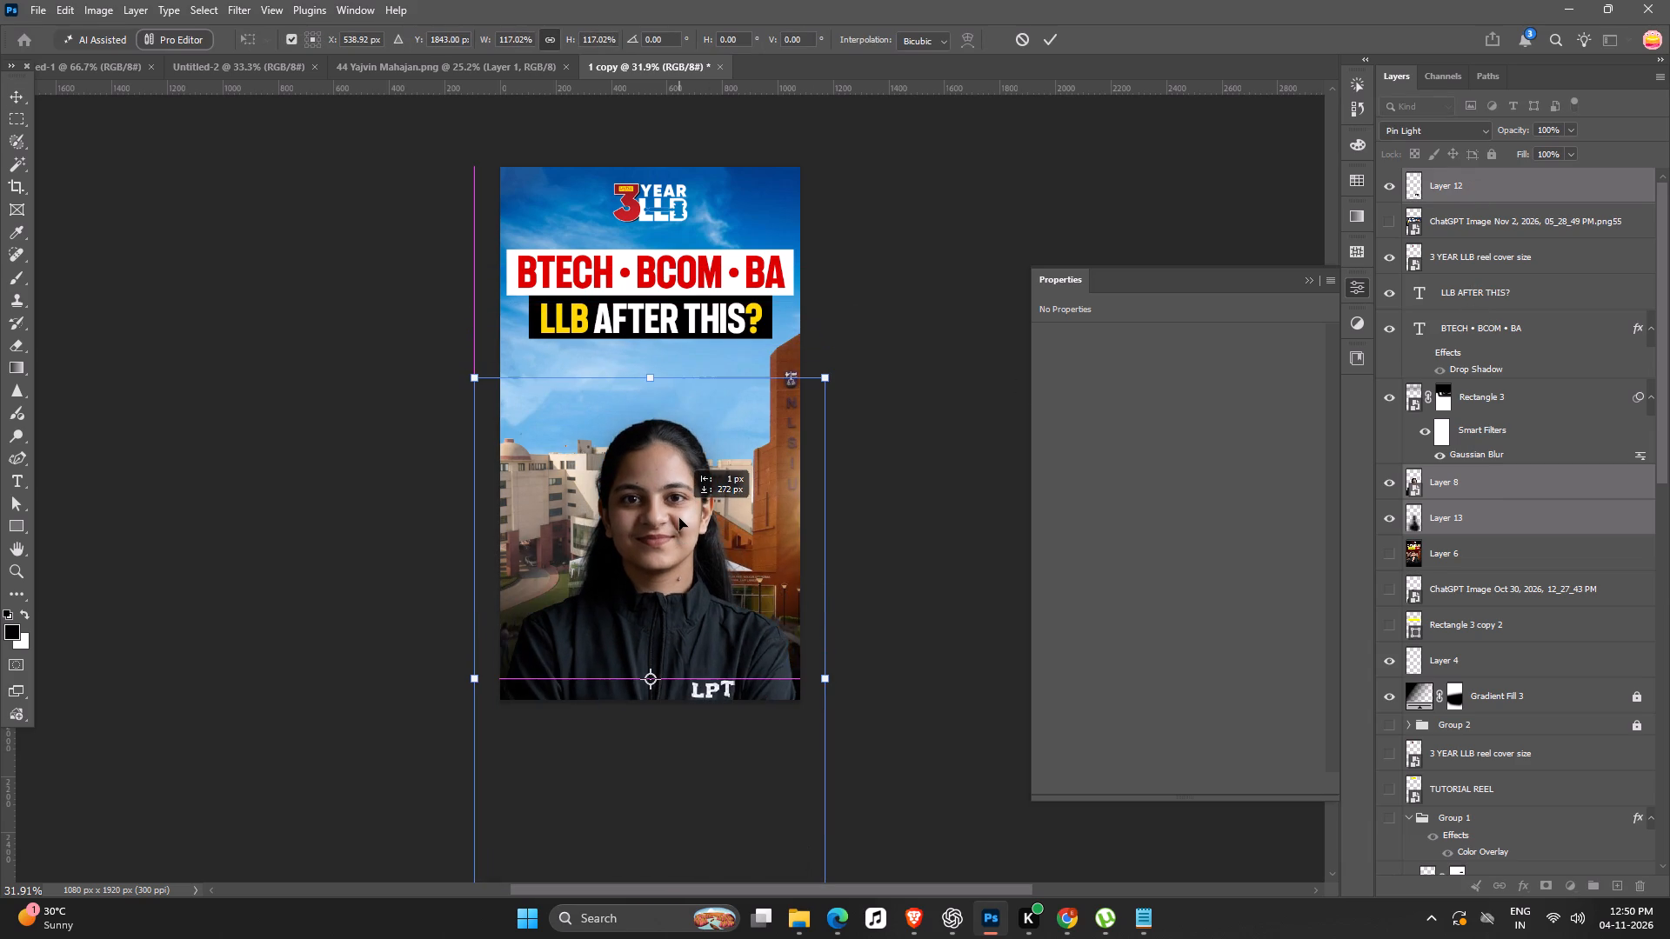
{"action": "left_click_drag", "start_coordinate": [679, 518], "coordinate": [681, 456]}
{"action": "key", "text": "Return"}
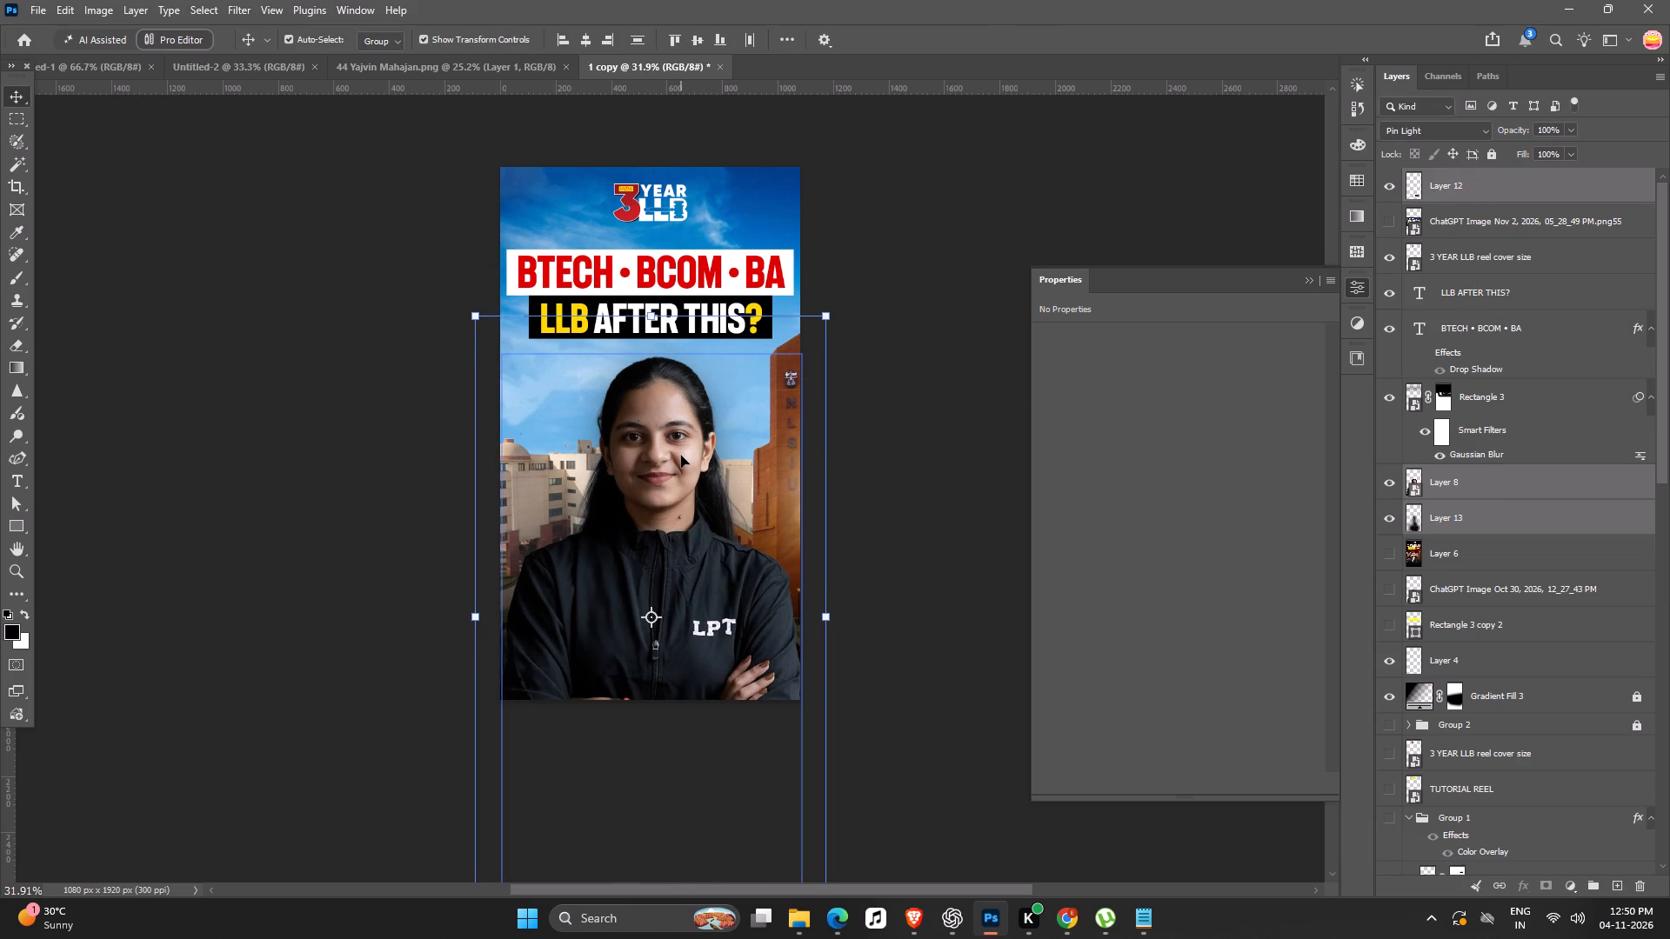
{"action": "left_click", "coordinate": [936, 326]}
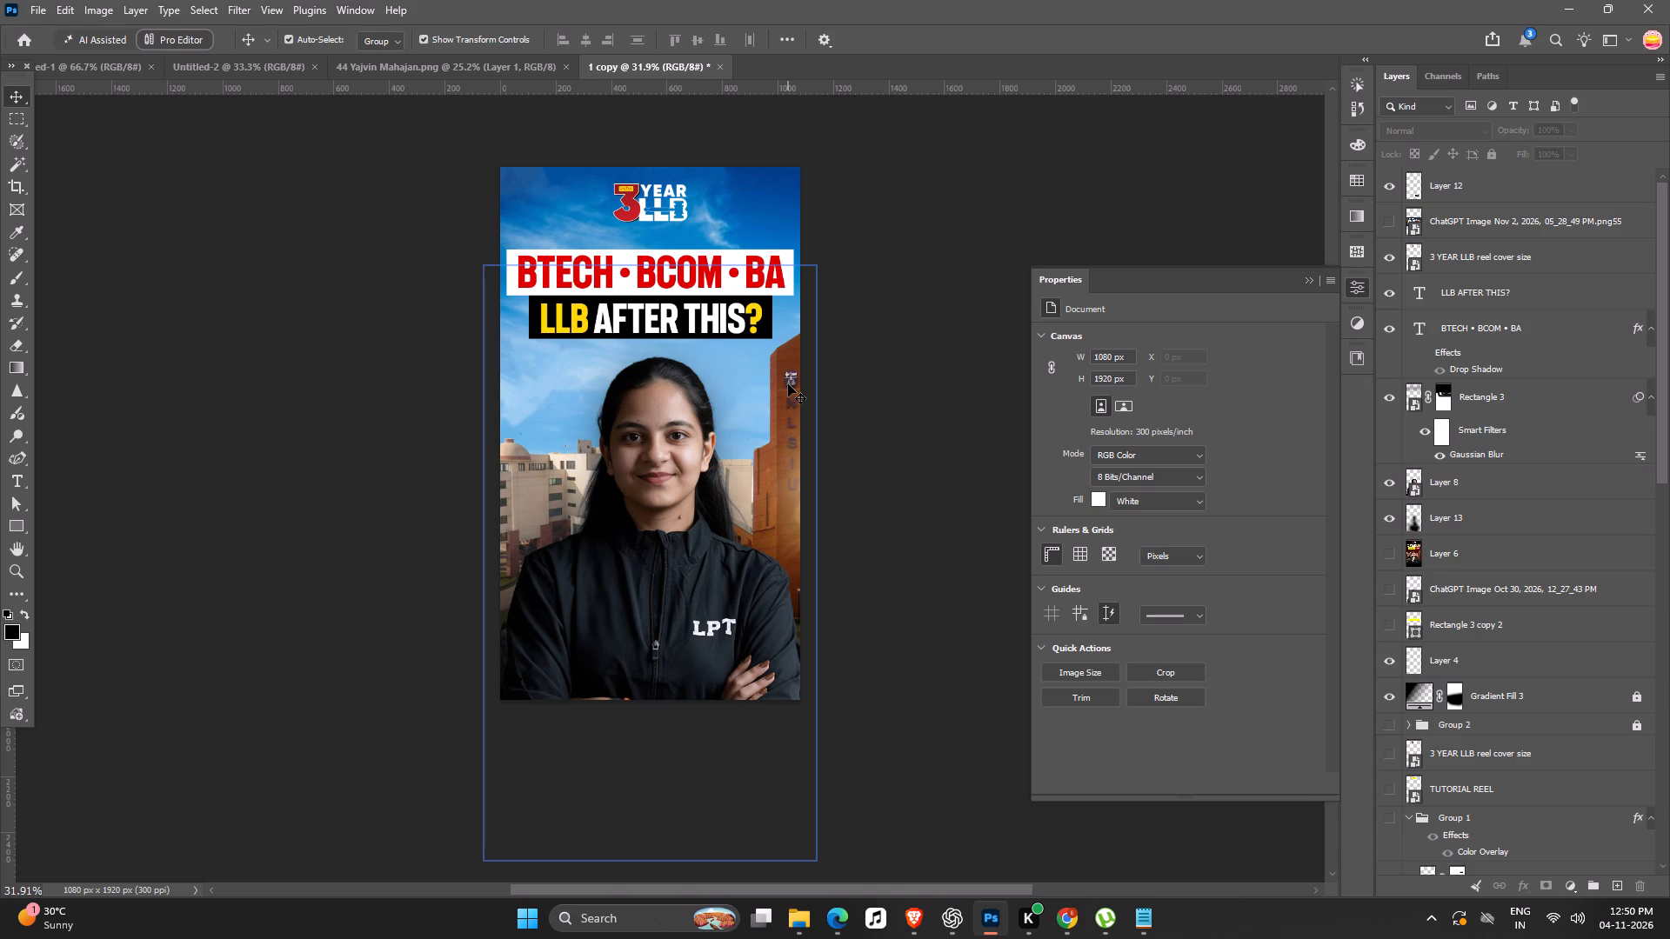
Duplicate the campus background layer and move the copy upward so its students sit beside the woman's shoulders.
{"action": "left_click", "coordinate": [788, 384]}
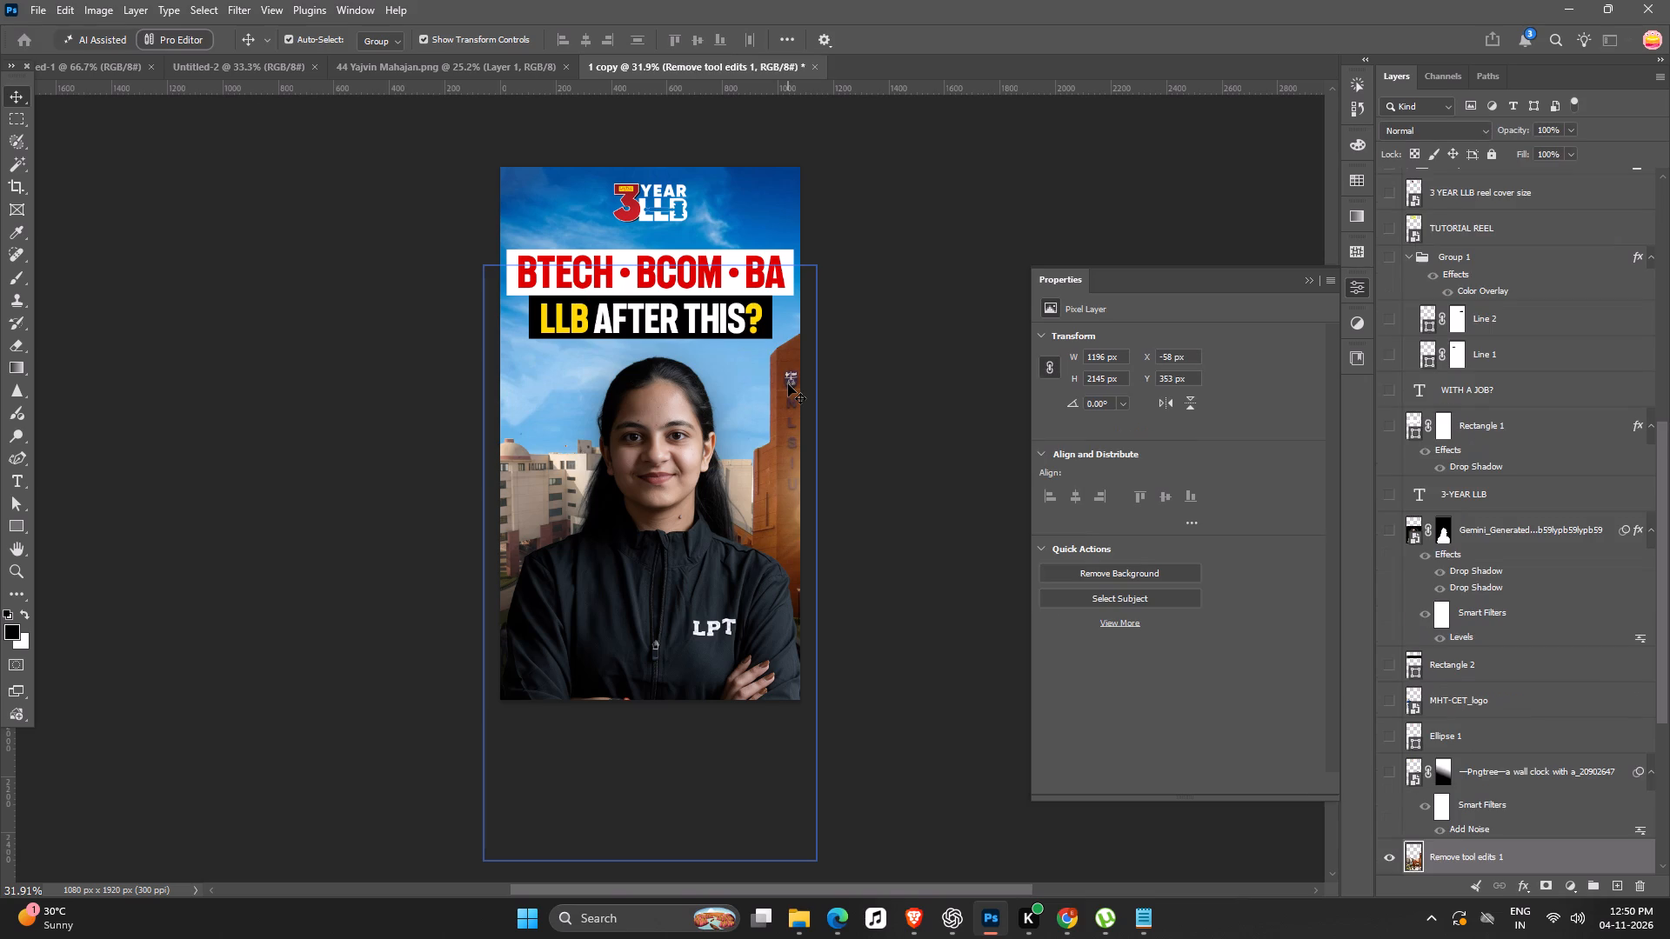
{"action": "key", "text": "ctrl+j"}
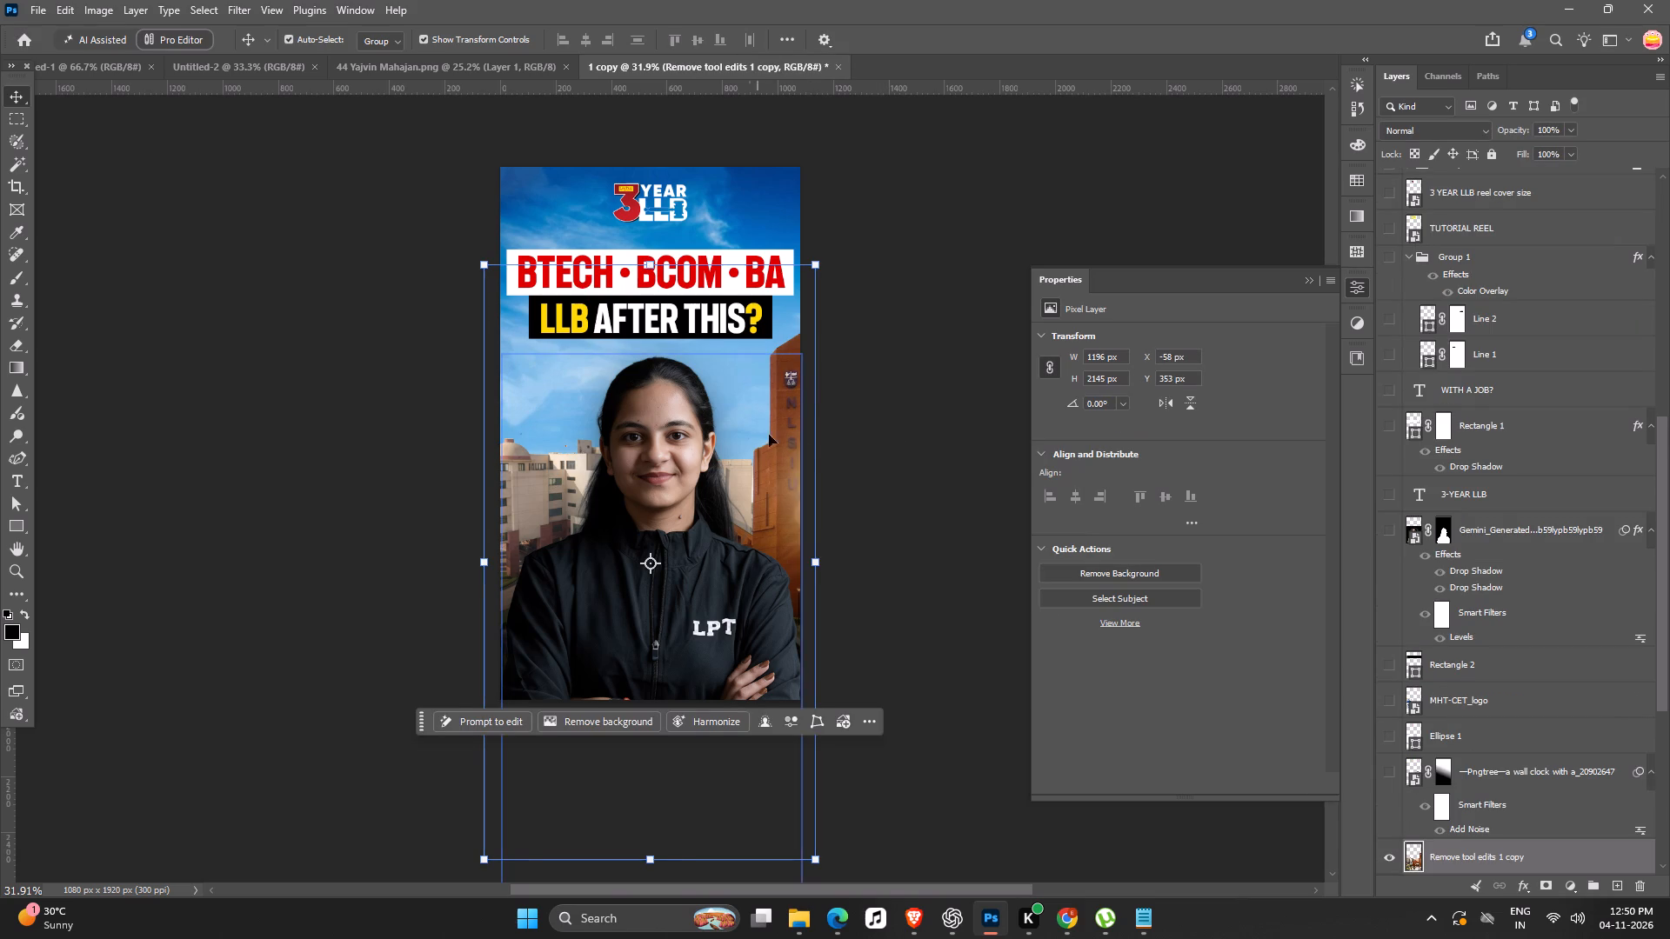
{"action": "left_click_drag", "start_coordinate": [788, 428], "coordinate": [783, 311]}
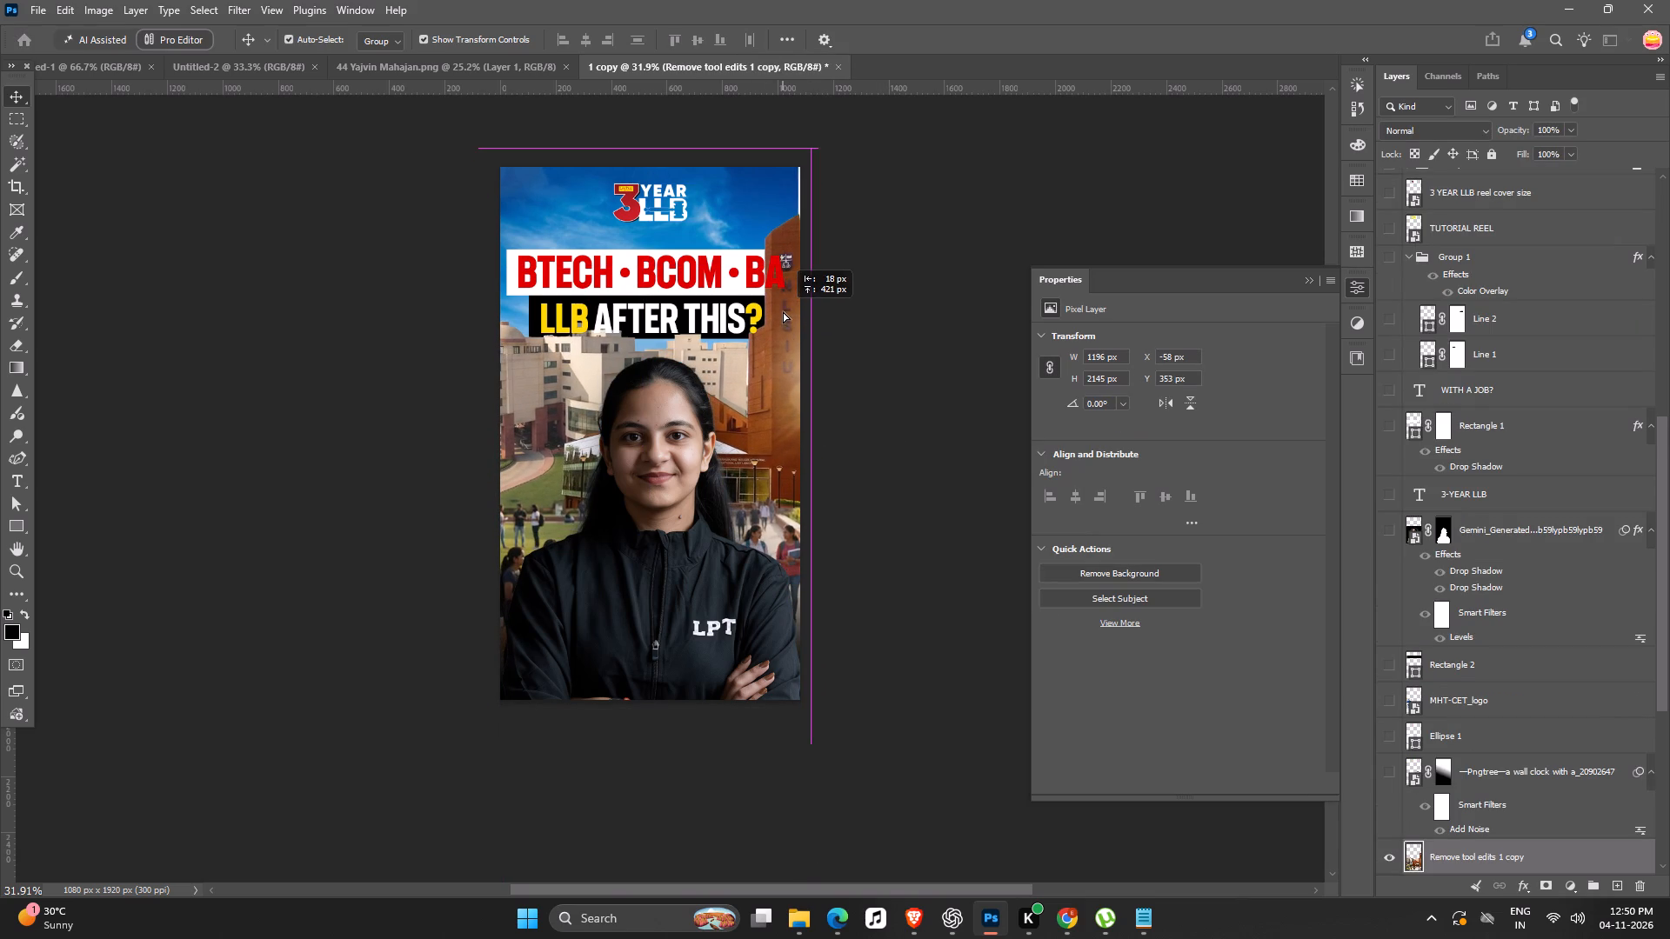
{"action": "left_click_drag", "start_coordinate": [783, 311], "coordinate": [785, 290]}
Add a layer mask to the campus copy and paint out its upper part behind the headline and the woman's head.
{"action": "left_click", "coordinate": [1544, 889]}
{"action": "key", "text": "b"}
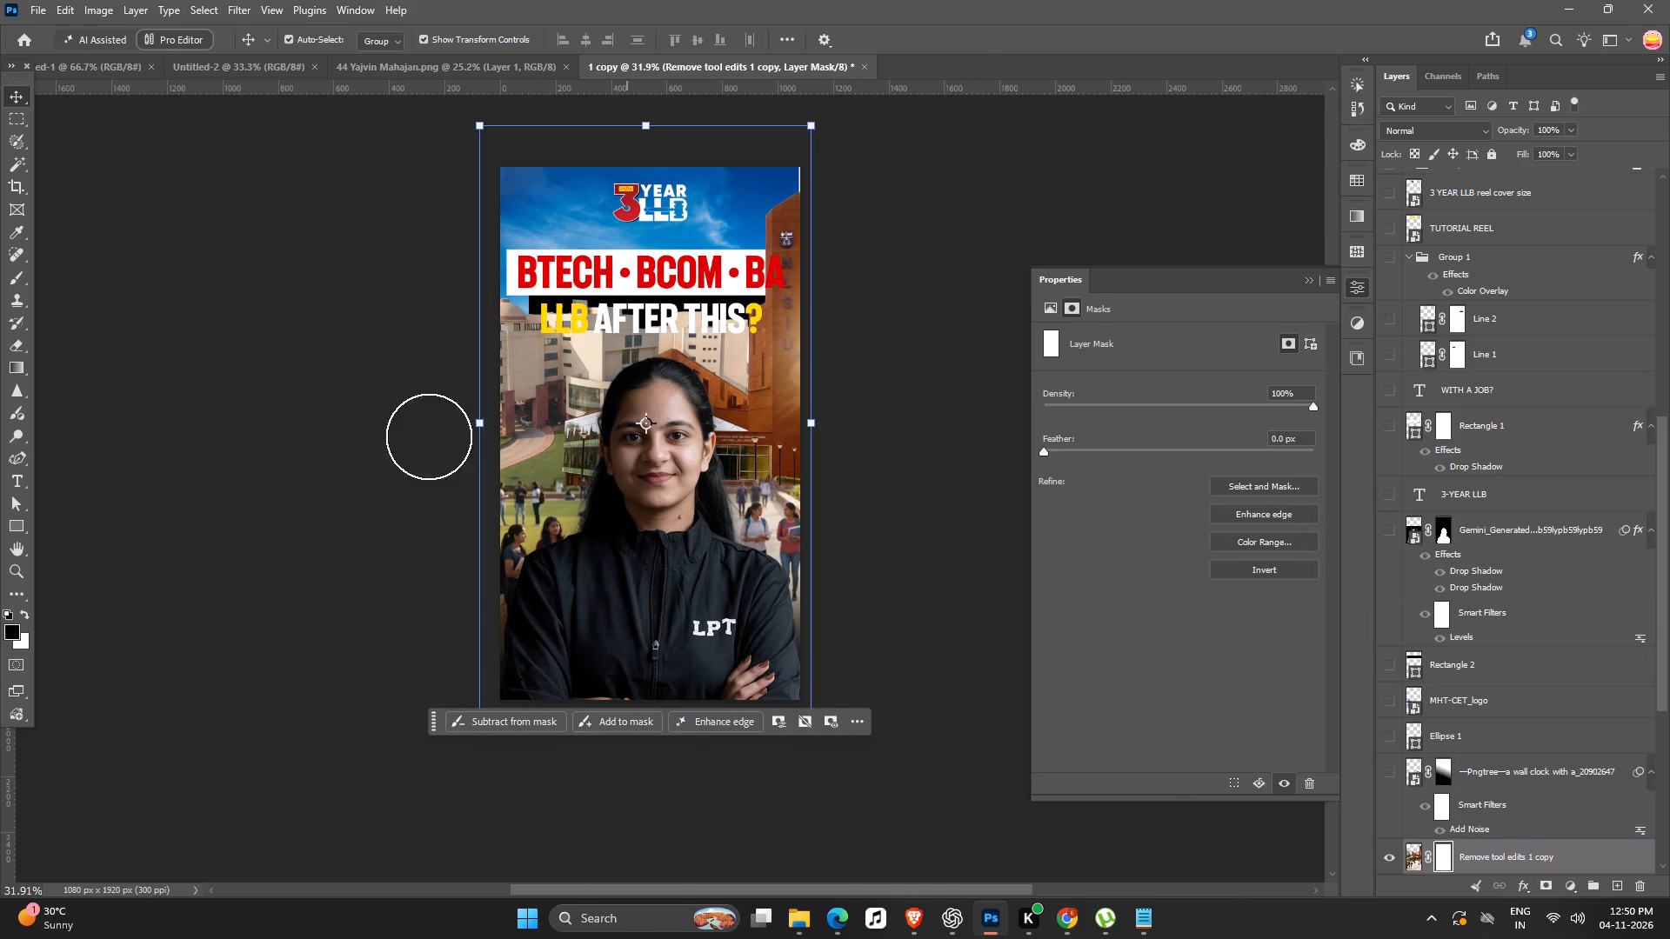
{"action": "left_click_drag", "start_coordinate": [388, 410], "coordinate": [389, 454]}
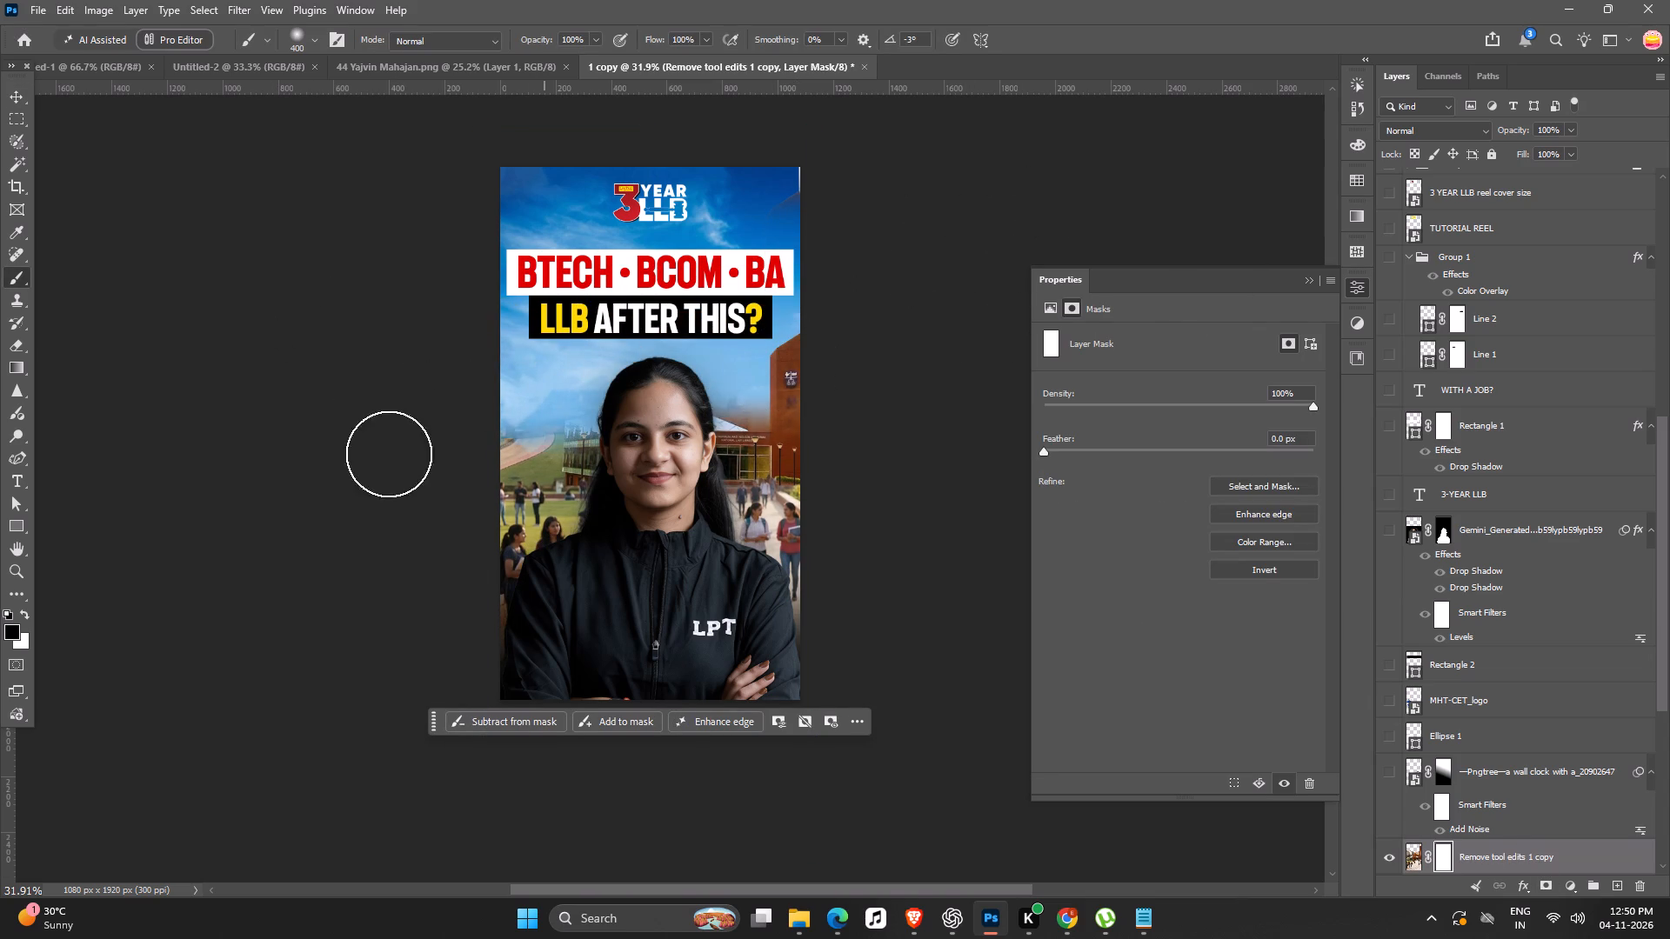
{"action": "left_click_drag", "start_coordinate": [389, 454], "coordinate": [923, 295]}
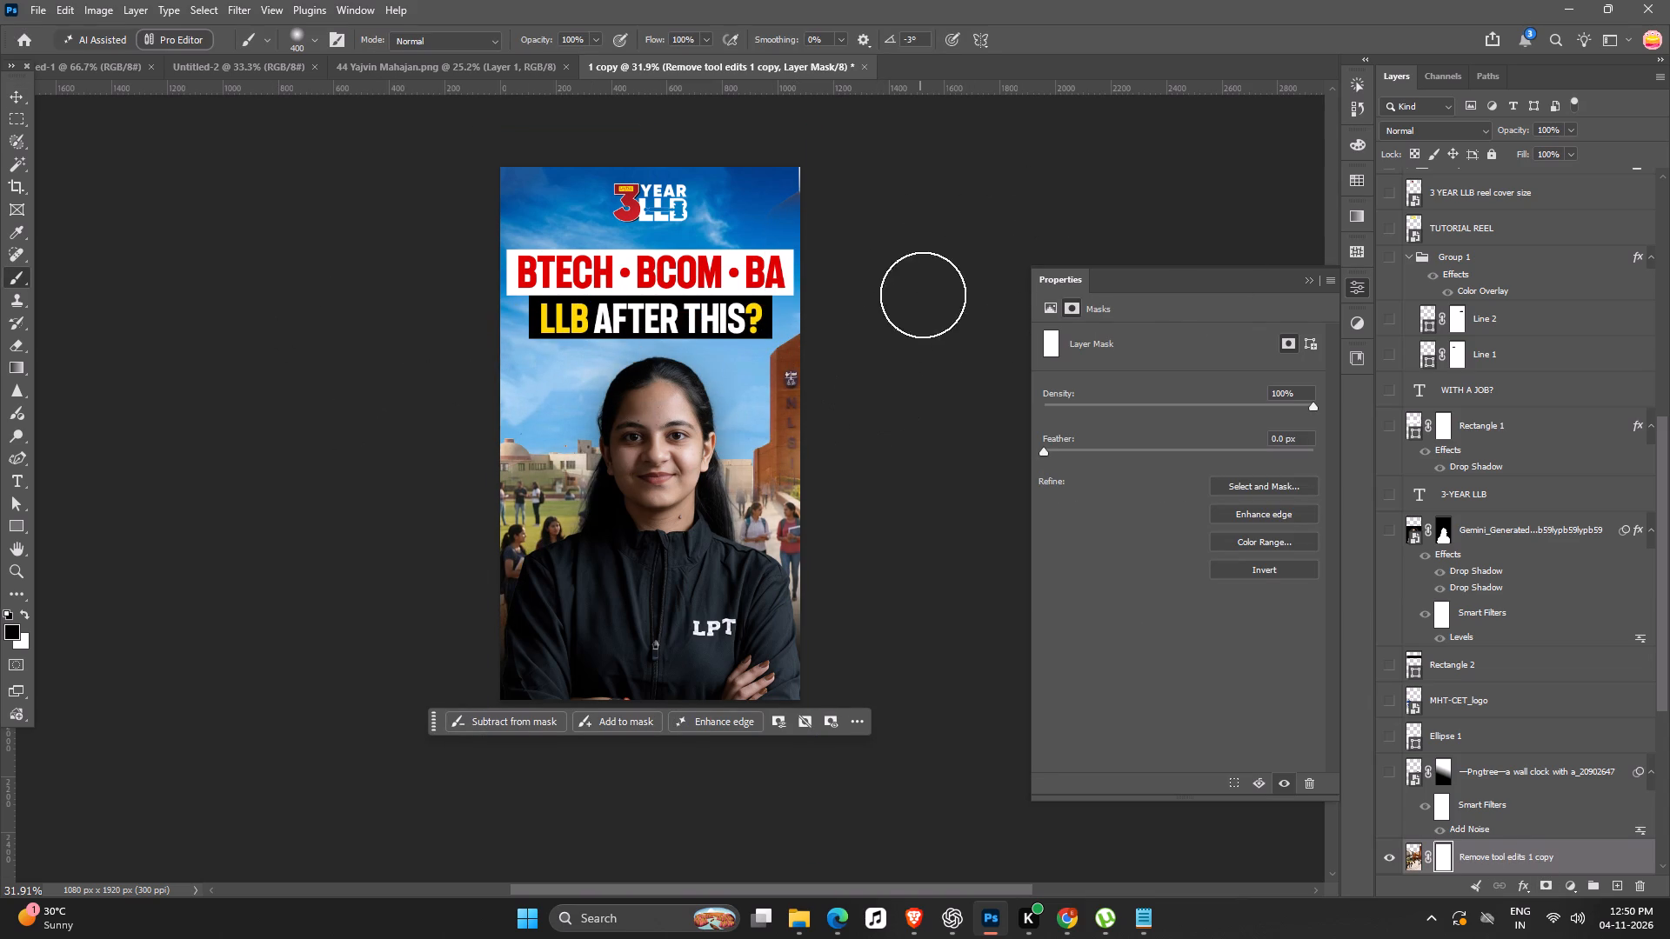
{"action": "left_click_drag", "start_coordinate": [923, 295], "coordinate": [752, 453]}
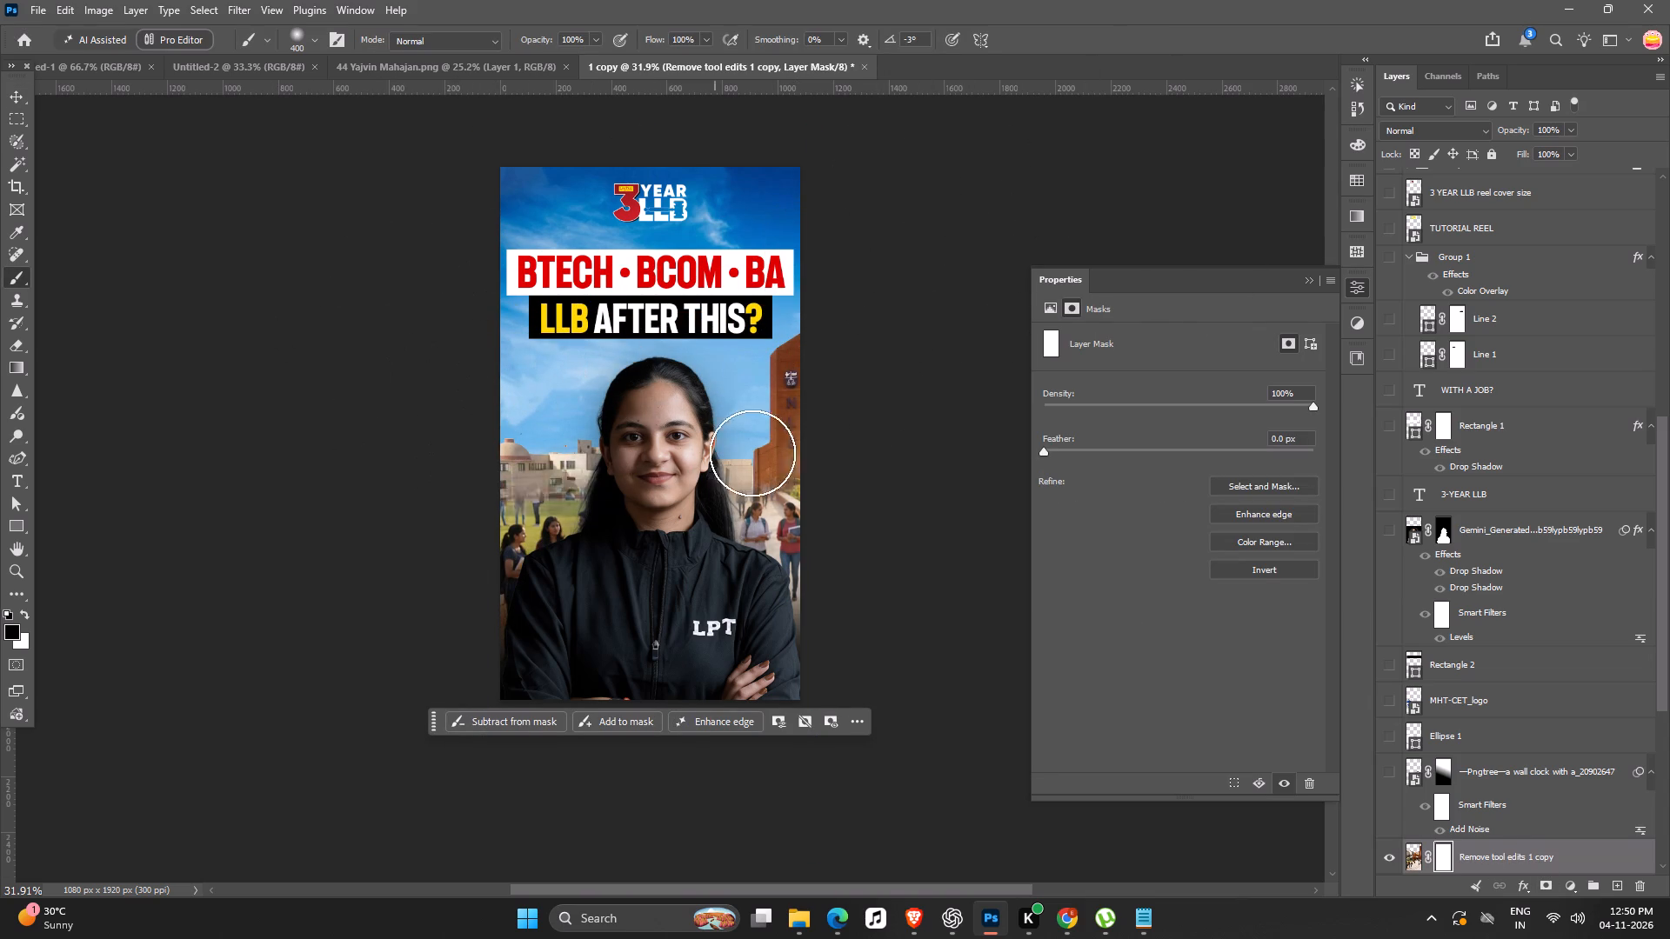
{"action": "left_click_drag", "start_coordinate": [752, 453], "coordinate": [564, 465]}
Paint out the remaining campus copy on its mask, removing the students on both sides of the woman.
{"action": "scroll", "coordinate": [576, 463], "scroll_direction": "up", "scroll_amount": 3, "text": "ctrl"}
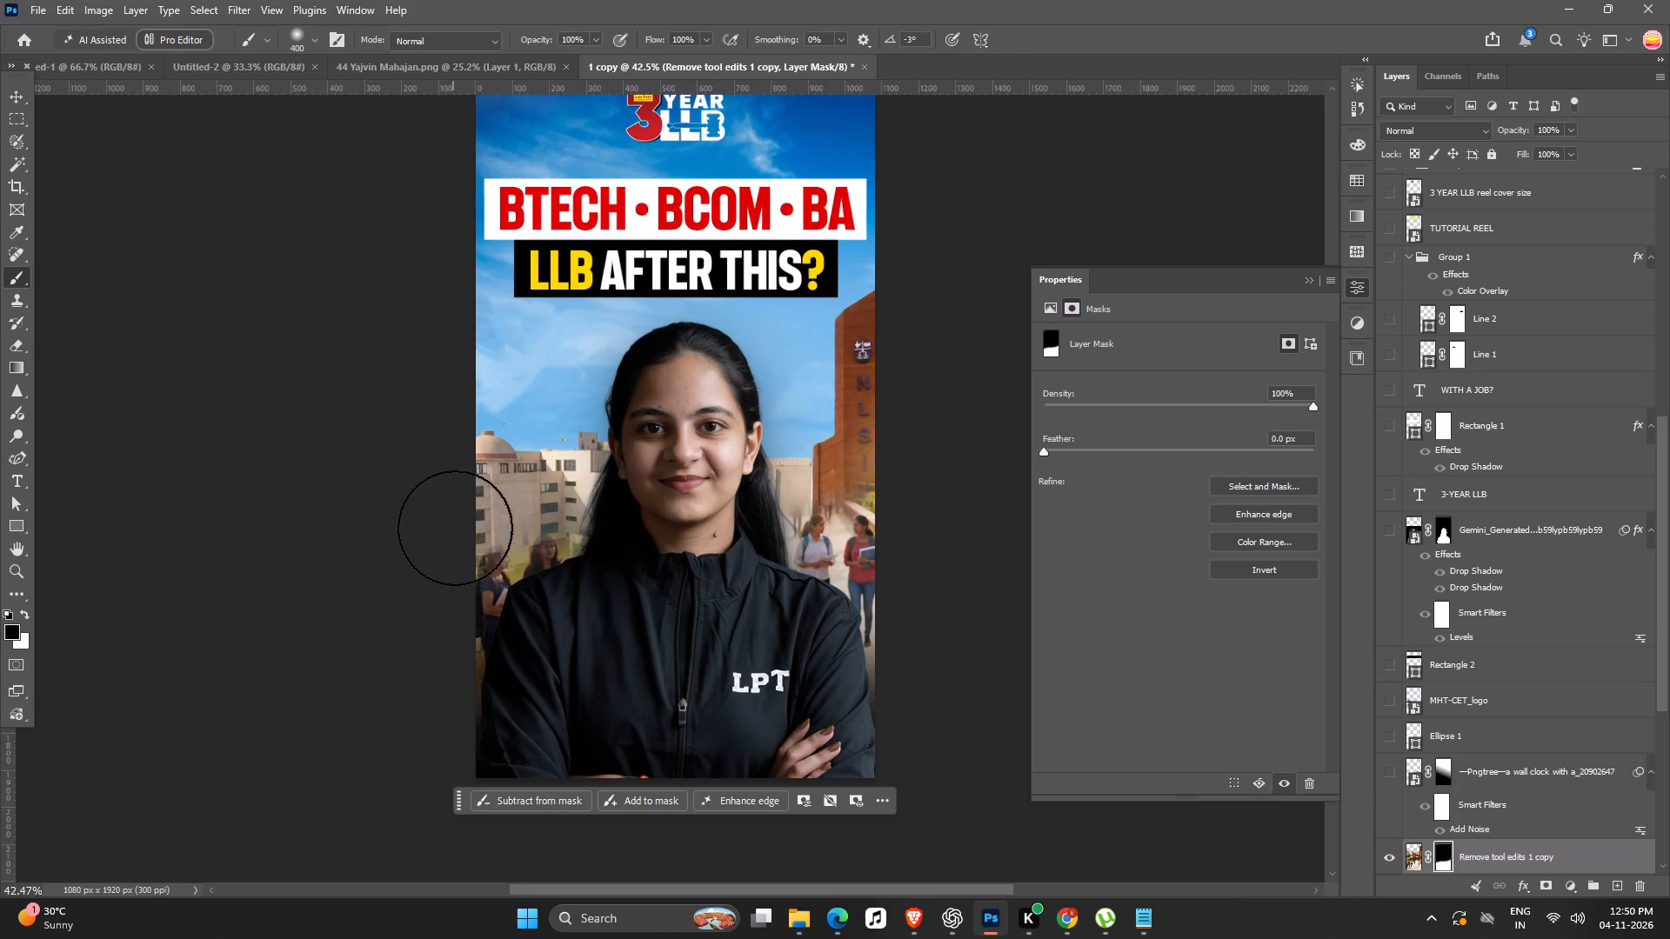
{"action": "left_click_drag", "start_coordinate": [453, 503], "coordinate": [589, 485]}
{"action": "key", "text": "ctrl+z"}
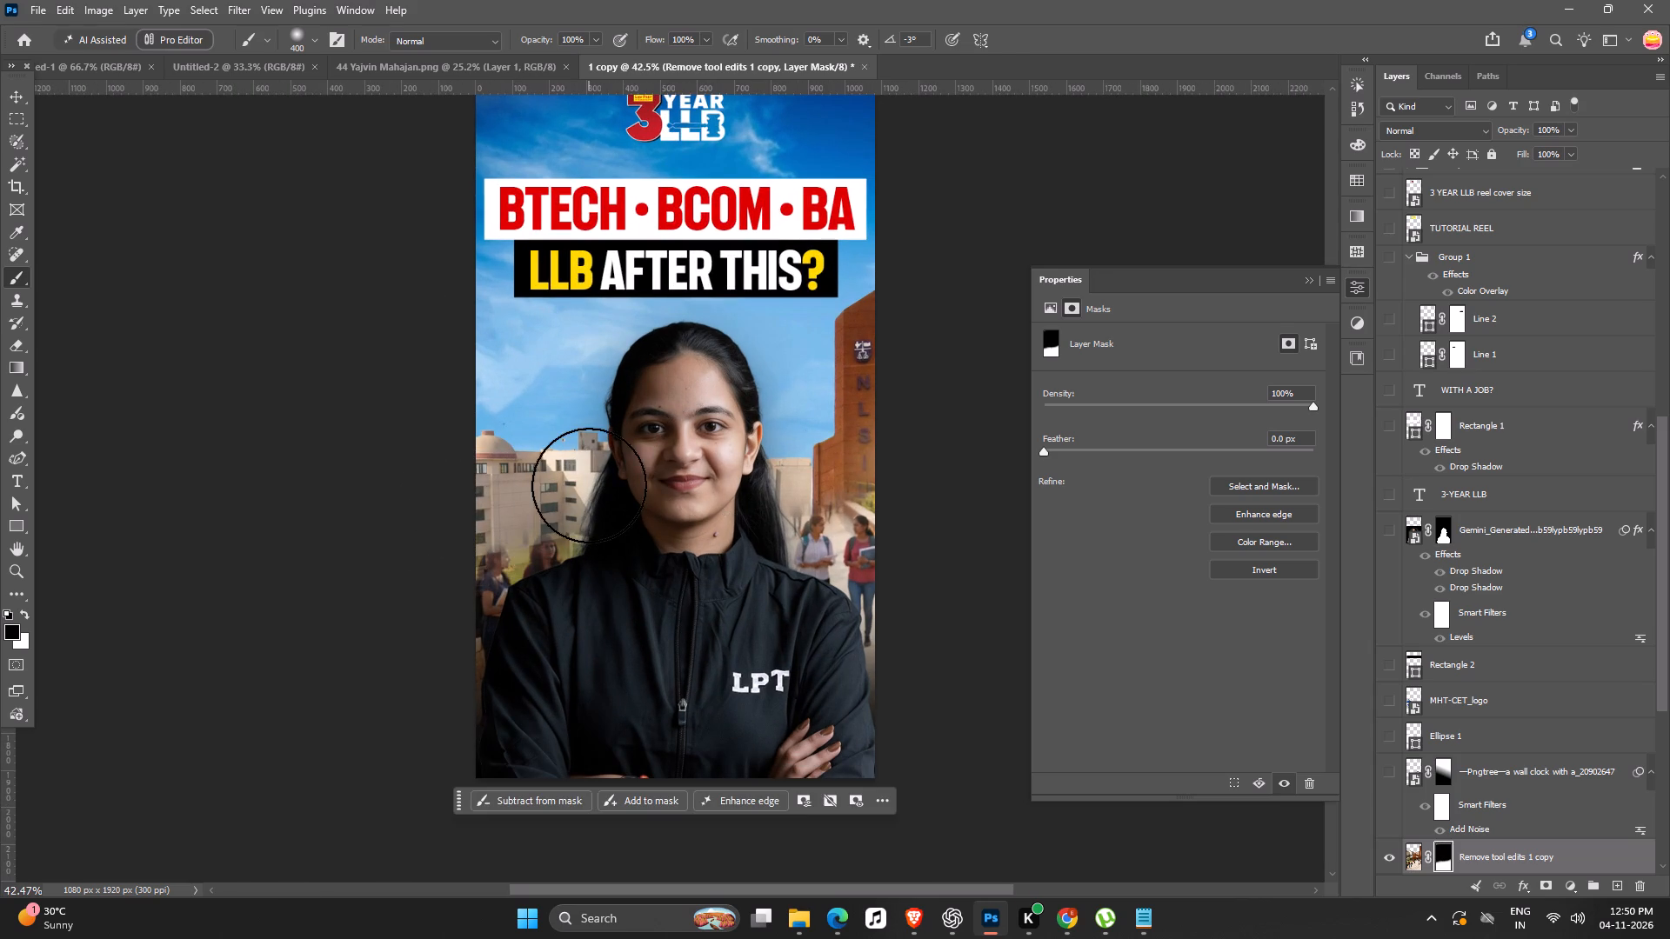
{"action": "left_click_drag", "start_coordinate": [858, 427], "coordinate": [762, 417]}
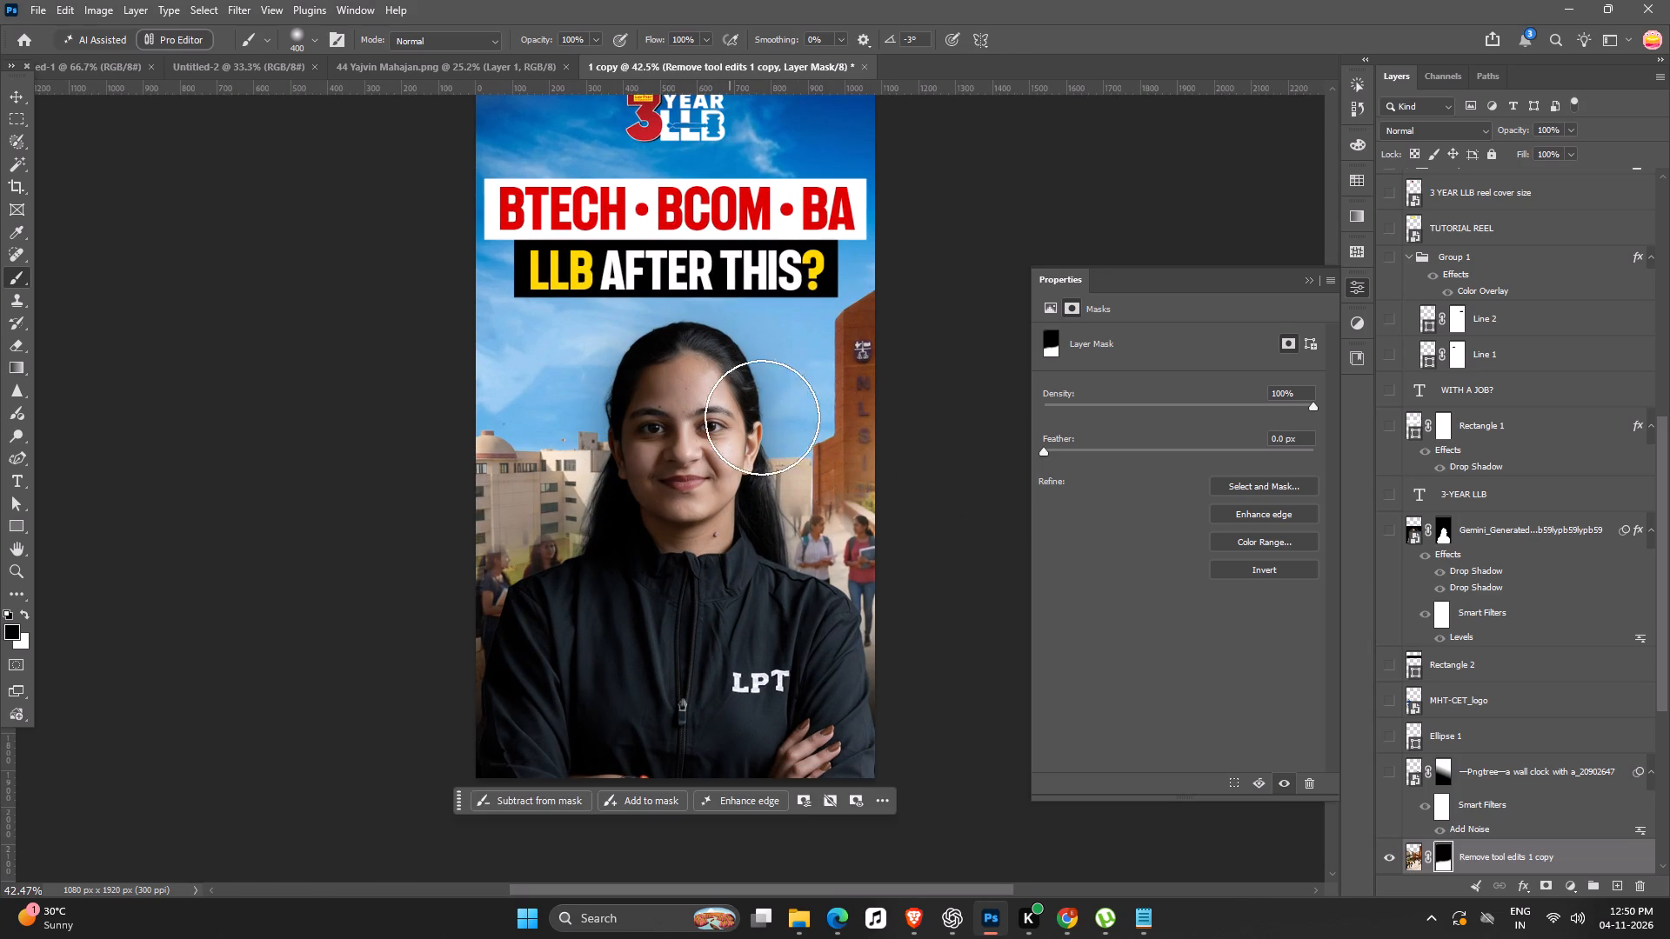
{"action": "left_click_drag", "start_coordinate": [762, 417], "coordinate": [289, 761]}
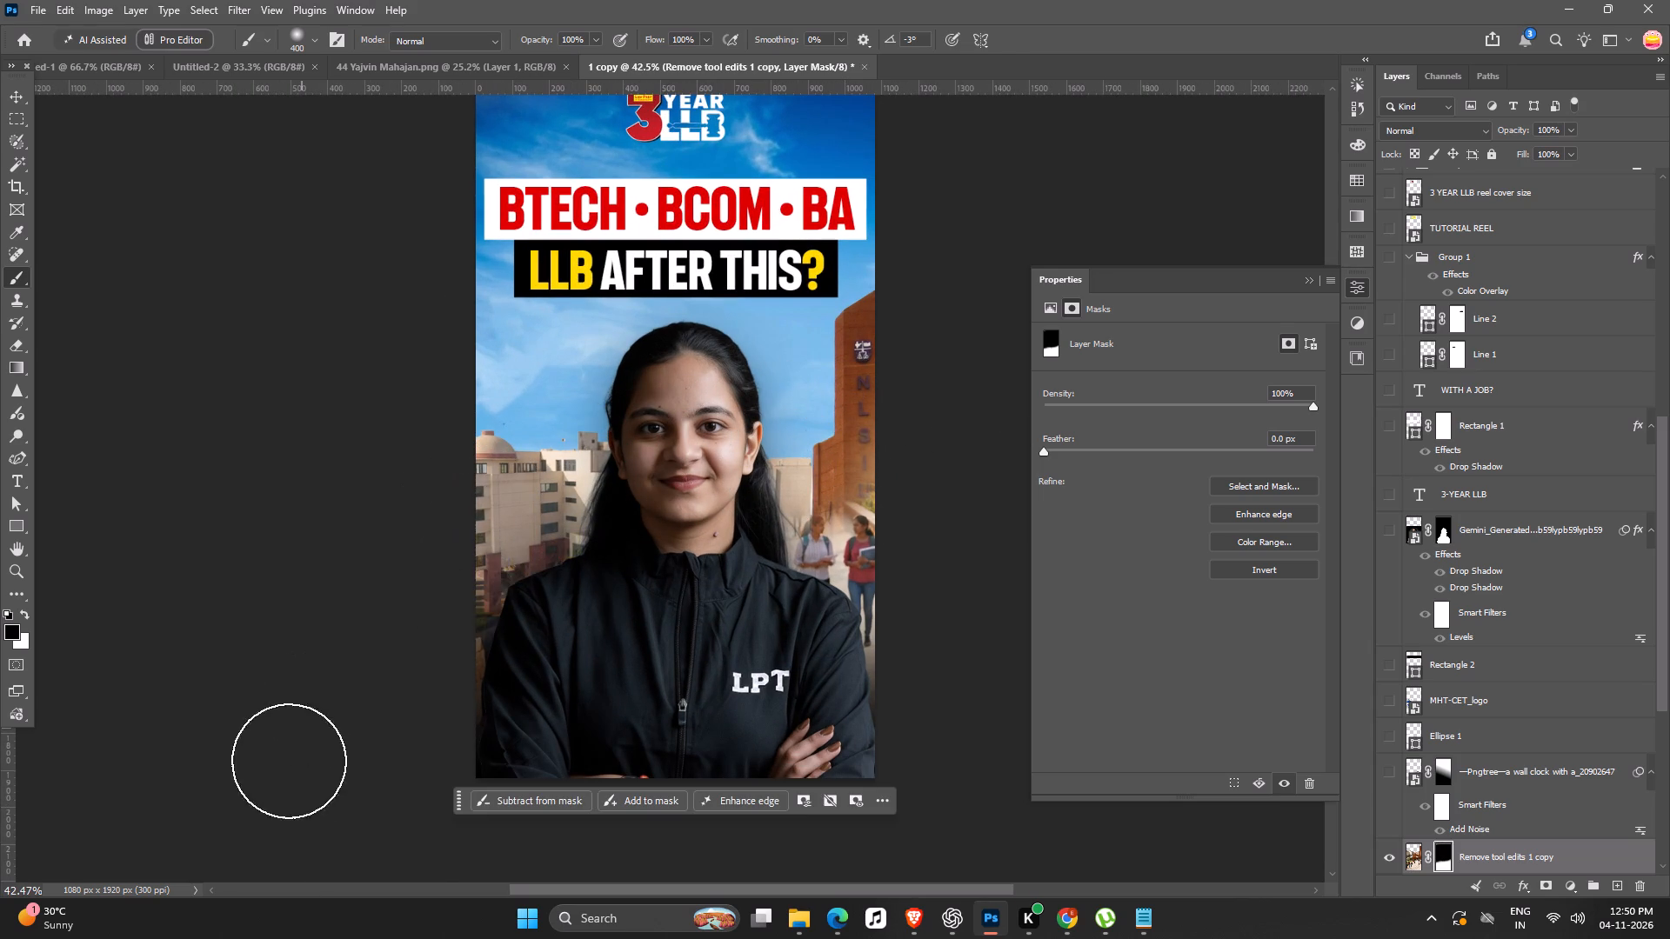
{"action": "left_click_drag", "start_coordinate": [289, 761], "coordinate": [757, 912]}
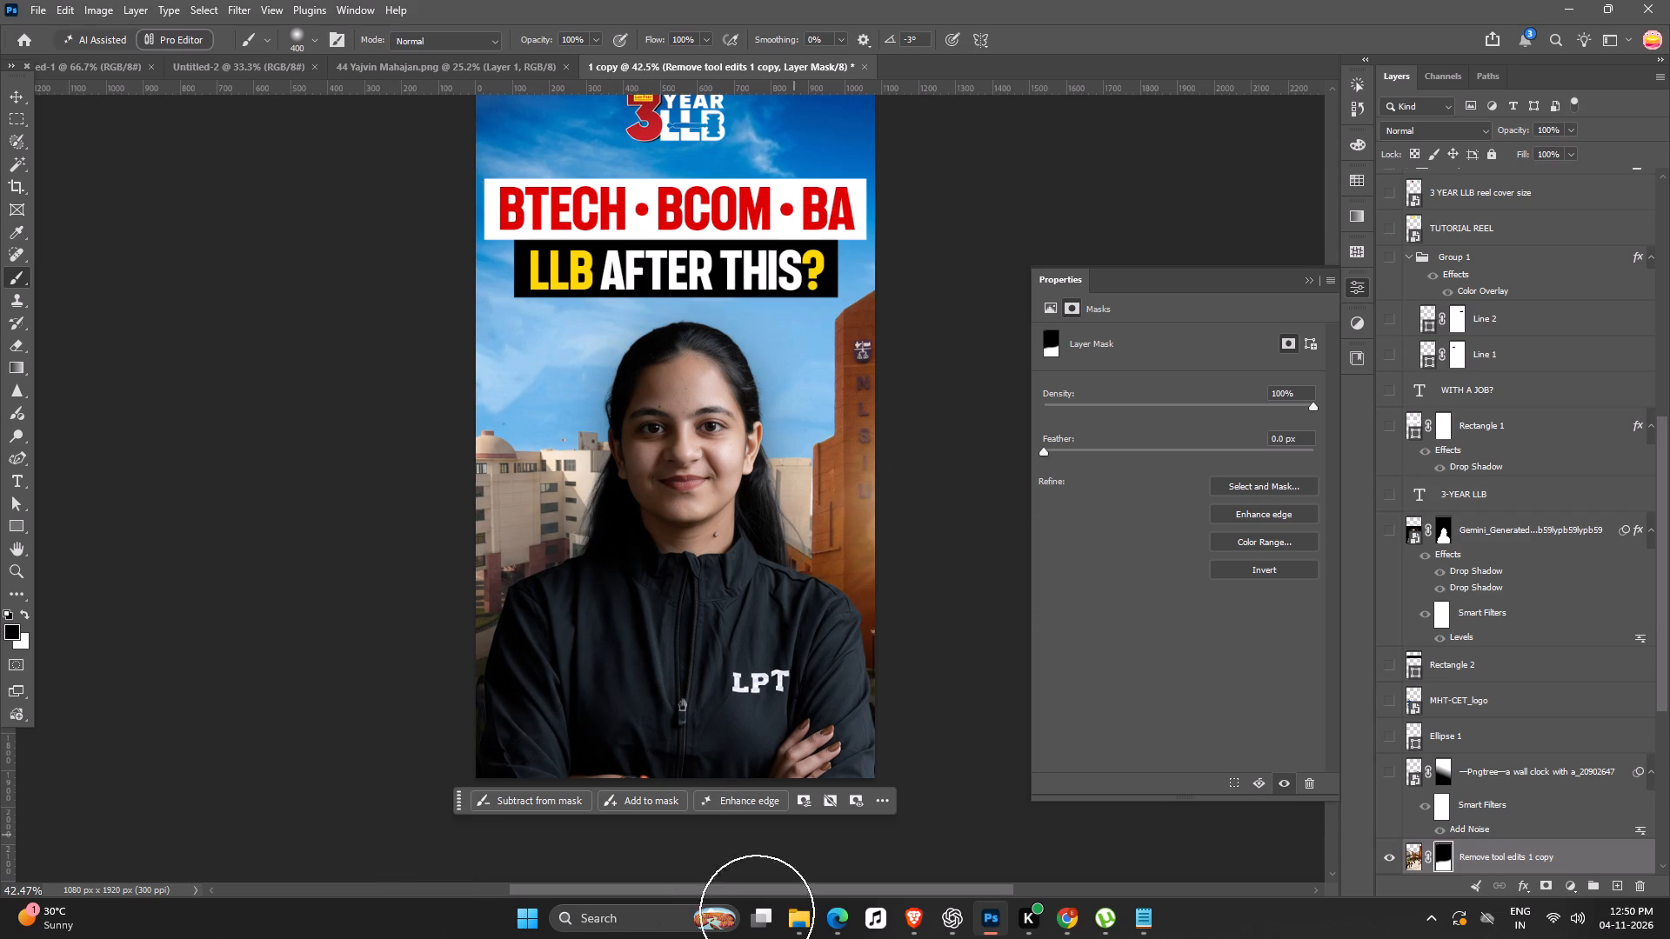
{"action": "left_click_drag", "start_coordinate": [757, 912], "coordinate": [334, 187]}
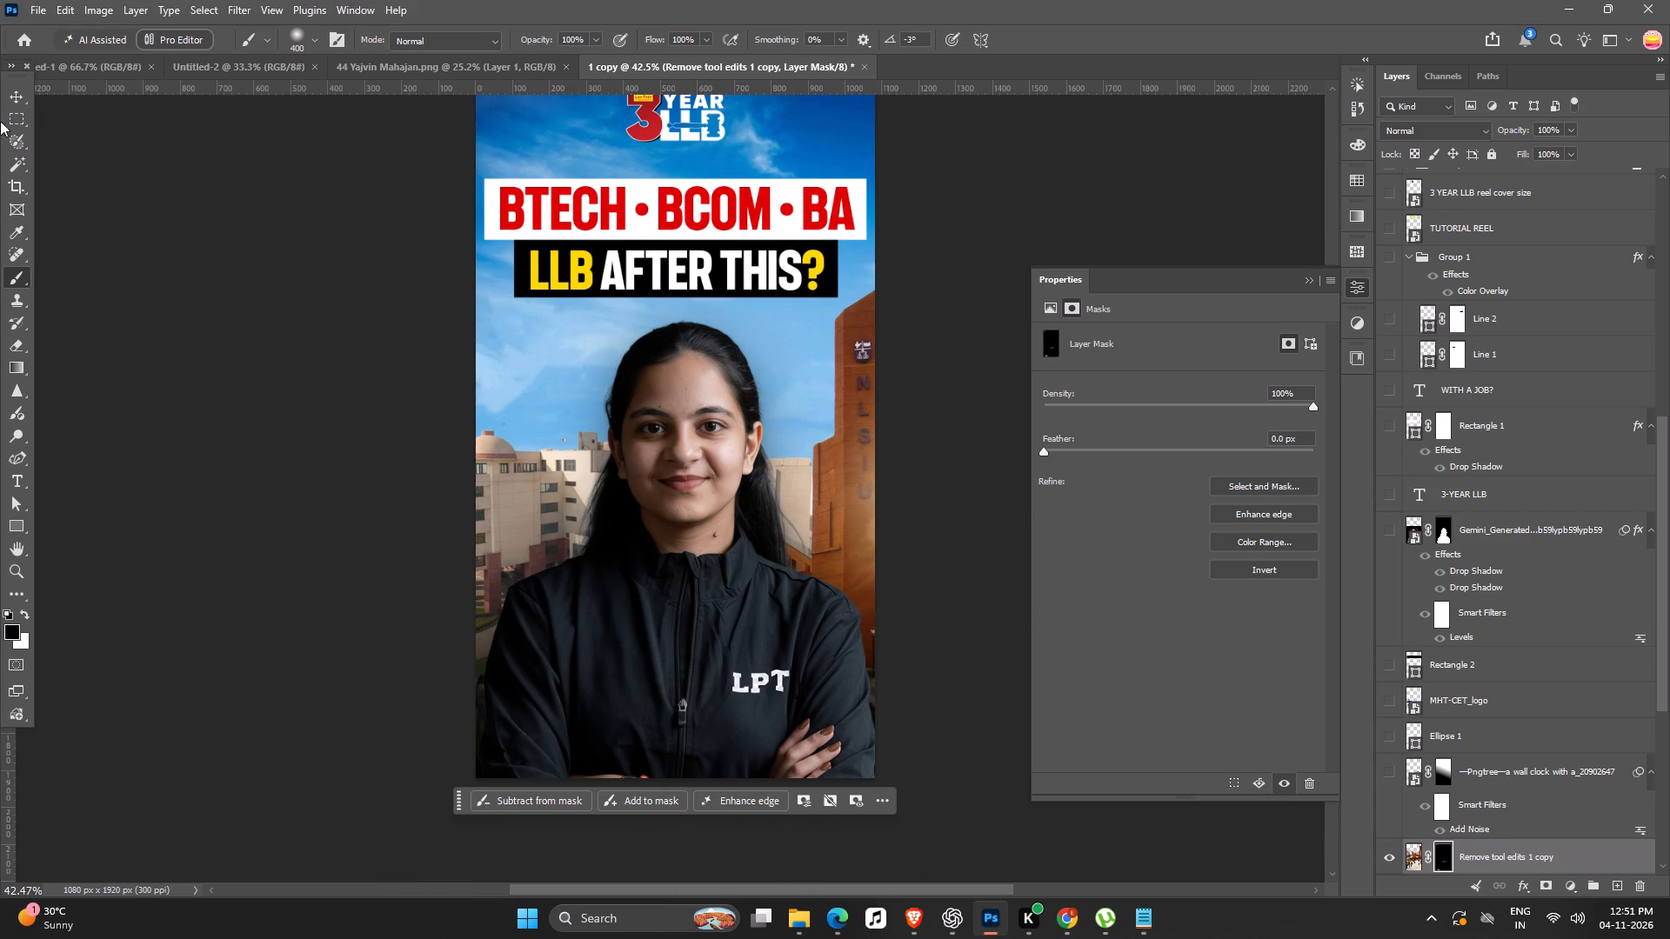
{"action": "left_click", "coordinate": [6, 94]}
{"action": "left_click", "coordinate": [95, 260]}
{"action": "triple_click", "coordinate": [702, 192]}
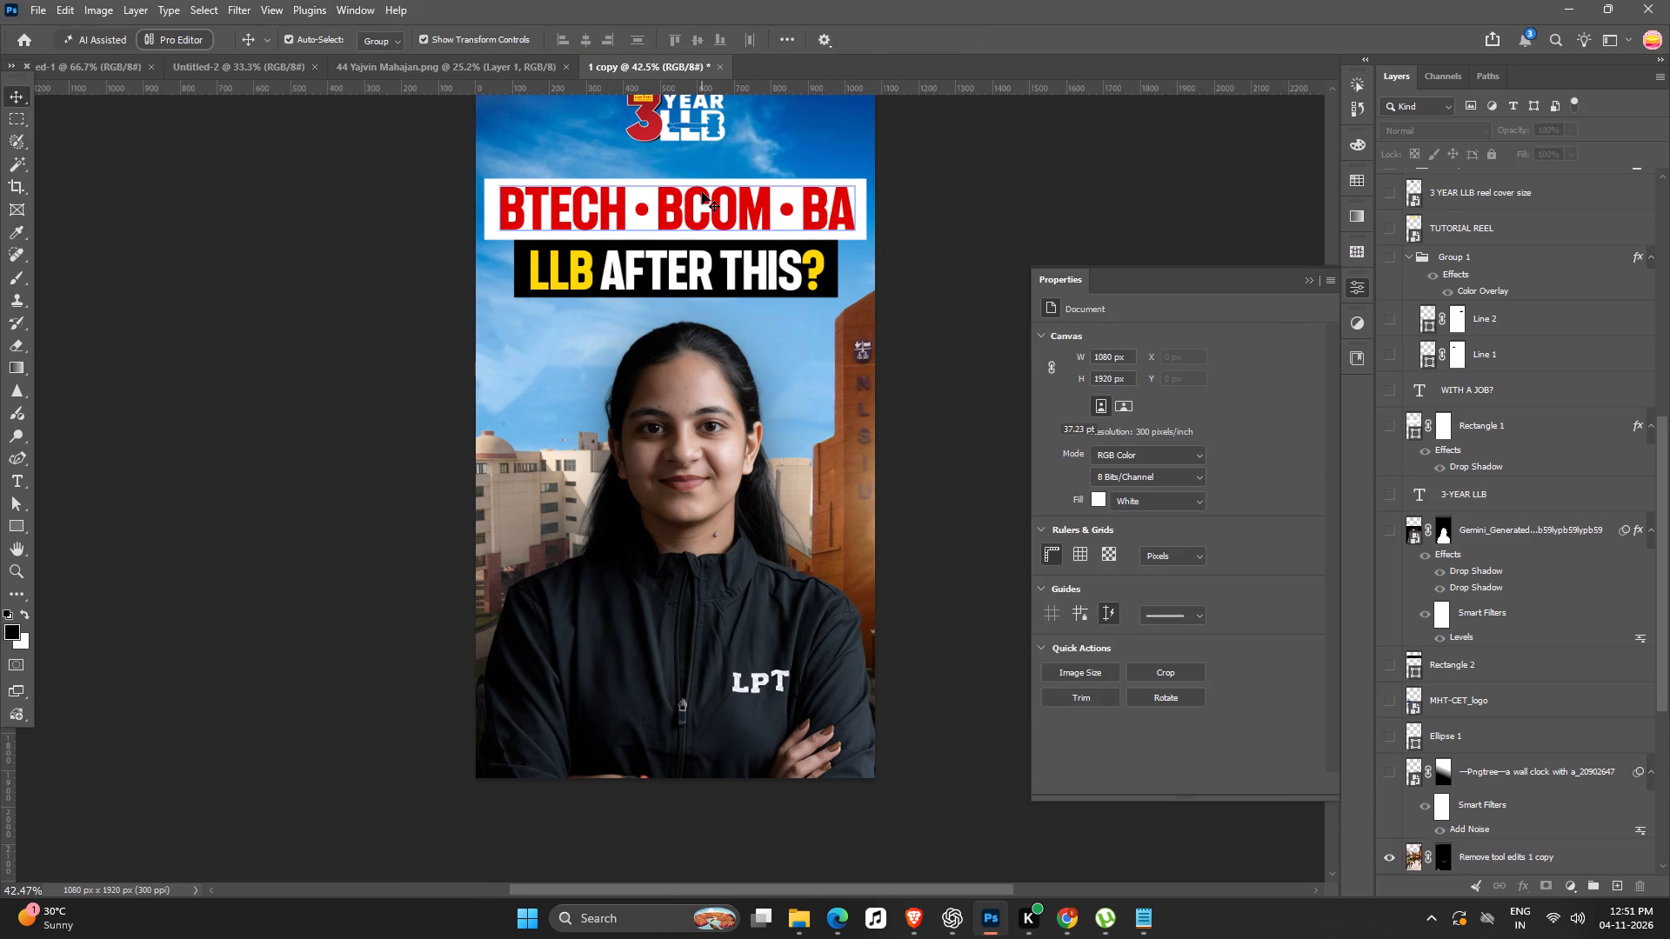
{"action": "left_click", "coordinate": [702, 192]}
{"action": "left_click_drag", "start_coordinate": [654, 216], "coordinate": [769, 203]}
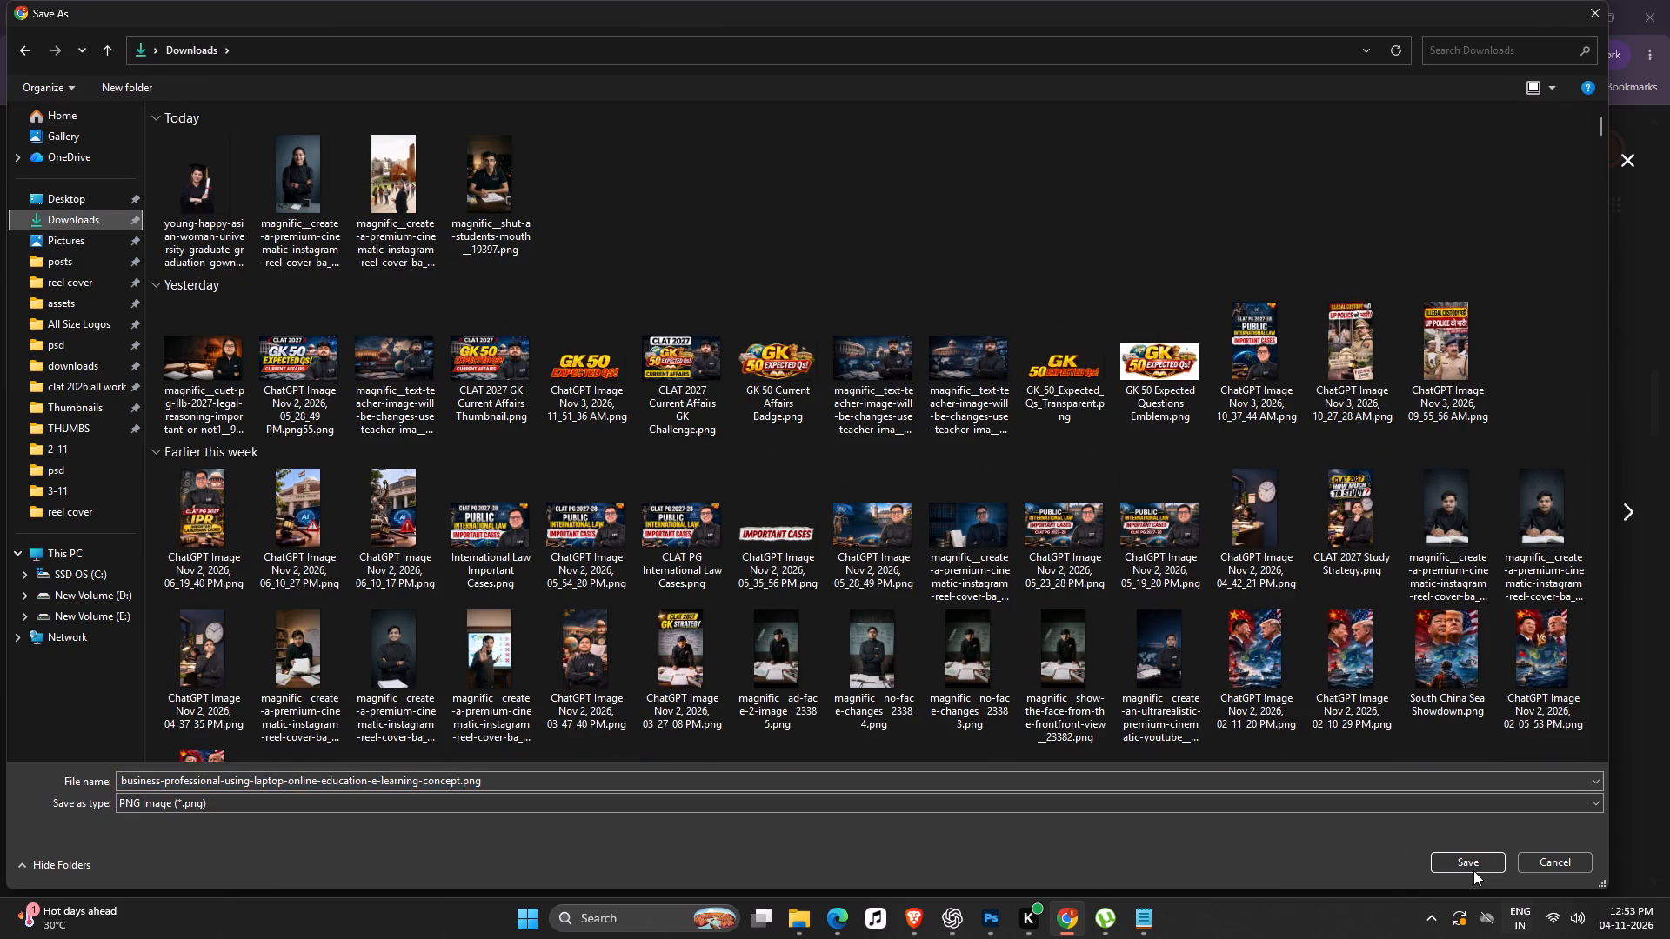
{"action": "left_click", "coordinate": [1473, 870]}
Place the downloaded male graduate cutout into the Photoshop cover beside the woman's face, at X 636 px and Y 928 px.
{"action": "left_click_drag", "start_coordinate": [1358, 103], "coordinate": [987, 929]}
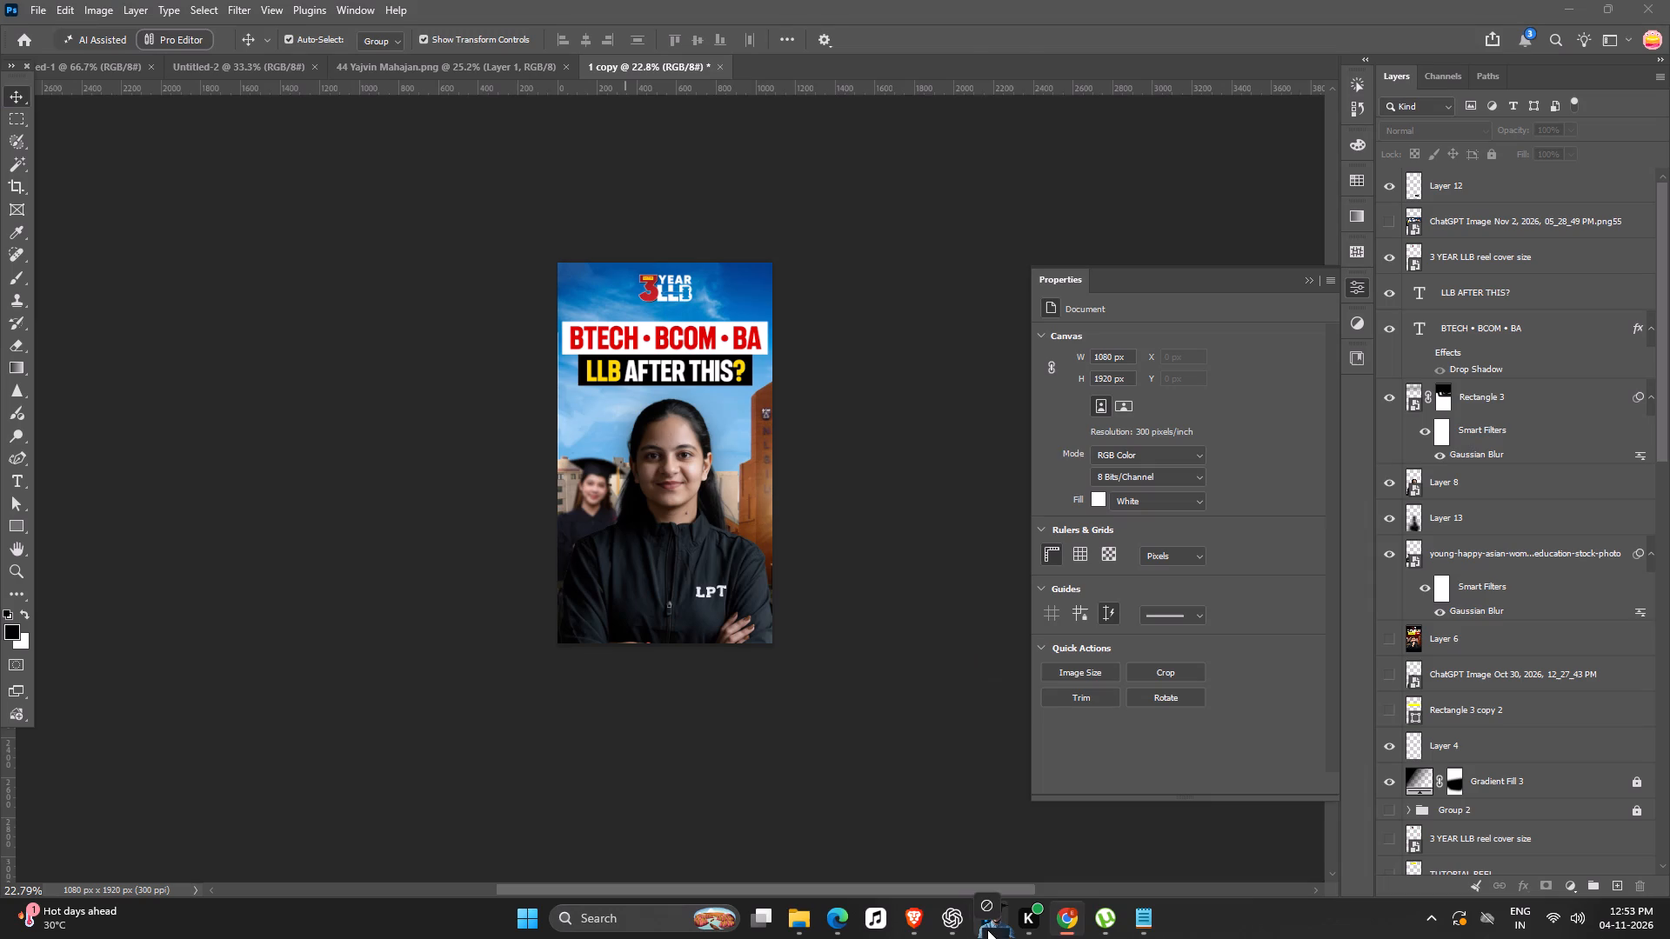
{"action": "left_click_drag", "start_coordinate": [987, 929], "coordinate": [738, 558]}
{"action": "left_click_drag", "start_coordinate": [749, 492], "coordinate": [806, 548]}
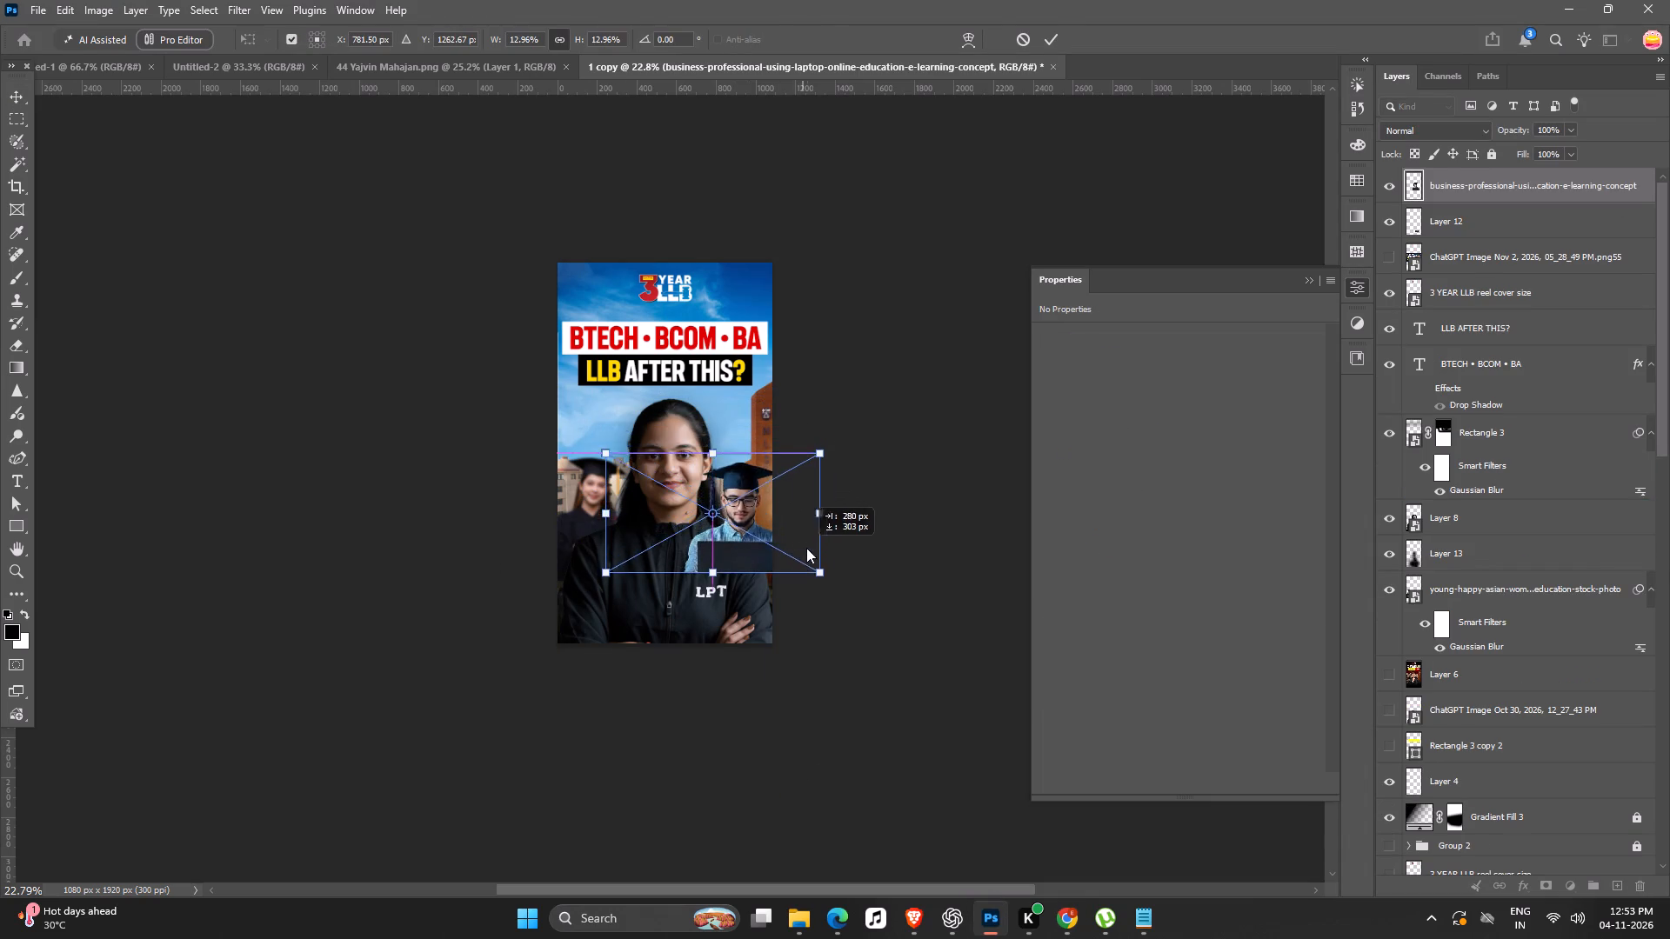
{"action": "left_click_drag", "start_coordinate": [806, 548], "coordinate": [802, 533]}
{"action": "key", "text": "Return"}
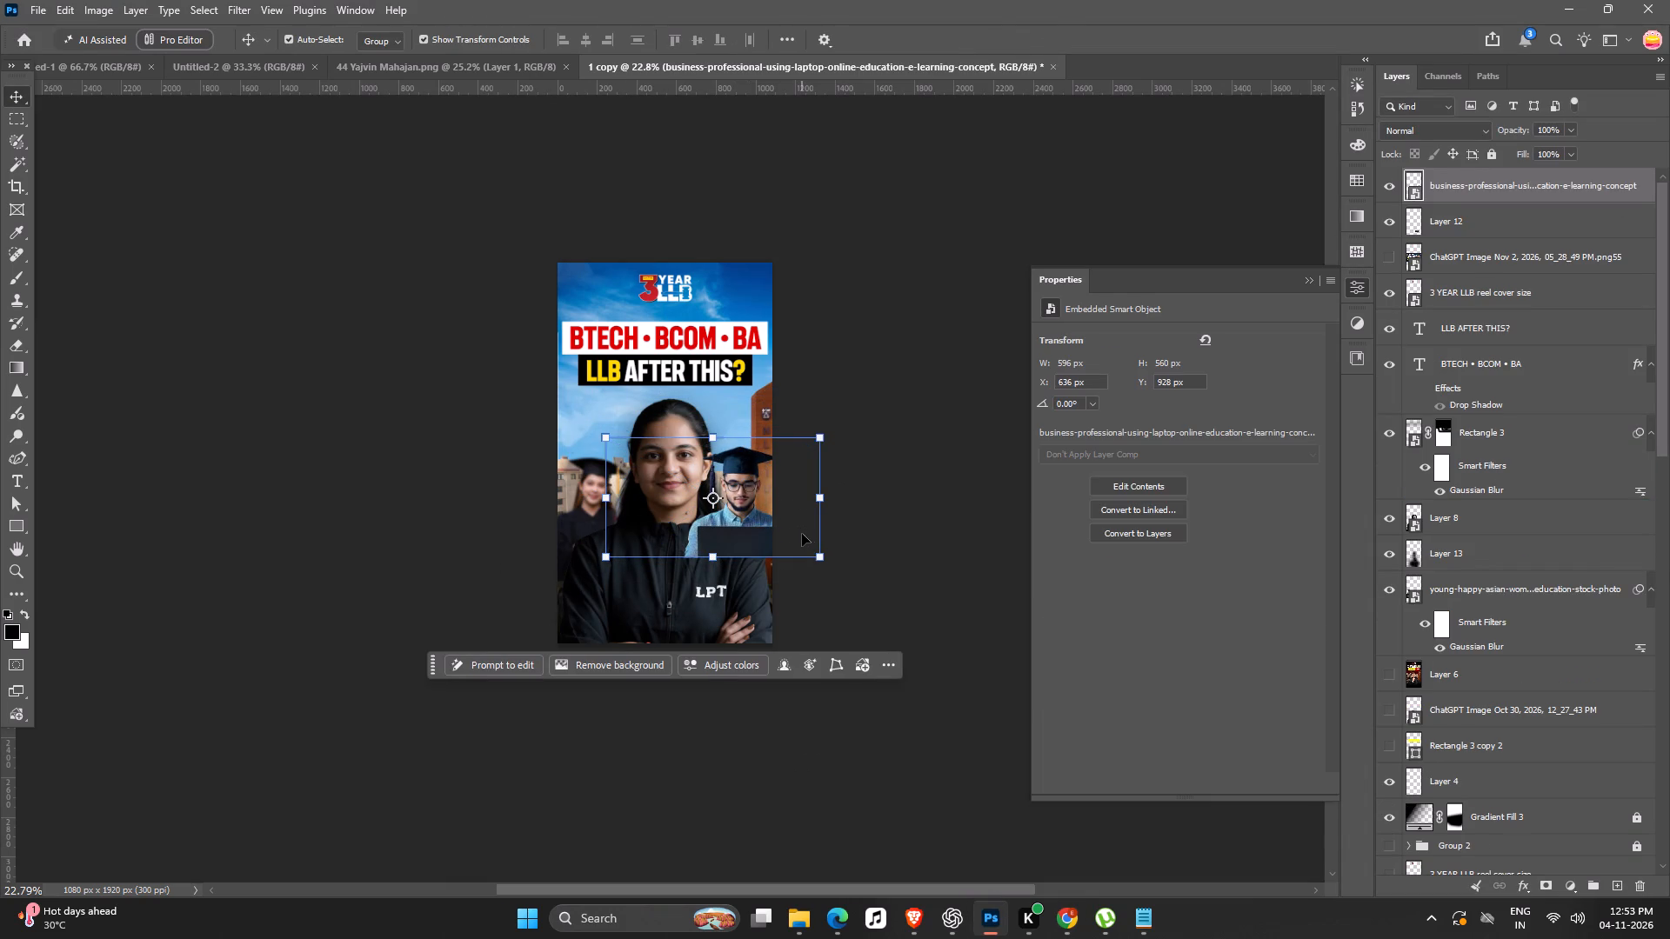
Send the male graduate layer down the stack to just below Layer 13, behind the woman.
{"action": "key", "text": "ctrl+bracketleft"}
{"action": "key", "text": "ctrl+bracketleft"}
{"action": "key", "text": "ctrl+bracketleft"}
{"action": "key", "text": "ctrl+bracketleft"}
{"action": "key", "text": "ctrl+bracketleft"}
{"action": "key", "text": "ctrl+bracketleft"}
{"action": "key", "text": "ctrl+bracketleft"}
{"action": "key", "text": "ctrl+bracketleft"}
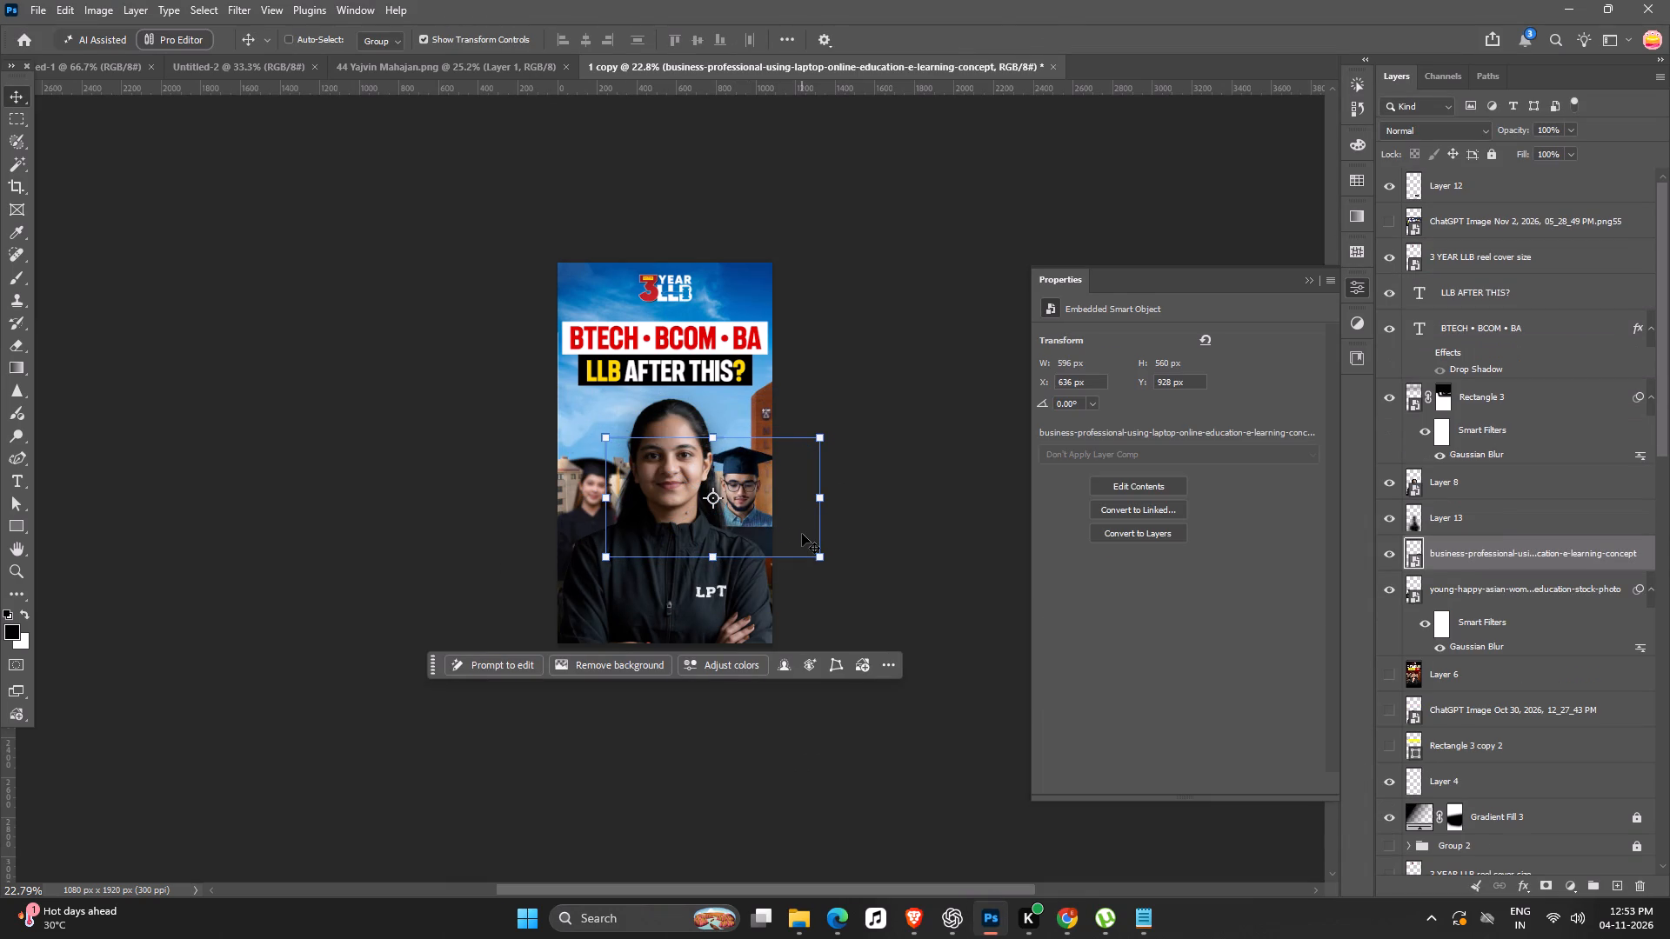
Enlarge the male graduate to about 626 px wide and position him behind the woman's shoulder at X 664 px, Y 971 px.
{"action": "key", "text": "space"}
{"action": "left_click_drag", "start_coordinate": [665, 477], "coordinate": [759, 434]}
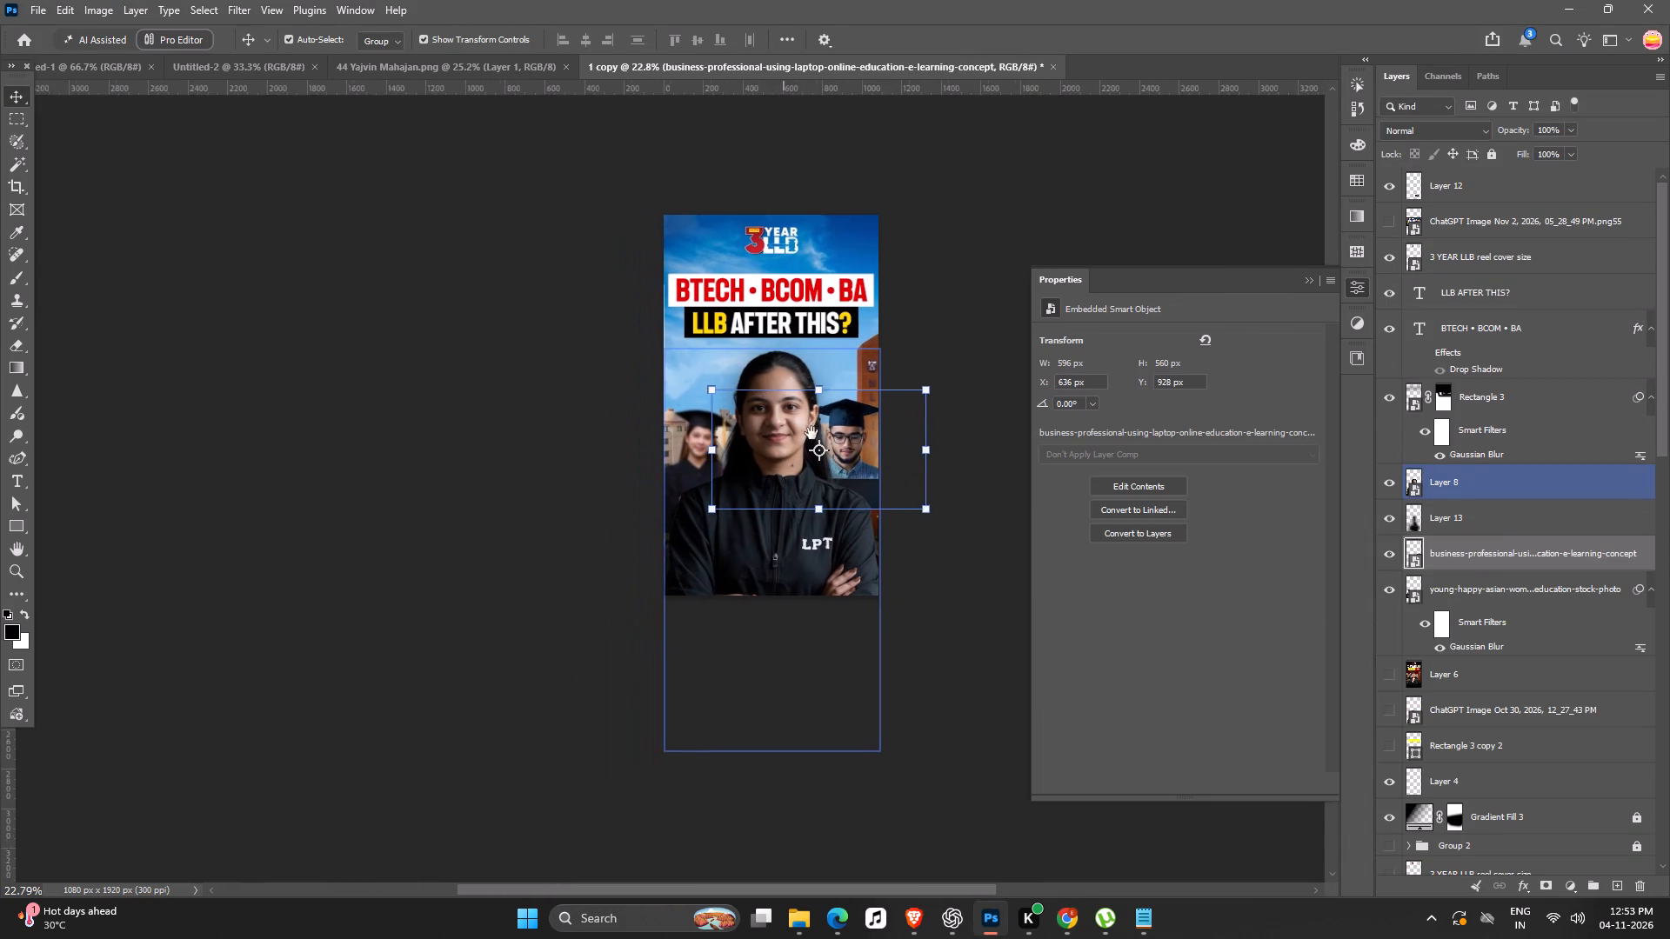
{"action": "scroll", "coordinate": [908, 440], "scroll_direction": "up", "scroll_amount": 5, "text": "ctrl"}
{"action": "key", "text": "space"}
{"action": "left_click_drag", "start_coordinate": [838, 443], "coordinate": [820, 450]}
{"action": "left_click_drag", "start_coordinate": [852, 429], "coordinate": [867, 439]}
{"action": "left_click_drag", "start_coordinate": [984, 361], "coordinate": [1003, 356], "text": "alt"}
{"action": "left_click_drag", "start_coordinate": [943, 421], "coordinate": [943, 454]}
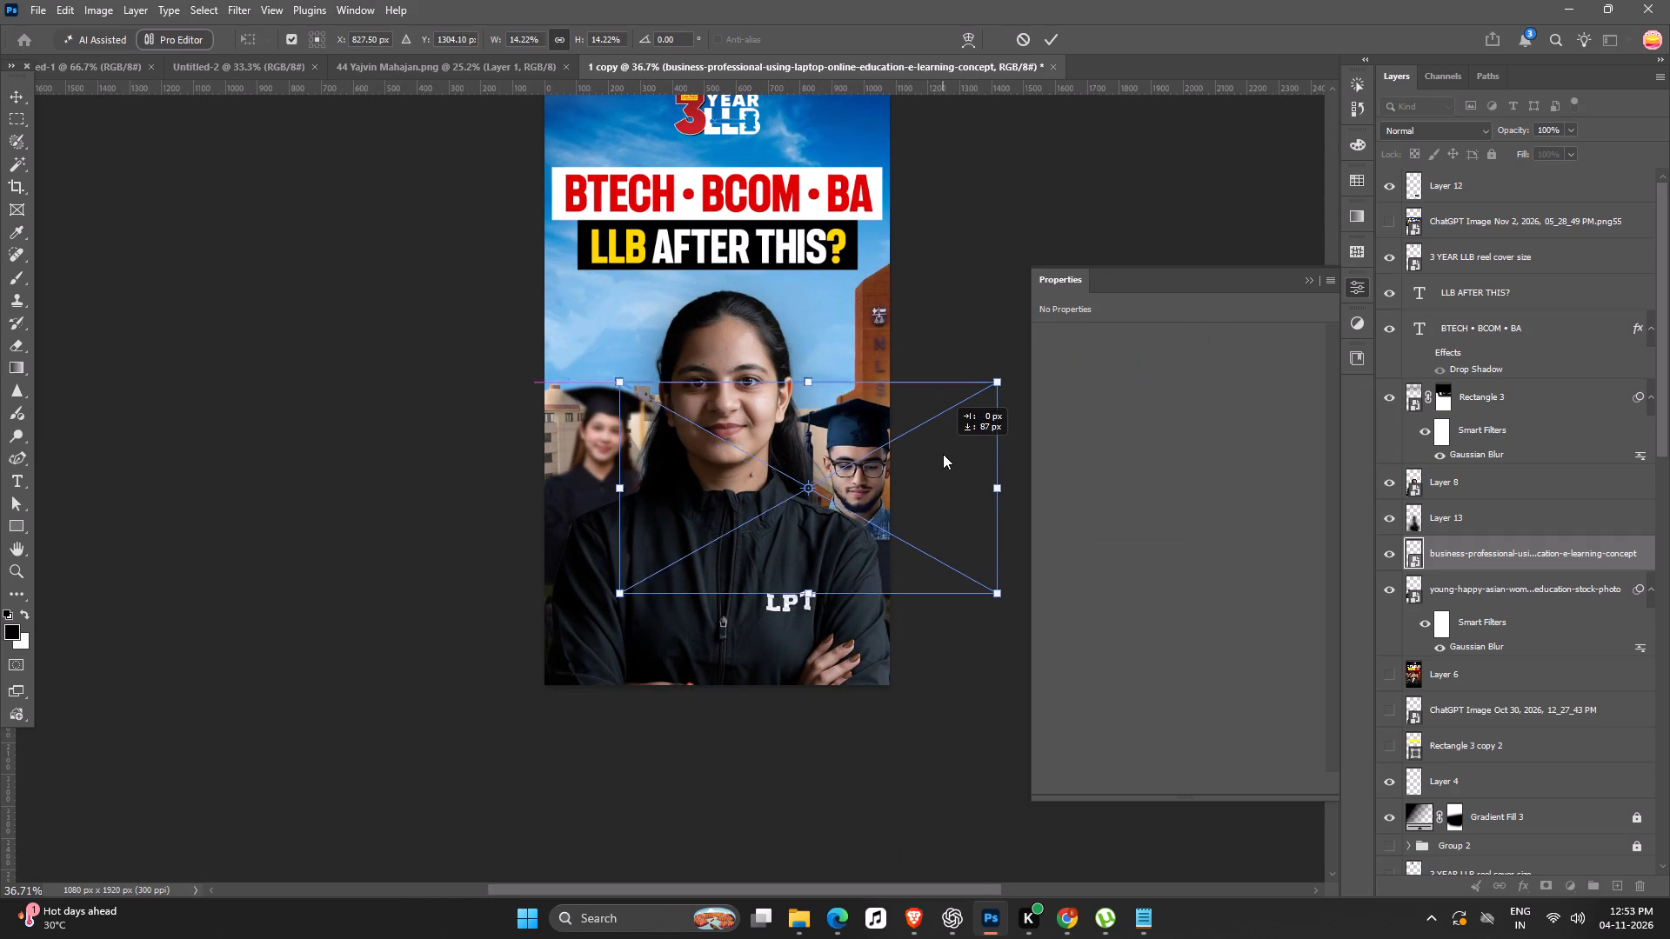
{"action": "left_click_drag", "start_coordinate": [943, 454], "coordinate": [940, 407]}
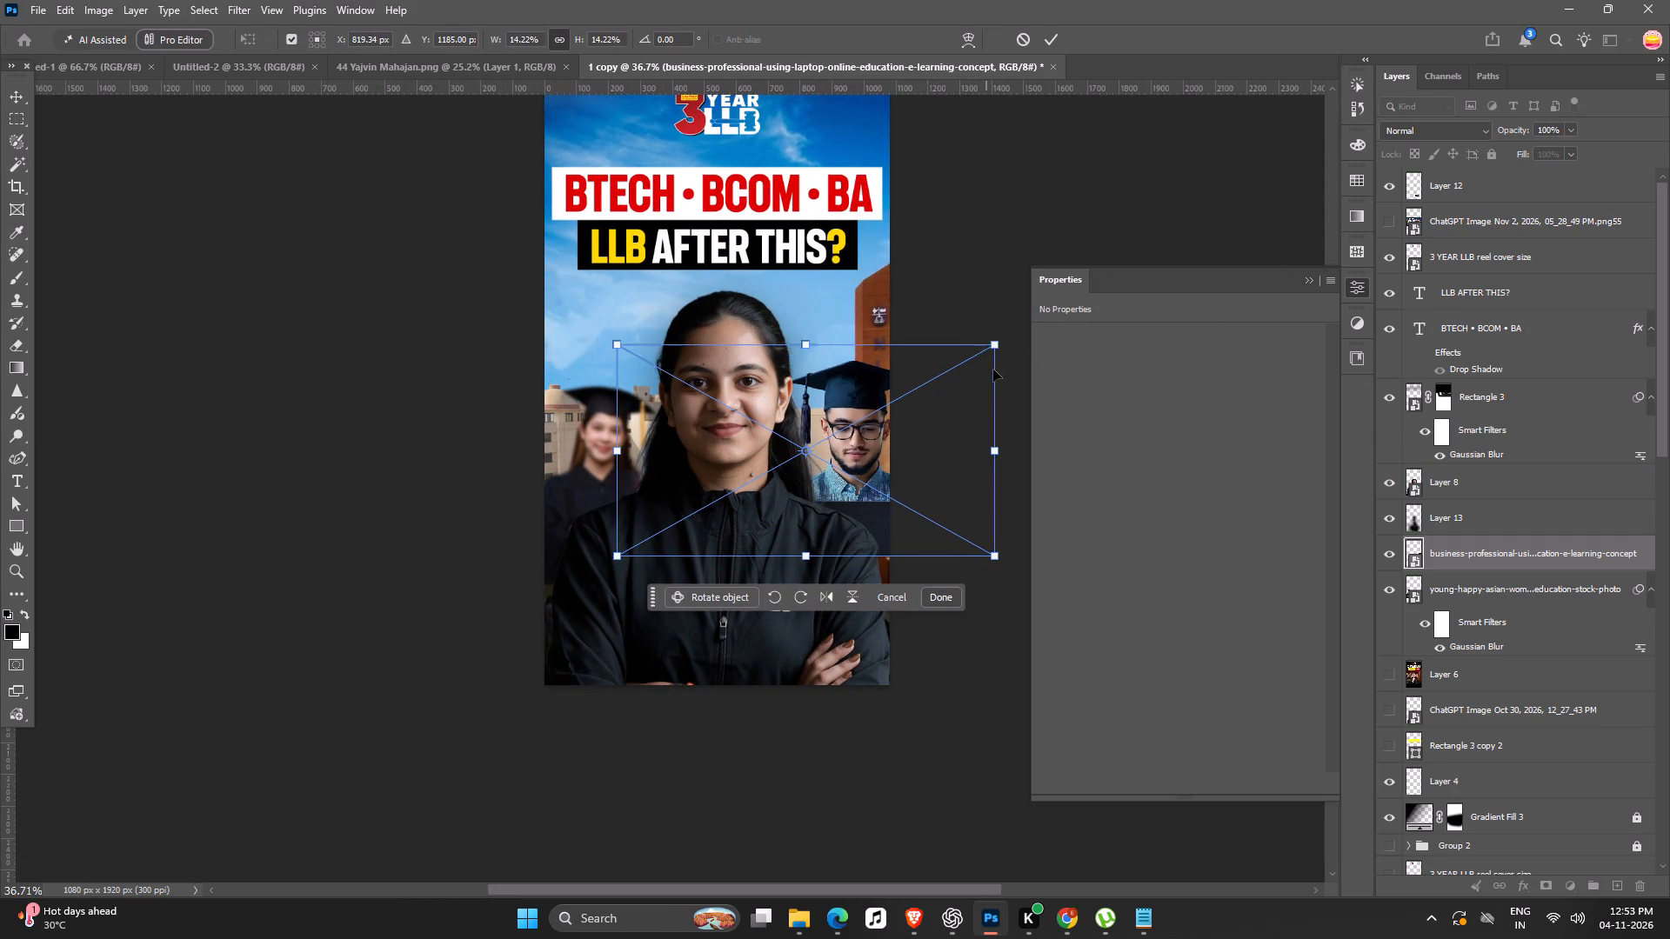
{"action": "left_click_drag", "start_coordinate": [994, 350], "coordinate": [984, 350], "text": "alt"}
{"action": "left_click_drag", "start_coordinate": [901, 434], "coordinate": [900, 449]}
{"action": "key", "text": "Return"}
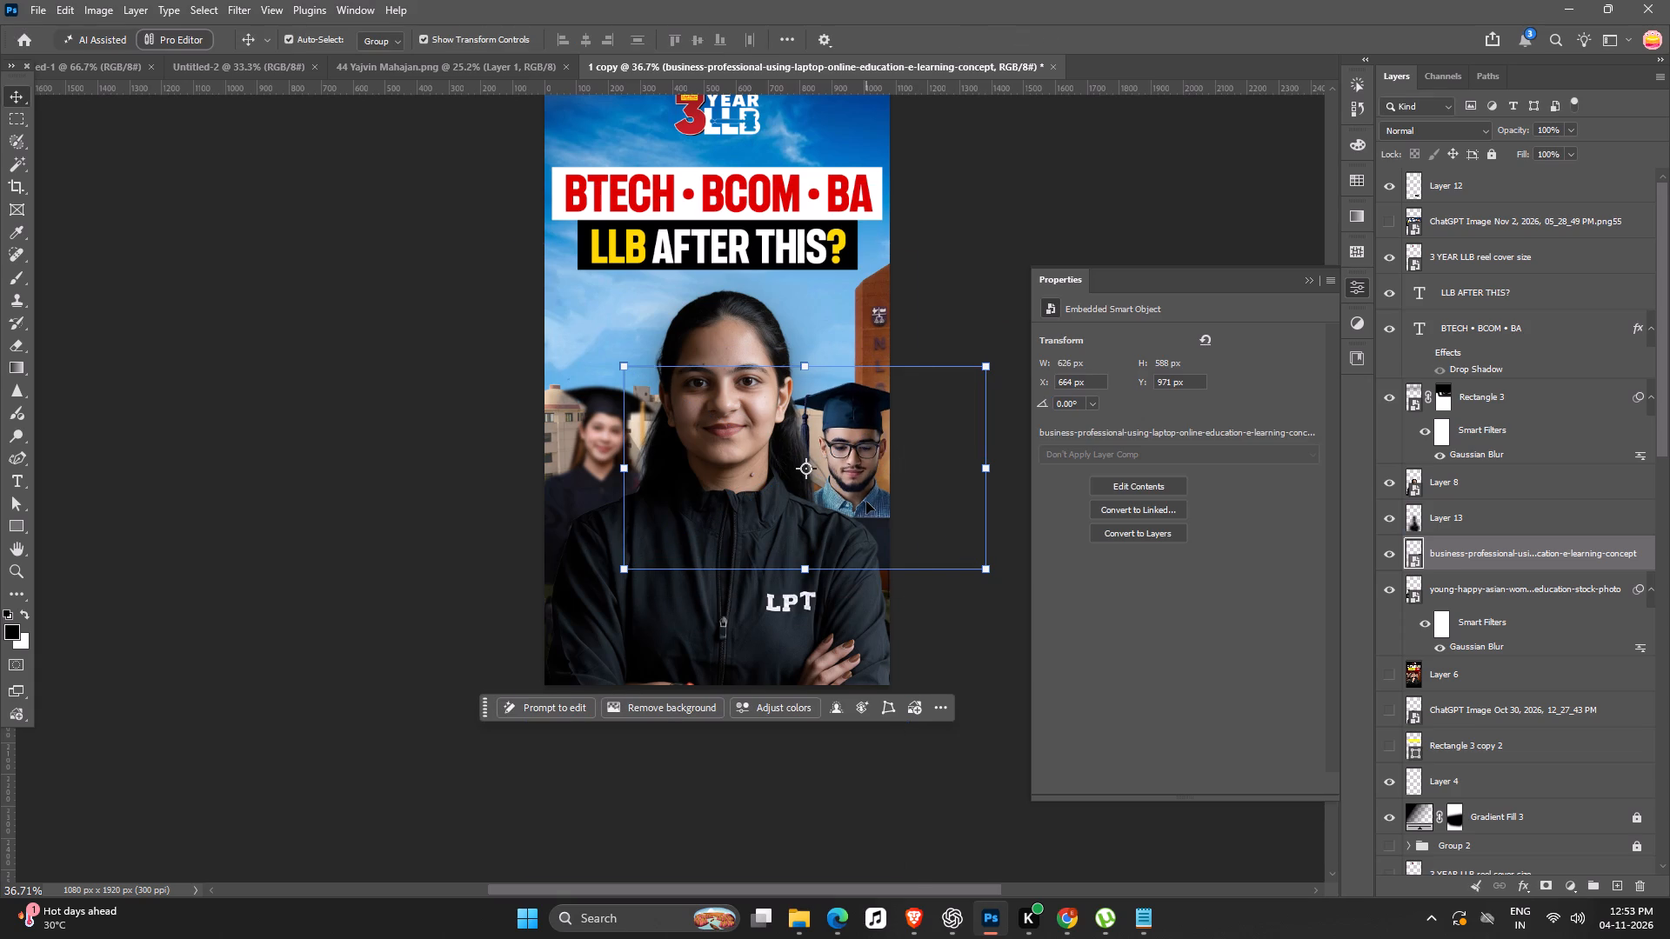
Copy the female graduate layer's Gaussian Blur smart filter onto the male graduate layer.
{"action": "left_click", "coordinate": [406, 522]}
{"action": "key", "text": "space"}
{"action": "left_click_drag", "start_coordinate": [411, 529], "coordinate": [385, 535]}
{"action": "left_click", "coordinate": [588, 542]}
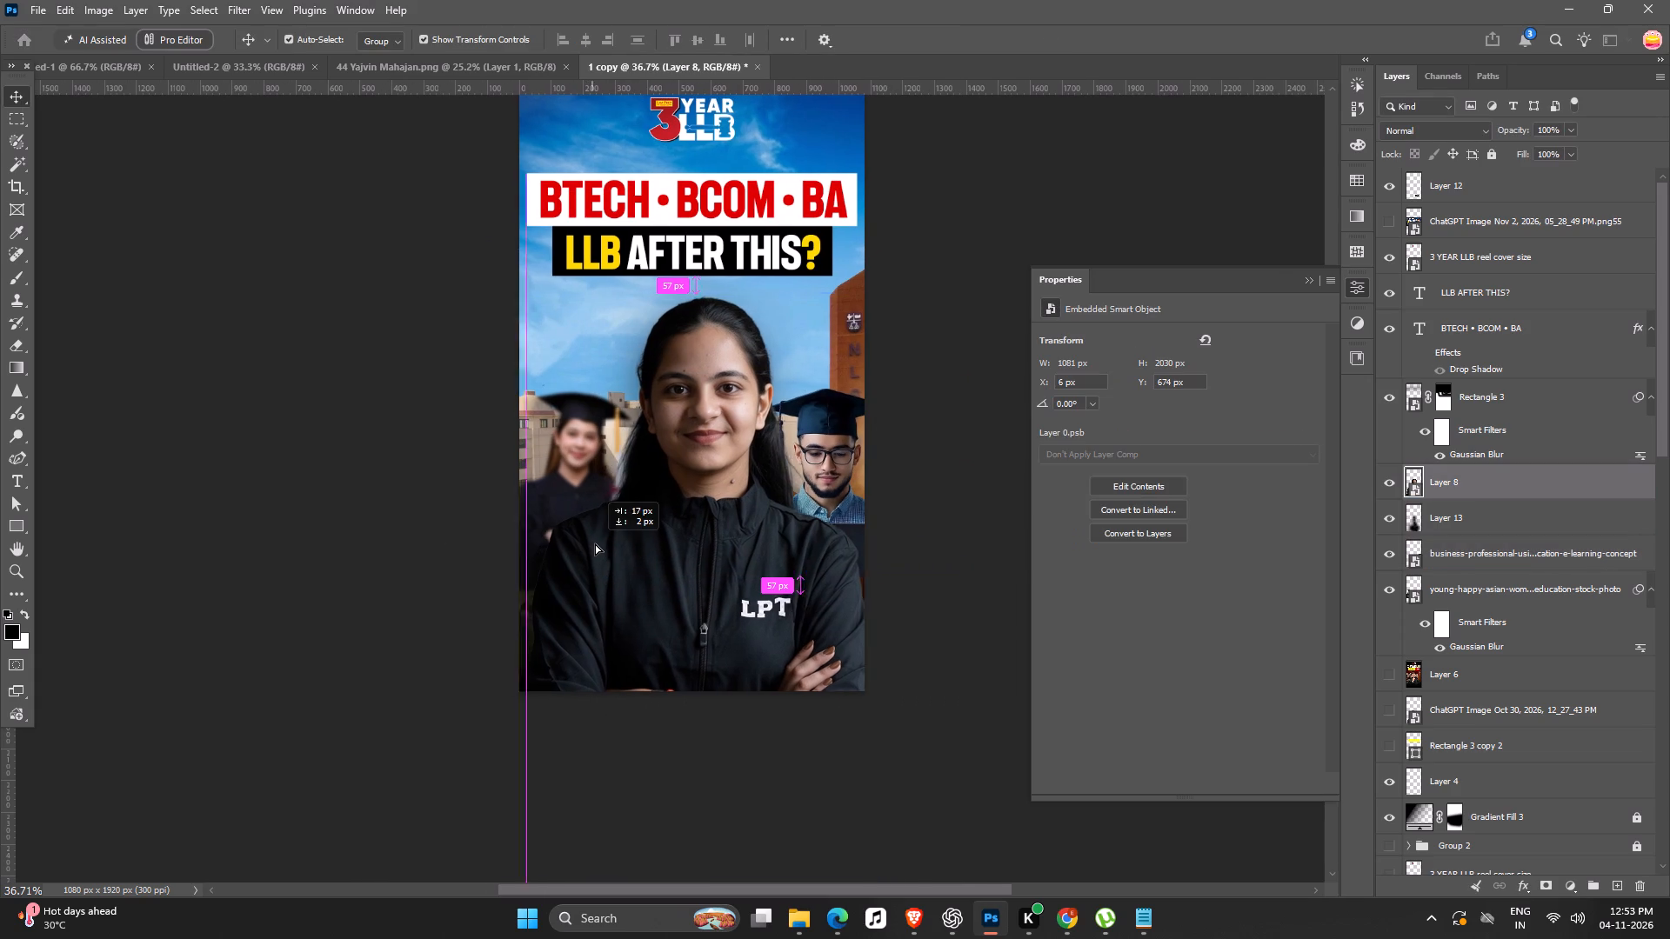
{"action": "left_click", "coordinate": [246, 557]}
{"action": "left_click", "coordinate": [582, 434]}
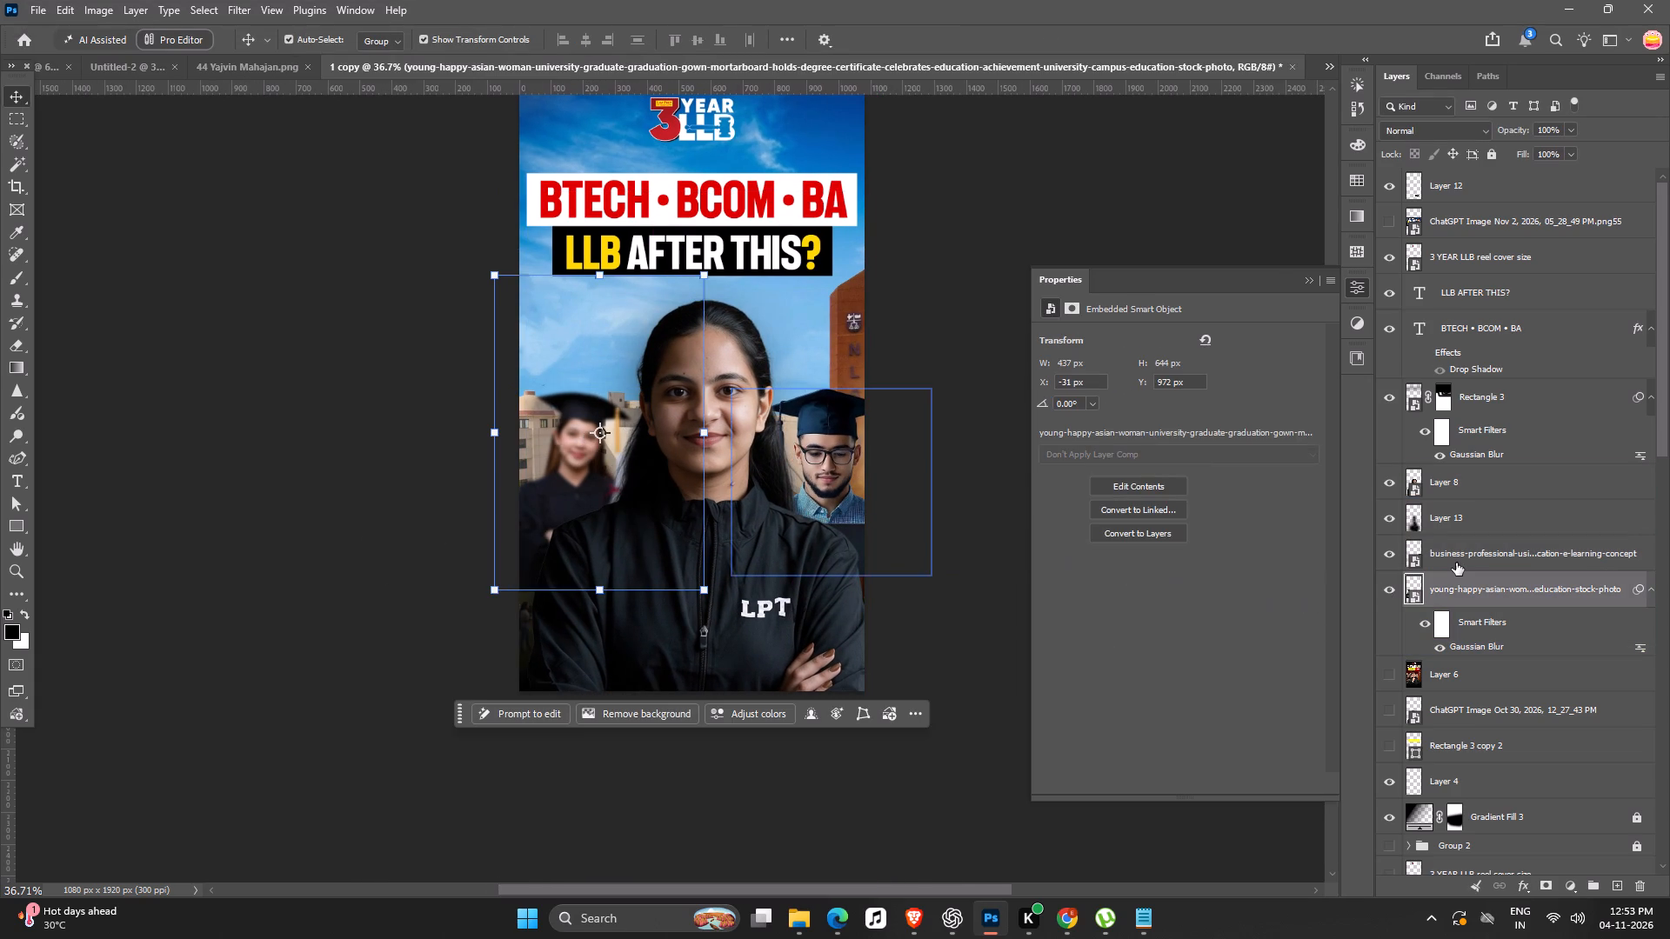
{"action": "left_click_drag", "start_coordinate": [1482, 619], "coordinate": [1464, 555], "text": "alt"}
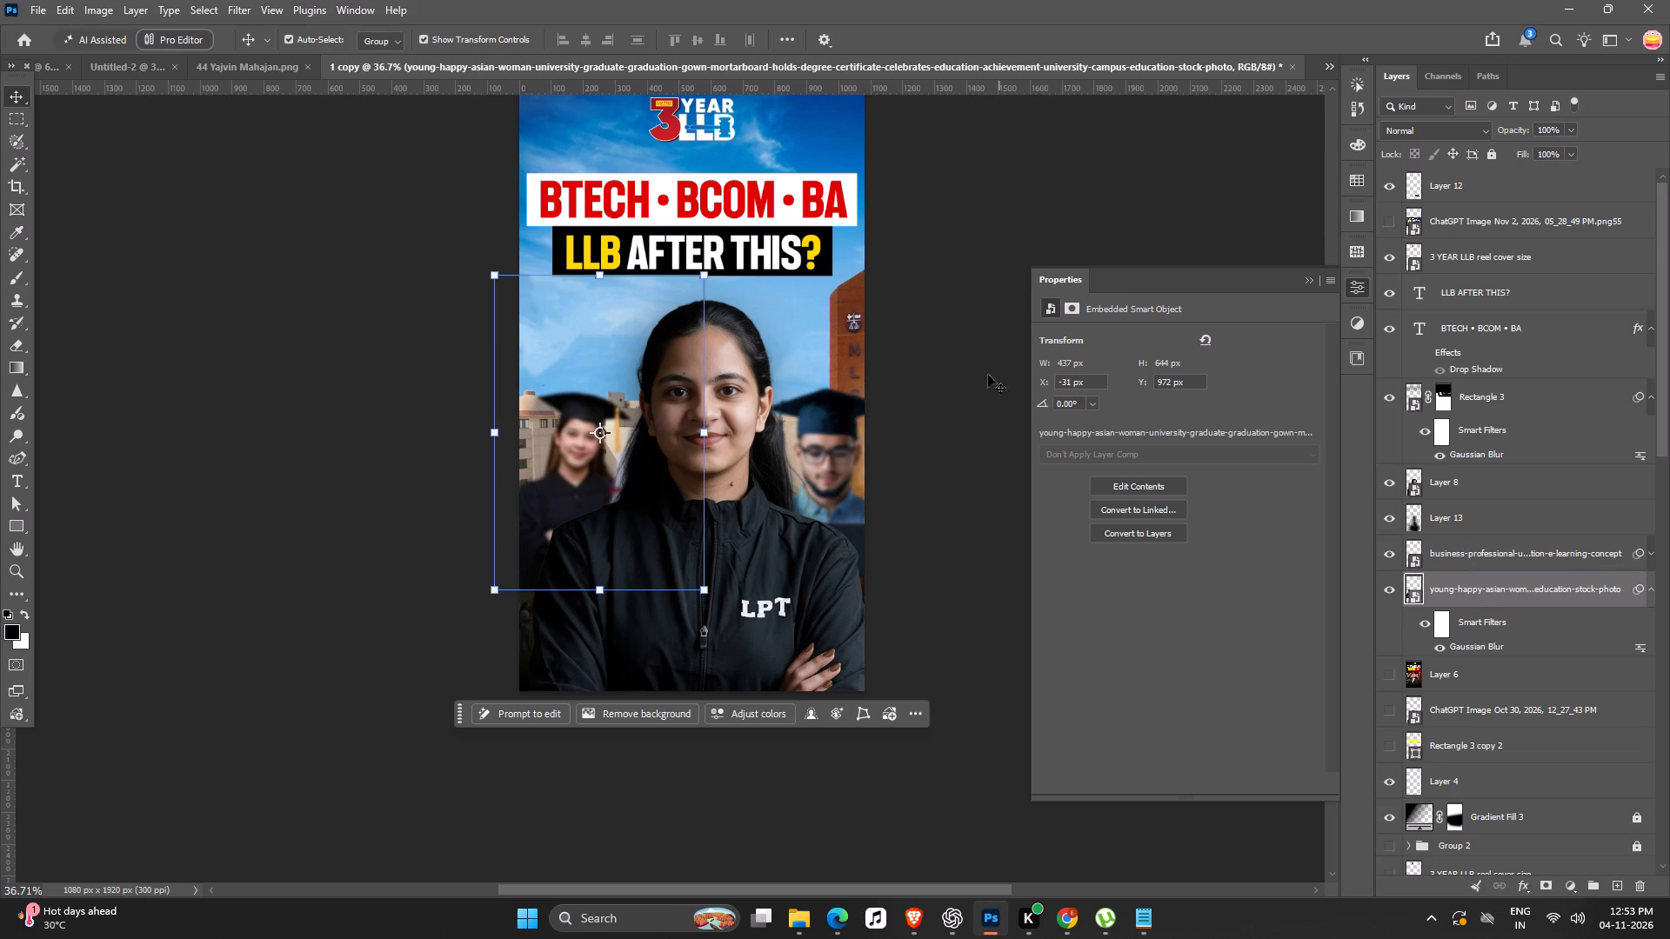
Shift the blurred male graduate slightly closer to the woman and deselect the layer.
{"action": "left_click_drag", "start_coordinate": [843, 432], "coordinate": [835, 435]}
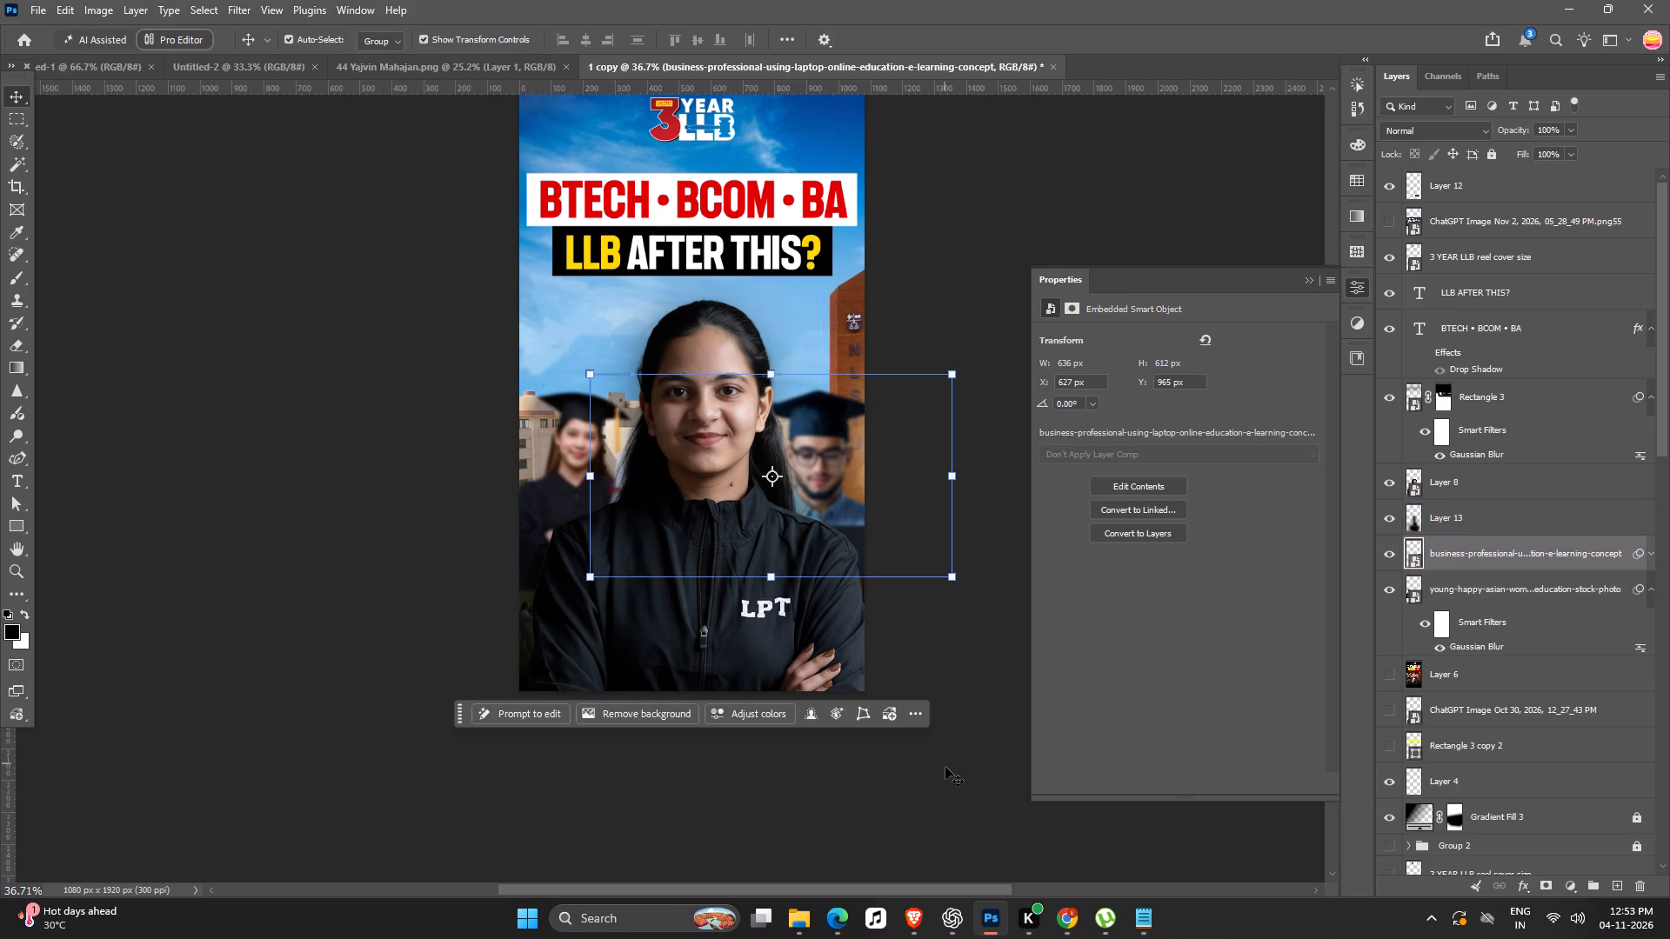
{"action": "left_click", "coordinate": [945, 767]}
Add a reversed linear black-to-transparent gradient fill above Layer 8, fading up from the canvas bottom at -90° and 65% scale.
{"action": "scroll", "coordinate": [750, 679], "scroll_direction": "down", "scroll_amount": 6, "text": "ctrl"}
{"action": "left_click", "coordinate": [747, 626]}
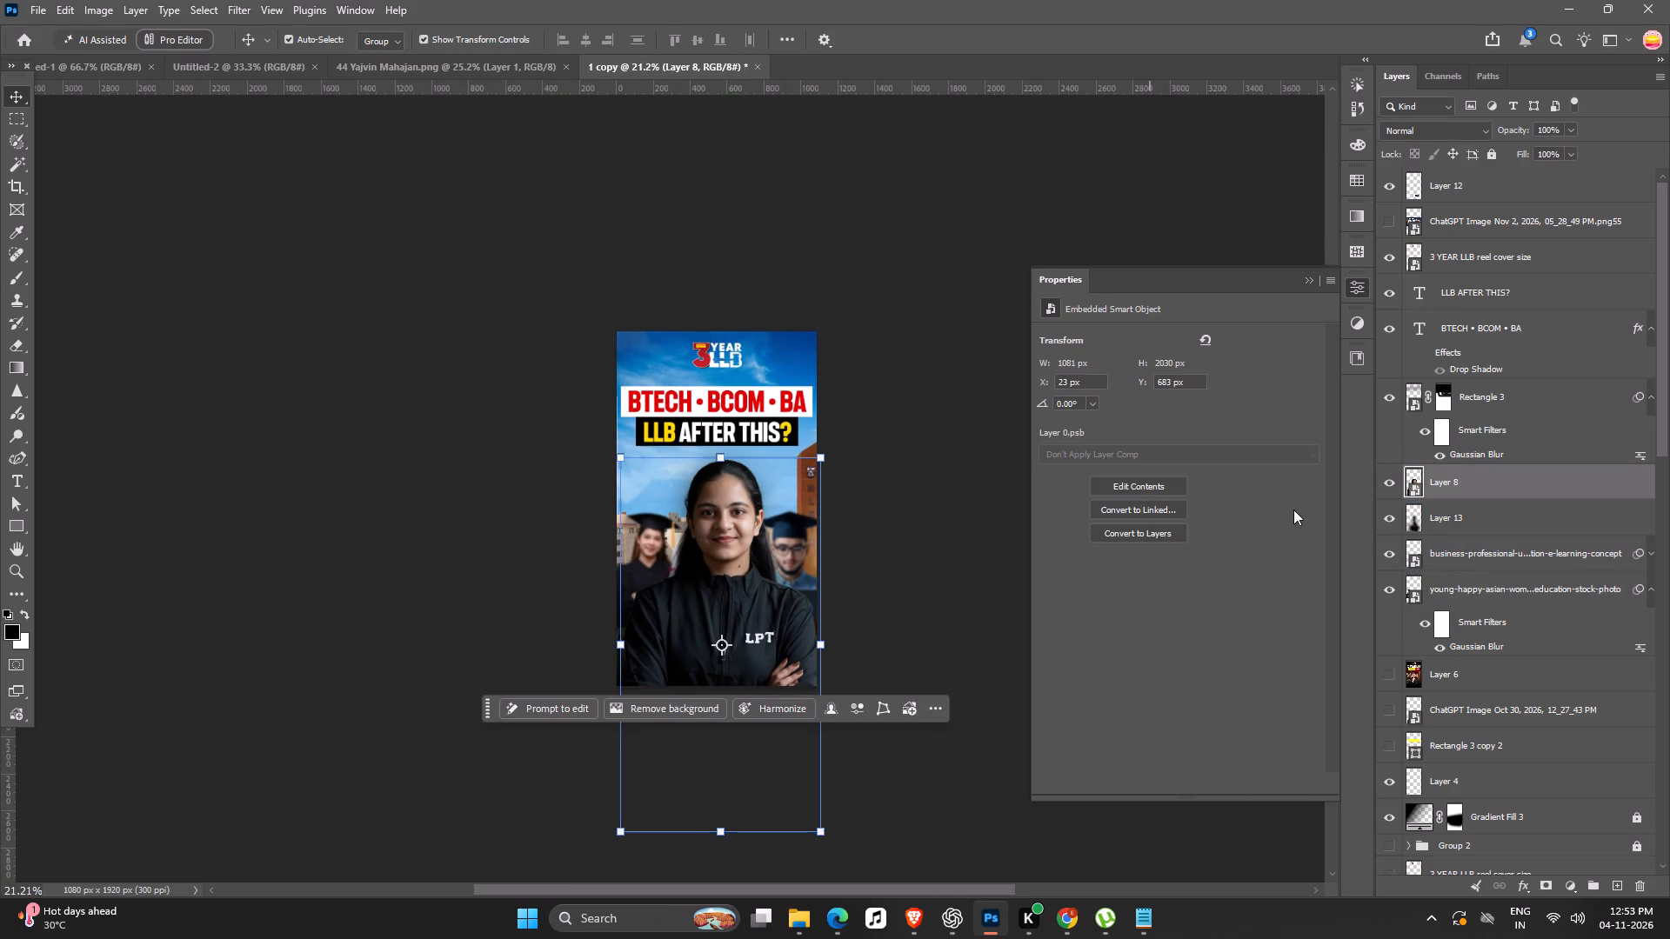
{"action": "left_click", "coordinate": [15, 360]}
{"action": "left_click_drag", "start_coordinate": [725, 515], "coordinate": [731, 636]}
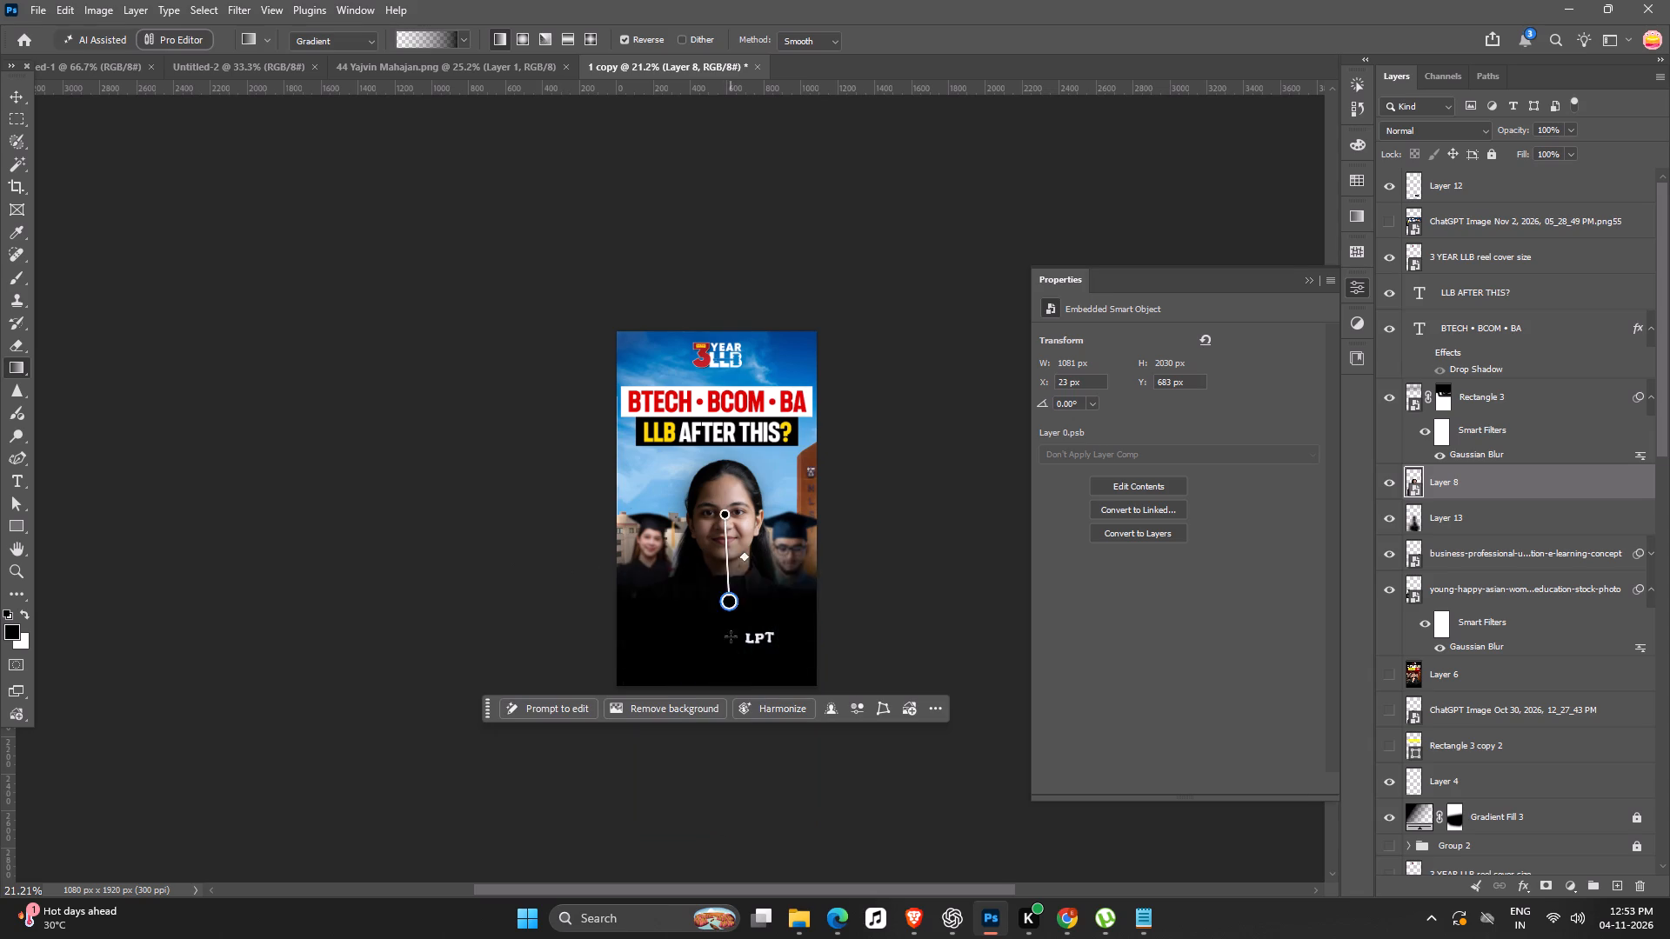
{"action": "left_click_drag", "start_coordinate": [731, 636], "coordinate": [736, 589]}
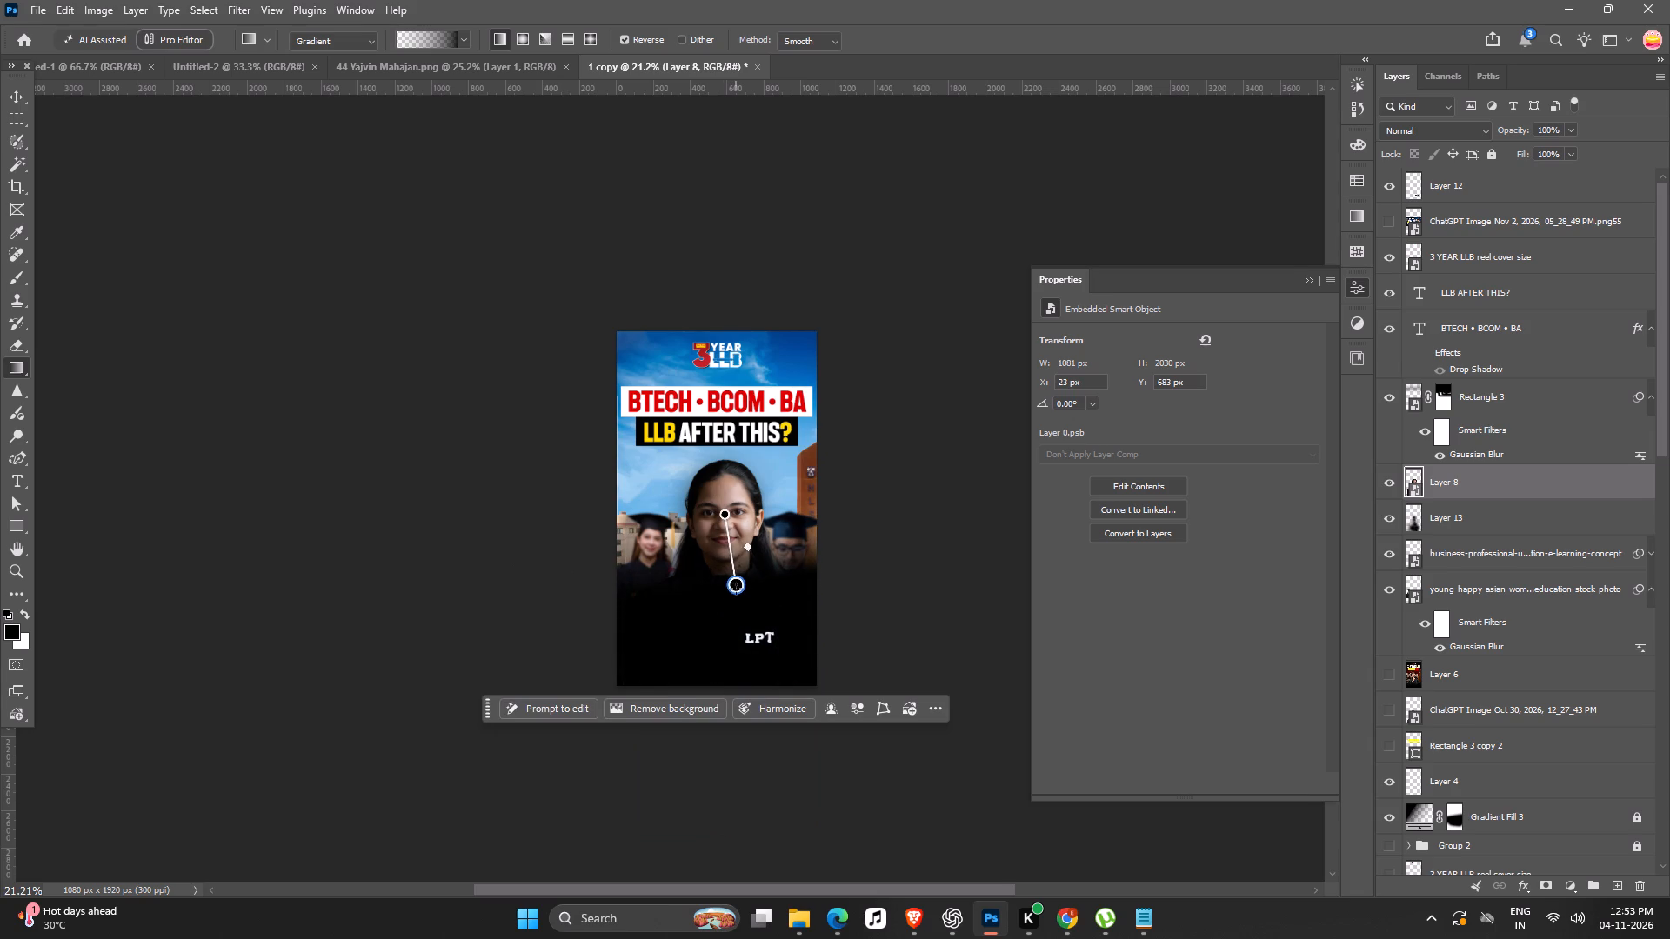
{"action": "left_click_drag", "start_coordinate": [736, 589], "coordinate": [720, 644]}
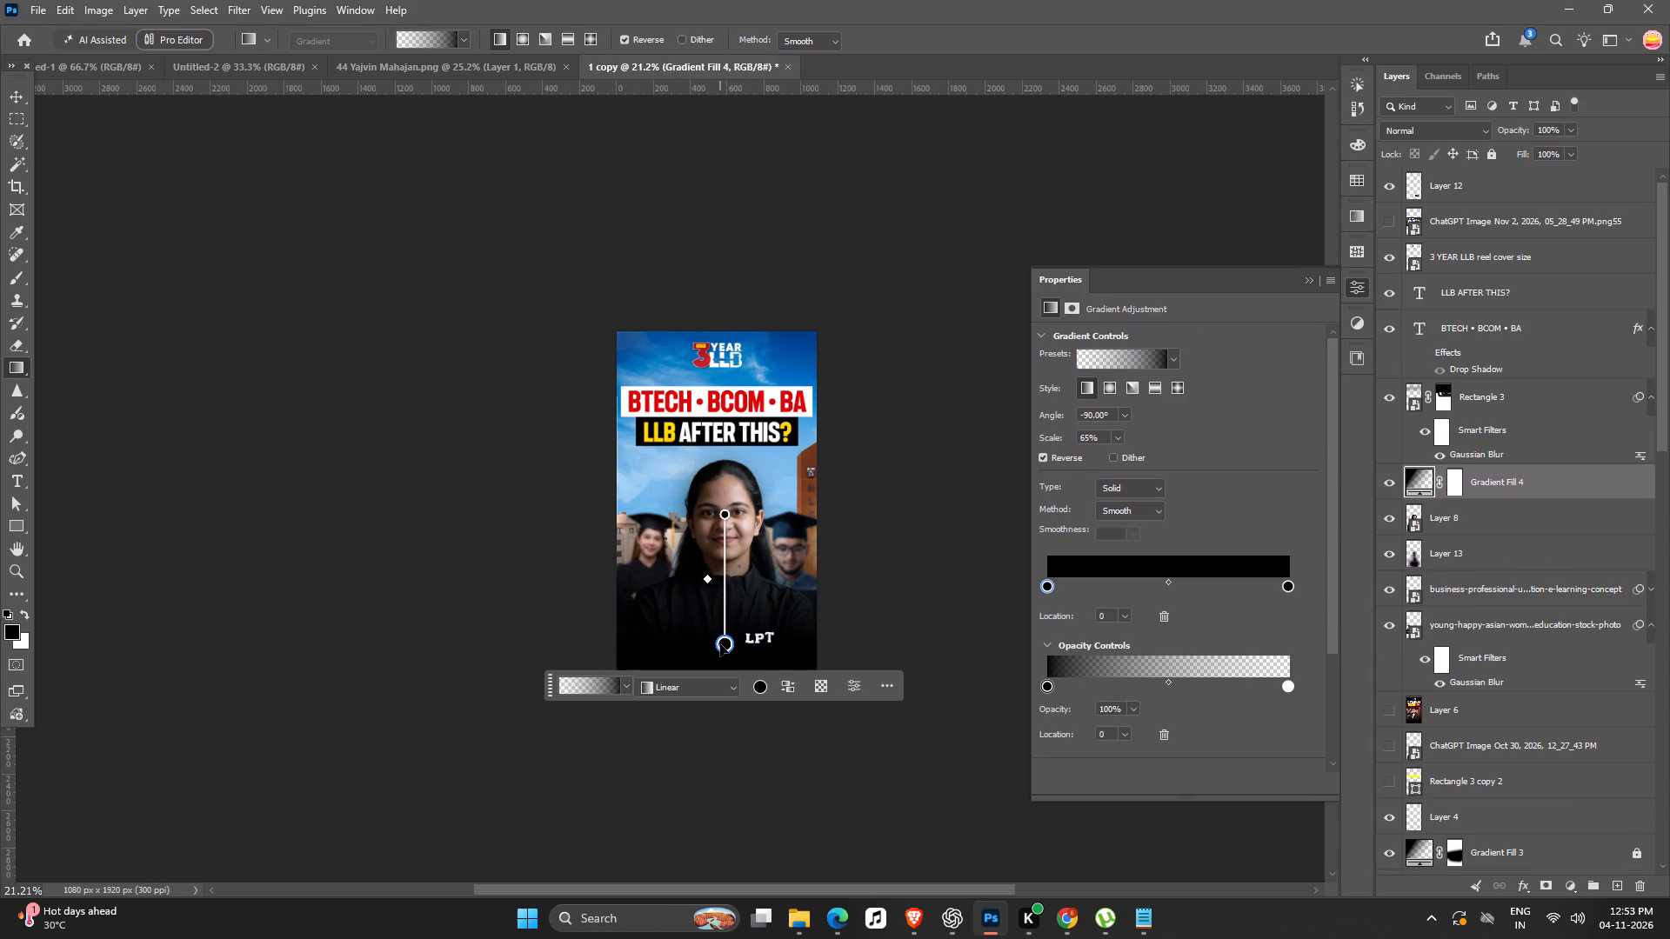
{"action": "key", "text": "Return"}
Move the new gradient fill layer below the woman's portrait, Layer 8, and deselect it.
{"action": "left_click_drag", "start_coordinate": [1554, 495], "coordinate": [1565, 492]}
{"action": "left_click_drag", "start_coordinate": [1612, 485], "coordinate": [1590, 538]}
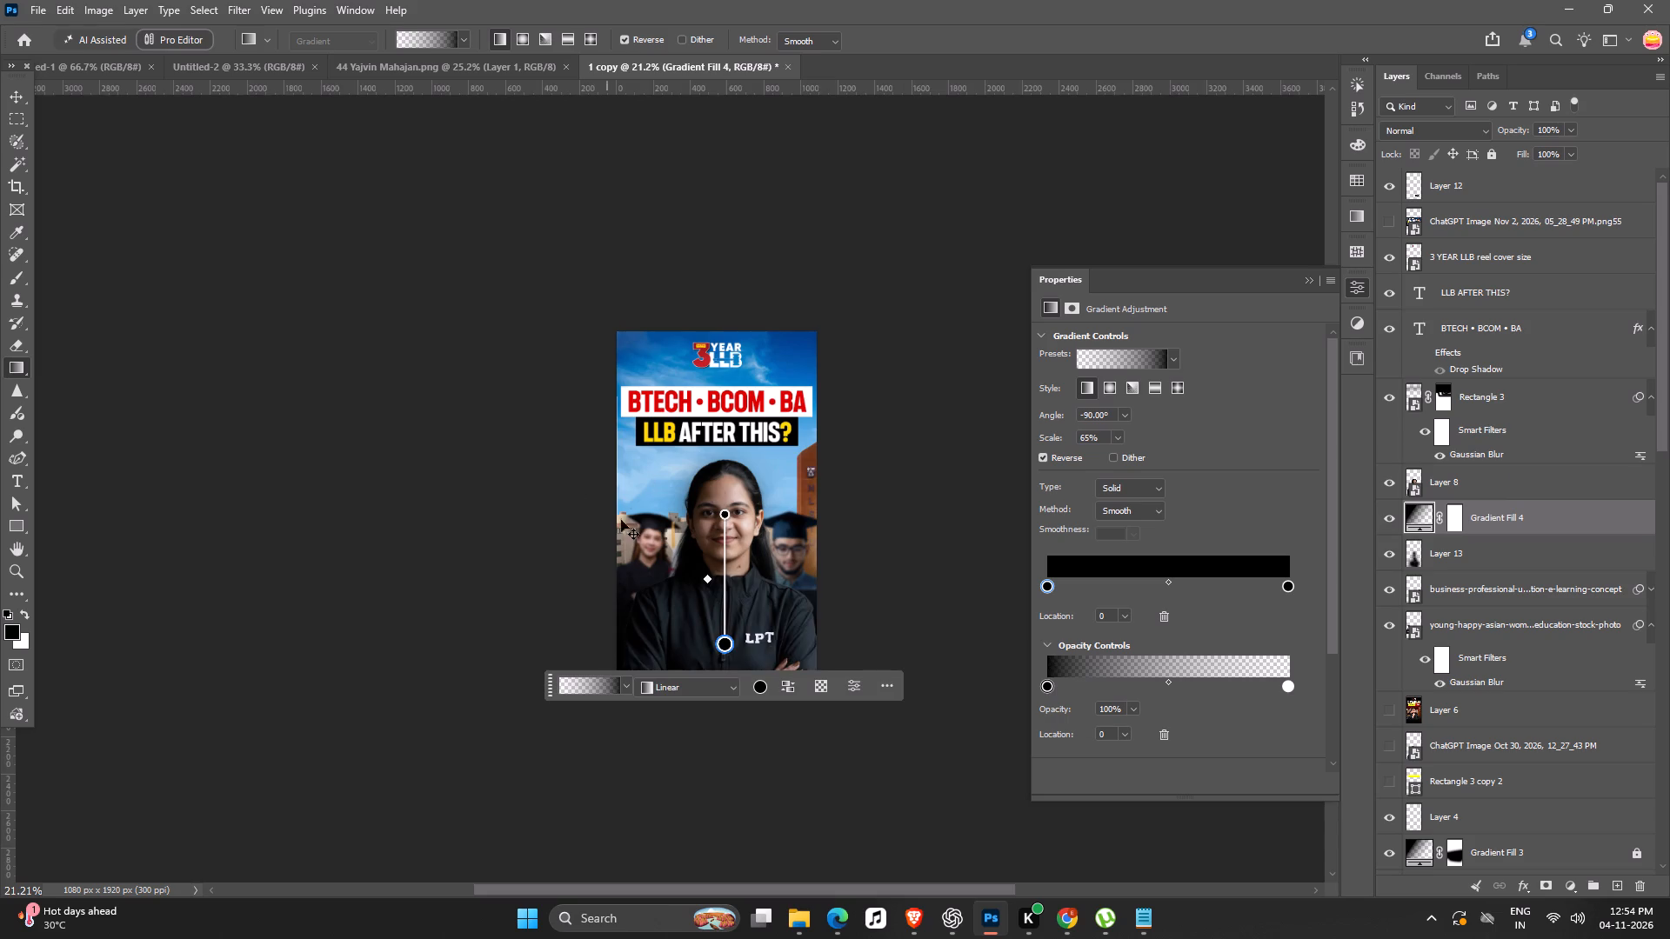
{"action": "scroll", "coordinate": [643, 549], "scroll_direction": "up", "scroll_amount": 4, "text": "ctrl"}
{"action": "double_click", "coordinate": [7, 98]}
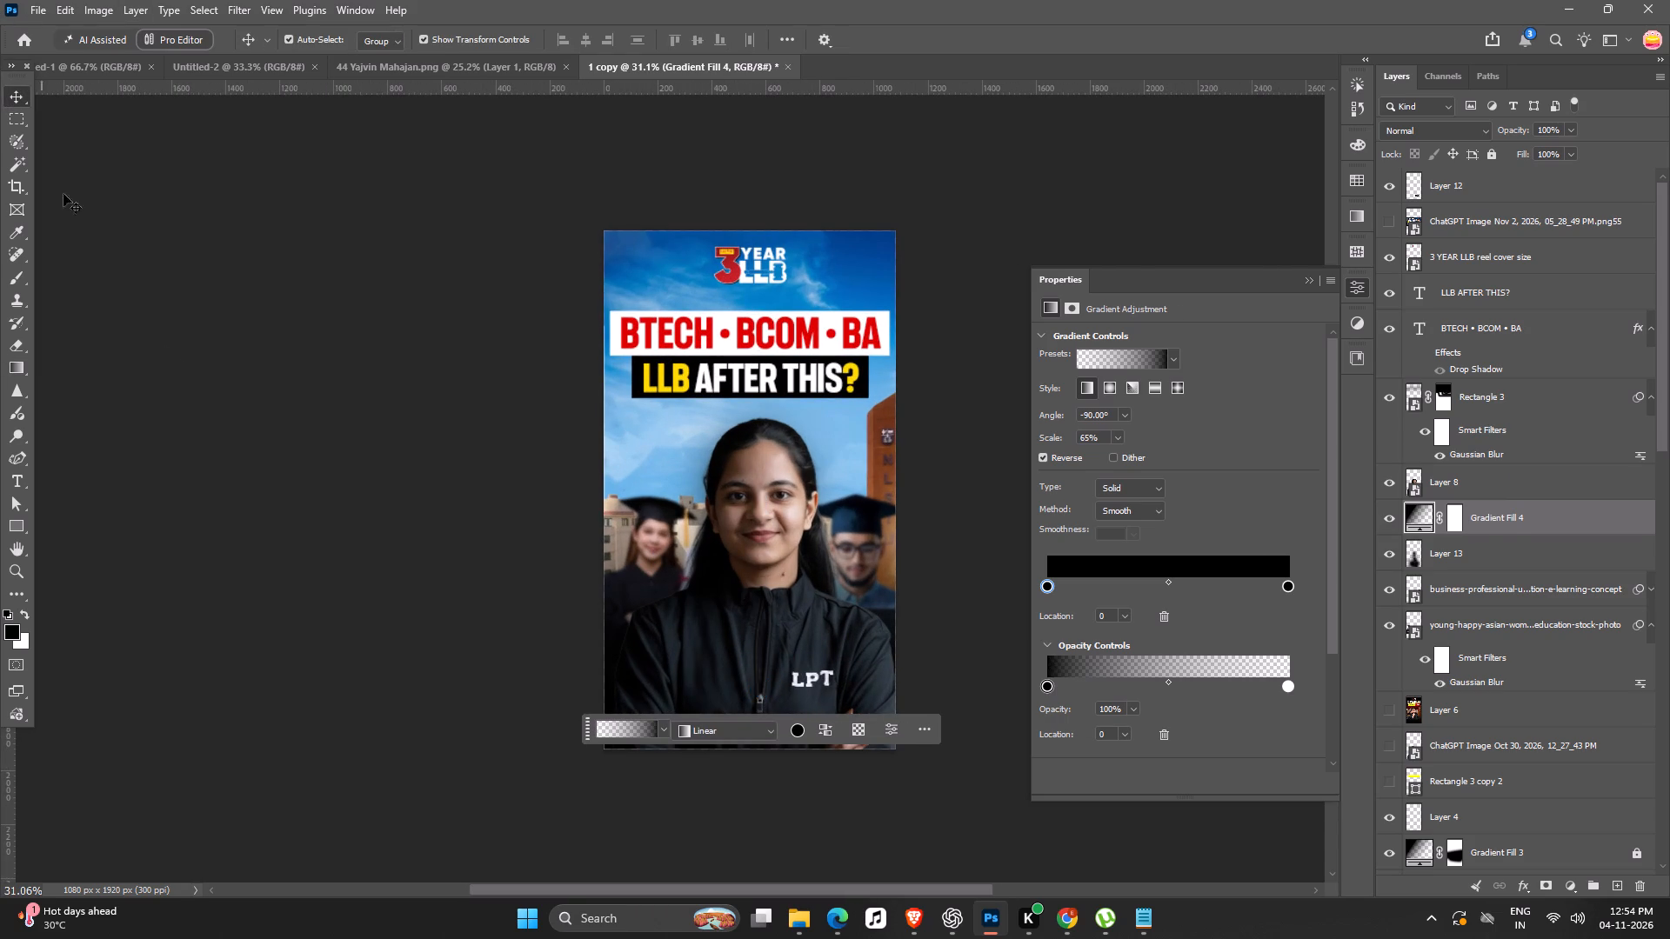
{"action": "left_click", "coordinate": [179, 373]}
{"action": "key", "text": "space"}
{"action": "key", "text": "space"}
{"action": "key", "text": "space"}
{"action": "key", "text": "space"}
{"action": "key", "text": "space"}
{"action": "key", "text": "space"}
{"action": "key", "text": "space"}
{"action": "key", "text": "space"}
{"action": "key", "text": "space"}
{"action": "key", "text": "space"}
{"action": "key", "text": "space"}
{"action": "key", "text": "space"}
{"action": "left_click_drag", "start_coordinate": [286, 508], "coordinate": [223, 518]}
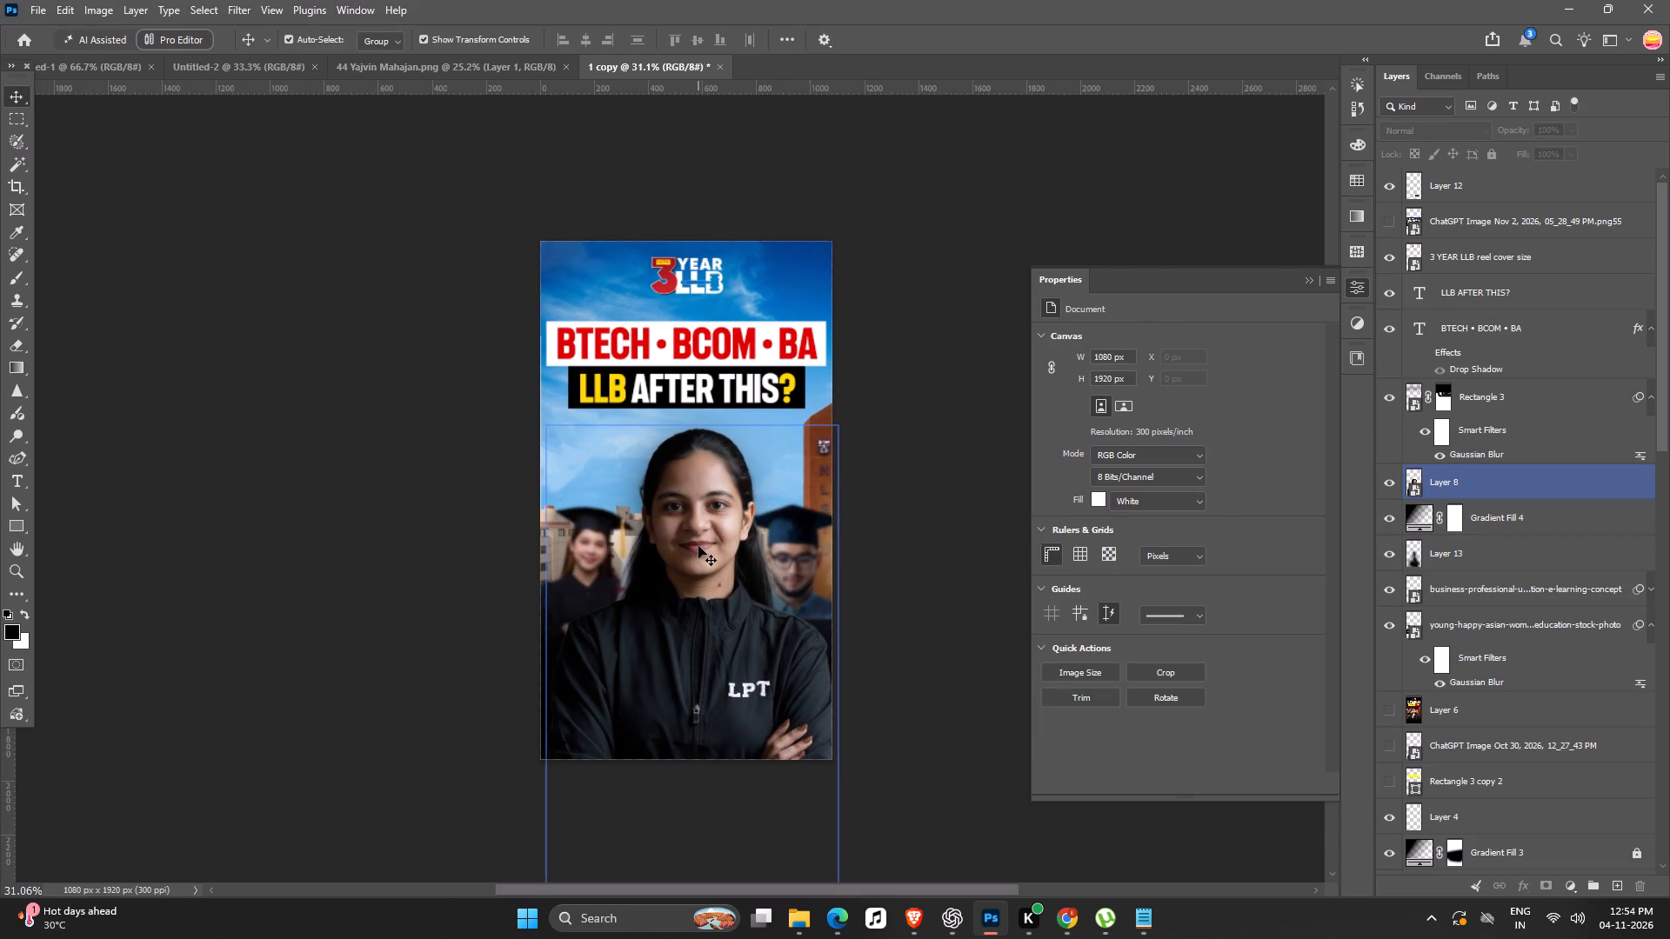
Stamp all visible layers into a new merged layer above Layer 12 and open it in the Camera Raw Filter.
{"action": "left_click", "coordinate": [1543, 183]}
{"action": "scroll", "coordinate": [1532, 204], "scroll_direction": "up", "scroll_amount": 7}
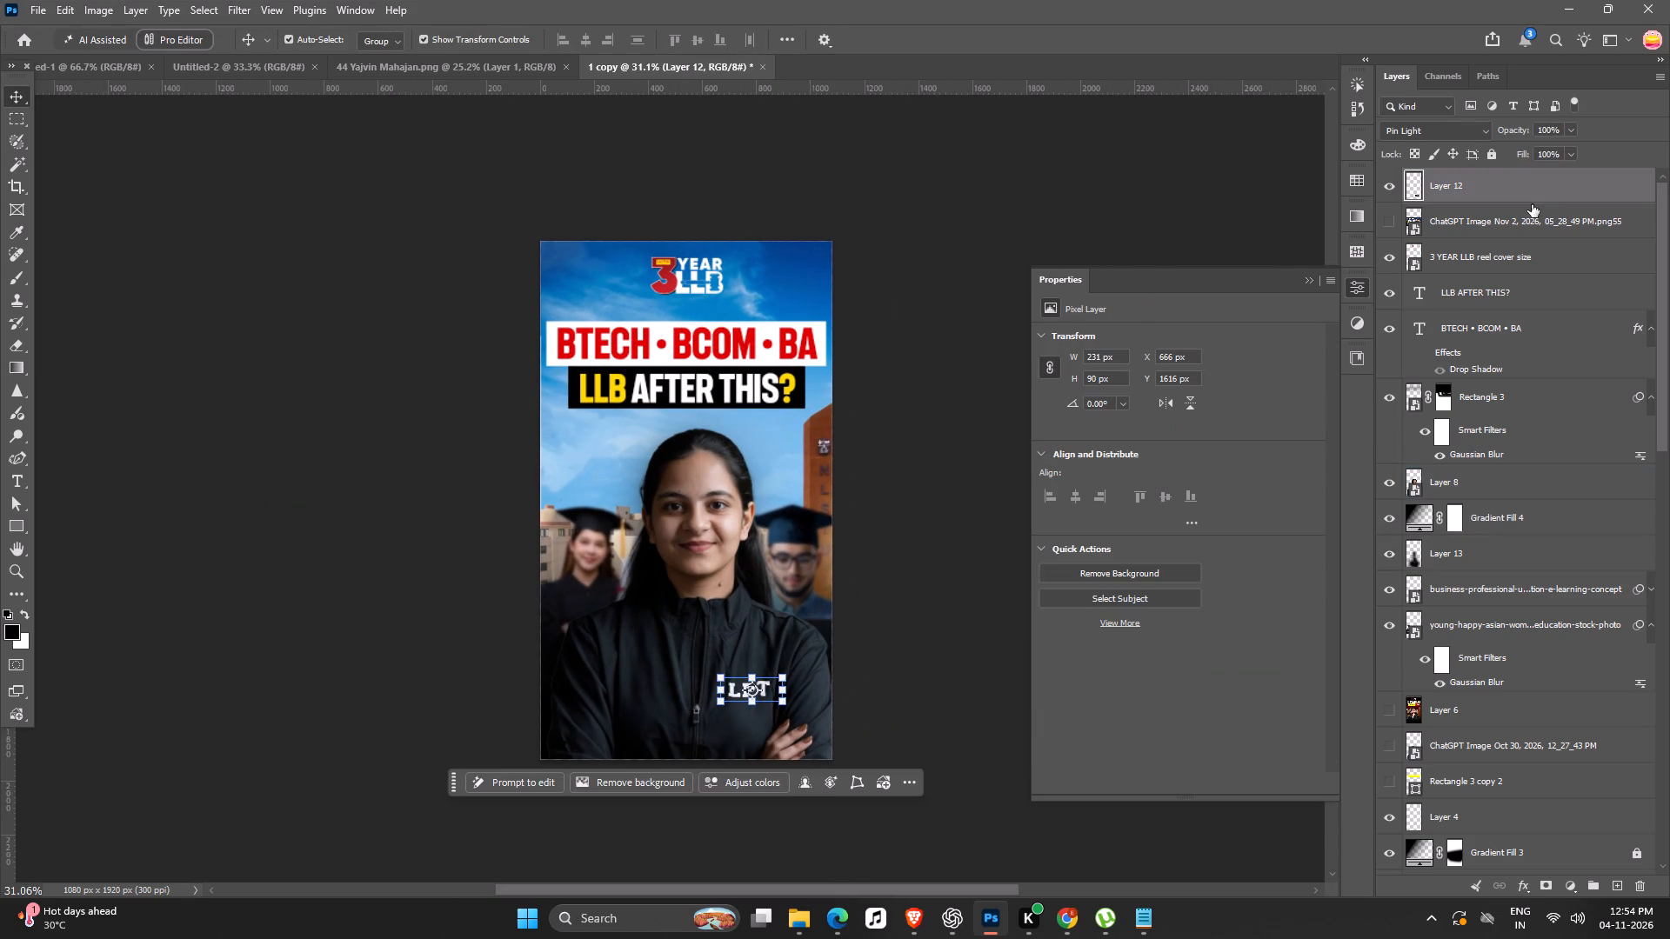
{"action": "key", "text": "ctrl+alt+shift+e"}
{"action": "key", "text": "ctrl+shift+a"}
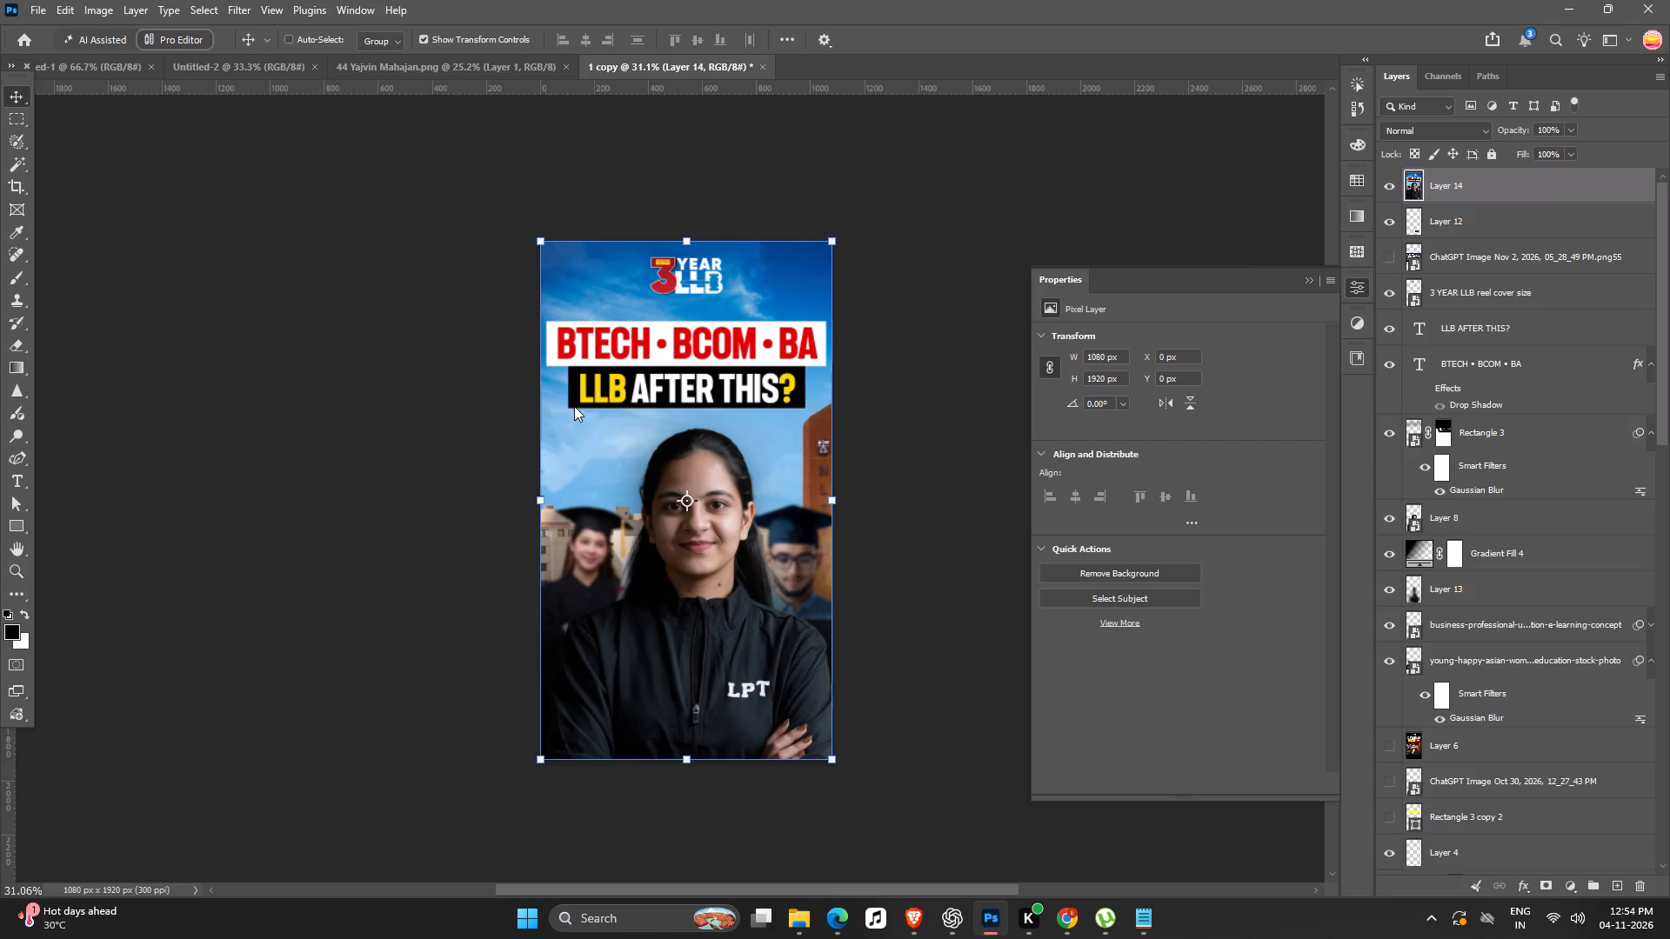
{"action": "scroll", "coordinate": [875, 516], "scroll_direction": "down", "scroll_amount": 7, "text": "ctrl"}
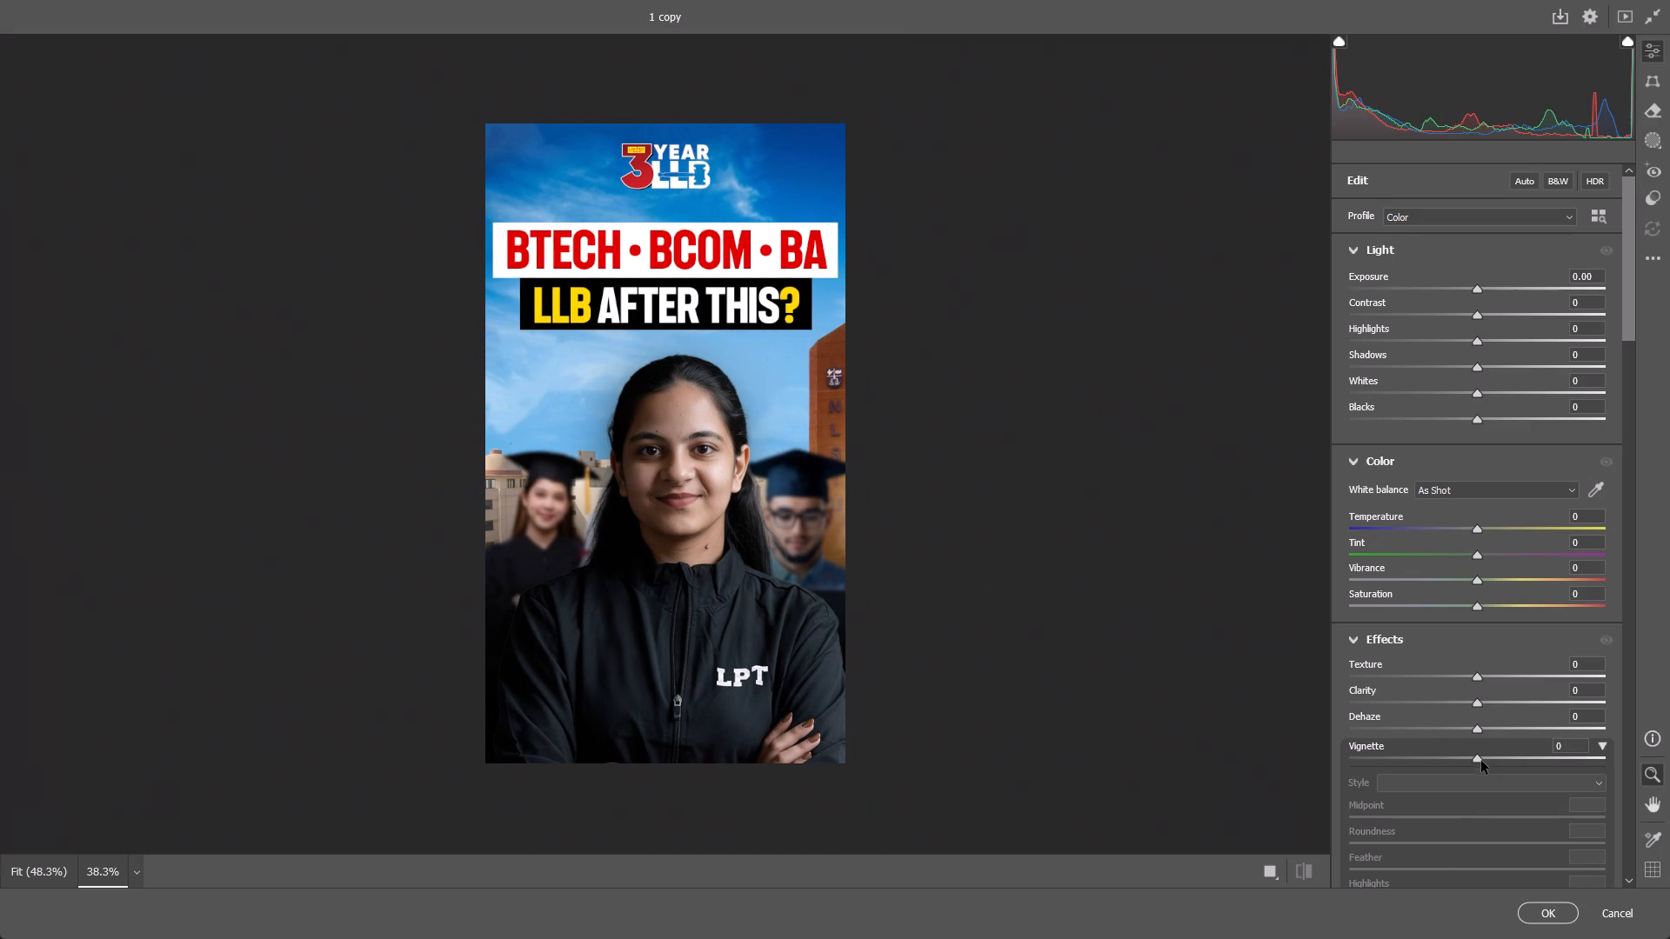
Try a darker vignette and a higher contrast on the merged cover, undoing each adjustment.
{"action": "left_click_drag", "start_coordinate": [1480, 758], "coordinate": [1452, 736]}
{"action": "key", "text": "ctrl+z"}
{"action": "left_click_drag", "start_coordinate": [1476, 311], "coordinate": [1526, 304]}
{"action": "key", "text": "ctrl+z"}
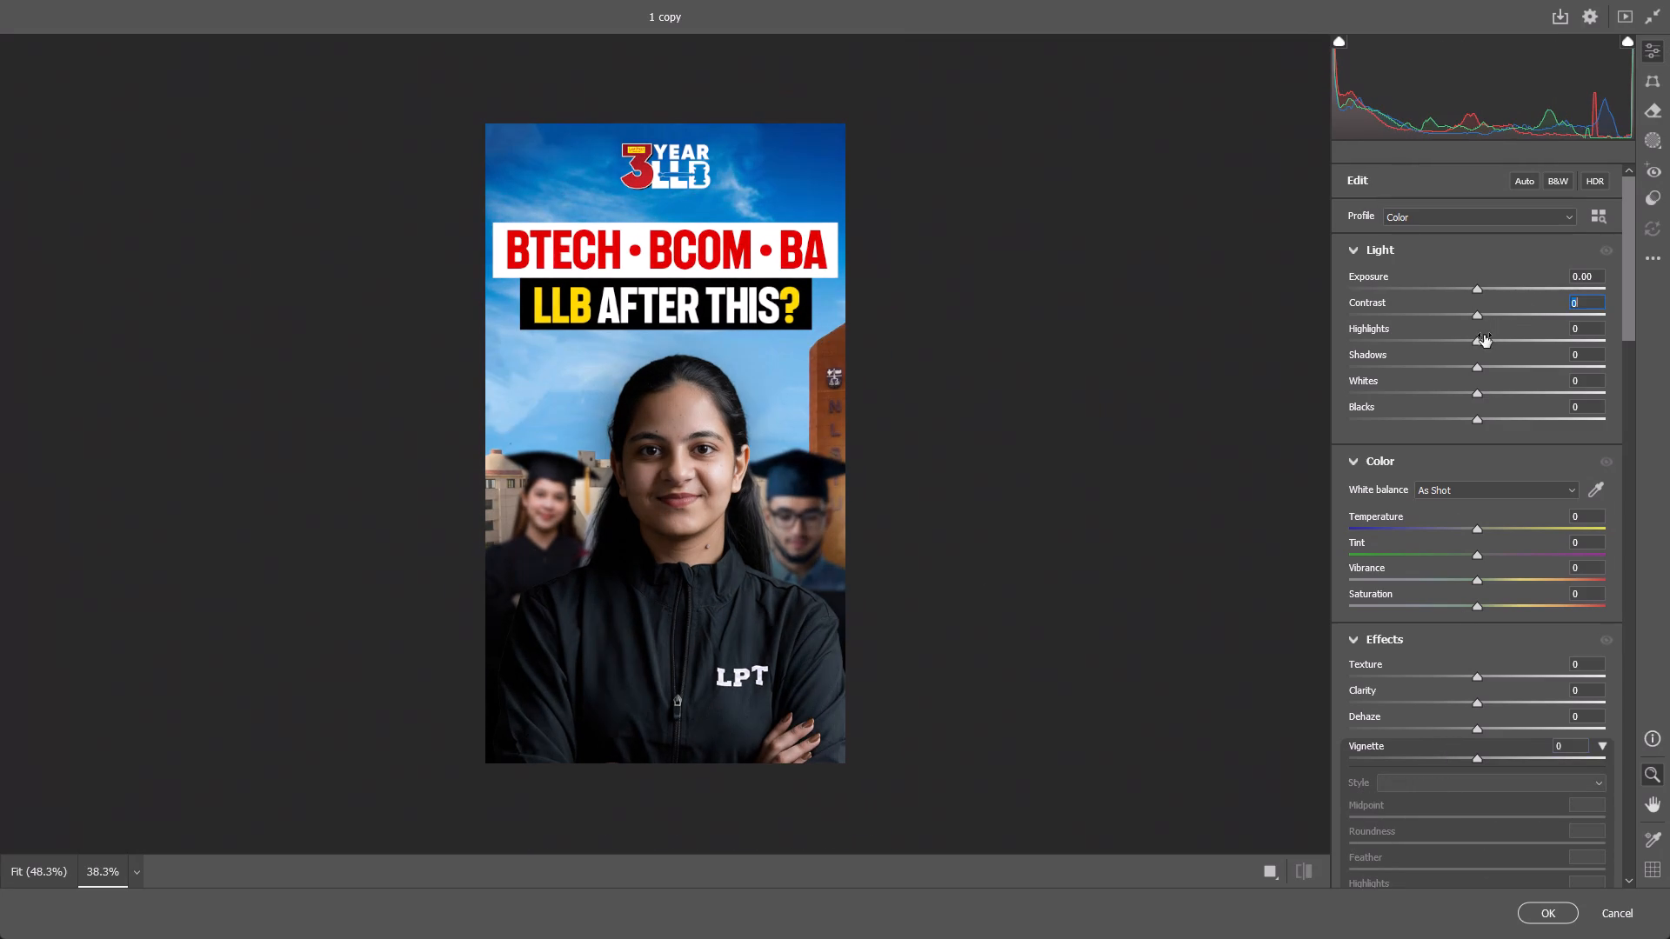
Adjust the merged cover's light with Highlights at +14, Whites at +14 and Shadows at +11.
{"action": "left_click_drag", "start_coordinate": [1482, 340], "coordinate": [1500, 331]}
{"action": "left_click_drag", "start_coordinate": [1479, 393], "coordinate": [1496, 392]}
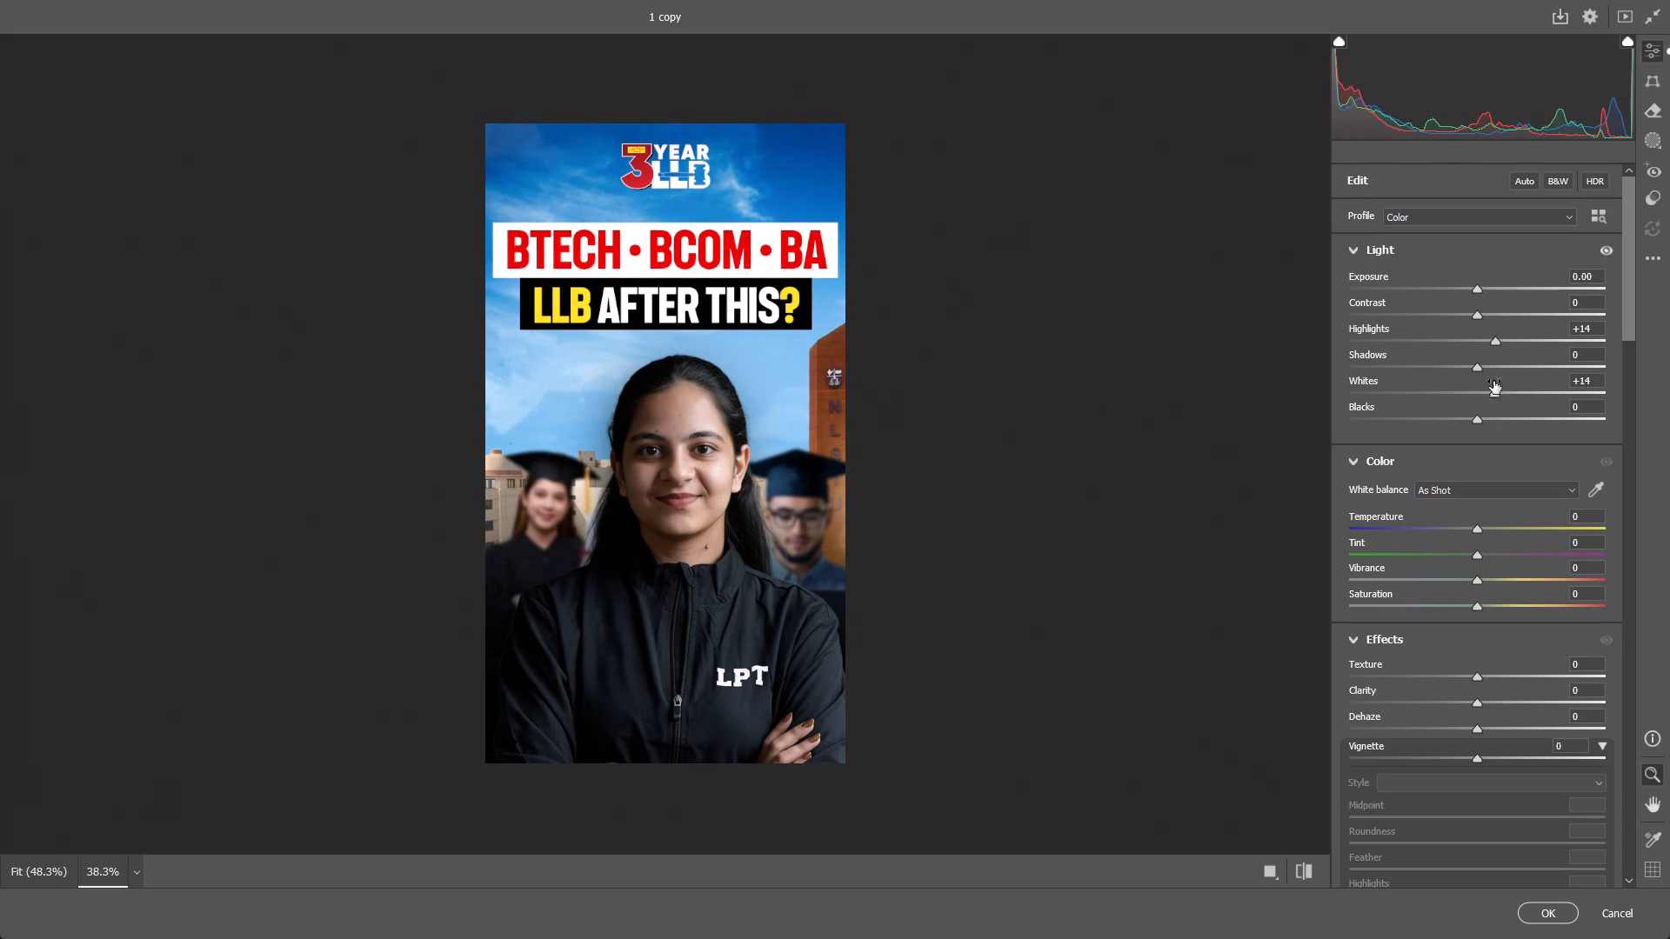
{"action": "left_click_drag", "start_coordinate": [1475, 364], "coordinate": [1481, 363]}
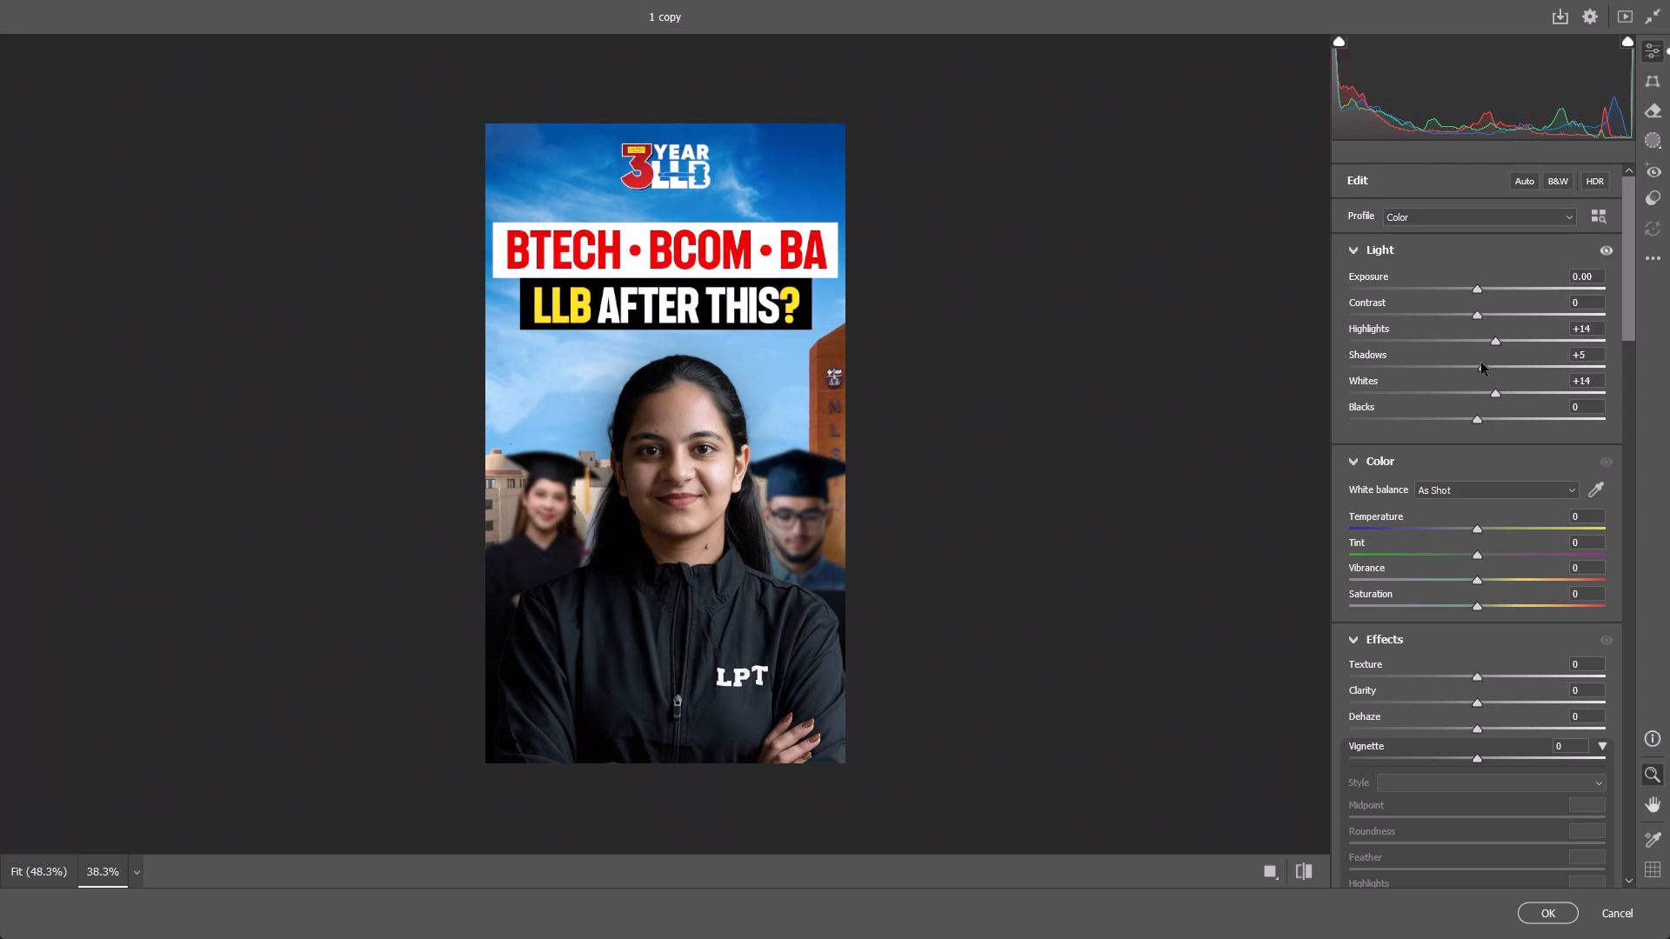
{"action": "left_click_drag", "start_coordinate": [1481, 363], "coordinate": [1489, 362]}
Set the merged cover's Clarity to +12.
{"action": "left_click_drag", "start_coordinate": [1477, 697], "coordinate": [1478, 697]}
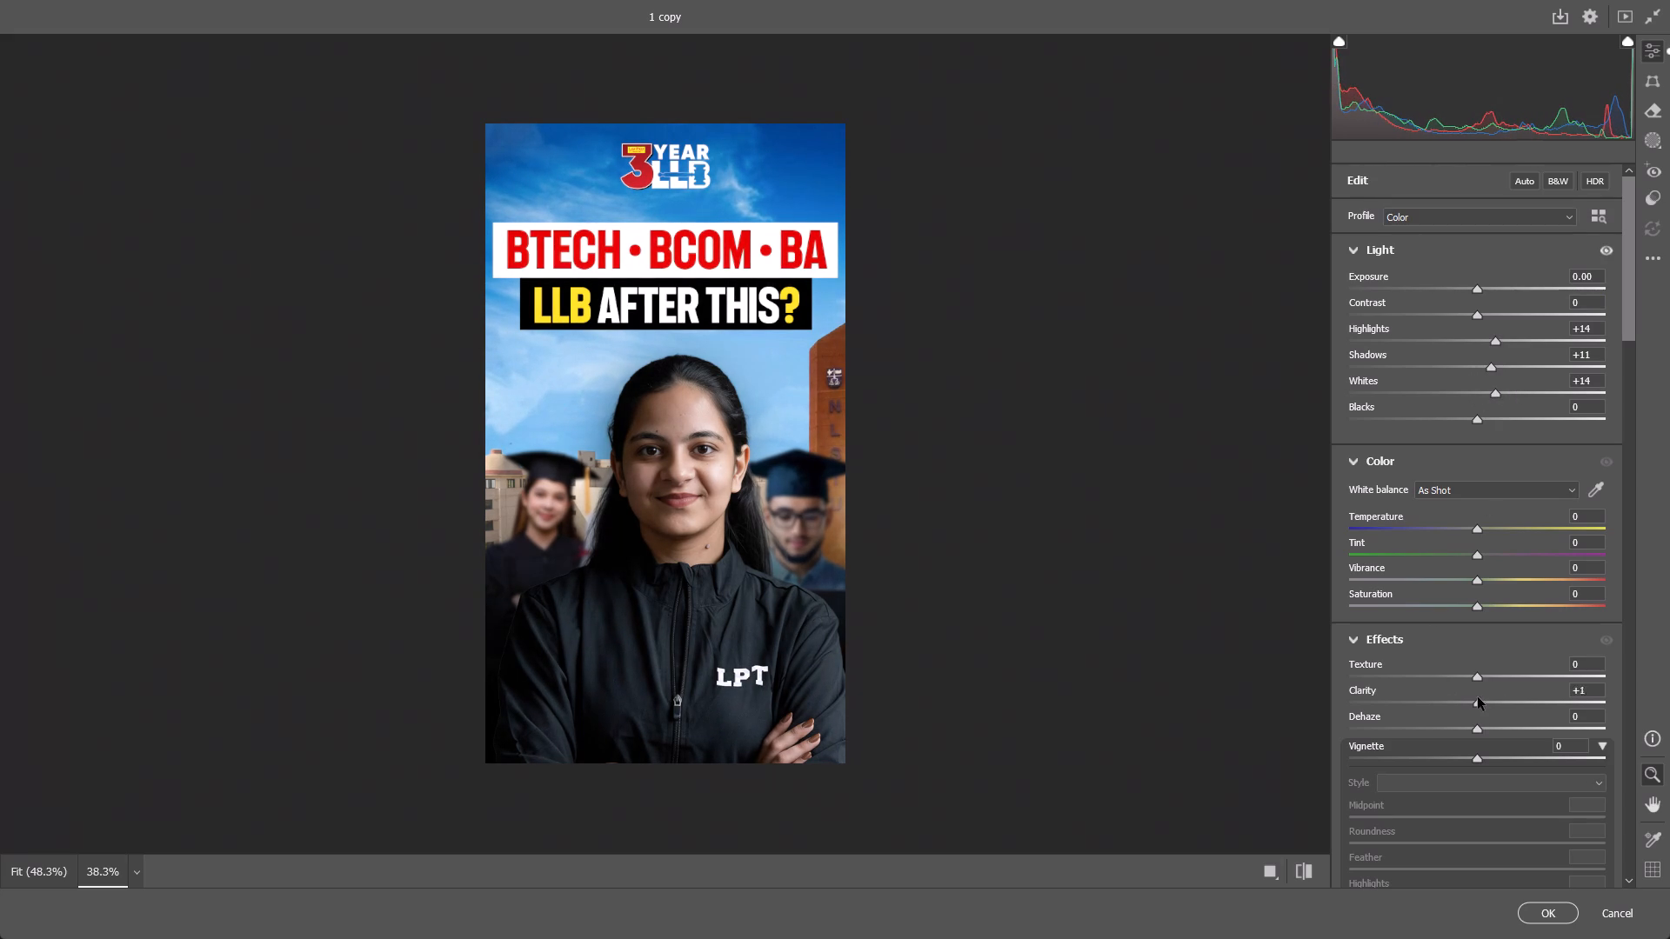
{"action": "left_click_drag", "start_coordinate": [1478, 697], "coordinate": [1506, 690]}
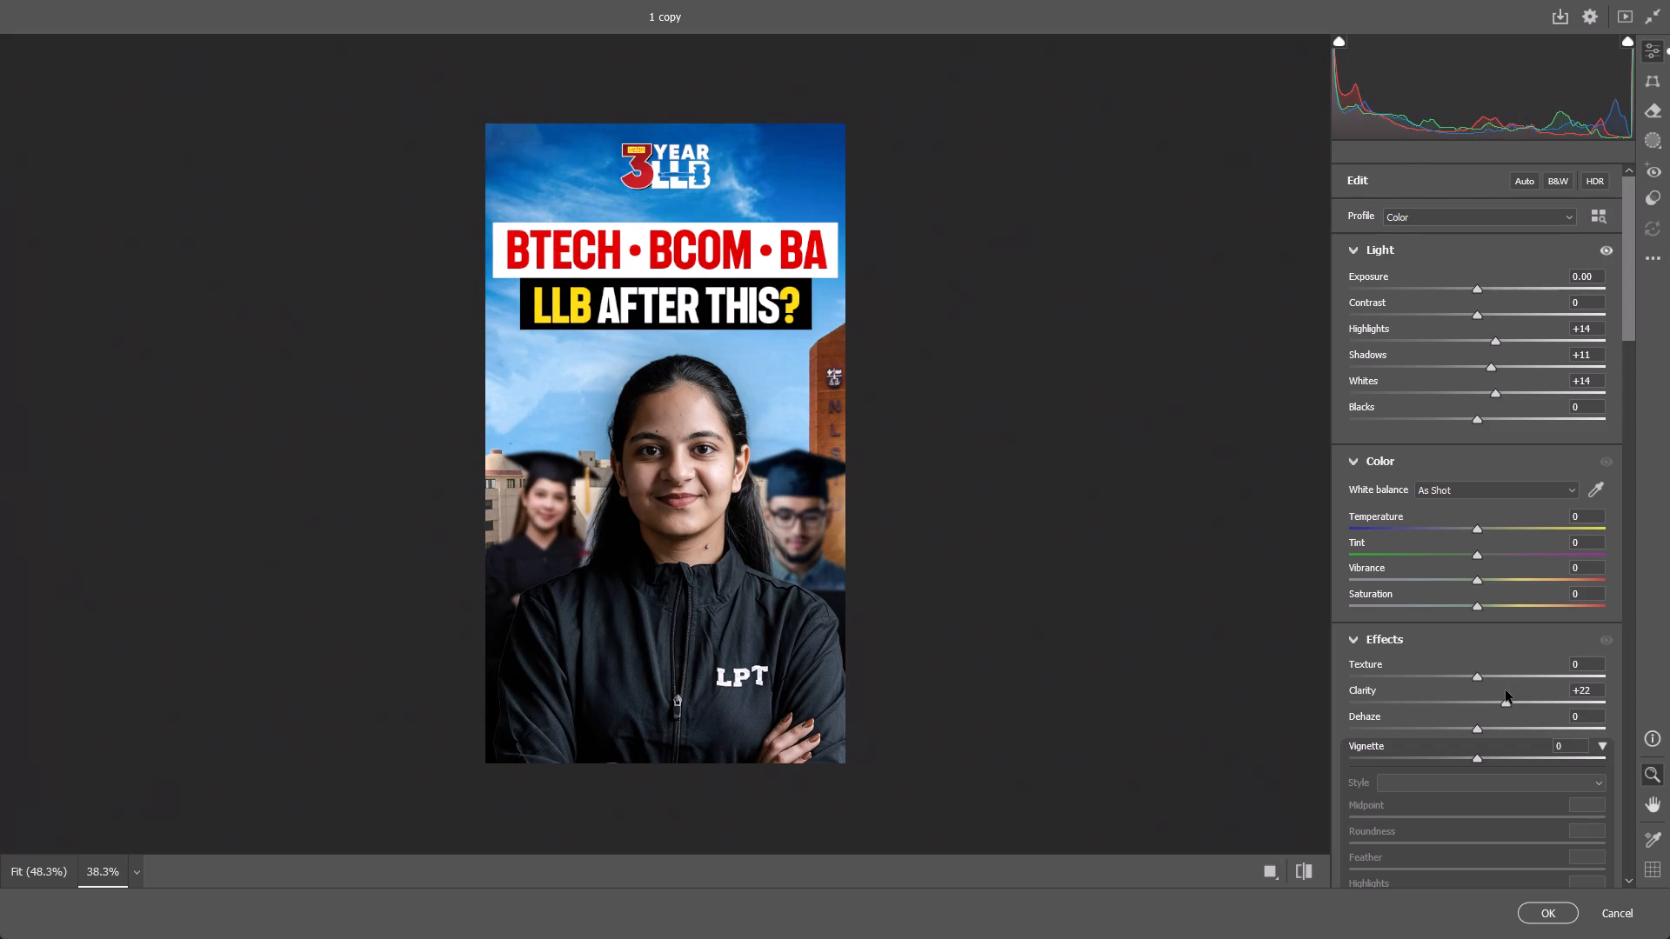
{"action": "left_click_drag", "start_coordinate": [1506, 690], "coordinate": [1501, 690]}
{"action": "left_click_drag", "start_coordinate": [1501, 690], "coordinate": [1493, 689]}
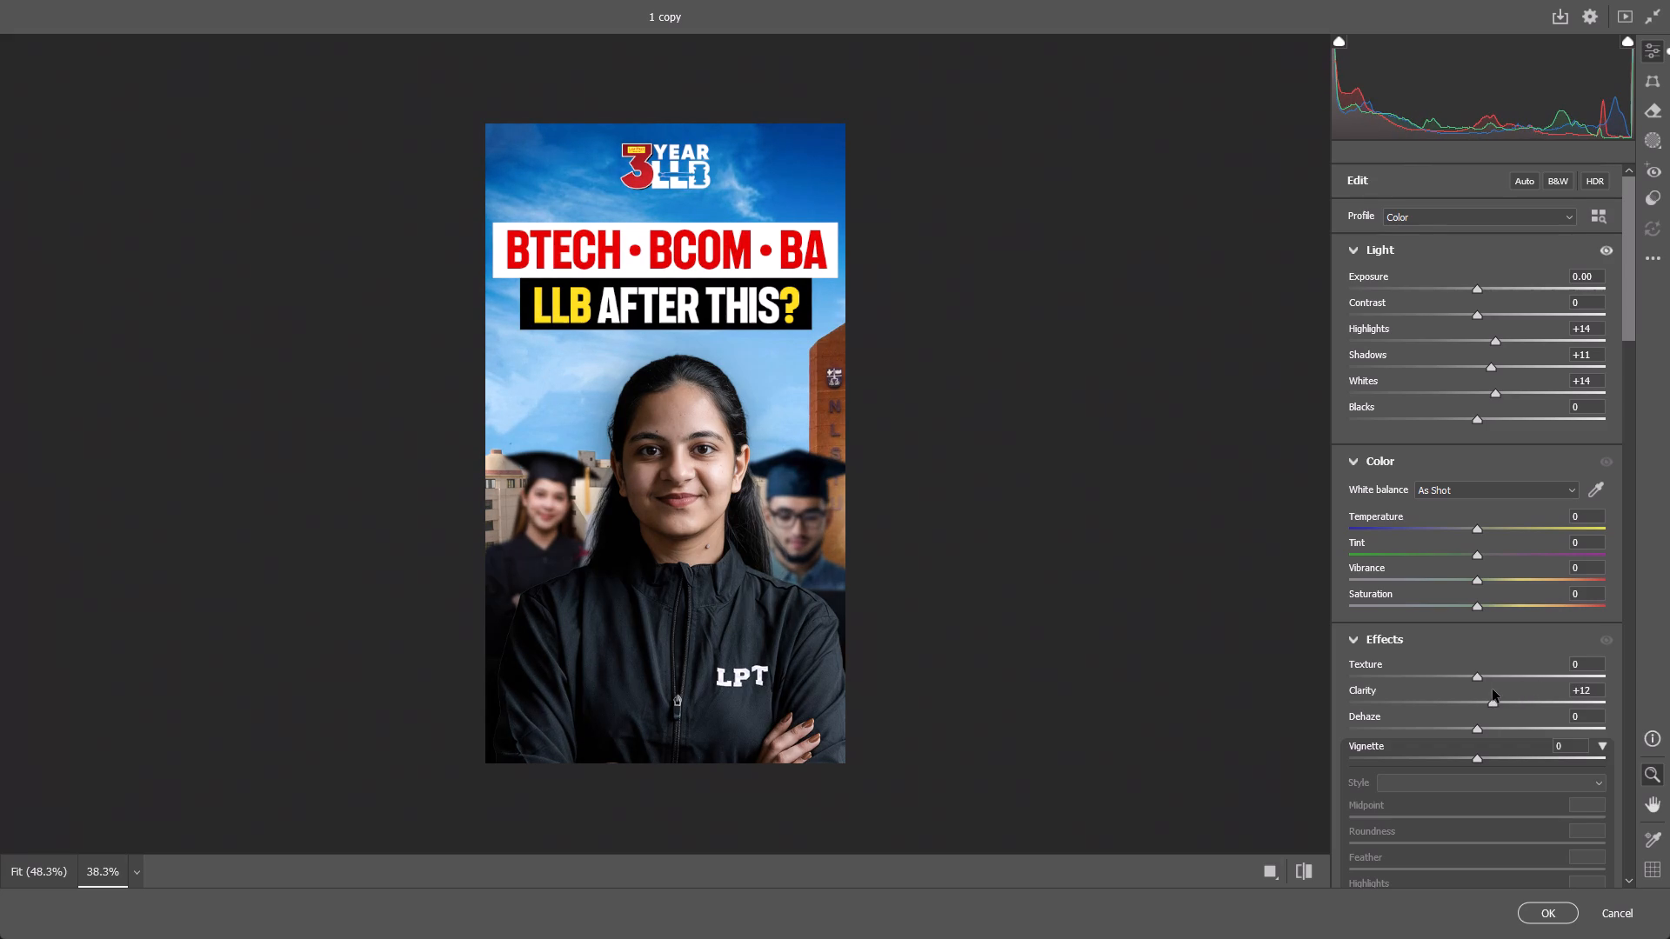
Fine-tune the merged cover's effects with Clarity at +10 and Dehaze at +1.
{"action": "left_click_drag", "start_coordinate": [1493, 689], "coordinate": [1489, 689]}
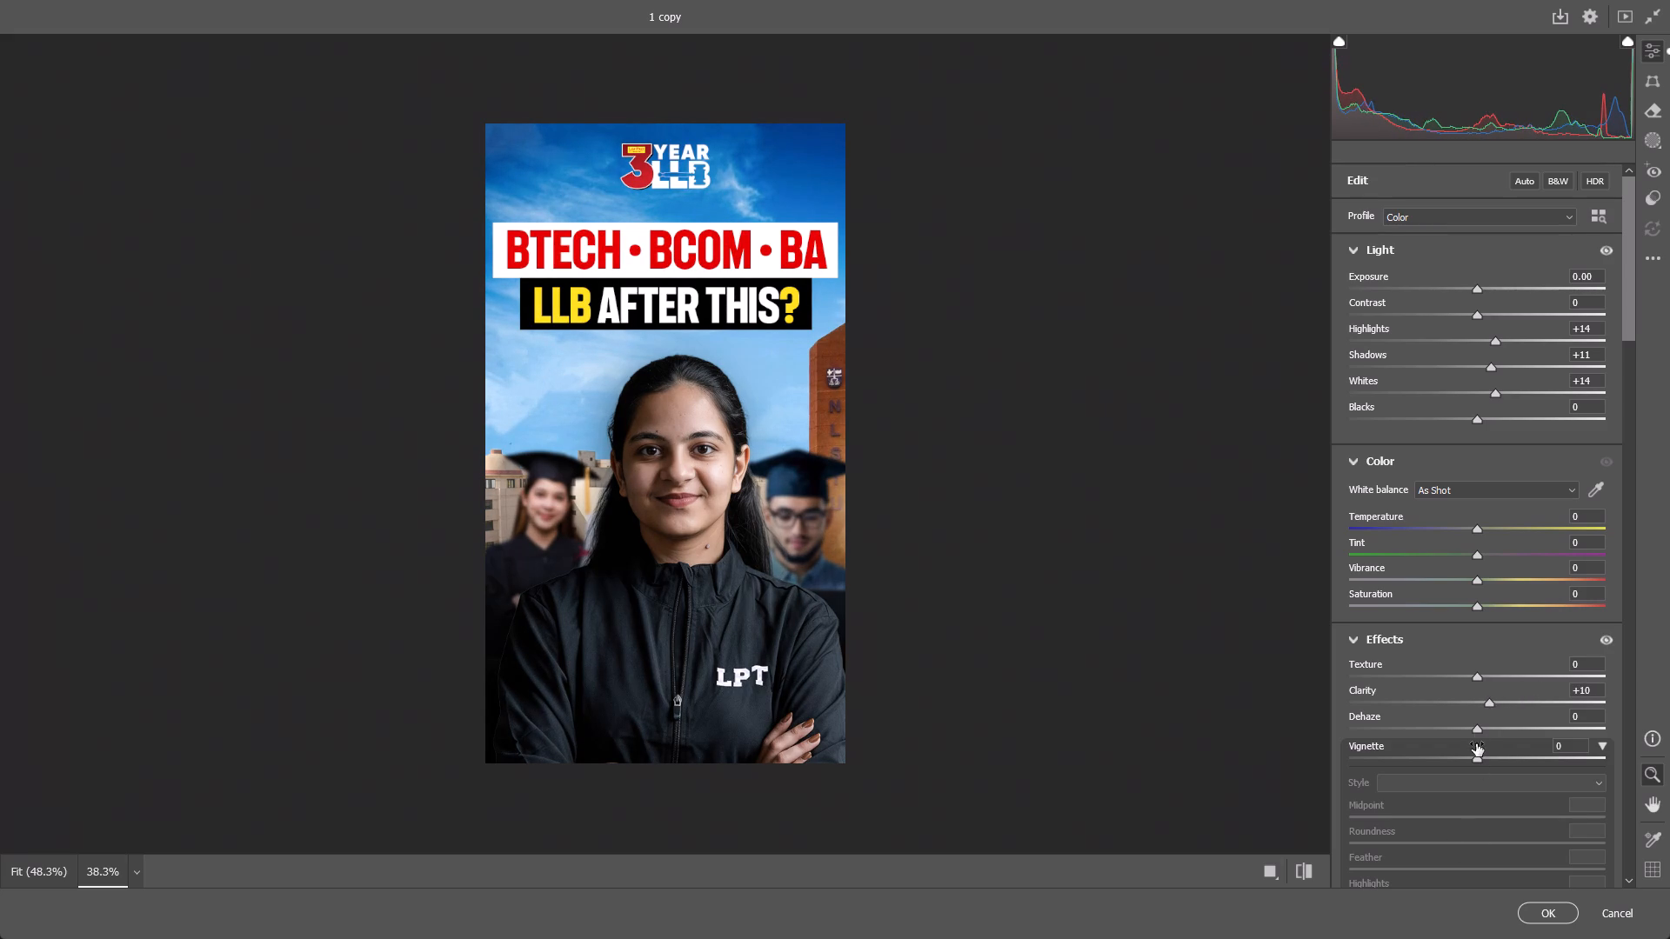
{"action": "left_click_drag", "start_coordinate": [1475, 728], "coordinate": [1474, 702]}
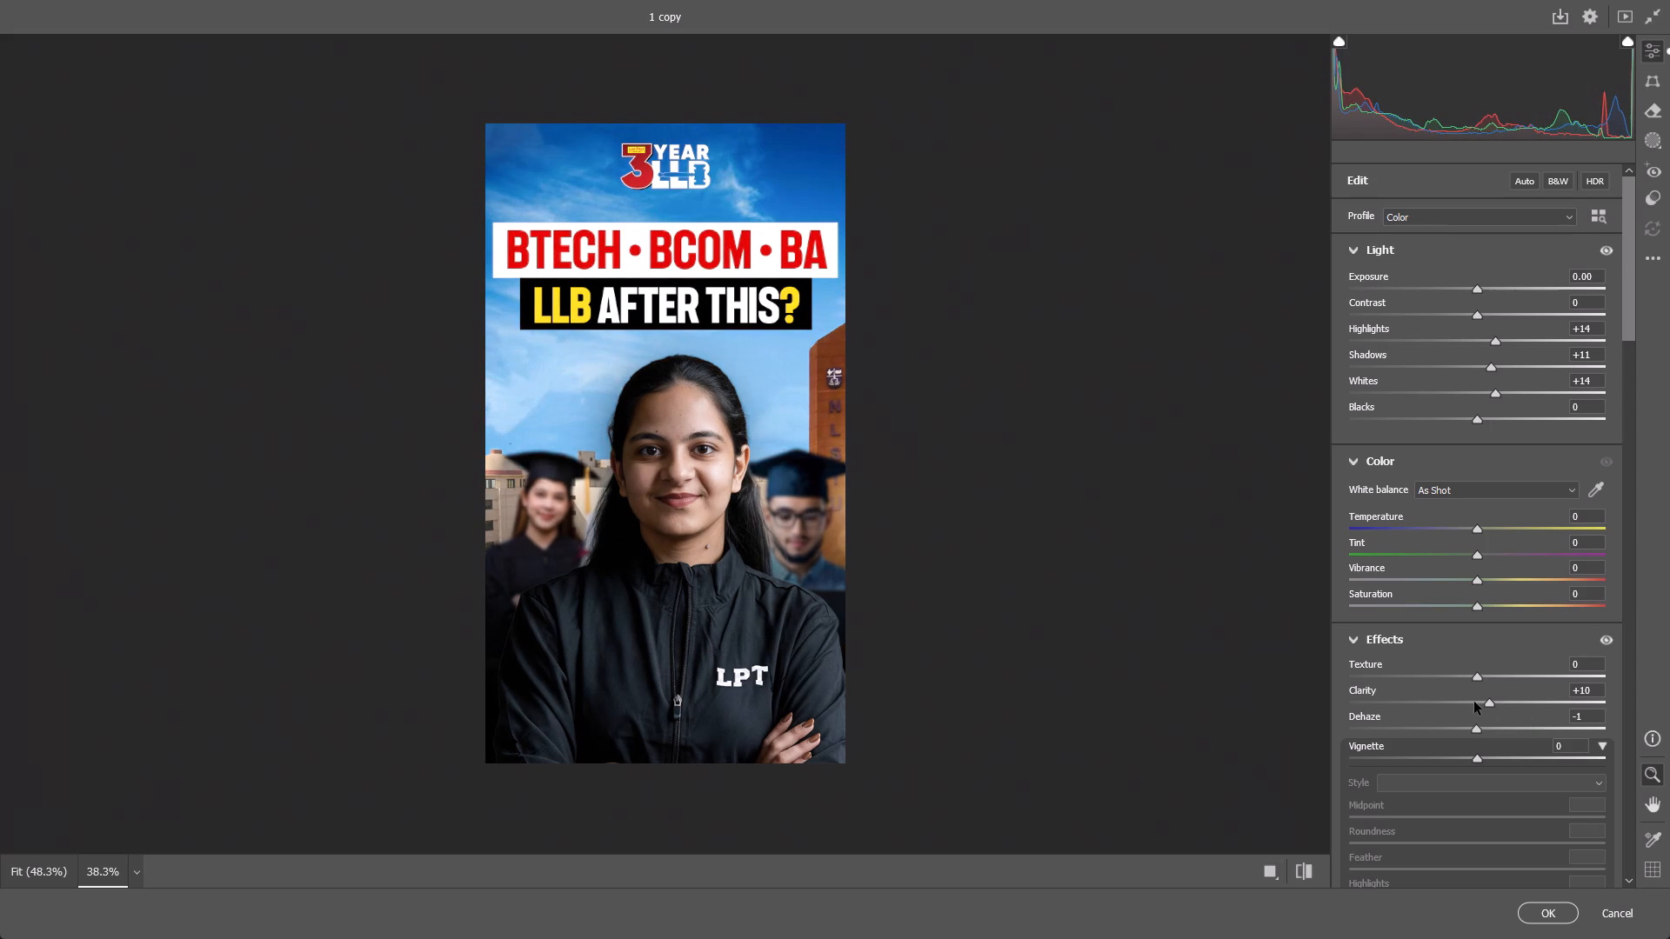
{"action": "left_click_drag", "start_coordinate": [1474, 702], "coordinate": [1476, 702]}
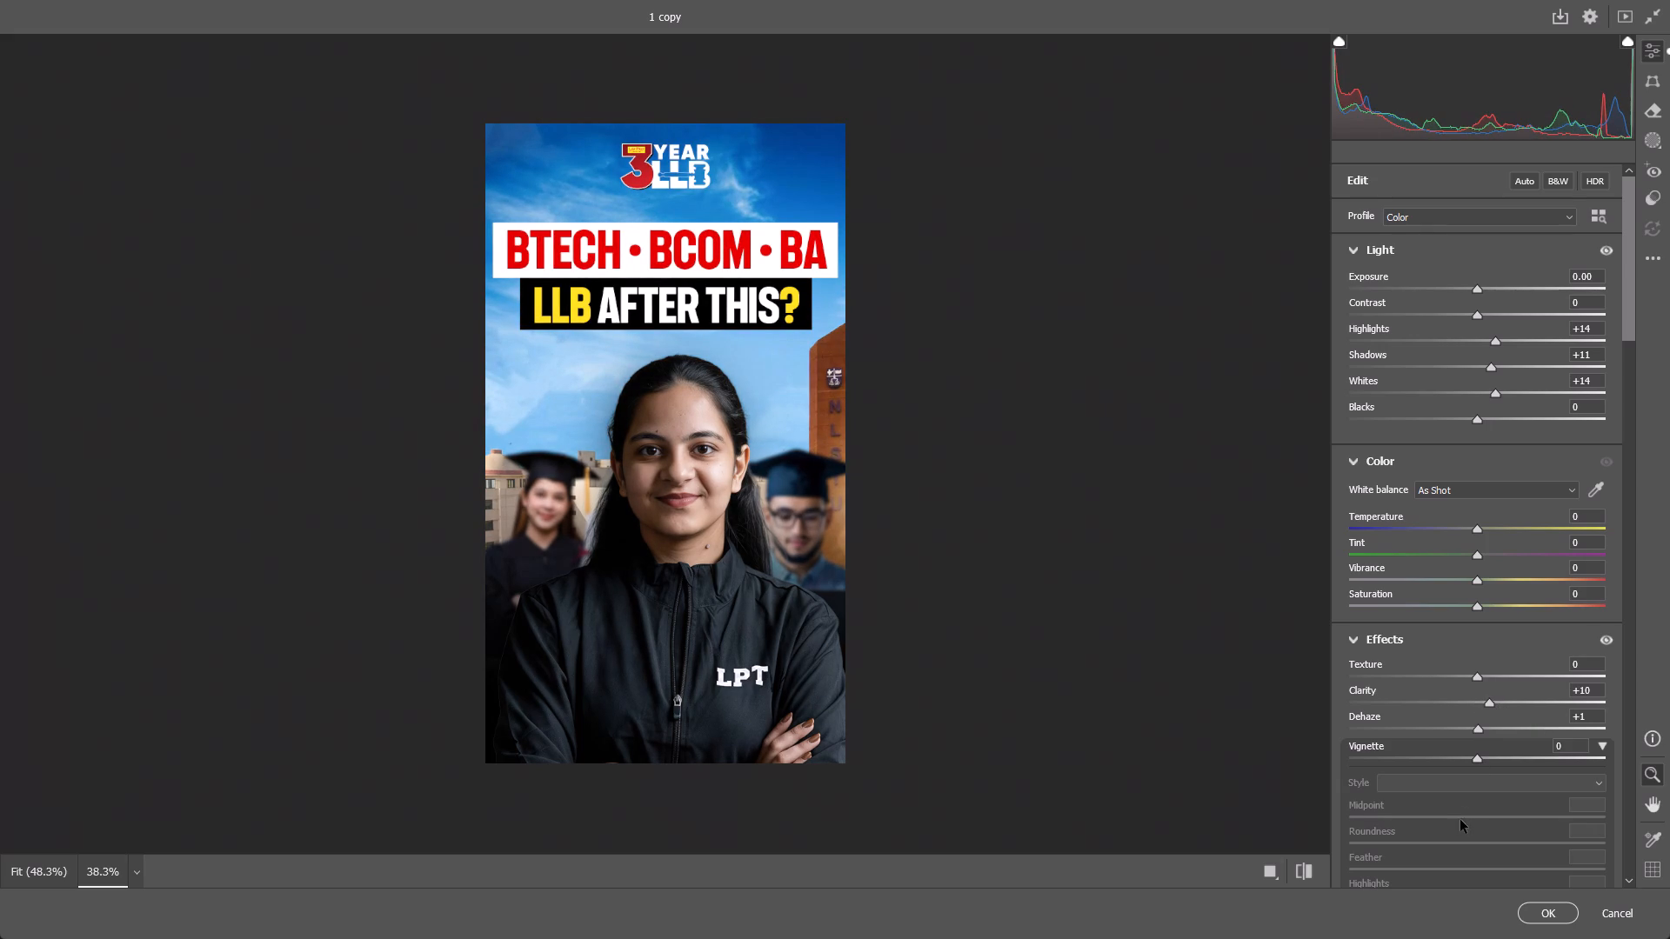
{"action": "left_click", "coordinate": [1474, 758]}
Add grain to the merged cover, keeping Size at 25 and Roughness at 50, and apply the Camera Raw adjustments.
{"action": "scroll", "coordinate": [1473, 757], "scroll_direction": "down", "scroll_amount": 4}
{"action": "left_click_drag", "start_coordinate": [1350, 511], "coordinate": [1425, 506]}
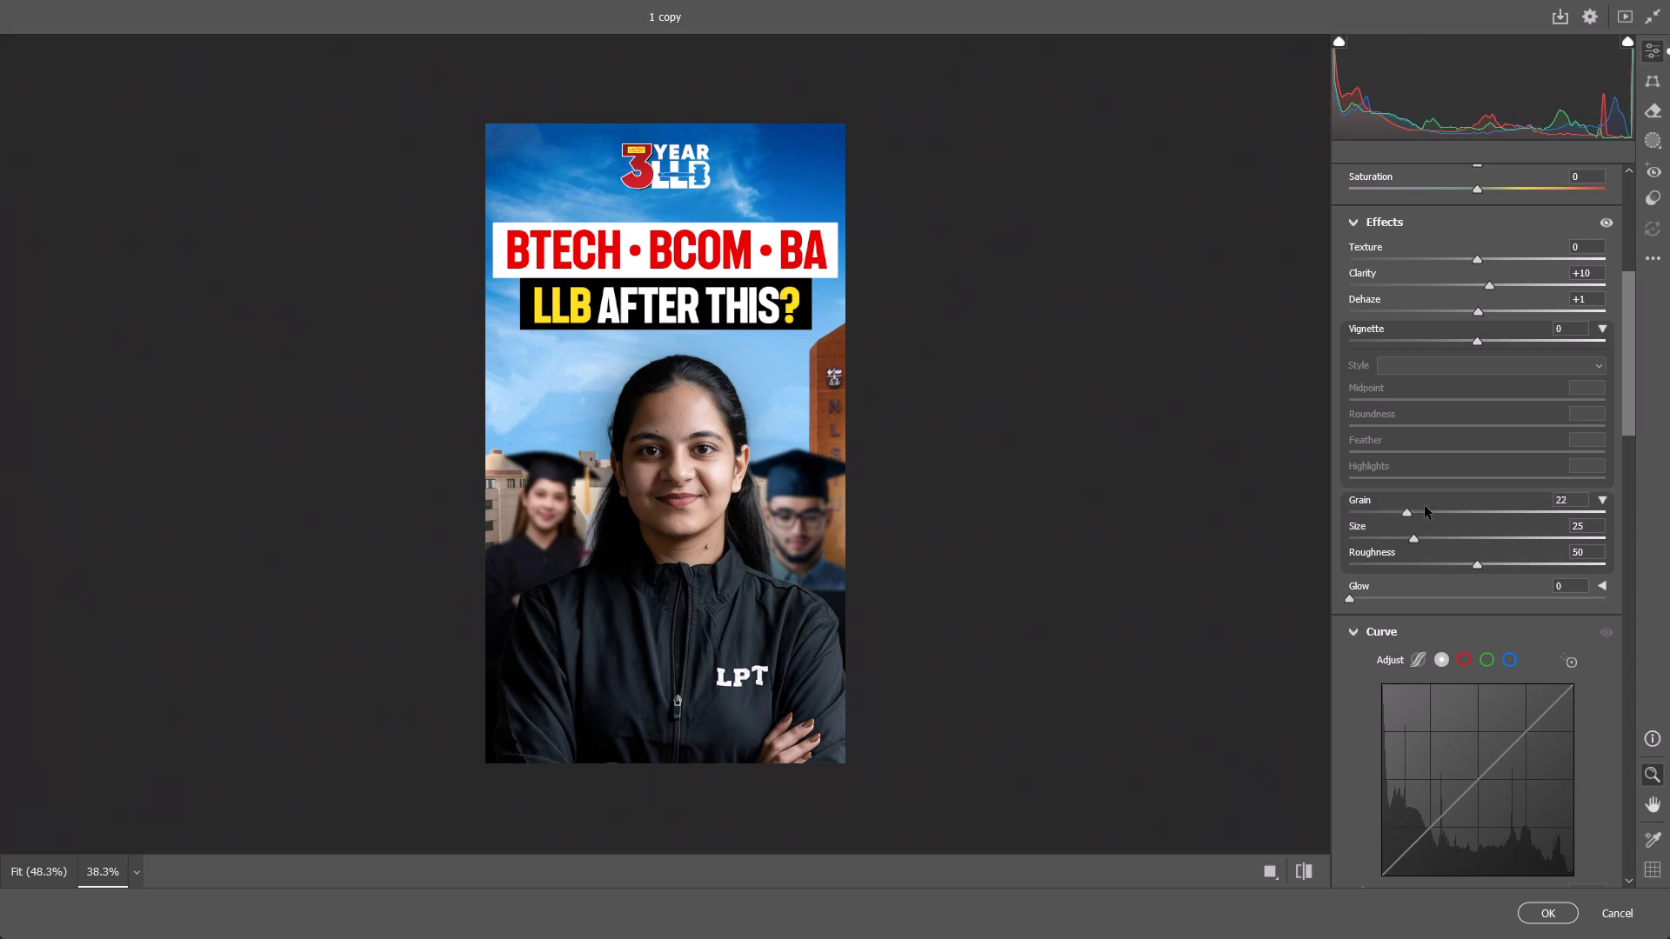
{"action": "left_click_drag", "start_coordinate": [1425, 506], "coordinate": [1433, 517]}
{"action": "key", "text": "Return"}
{"action": "left_click", "coordinate": [925, 542]}
Examine the whole filtered cover on the canvas, including the title, portrait and background.
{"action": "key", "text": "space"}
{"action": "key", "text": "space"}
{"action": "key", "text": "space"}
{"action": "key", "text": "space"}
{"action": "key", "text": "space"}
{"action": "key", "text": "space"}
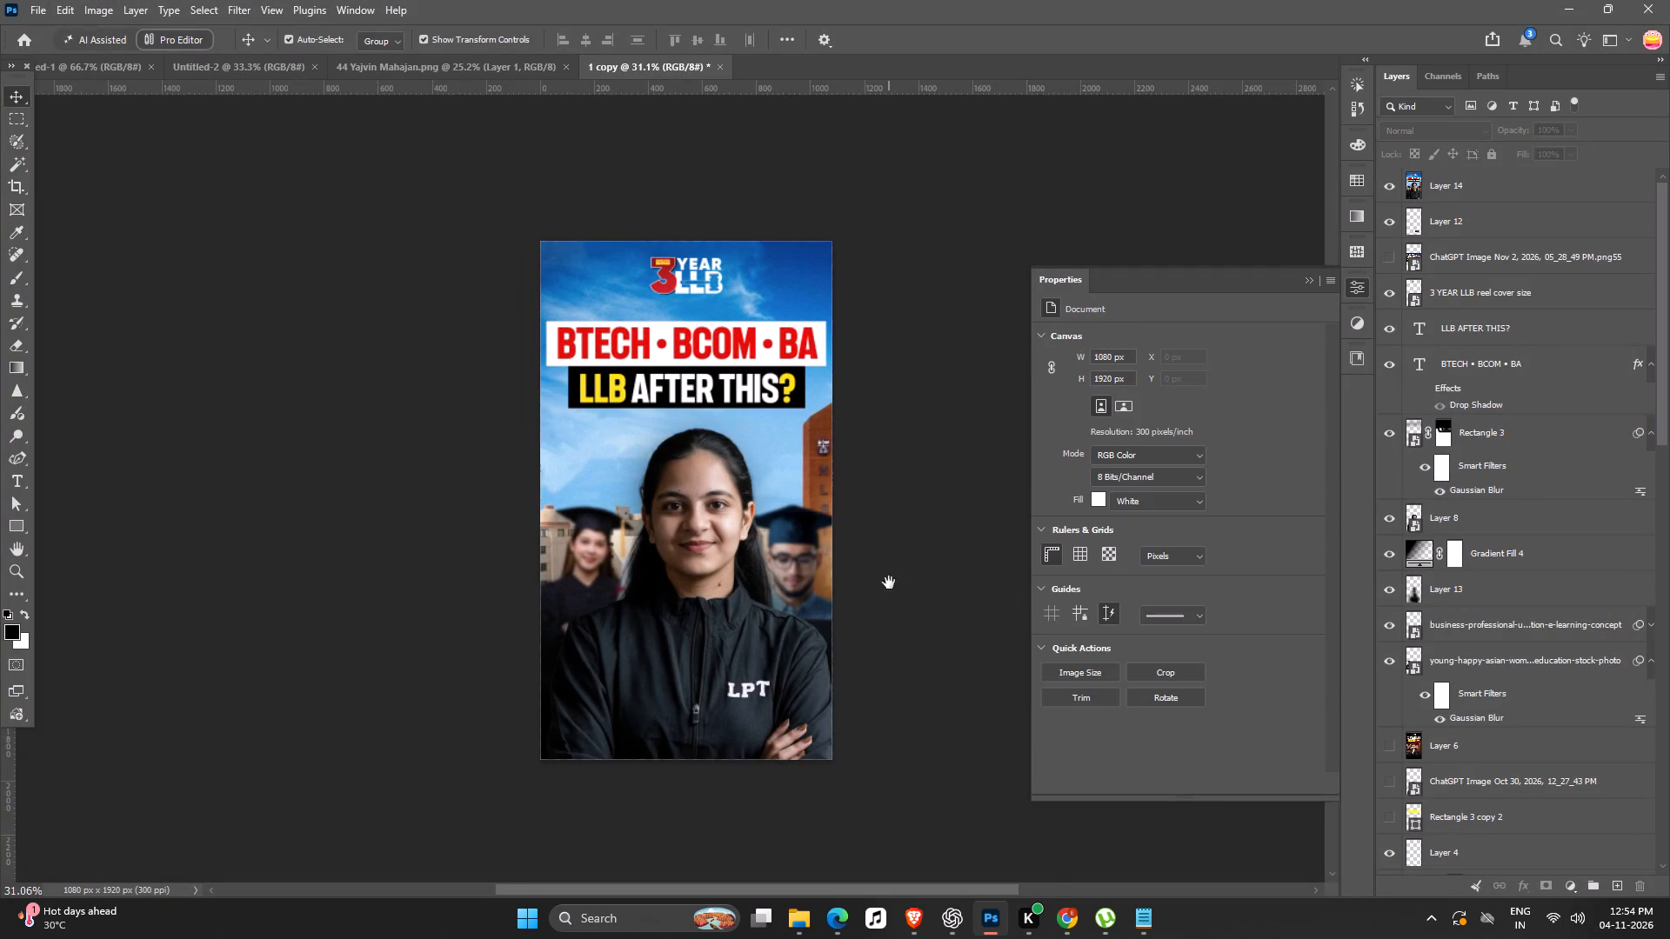
{"action": "left_click_drag", "start_coordinate": [866, 589], "coordinate": [764, 599]}
{"action": "left_click", "coordinate": [459, 629]}
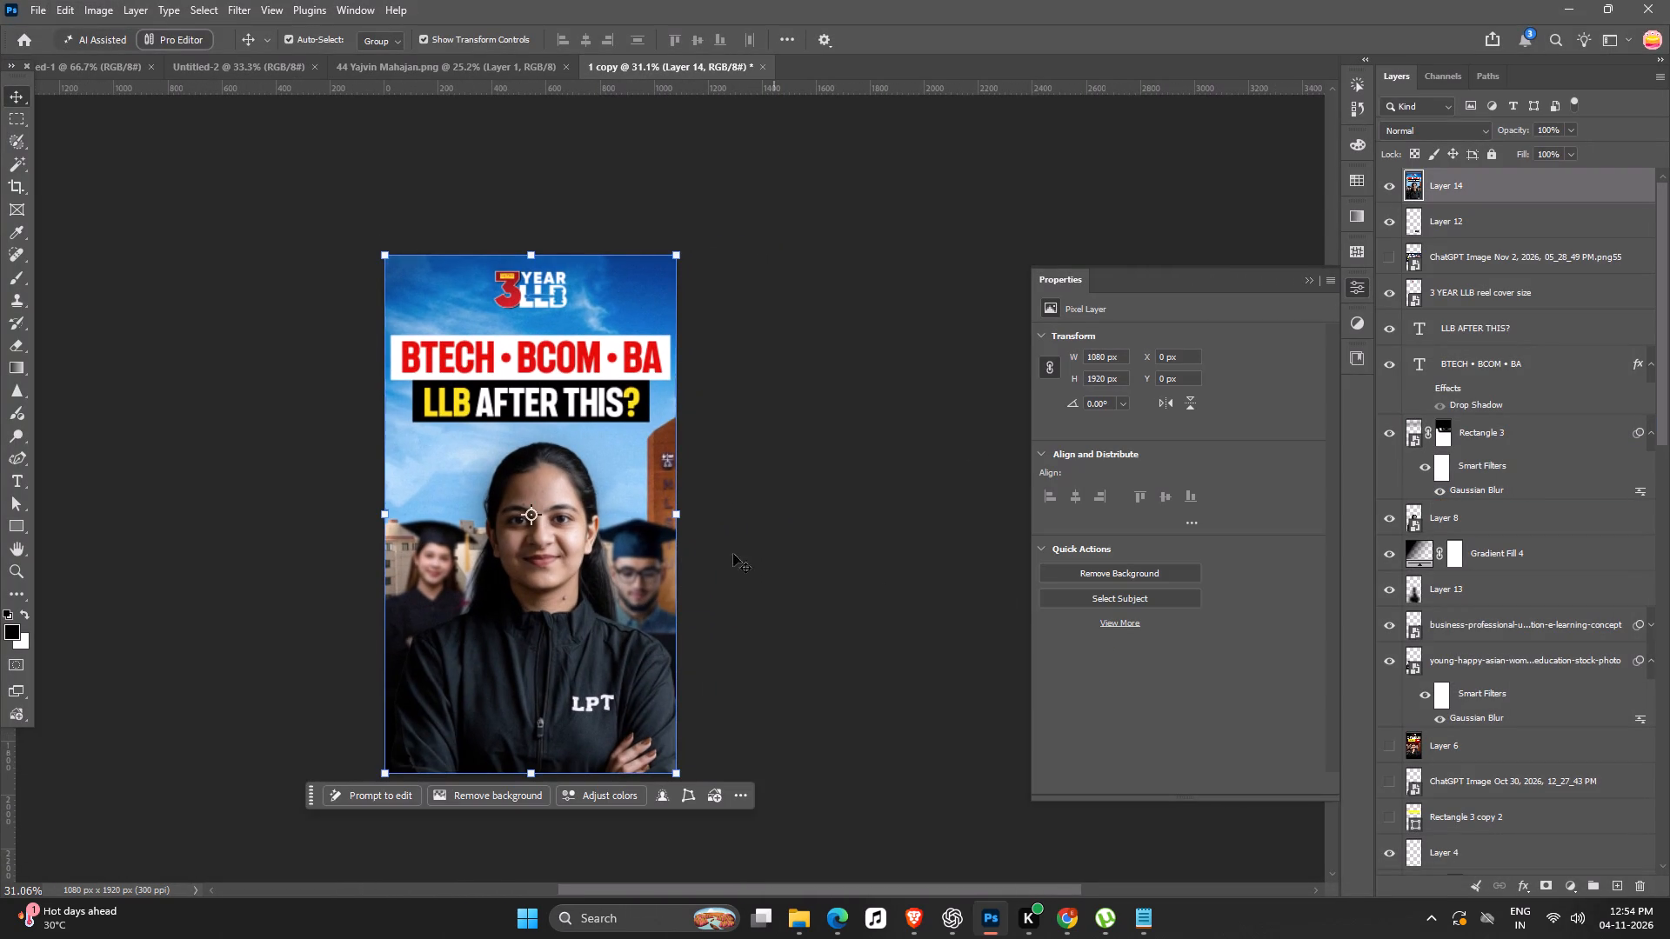
{"action": "scroll", "coordinate": [517, 597], "scroll_direction": "up", "scroll_amount": 6, "text": "ctrl"}
{"action": "scroll", "coordinate": [509, 601], "scroll_direction": "down", "scroll_amount": 5, "text": "ctrl"}
{"action": "left_click", "coordinate": [517, 609]}
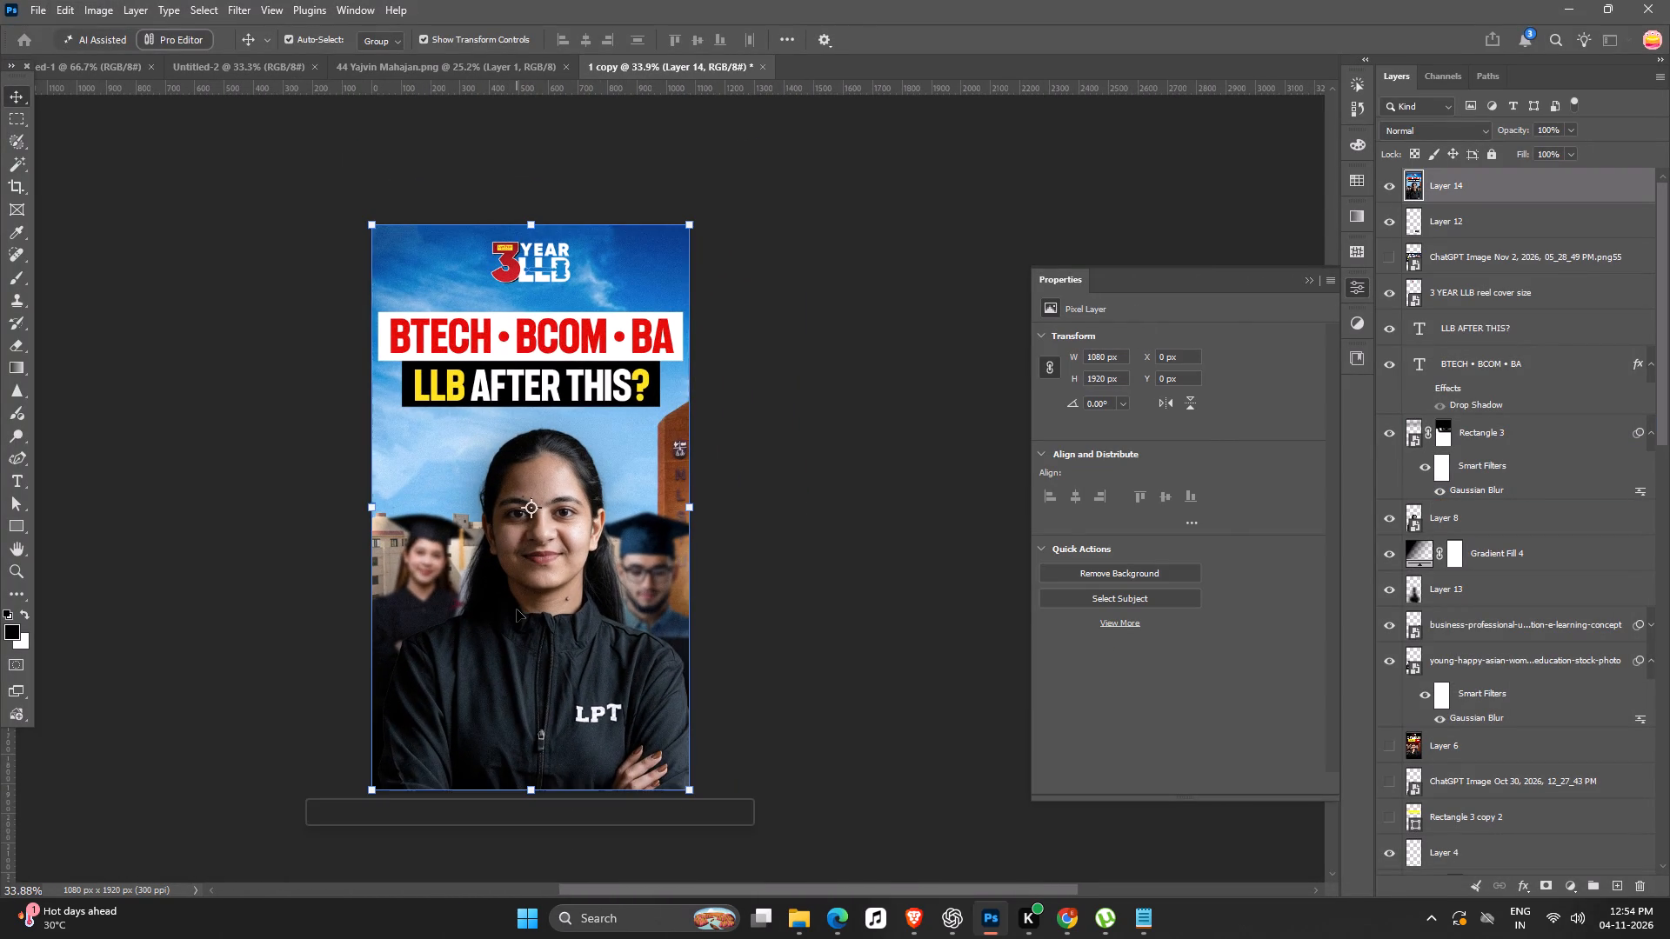
Copy the entire canvas as a merged image to the clipboard and switch to Chrome.
{"action": "key", "text": "ctrl+a"}
{"action": "key", "text": "ctrl+shift+c"}
{"action": "left_click", "coordinate": [1072, 929]}
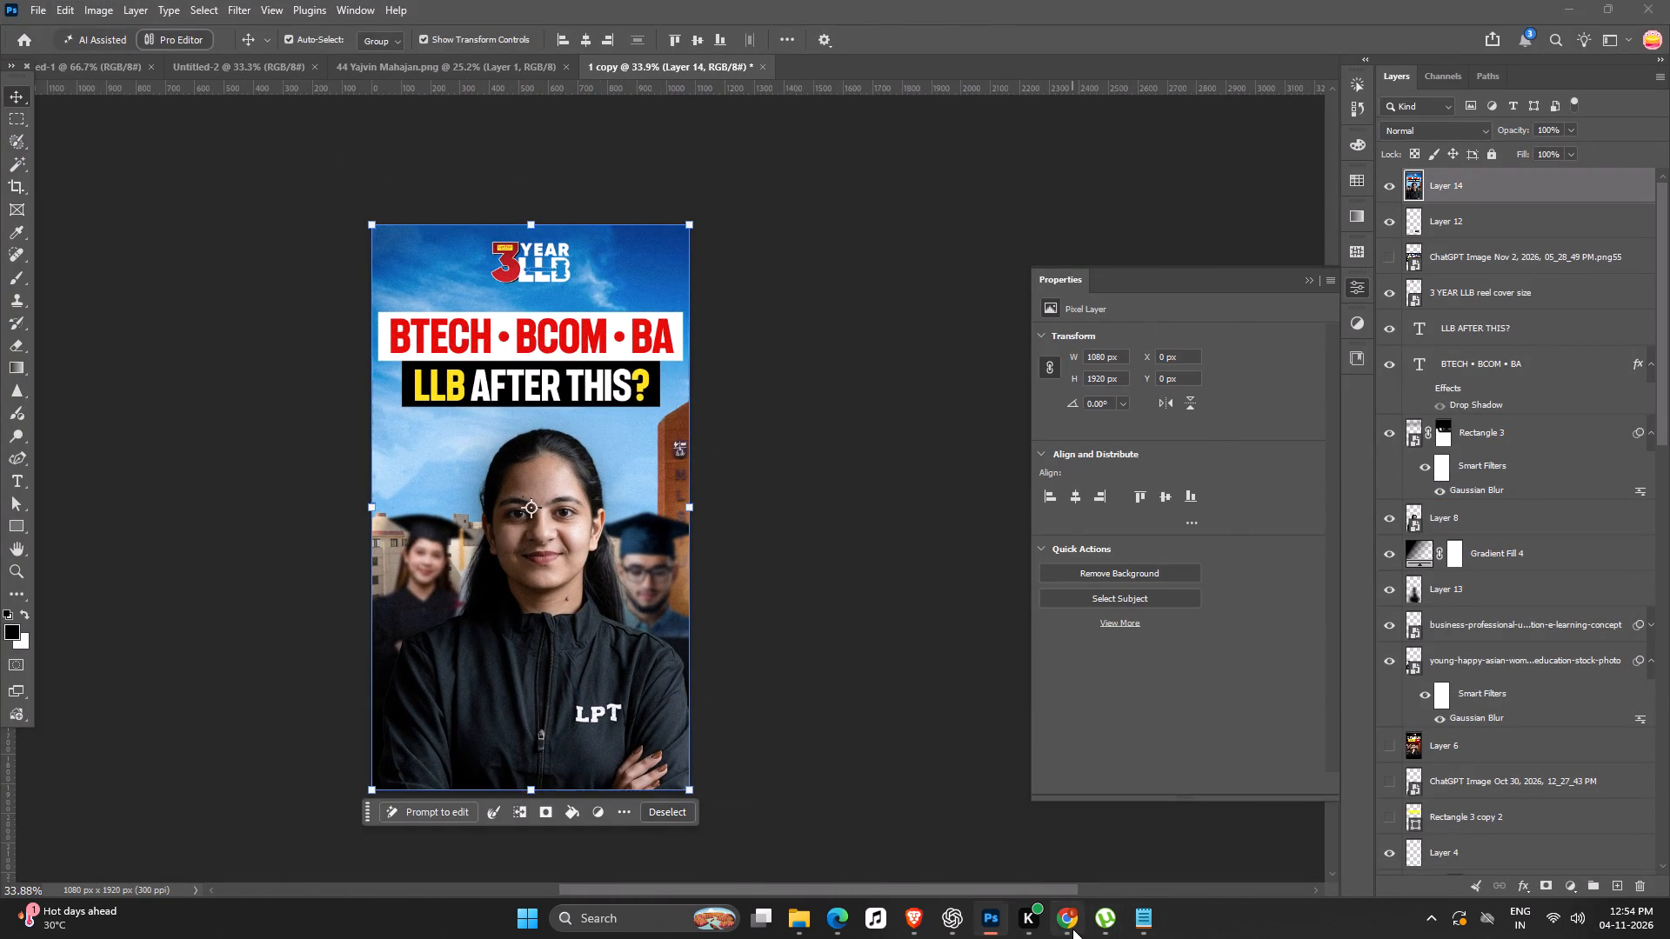